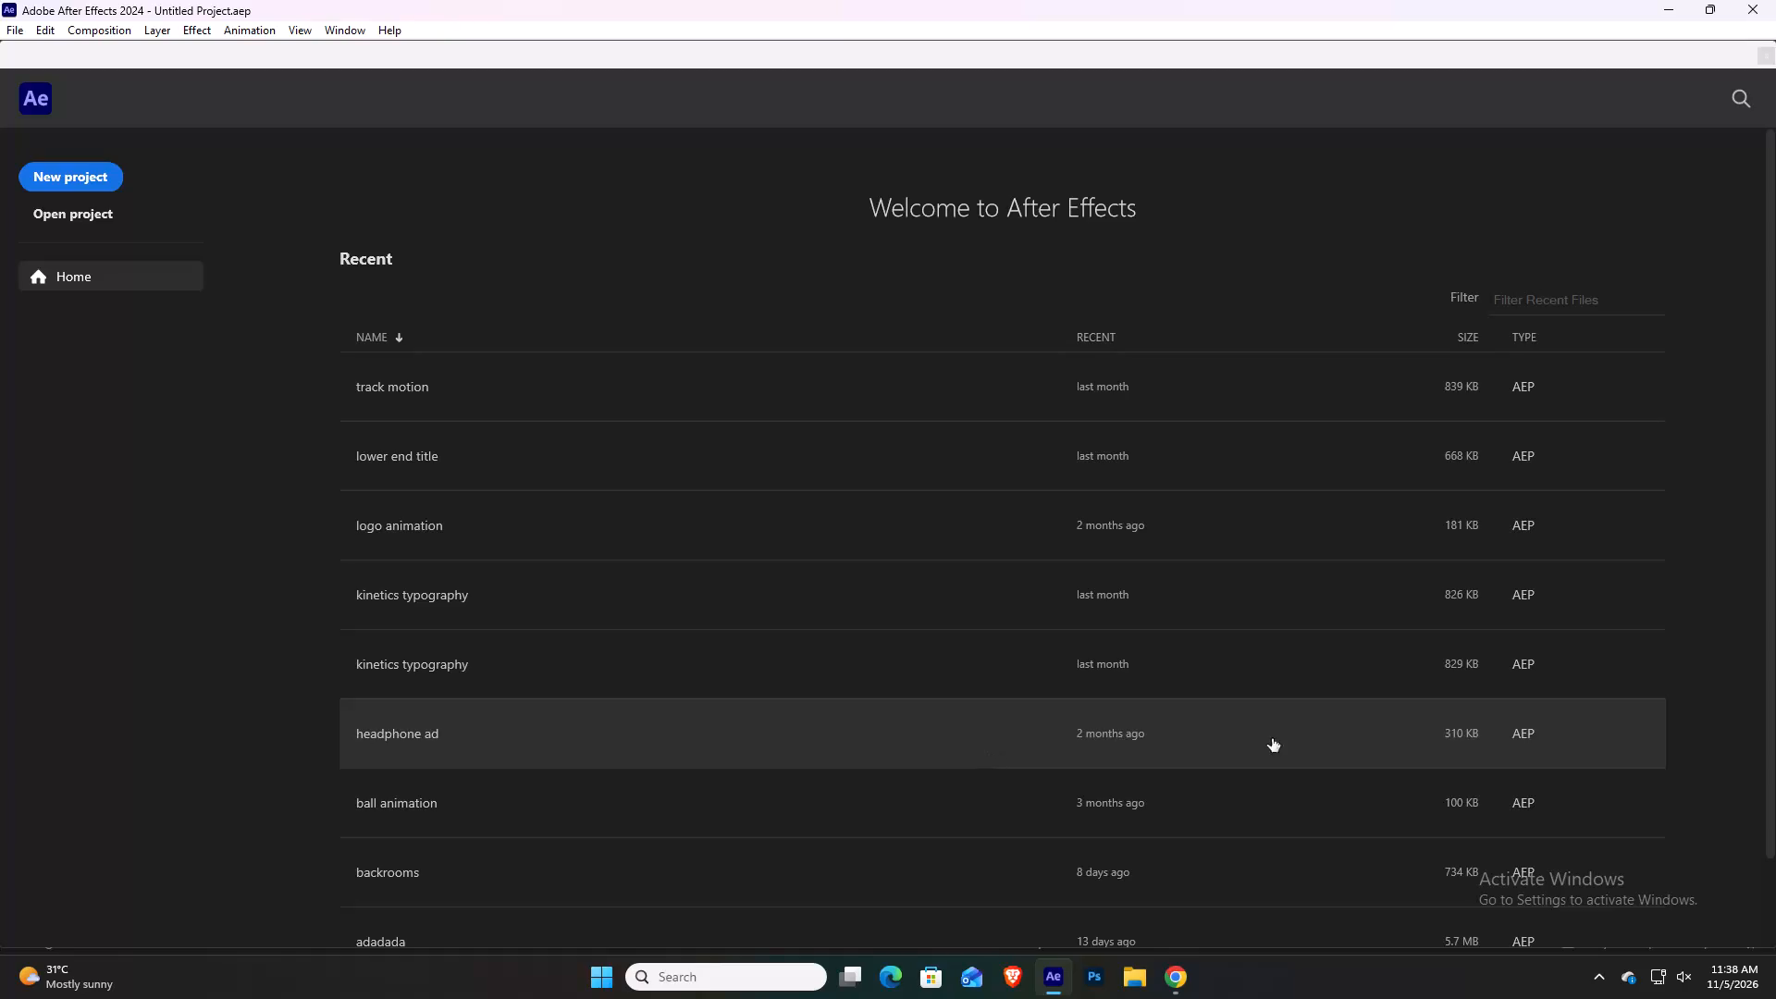
Open the recent project track motion.
left_click(498, 389)
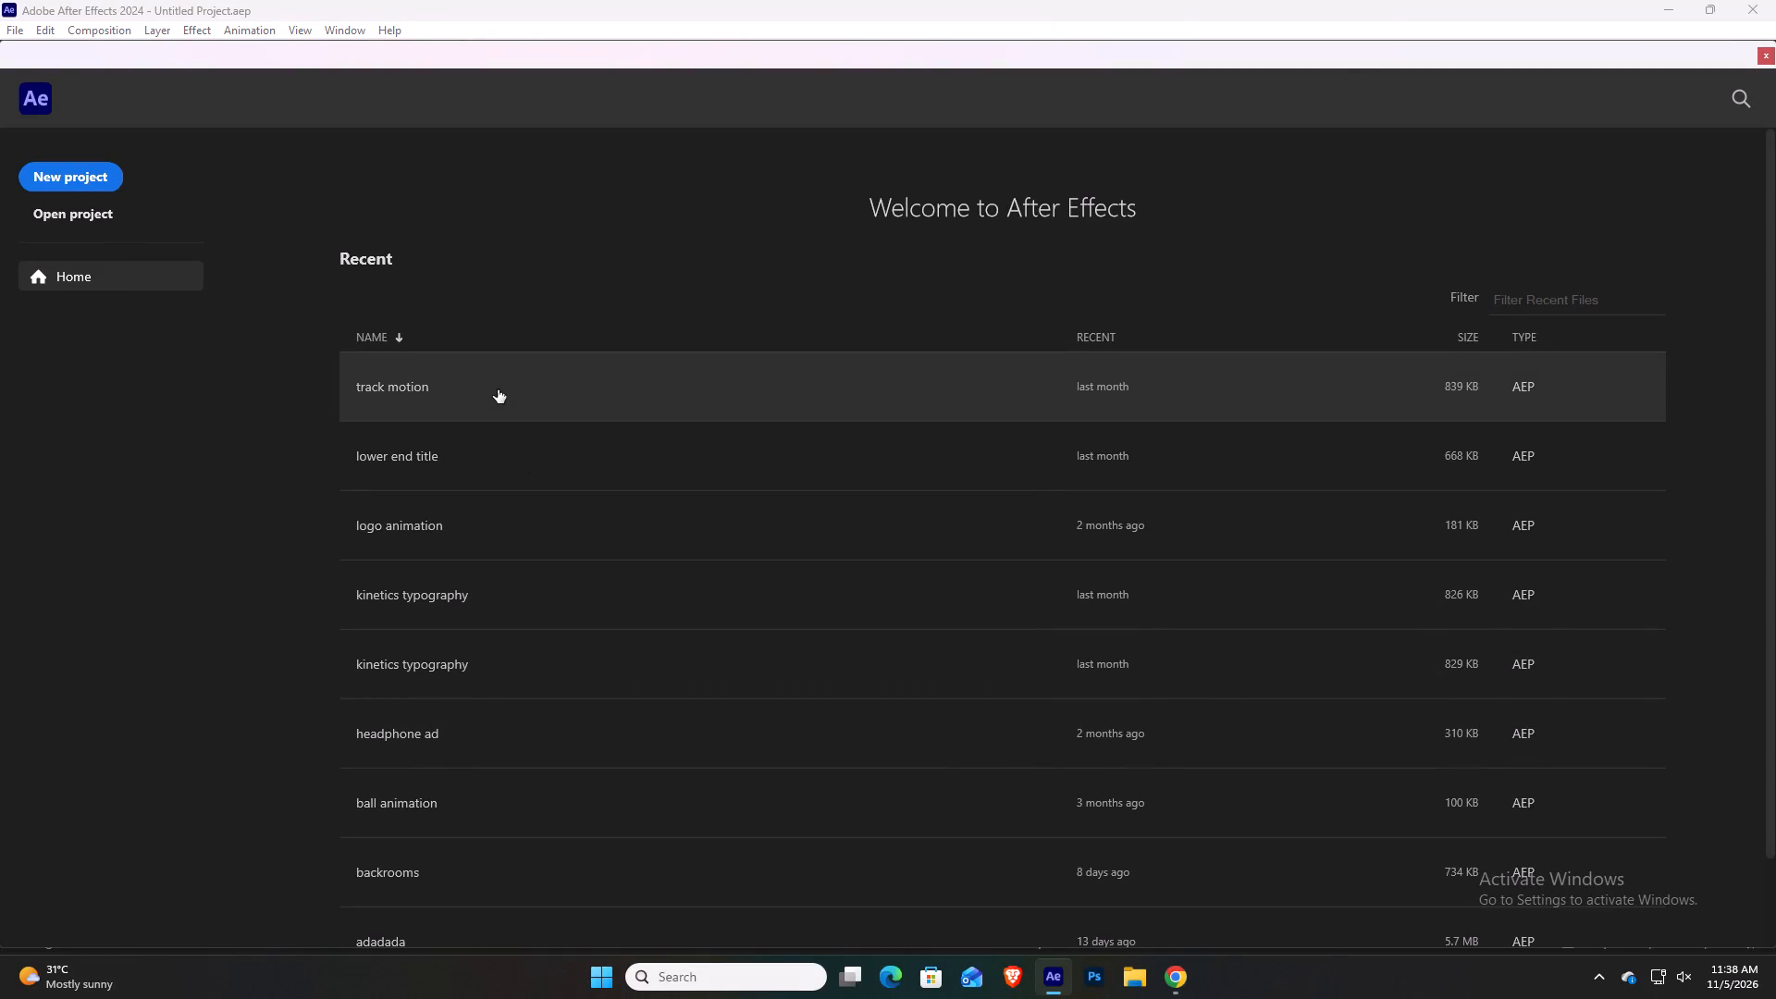
double_click(498, 389)
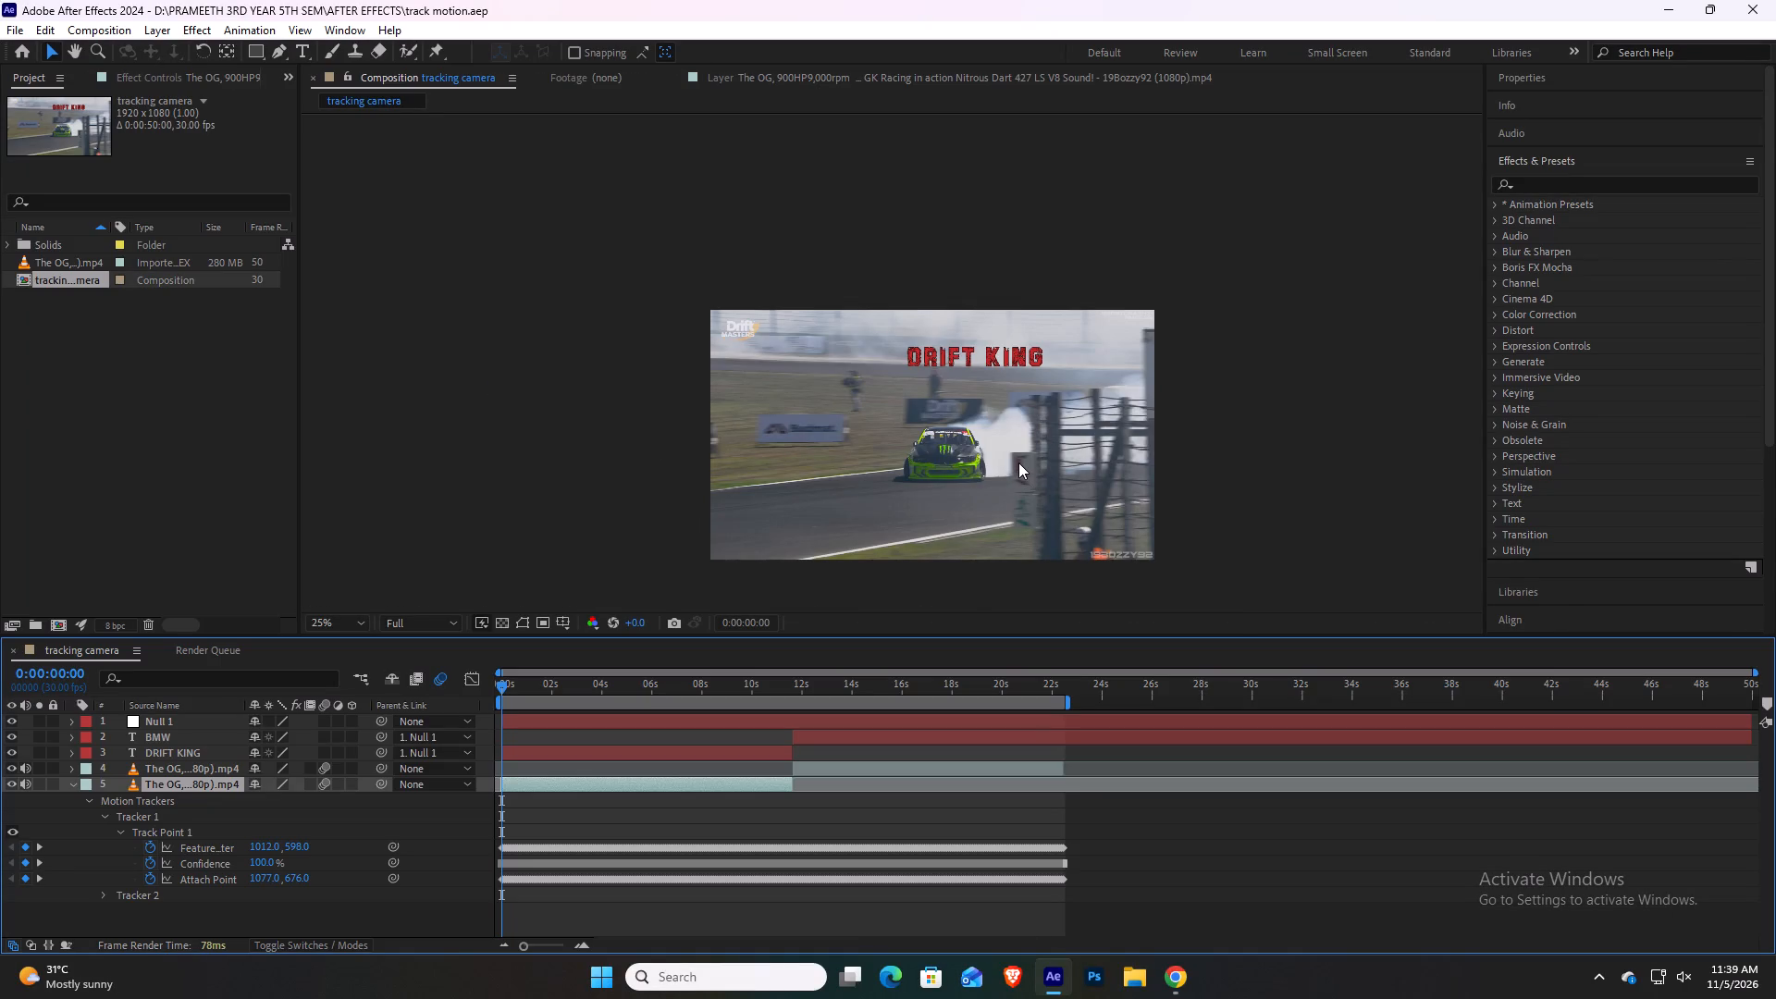
Capture a screenshot of the track motion project's full workspace, from below the title and menu area down to the taskbar.
key("Print")
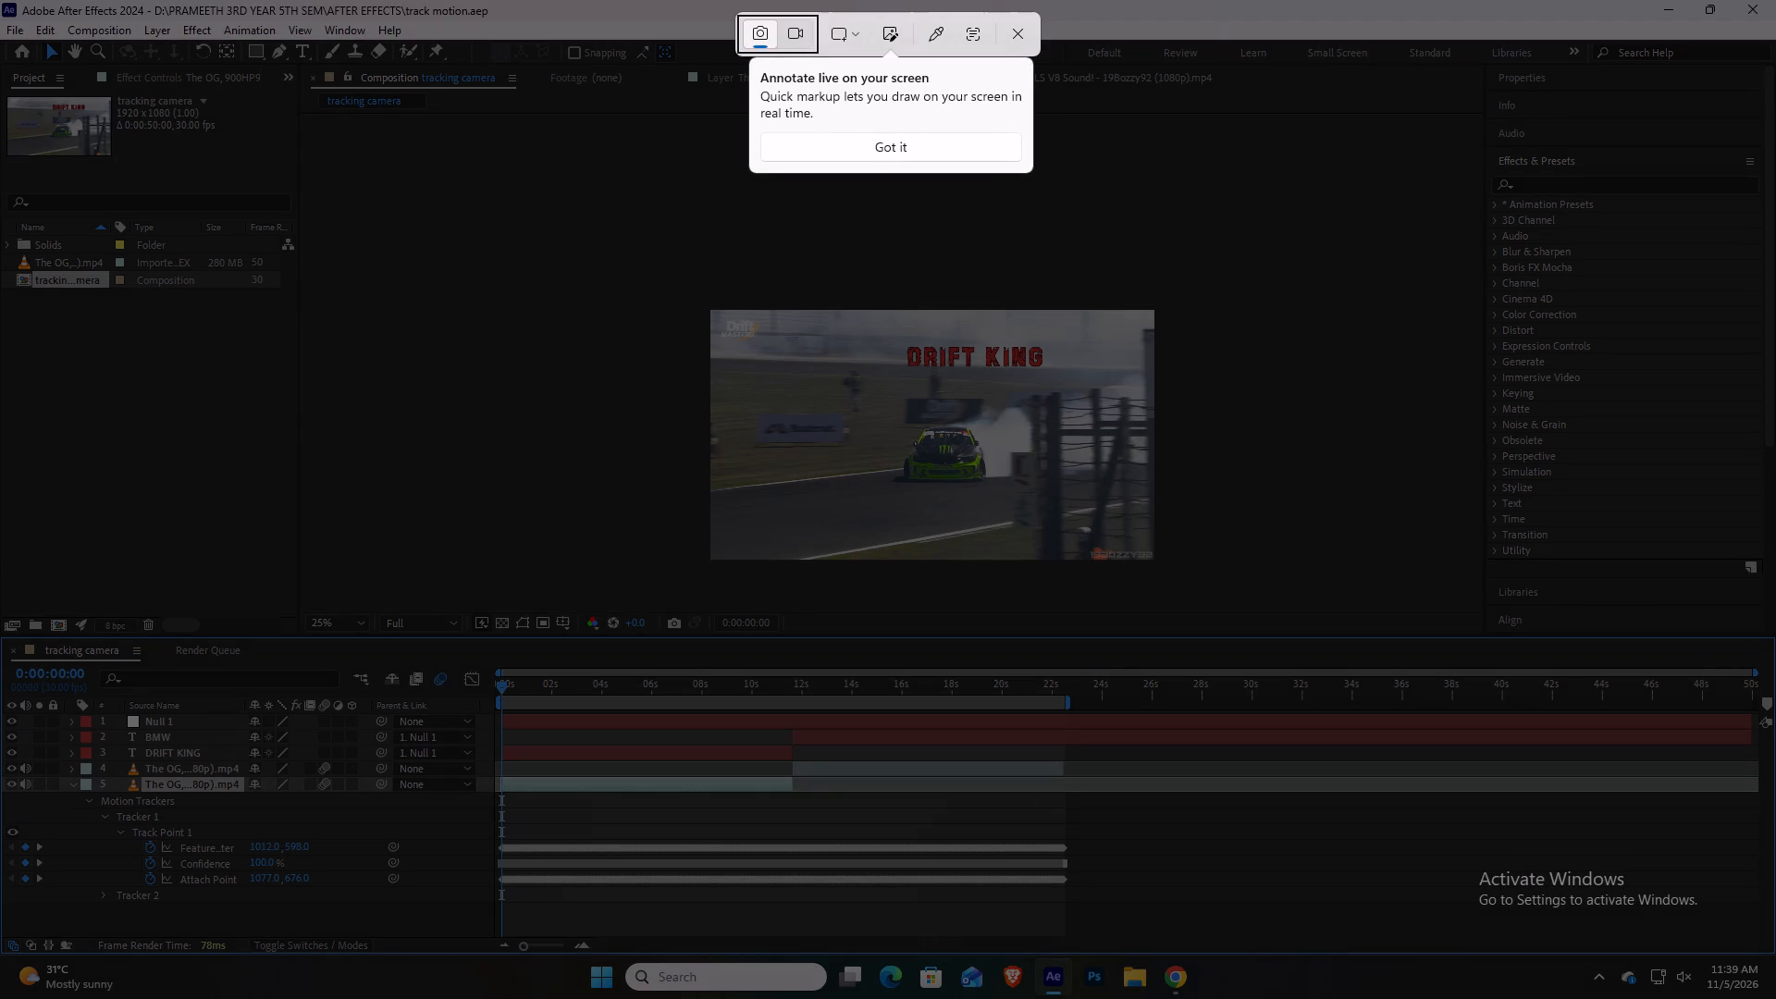
left_click_drag(0, 38, 1775, 857)
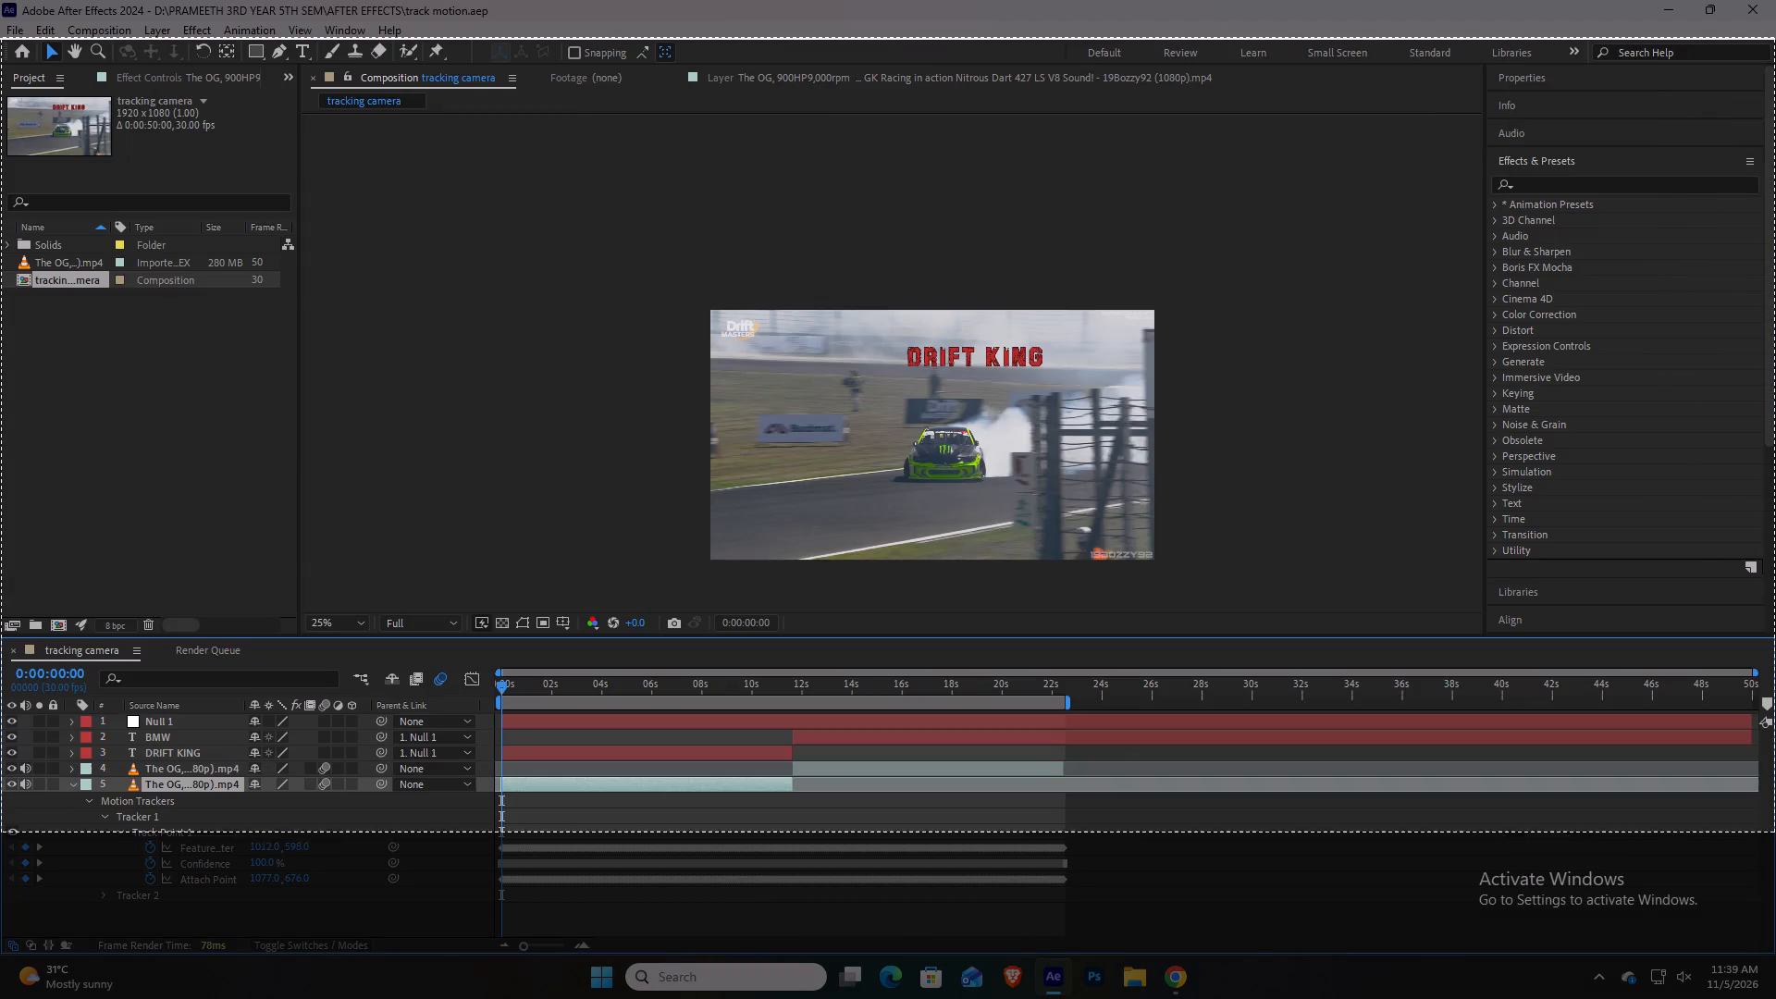
left_click_drag(1775, 857, 1771, 949)
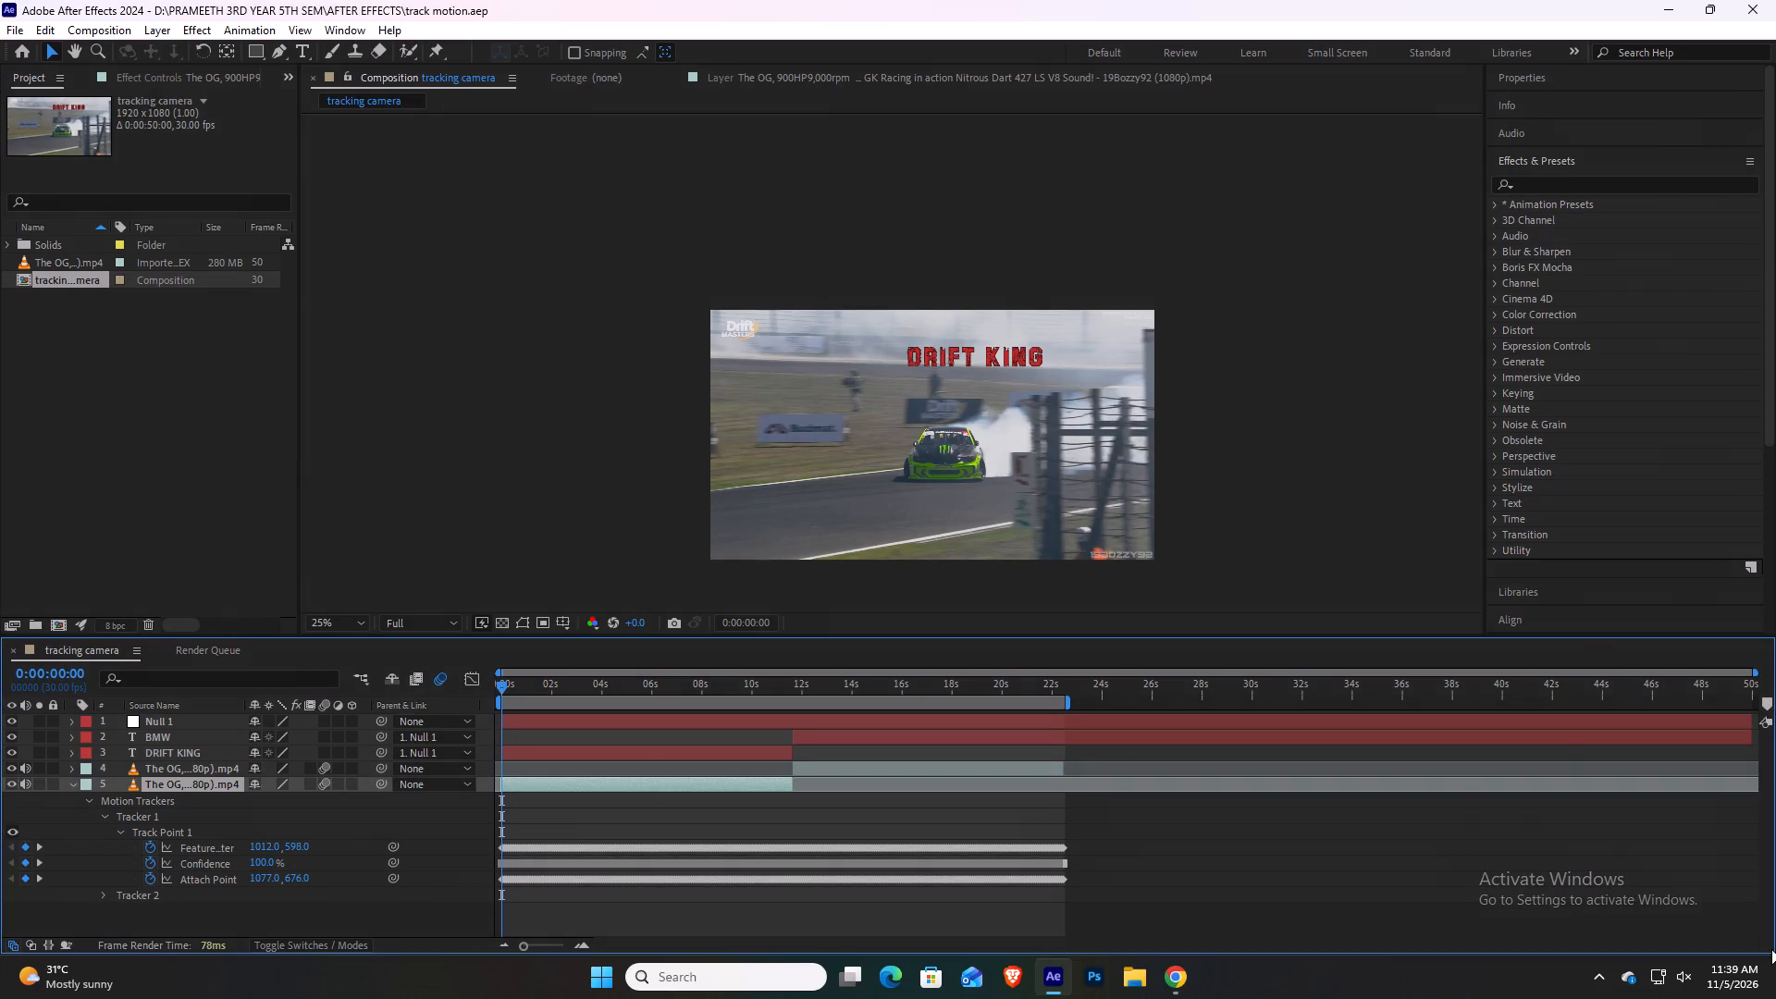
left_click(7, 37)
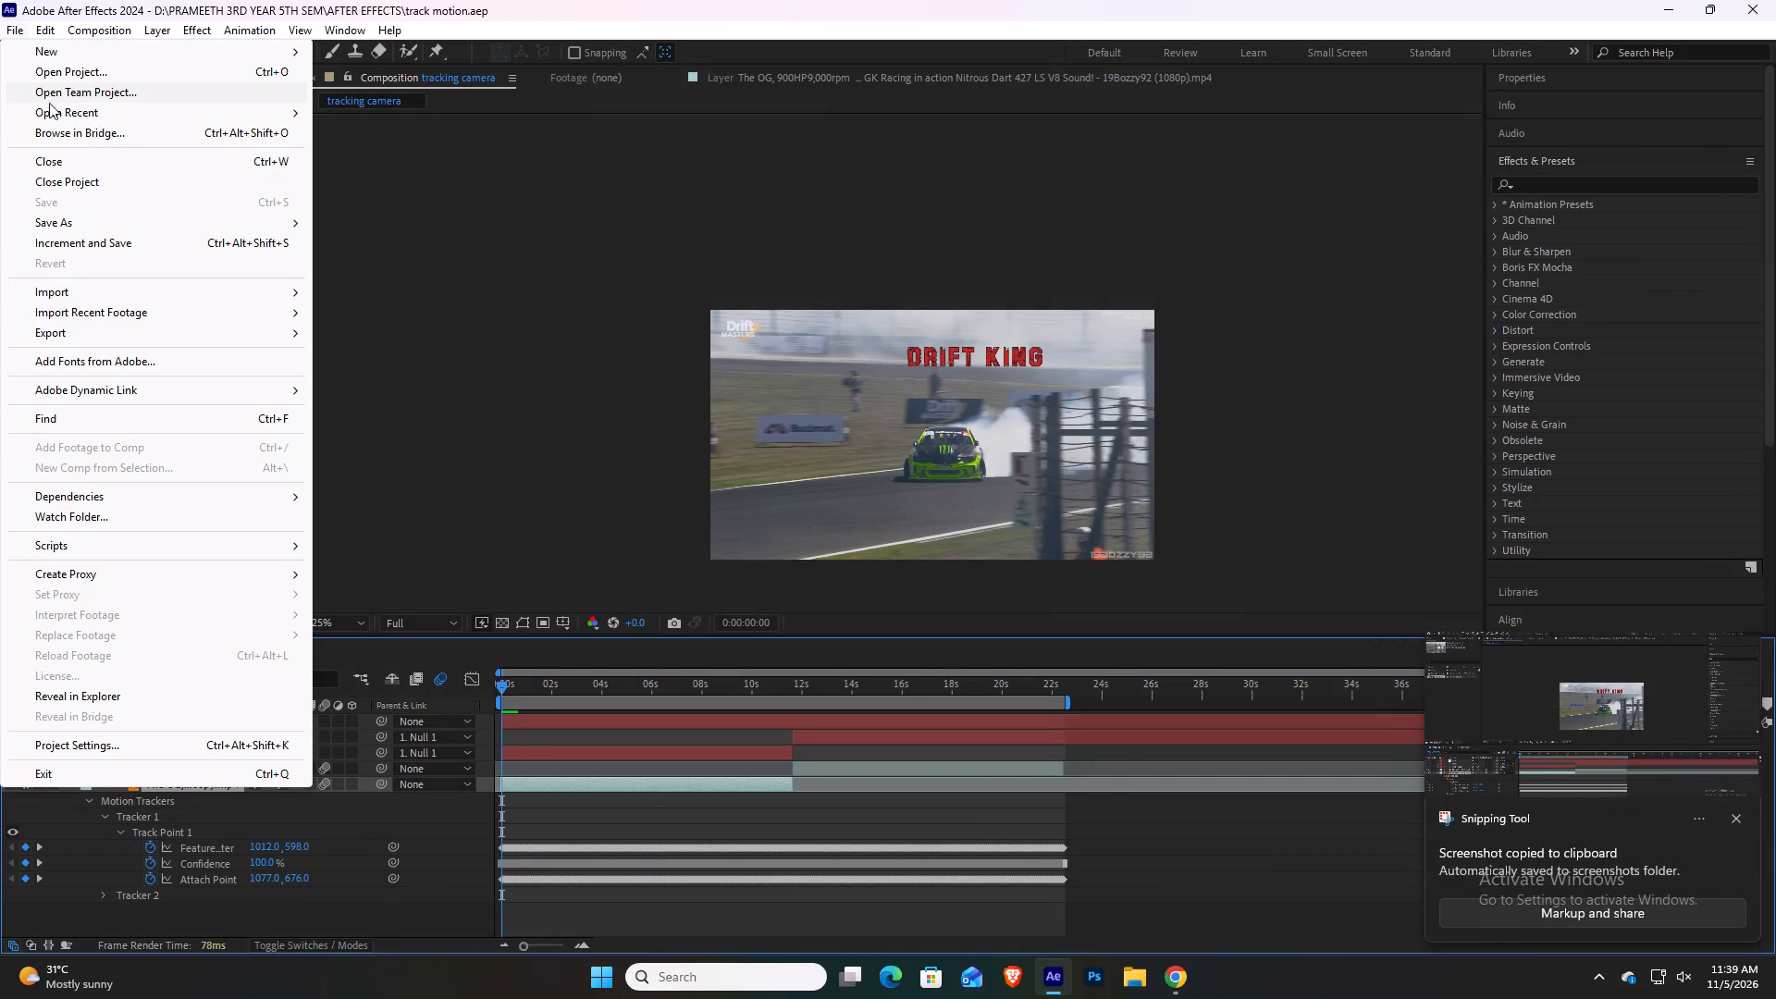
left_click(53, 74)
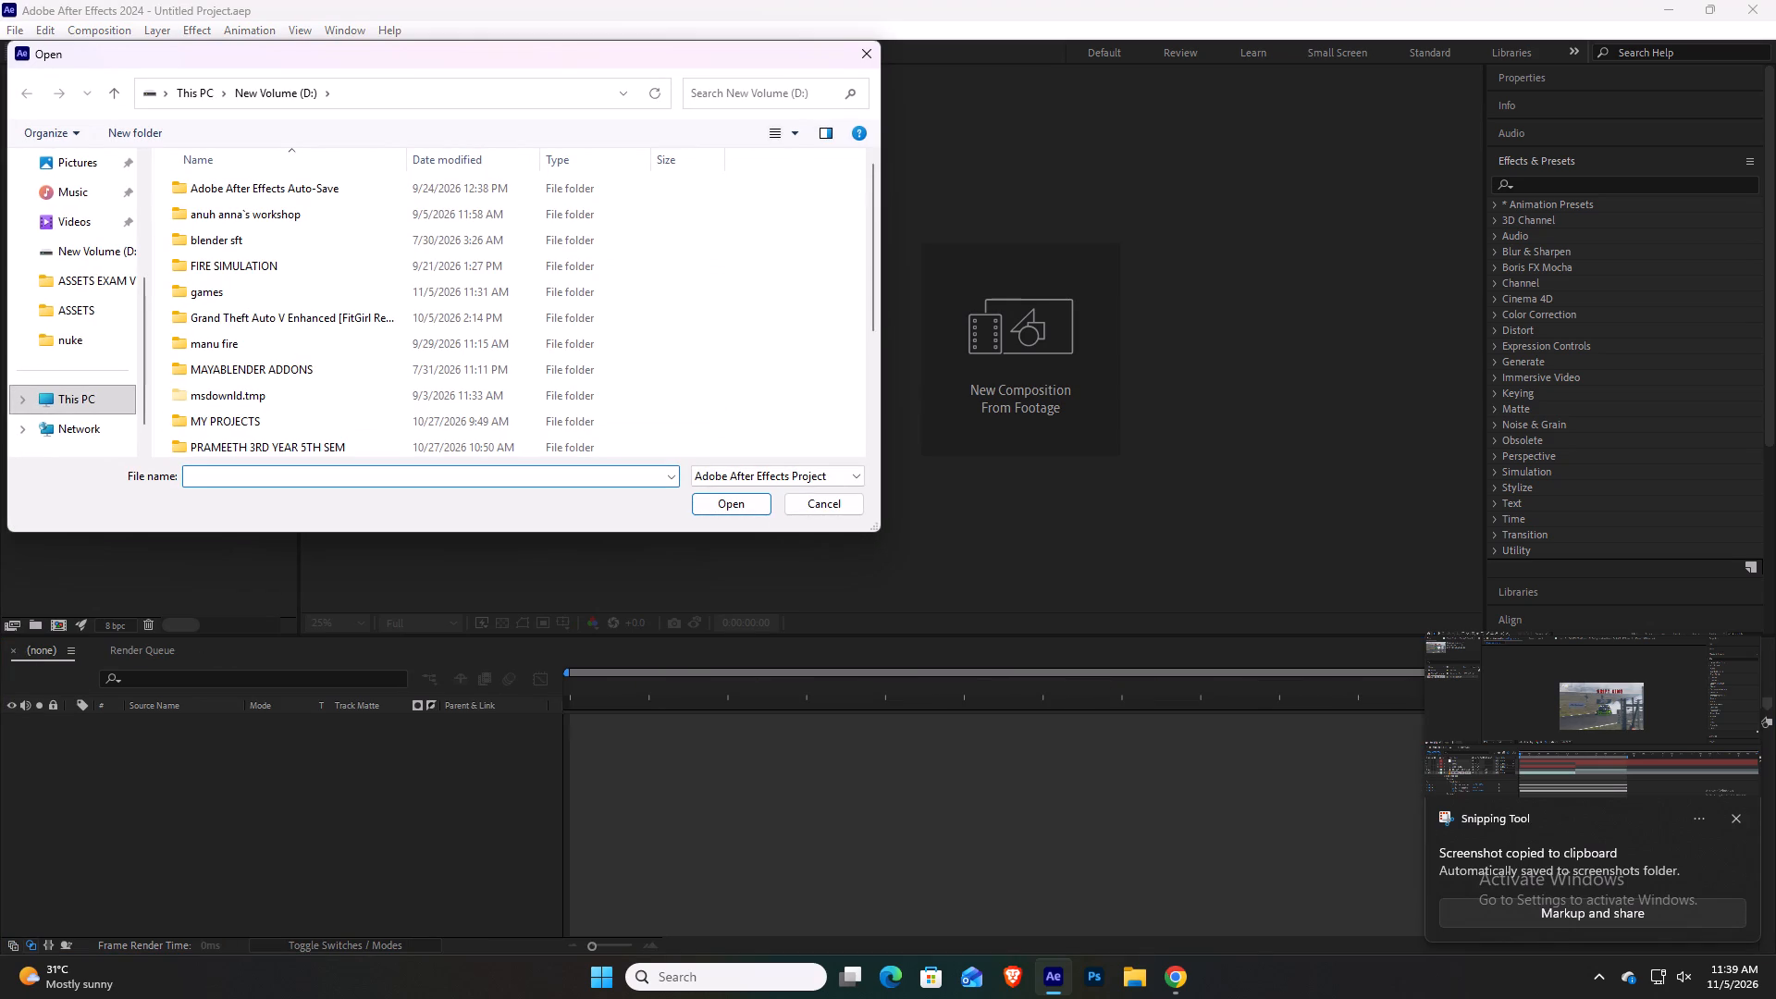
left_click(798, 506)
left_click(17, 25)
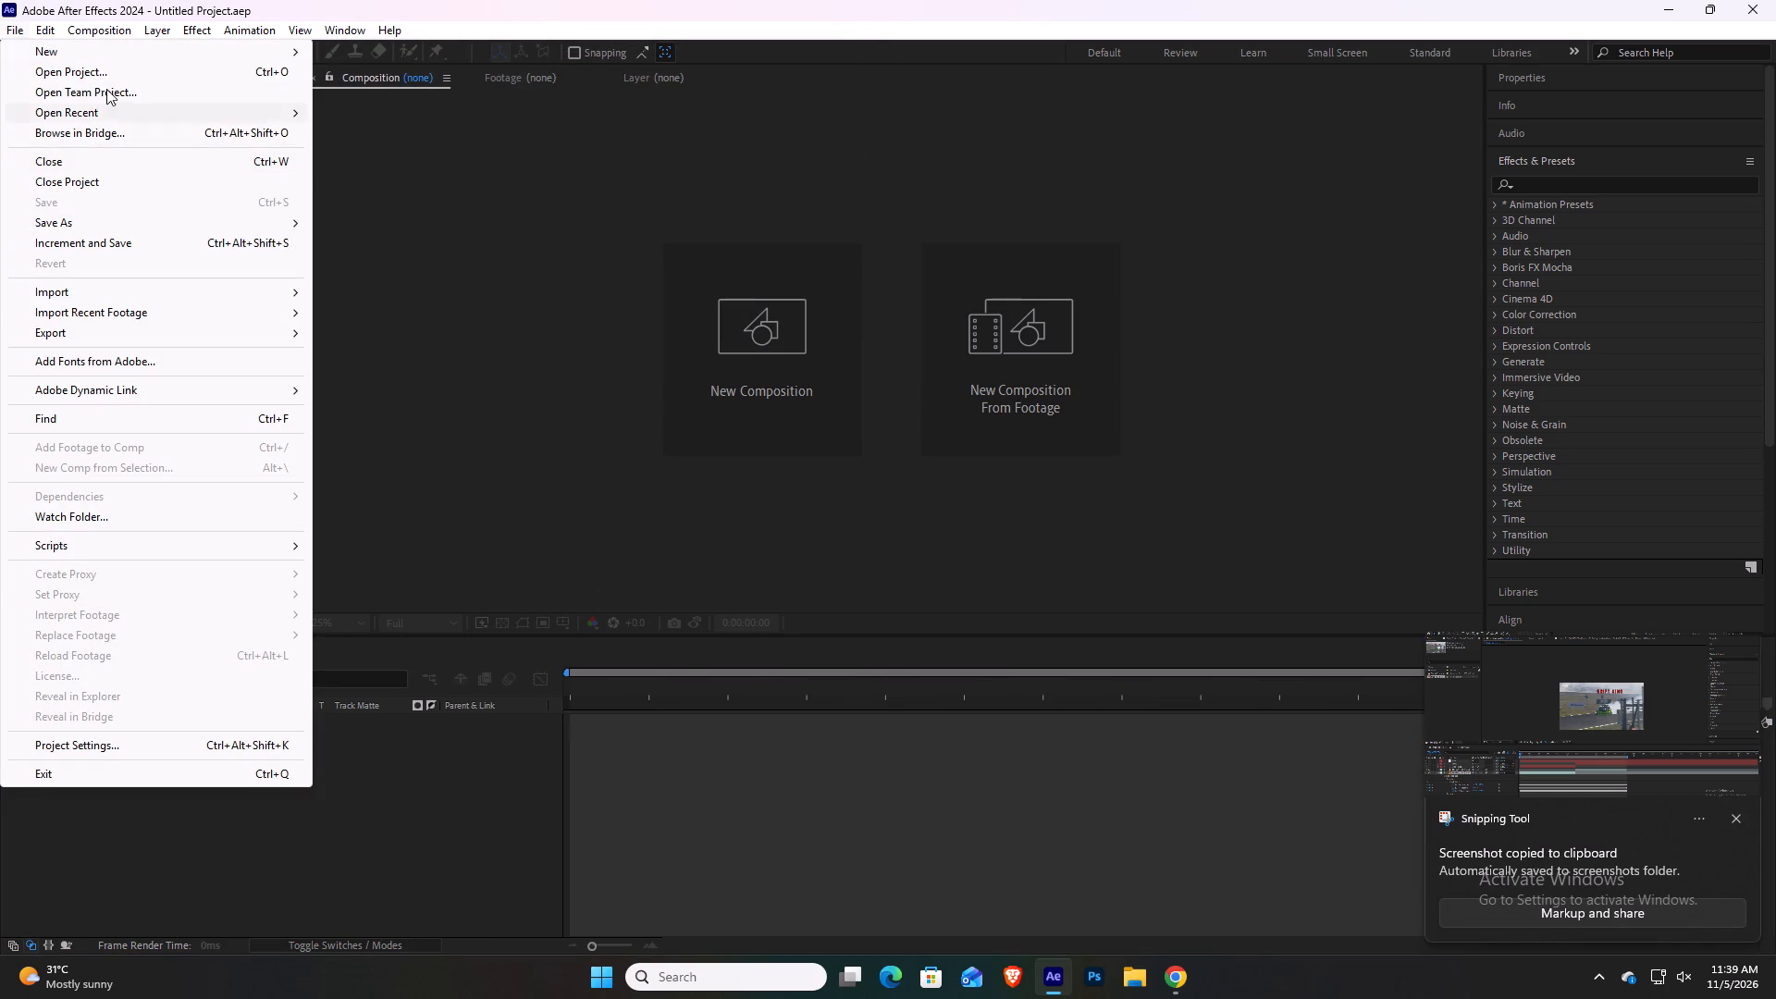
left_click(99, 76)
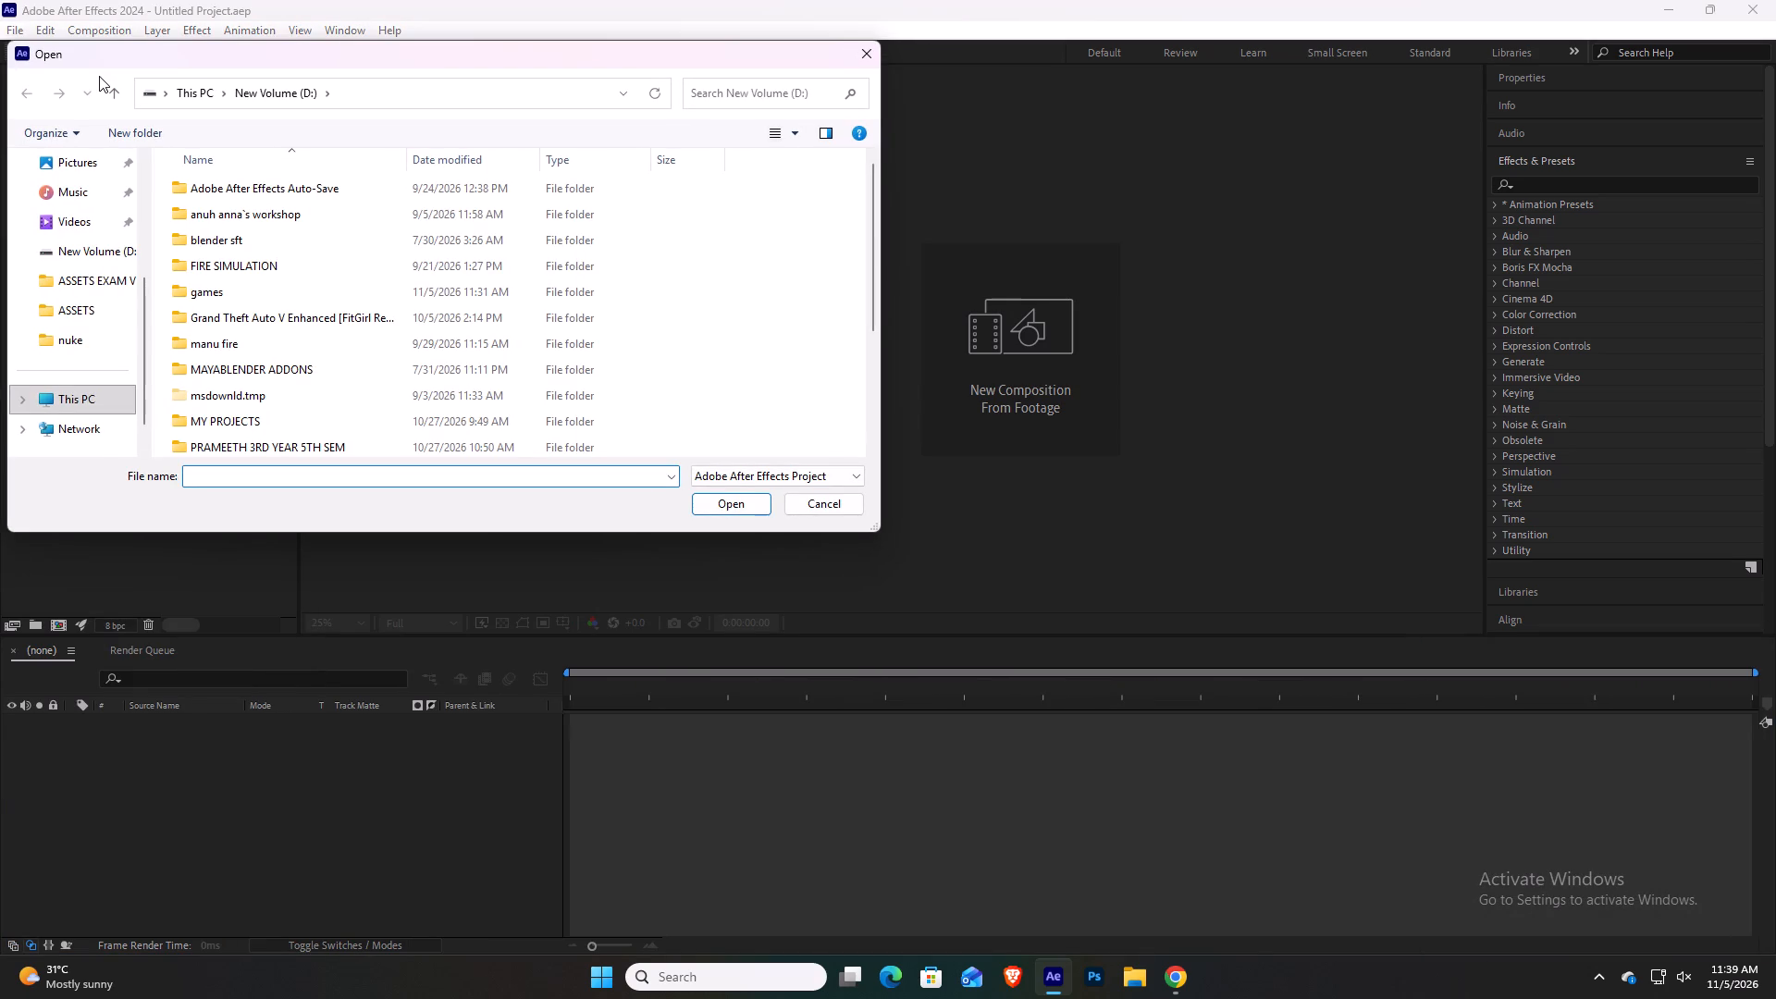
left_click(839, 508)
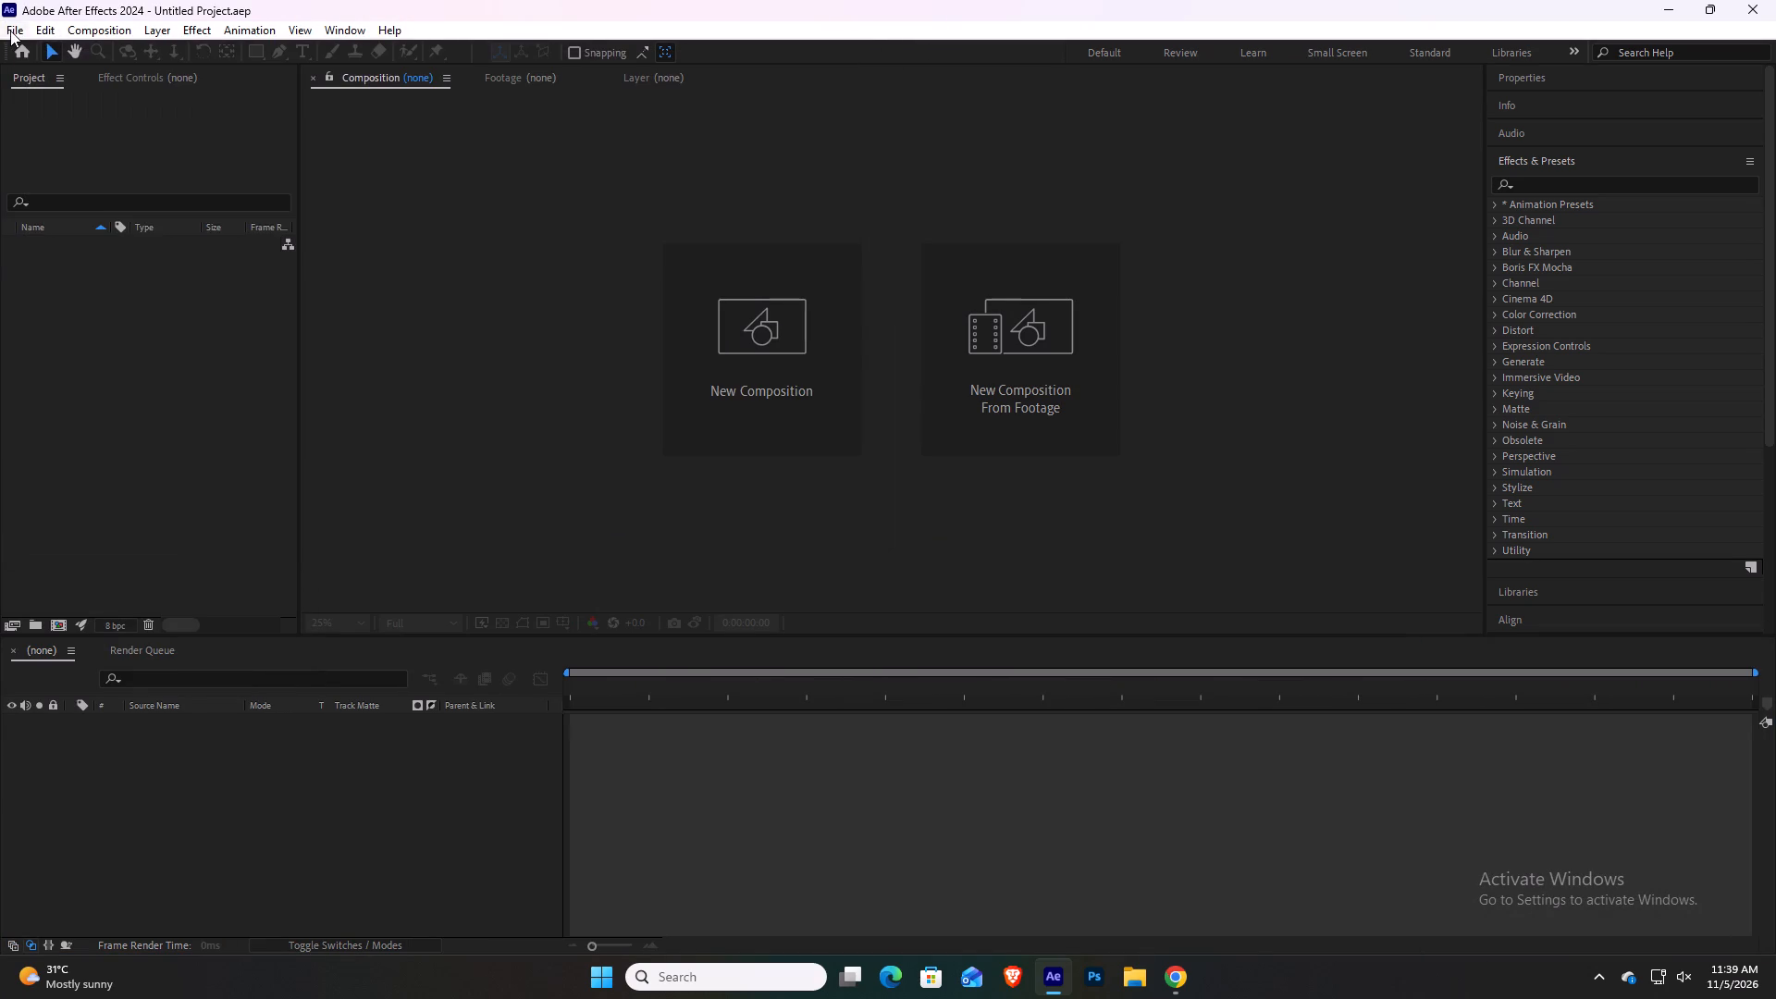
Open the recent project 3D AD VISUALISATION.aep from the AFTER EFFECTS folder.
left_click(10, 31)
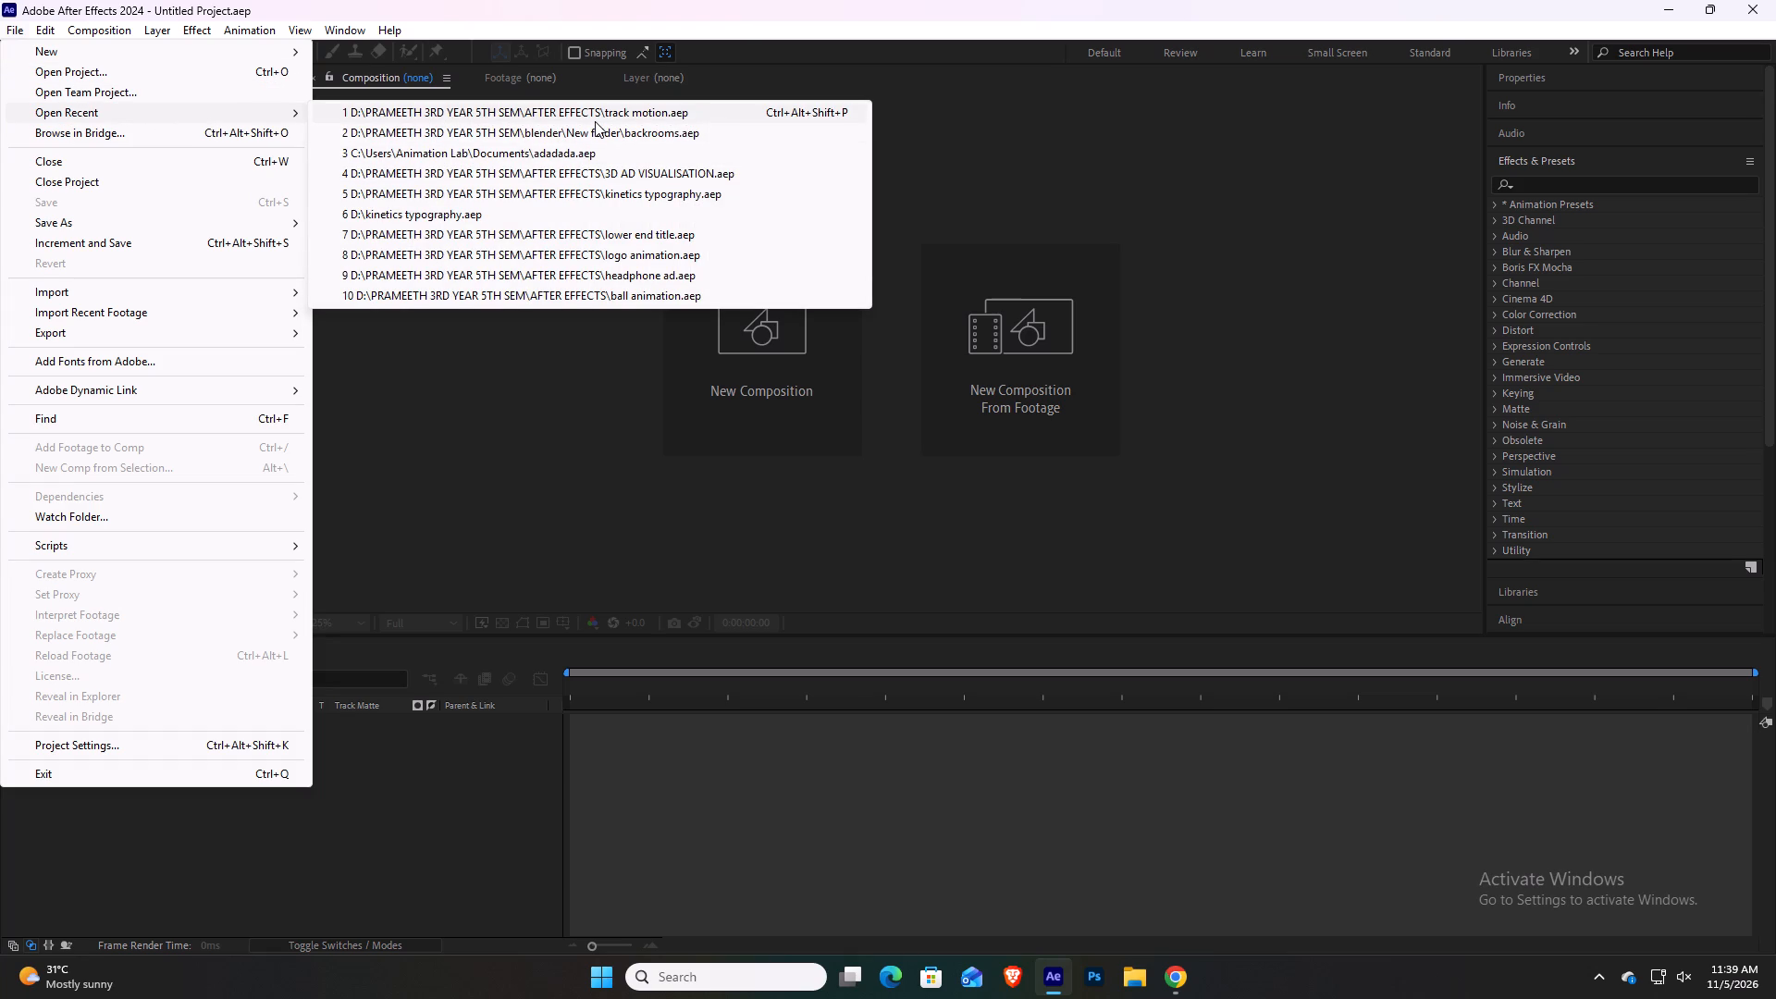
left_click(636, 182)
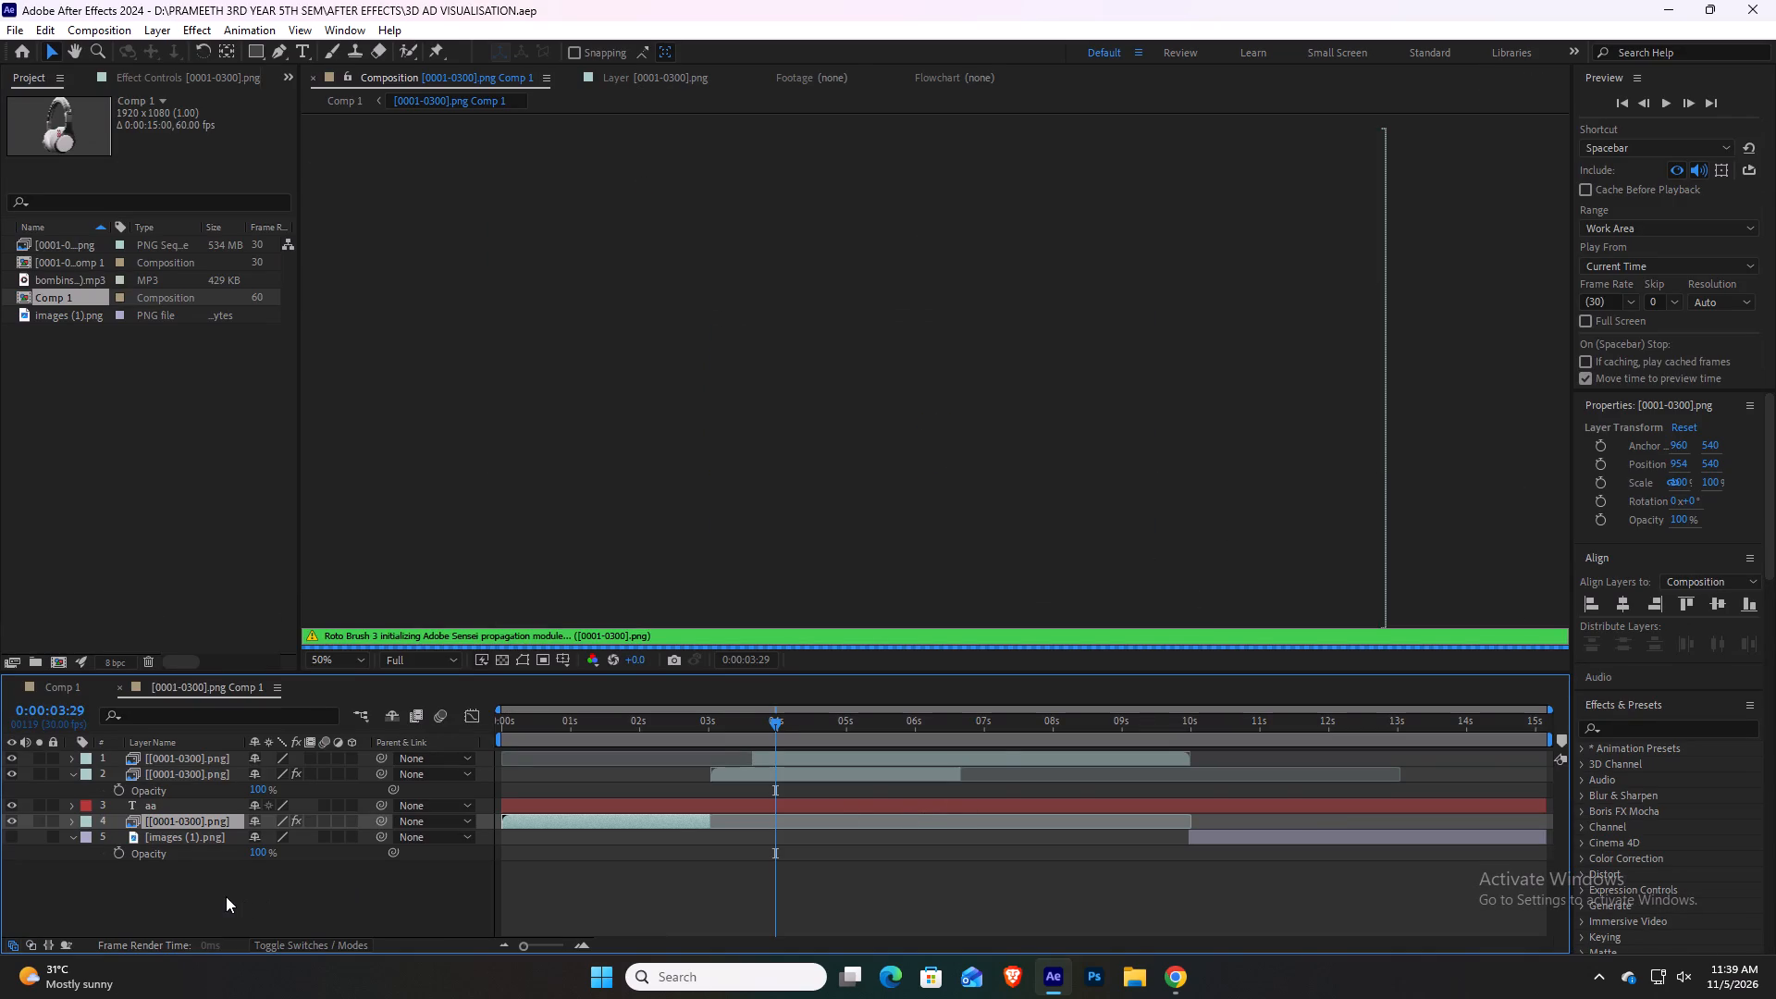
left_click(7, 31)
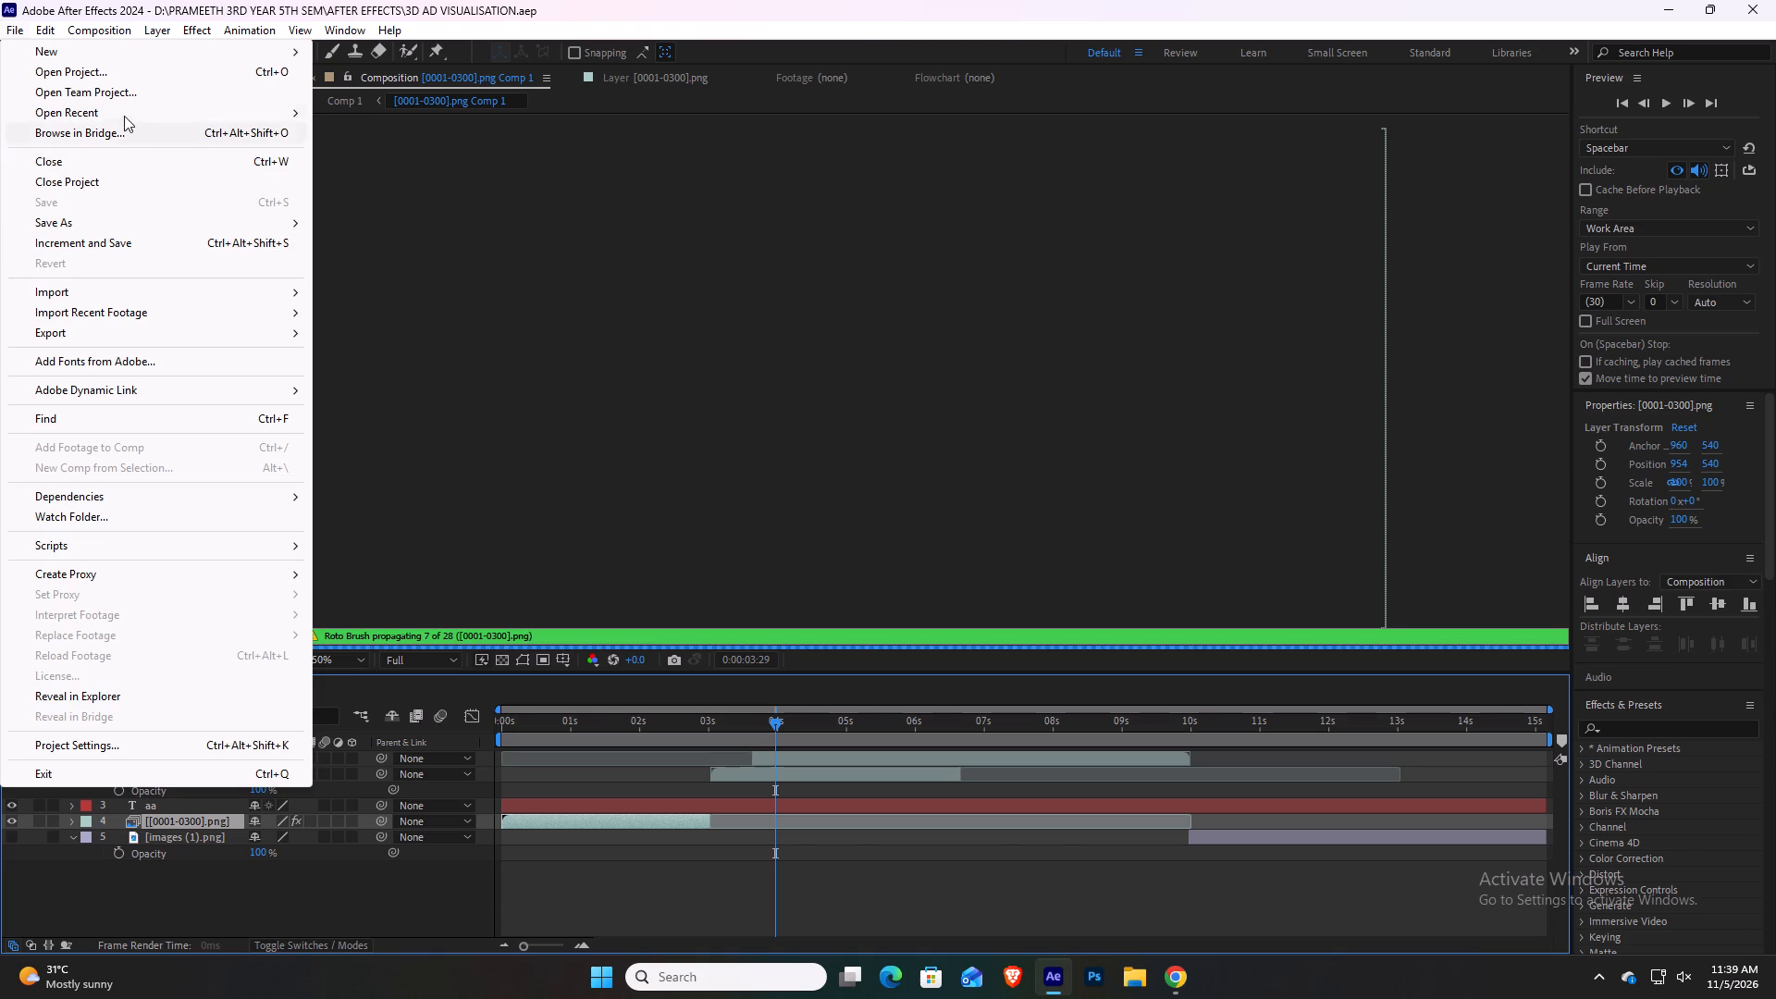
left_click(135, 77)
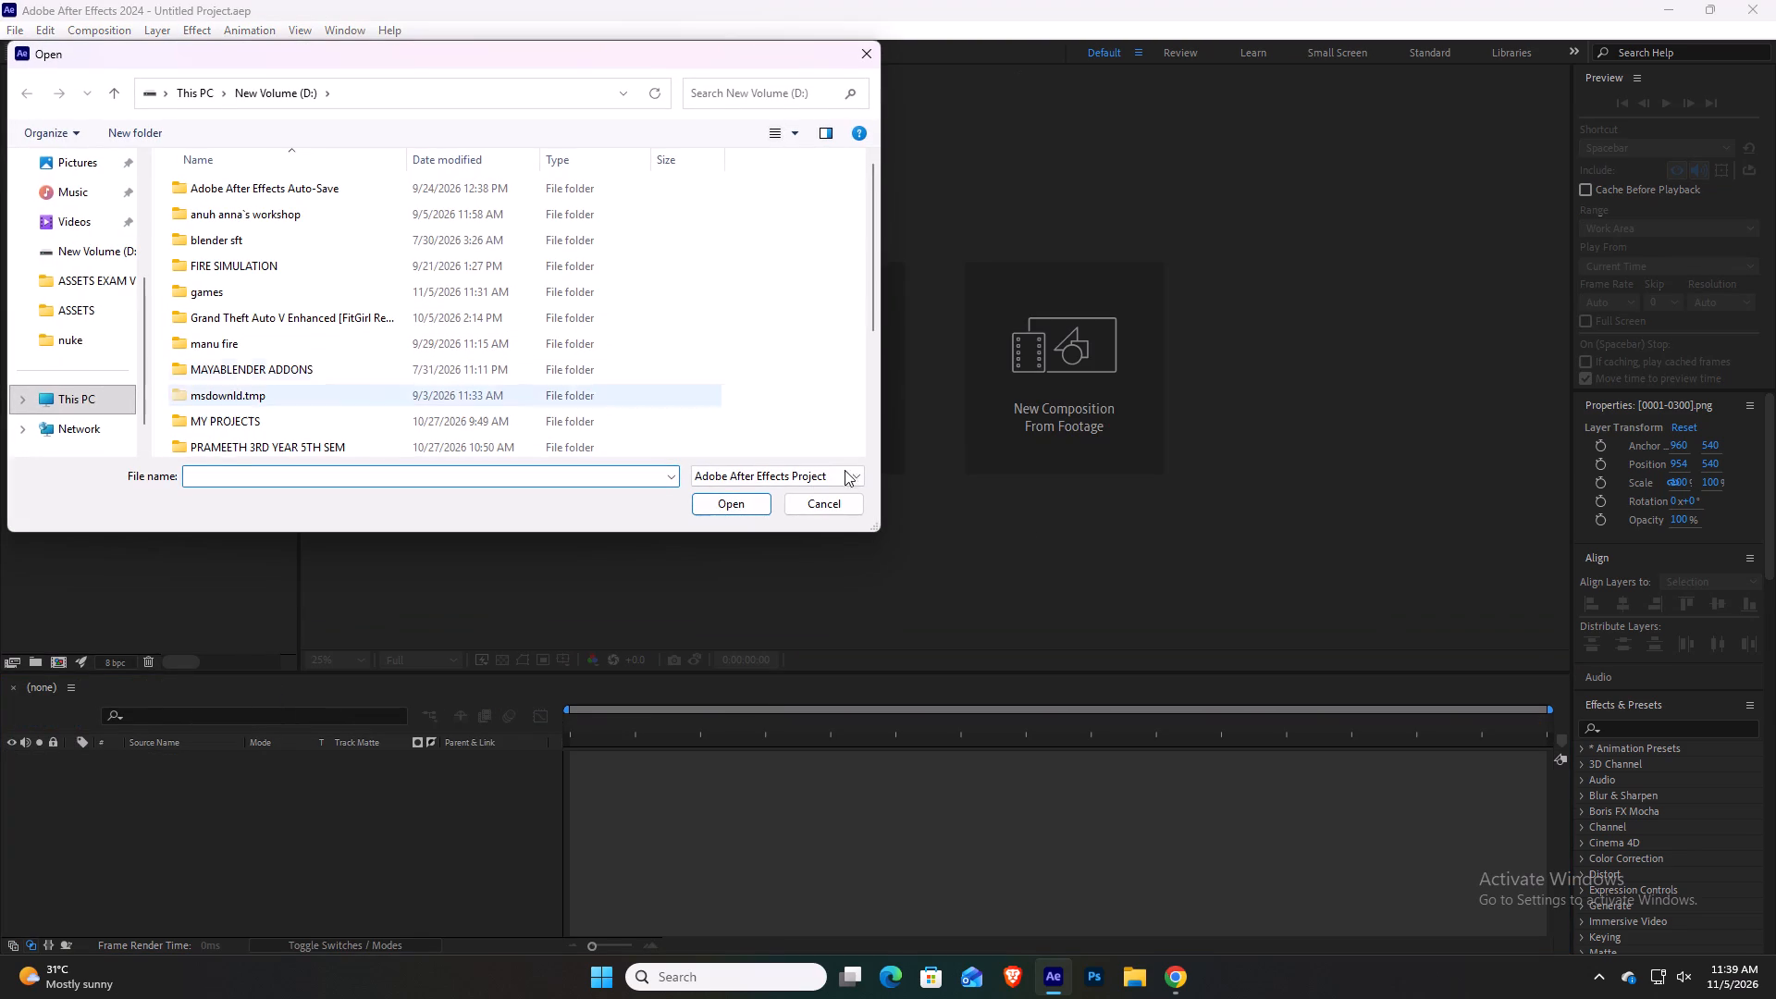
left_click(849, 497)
Open the recent project kinetics typography.aep stored in the AFTER EFFECTS folder.
left_click(9, 21)
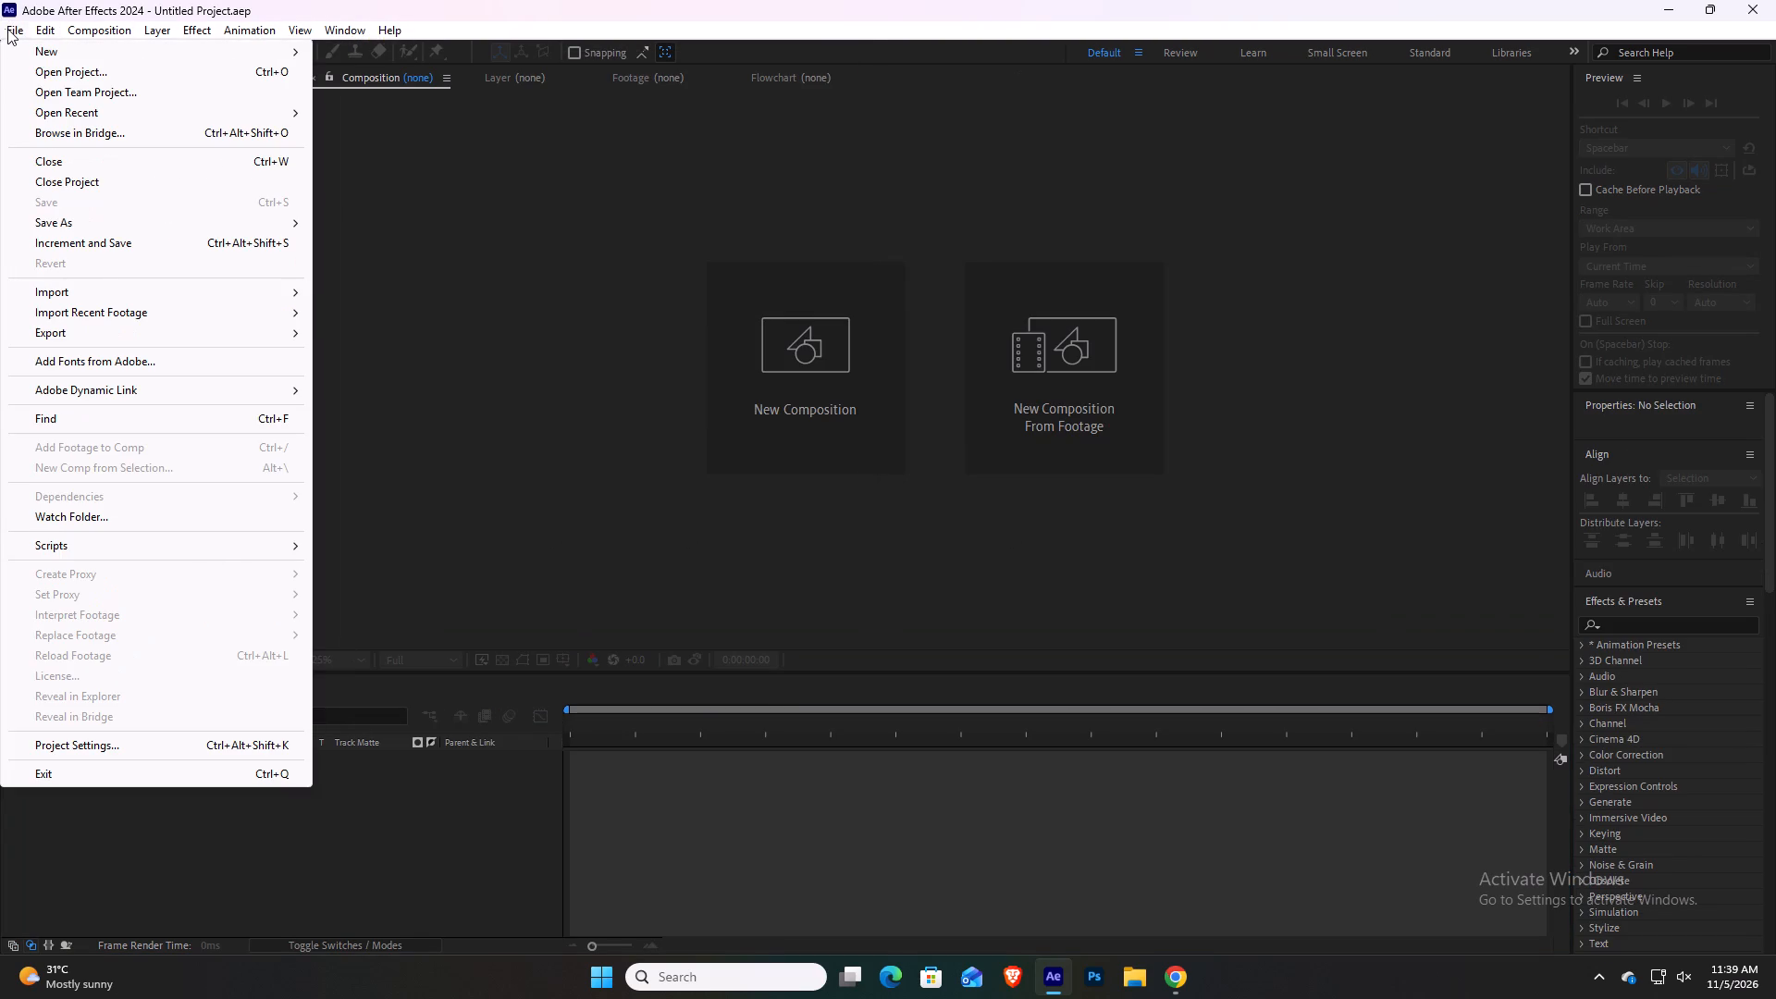
left_click(64, 119)
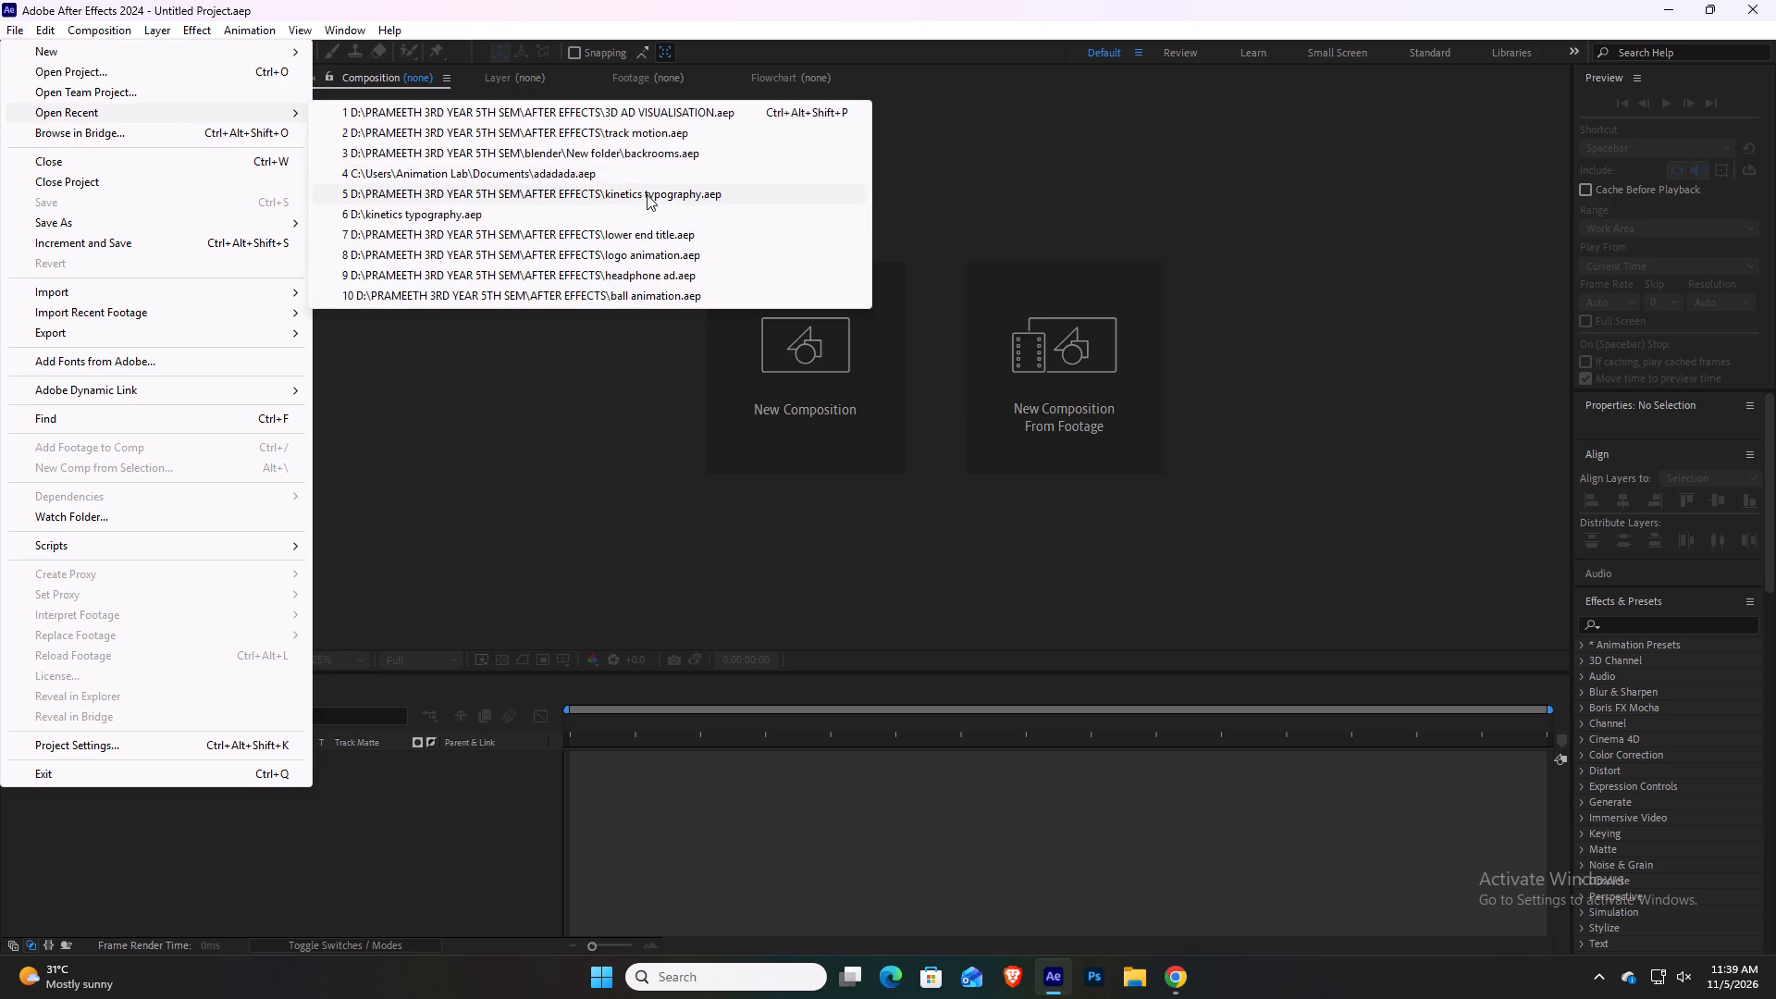
left_click(647, 194)
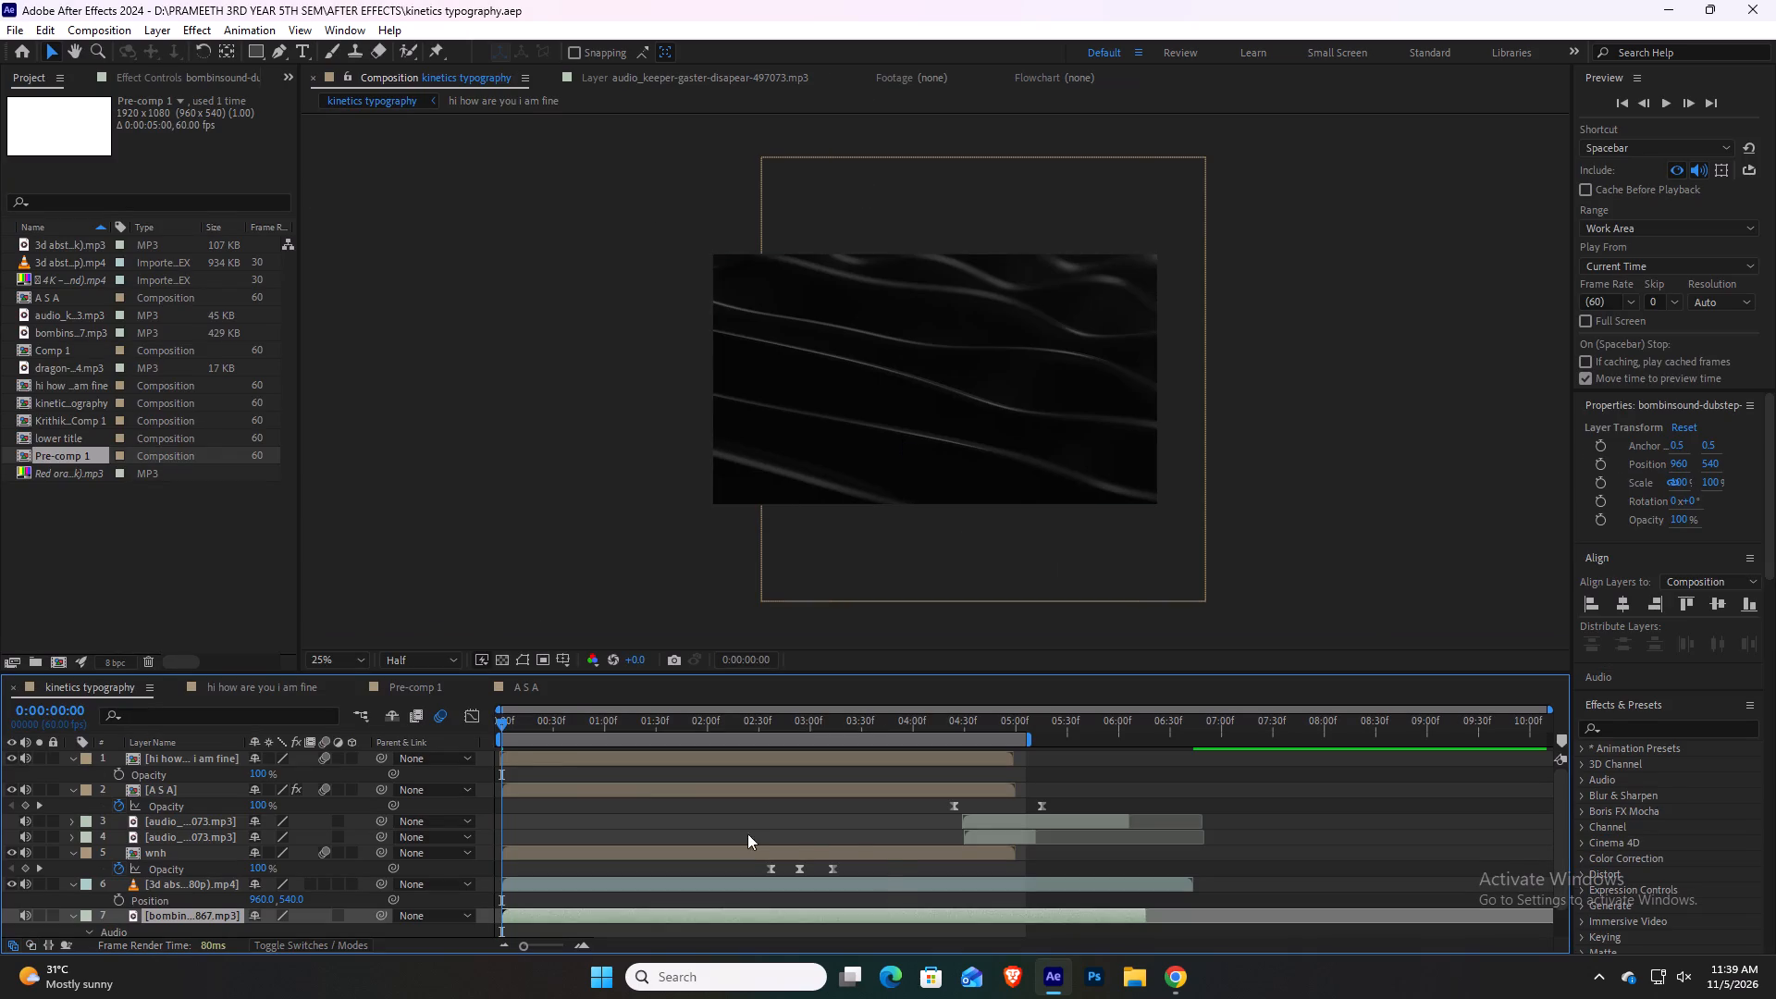
Capture a screenshot of the kinetics typography workspace with the playhead at 0:00:02:08, where the text lines show.
left_click_drag(500, 726, 658, 721)
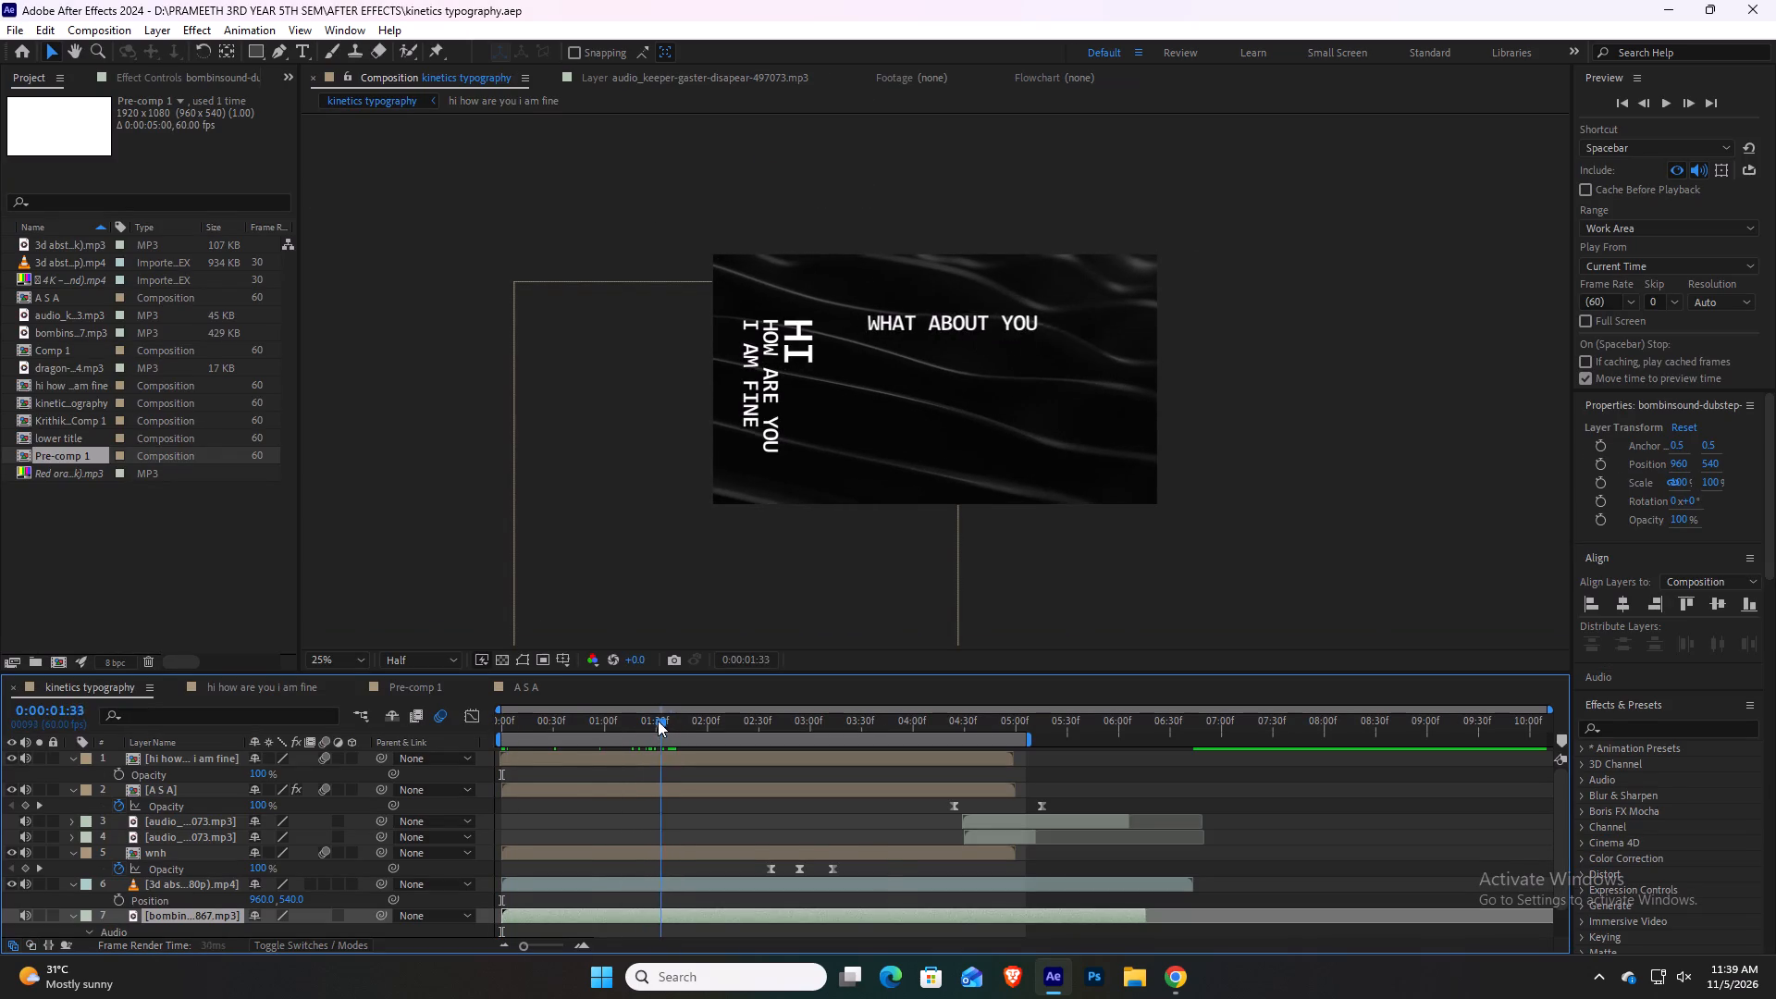
left_click_drag(658, 721, 733, 719)
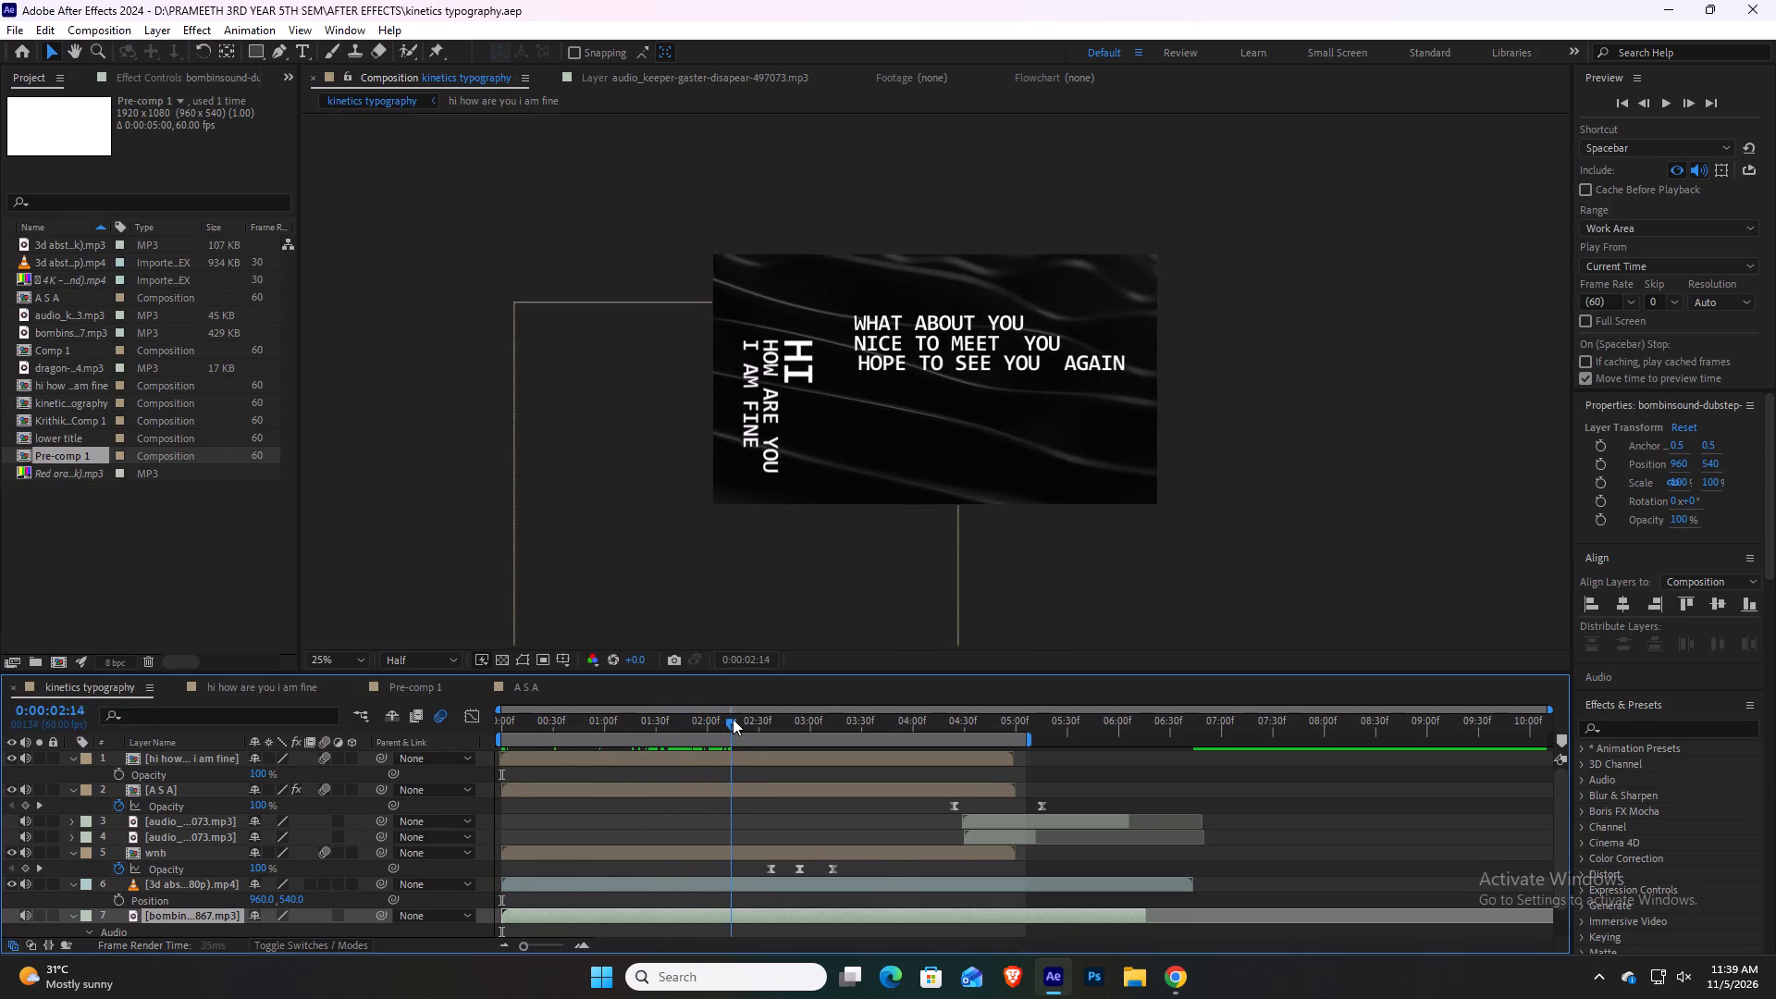
left_click_drag(733, 719, 721, 721)
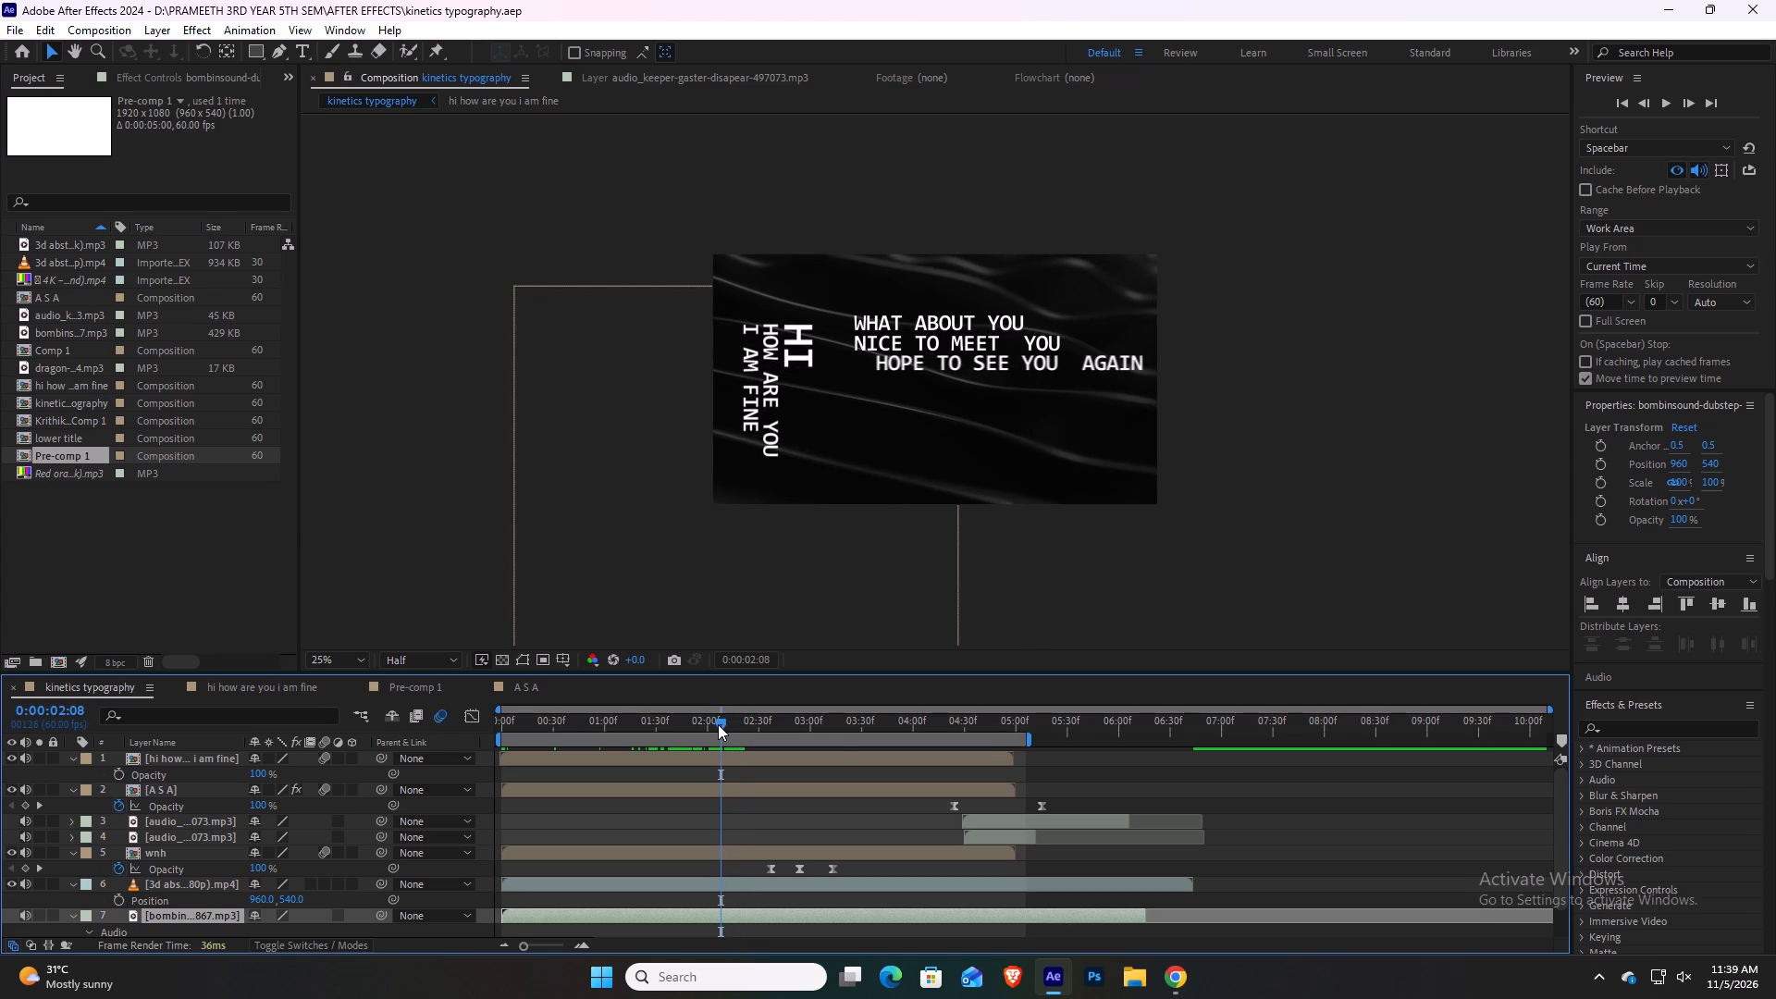
left_click_drag(0, 43, 1775, 989)
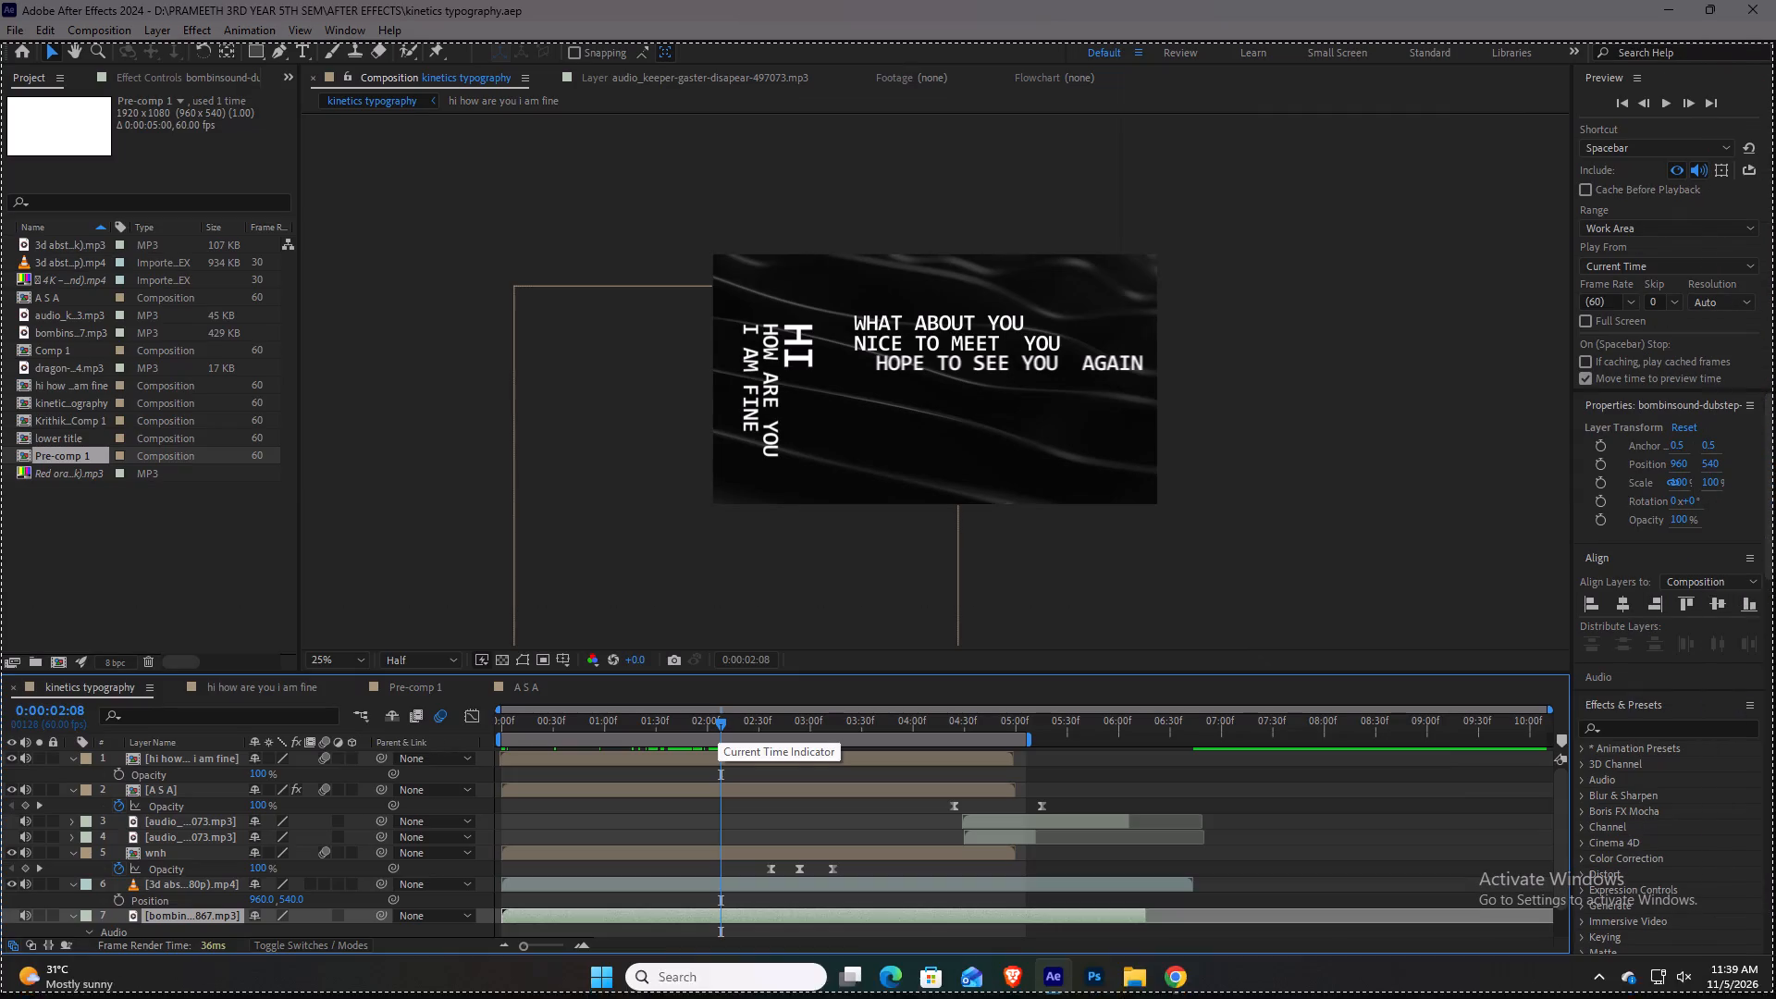
left_click_drag(1775, 989, 1775, 952)
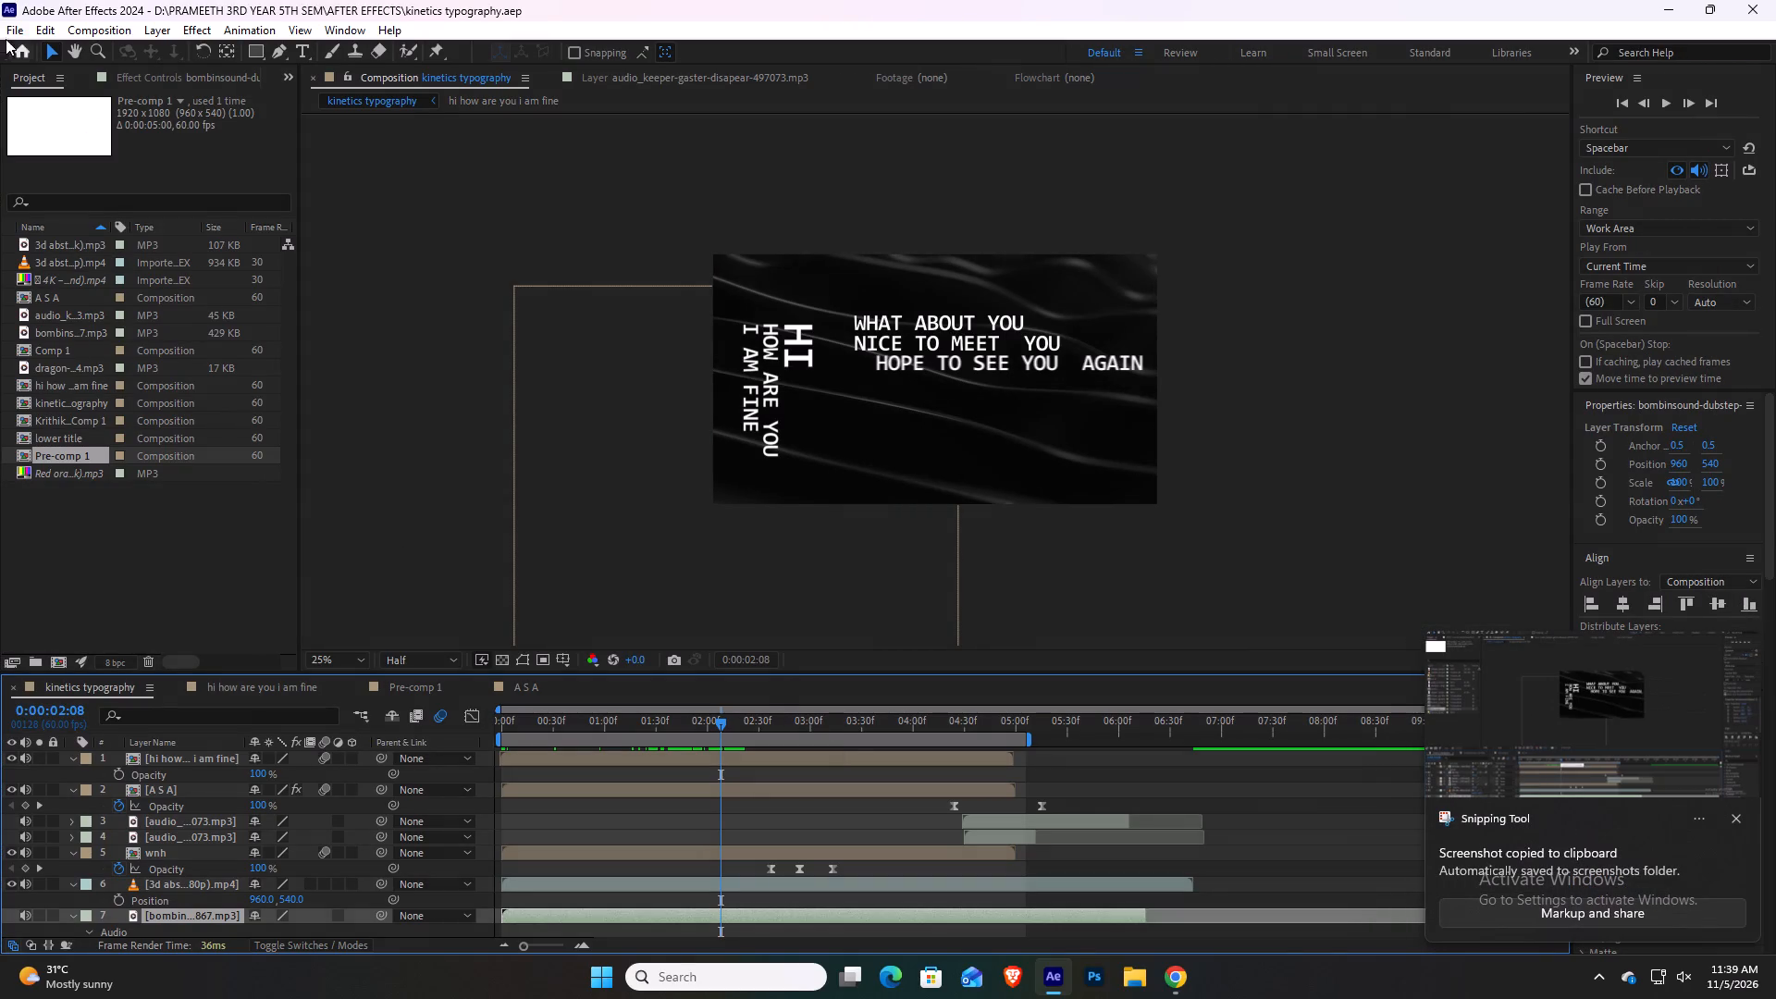
Open the recent project logo animation.aep and dismiss the missing-files warning.
left_click(2, 26)
left_click(143, 117)
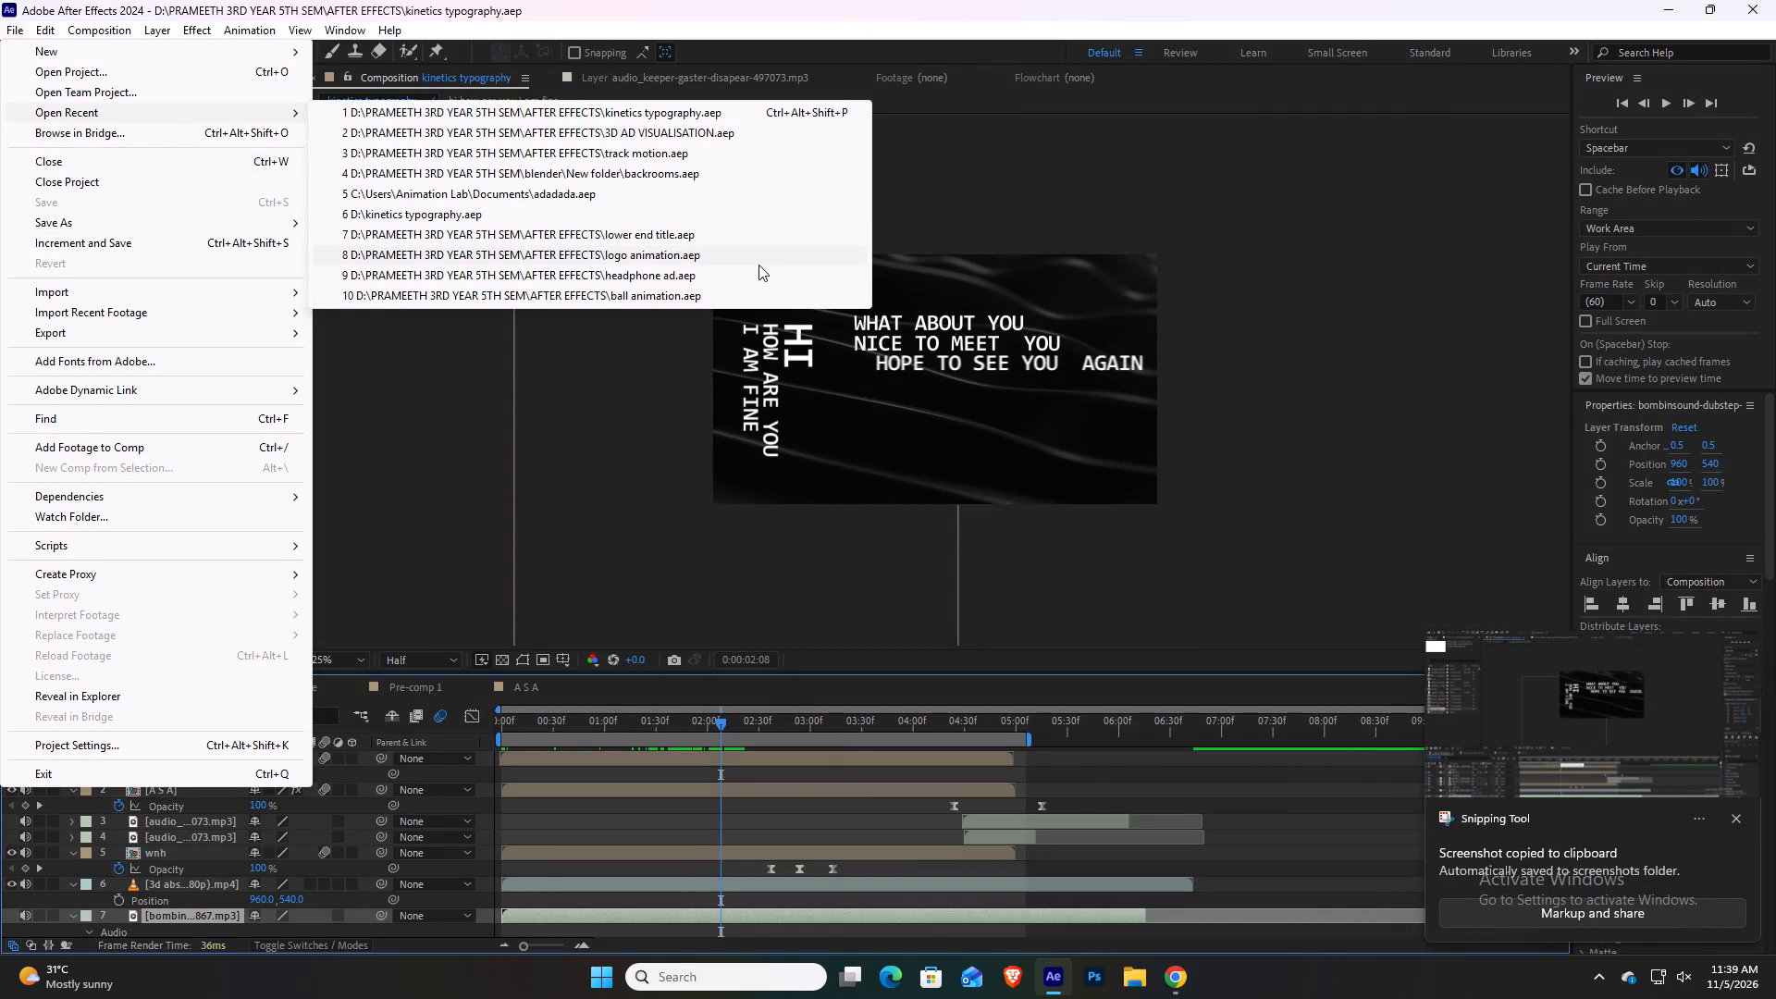
left_click(722, 254)
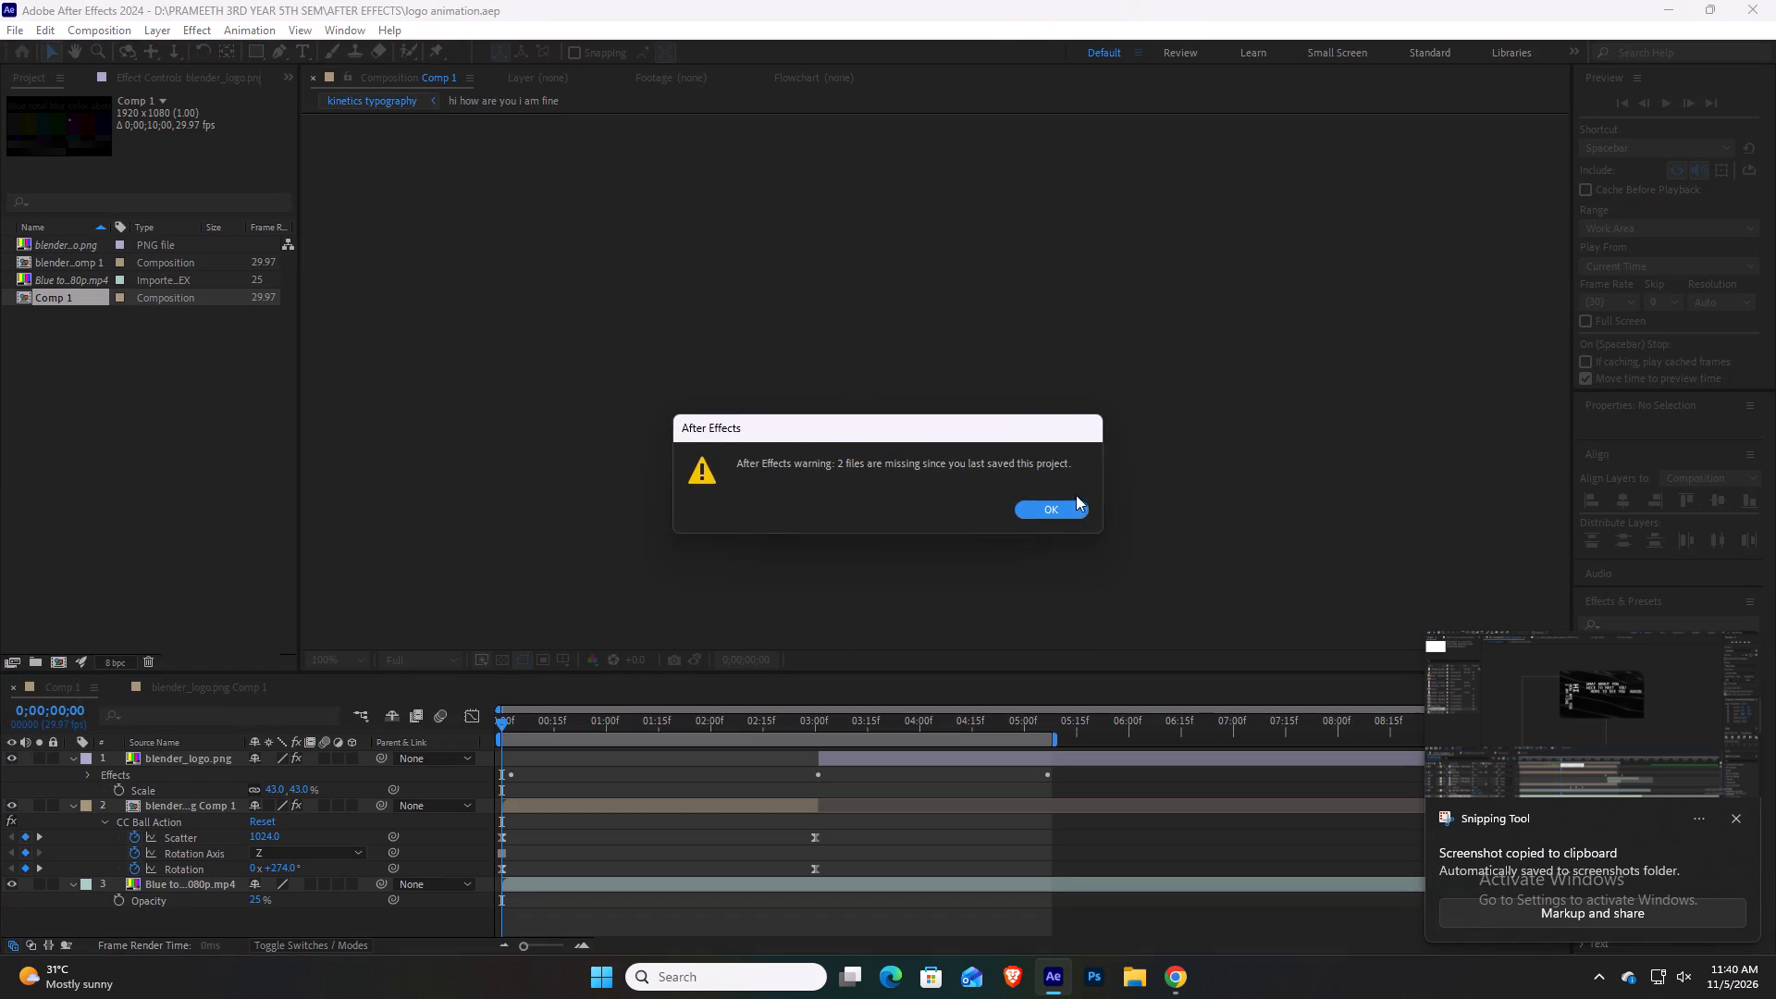
left_click(1076, 512)
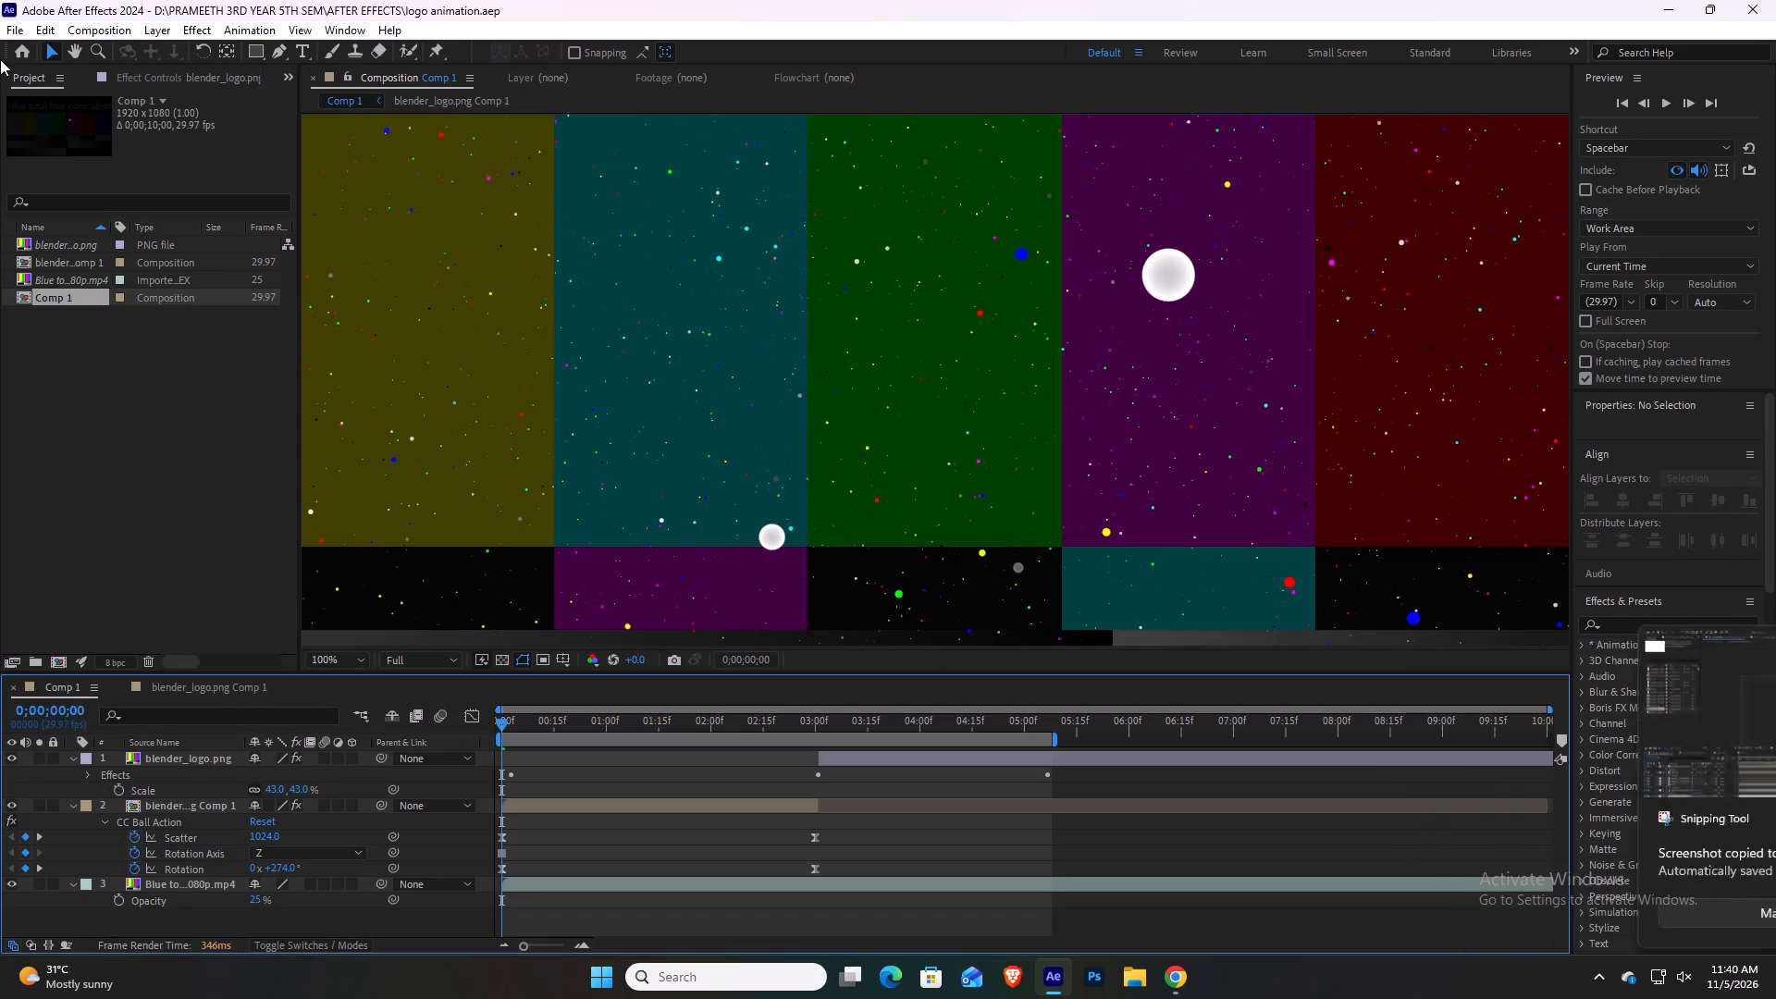
Capture a screenshot of the logo animation workspace at the first frame.
left_click_drag(0, 43, 1762, 921)
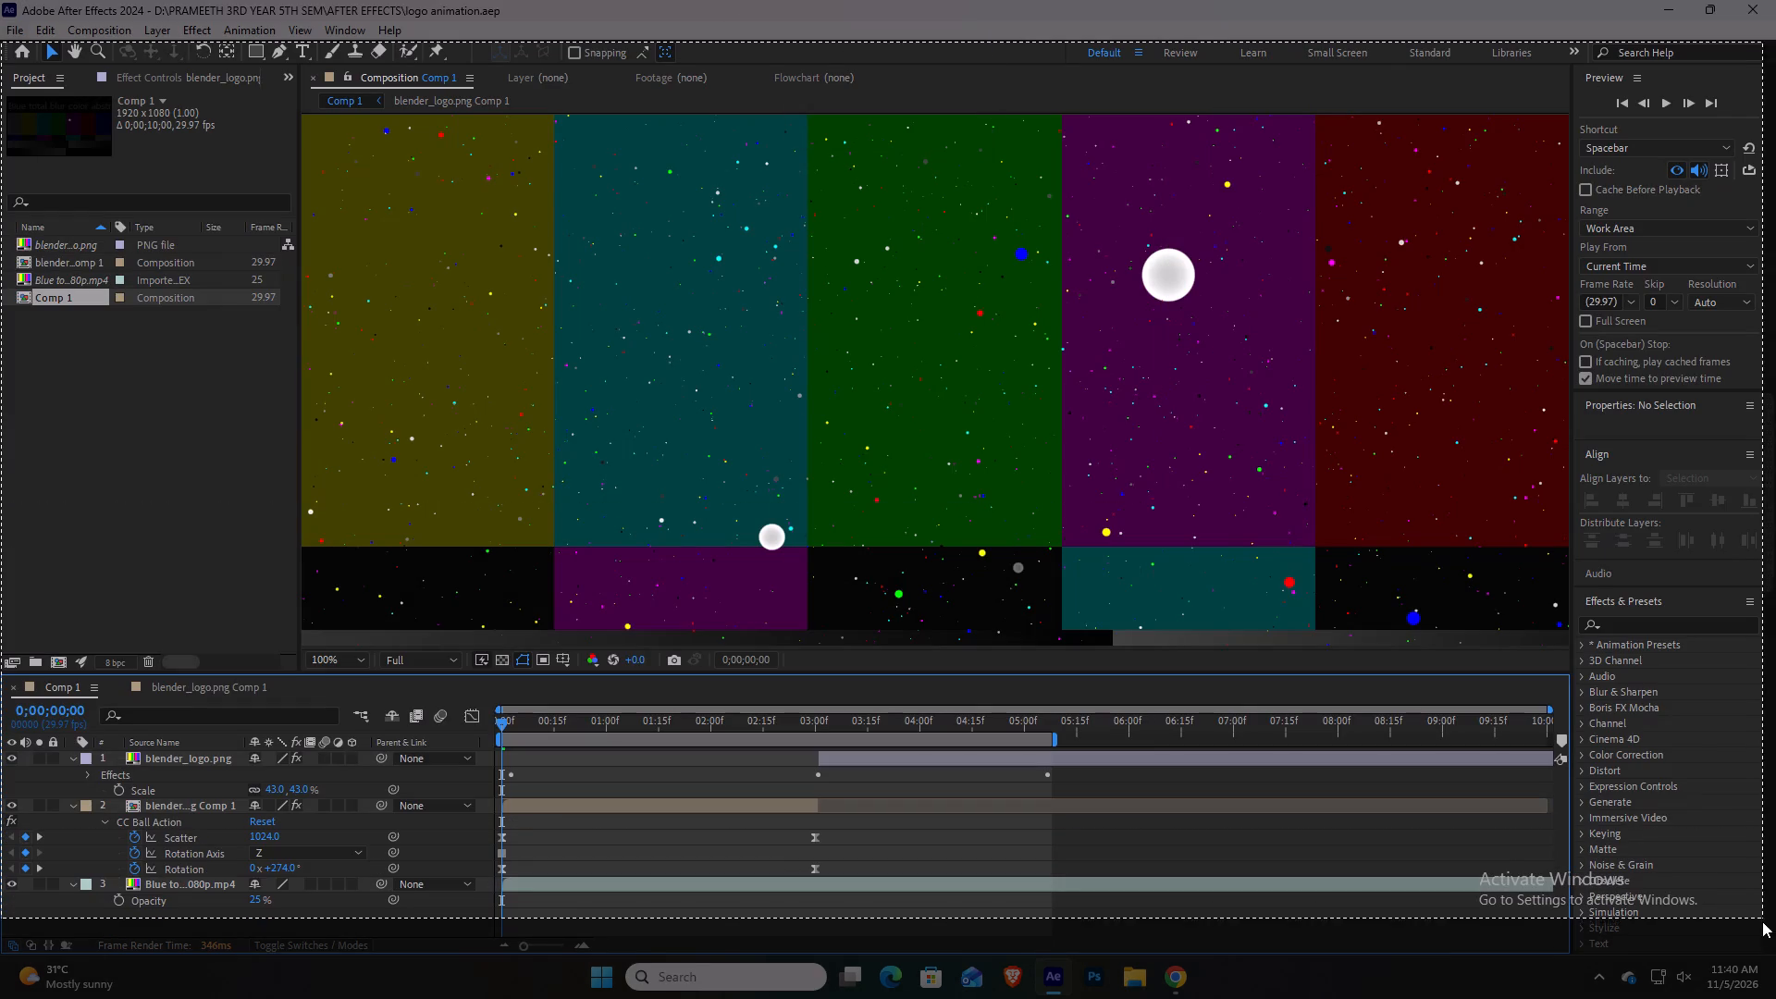
left_click_drag(1762, 921, 1775, 948)
Scrub through the logo animation timeline to review the ball scatter effect, ending at 0;00;01;06.
left_click_drag(503, 721, 863, 719)
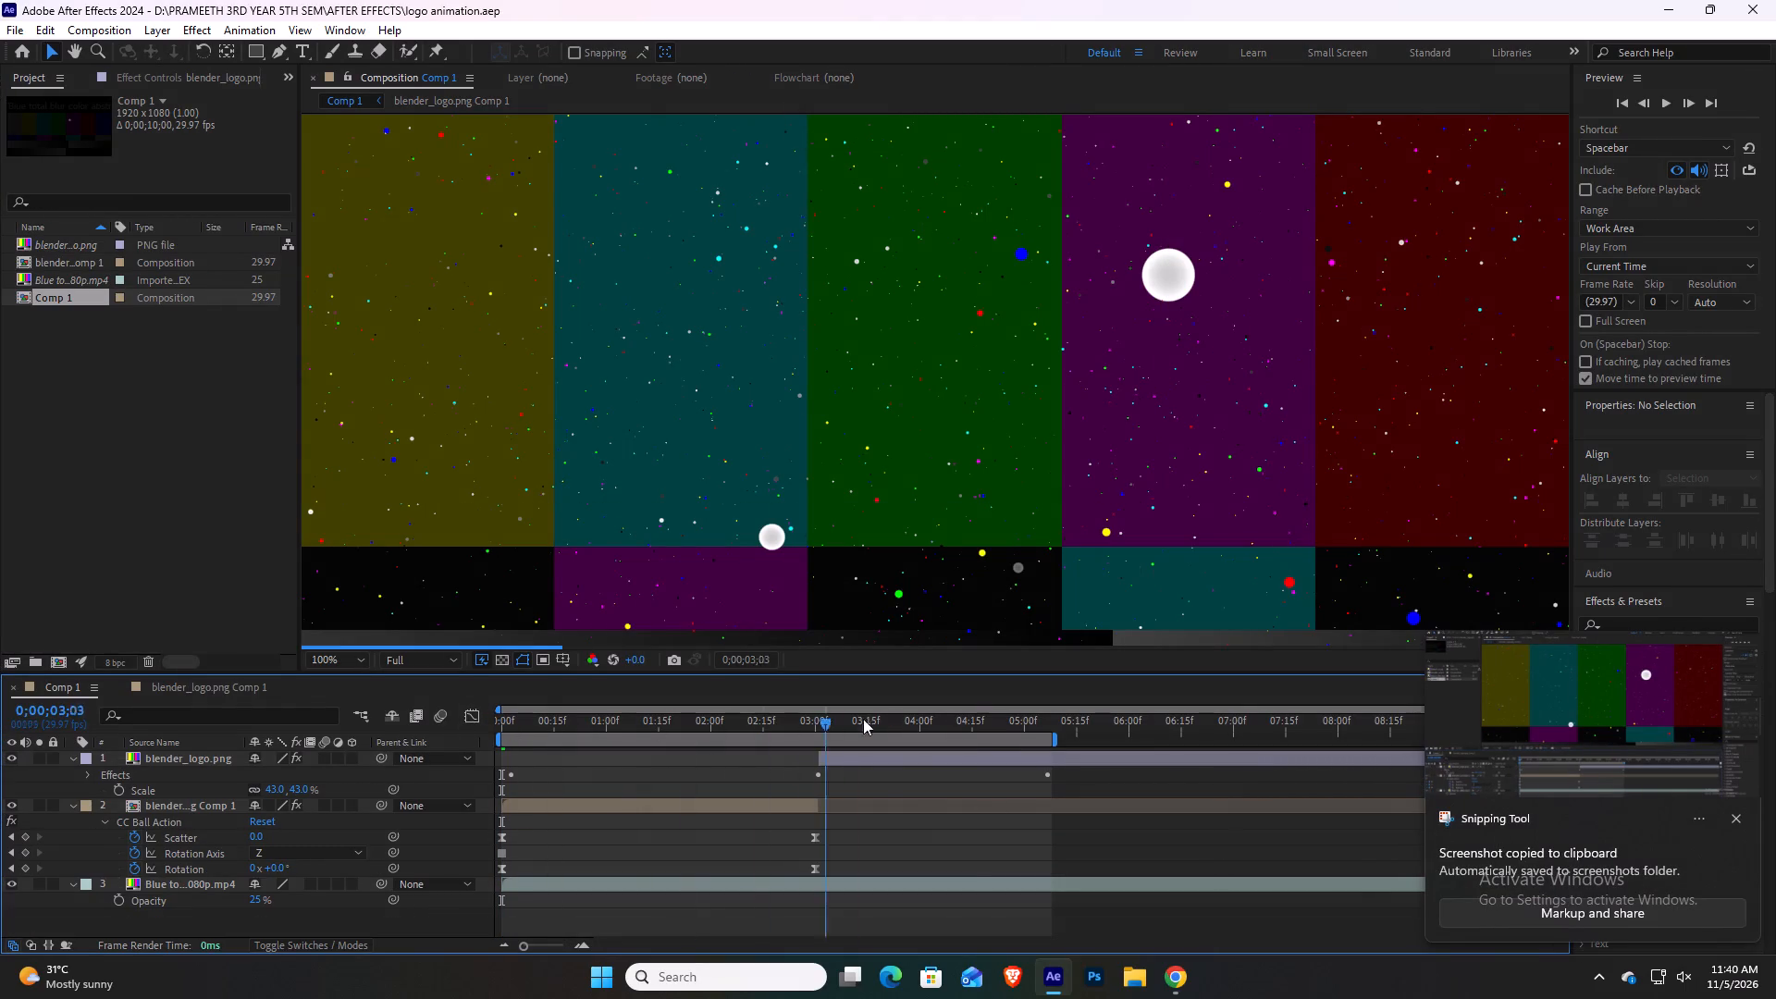
left_click_drag(863, 719, 520, 759)
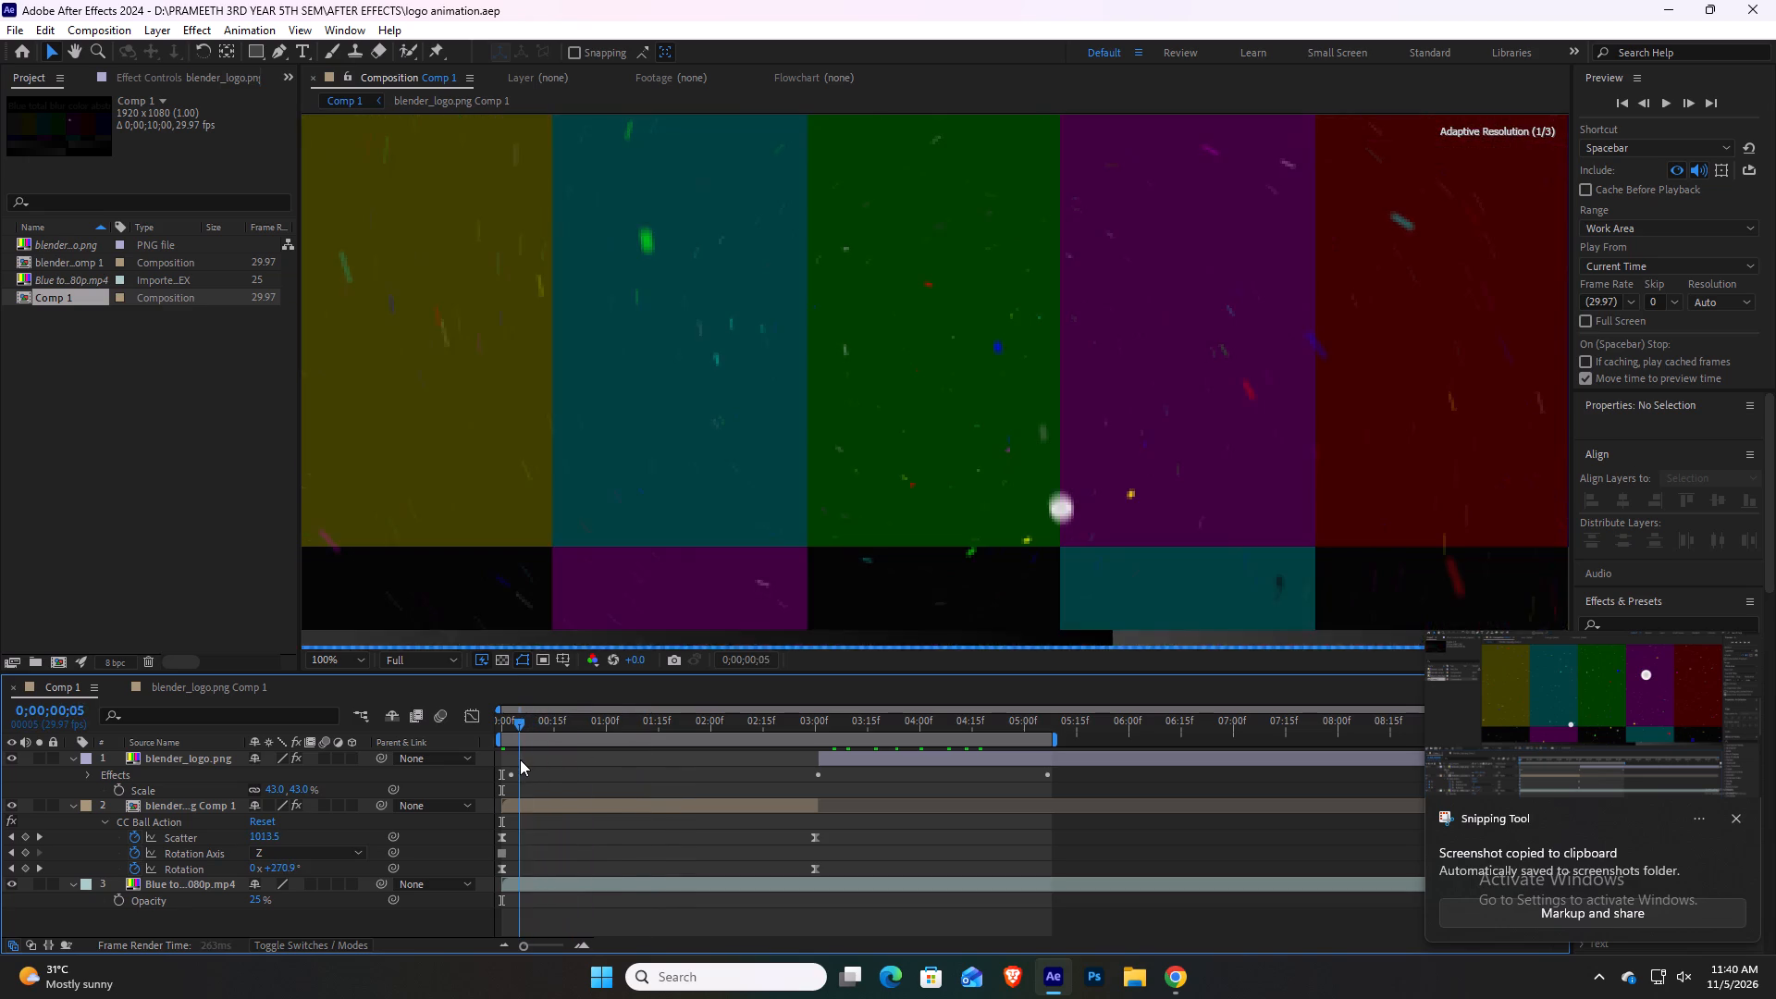
left_click_drag(520, 759, 568, 761)
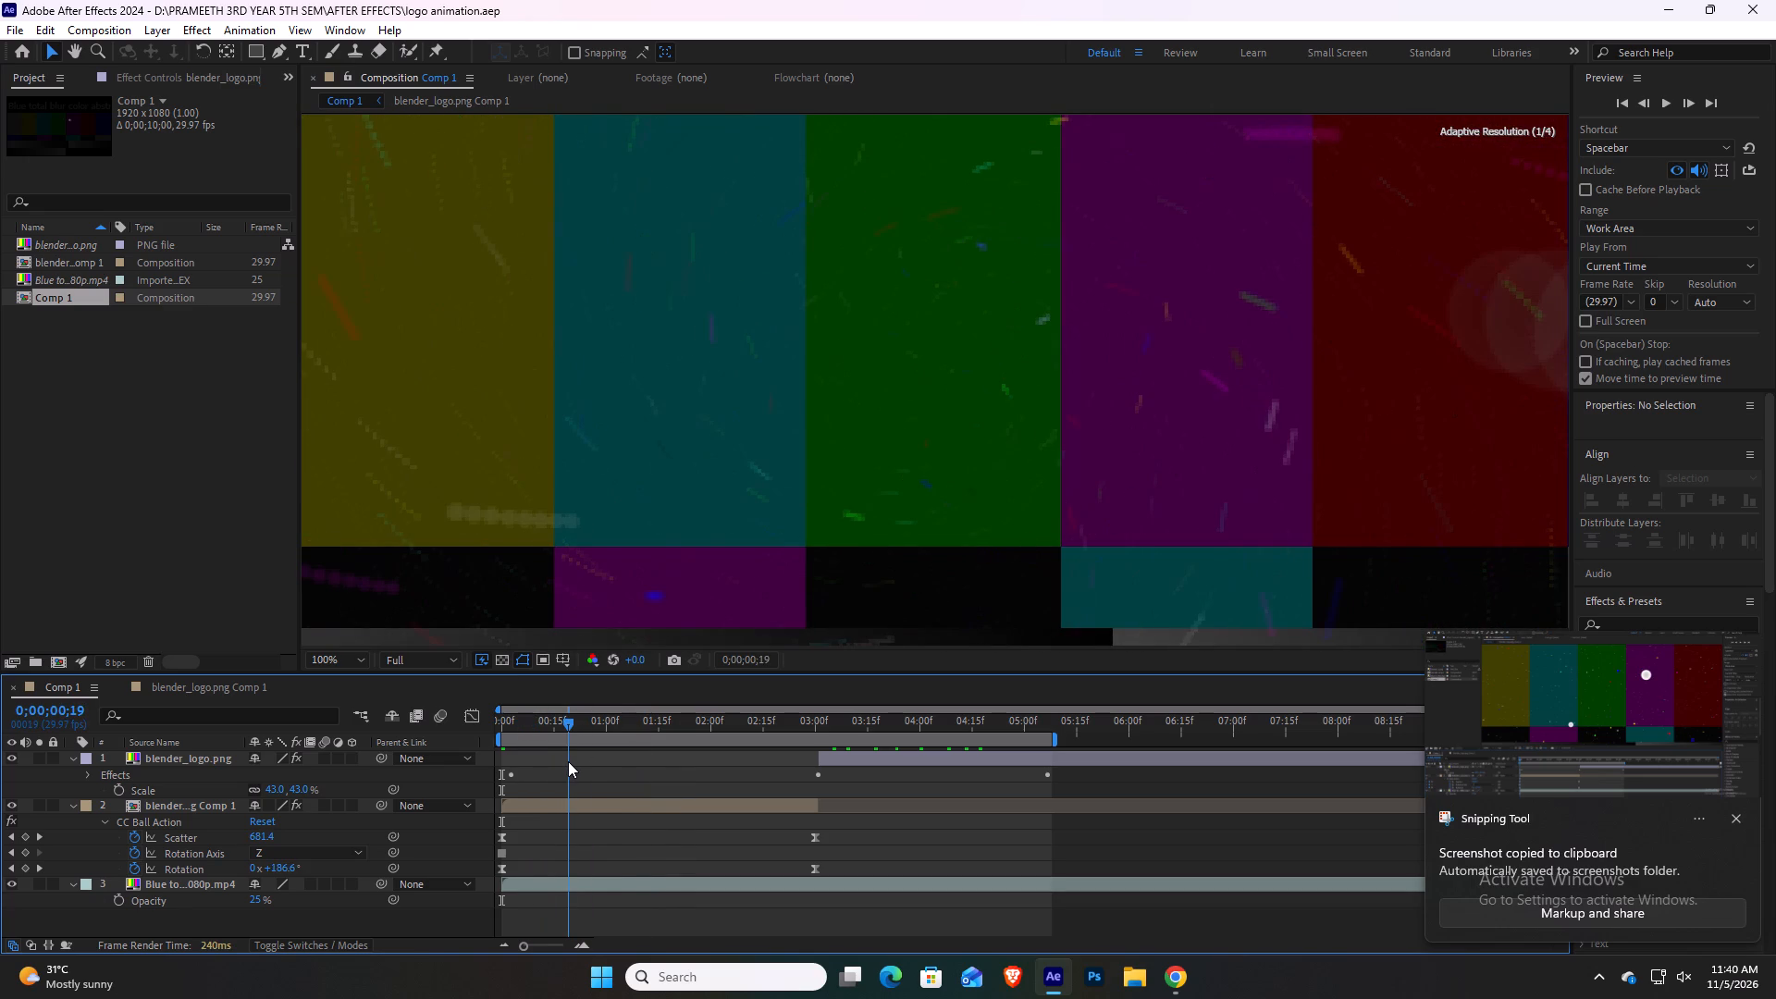
left_click_drag(568, 761, 629, 792)
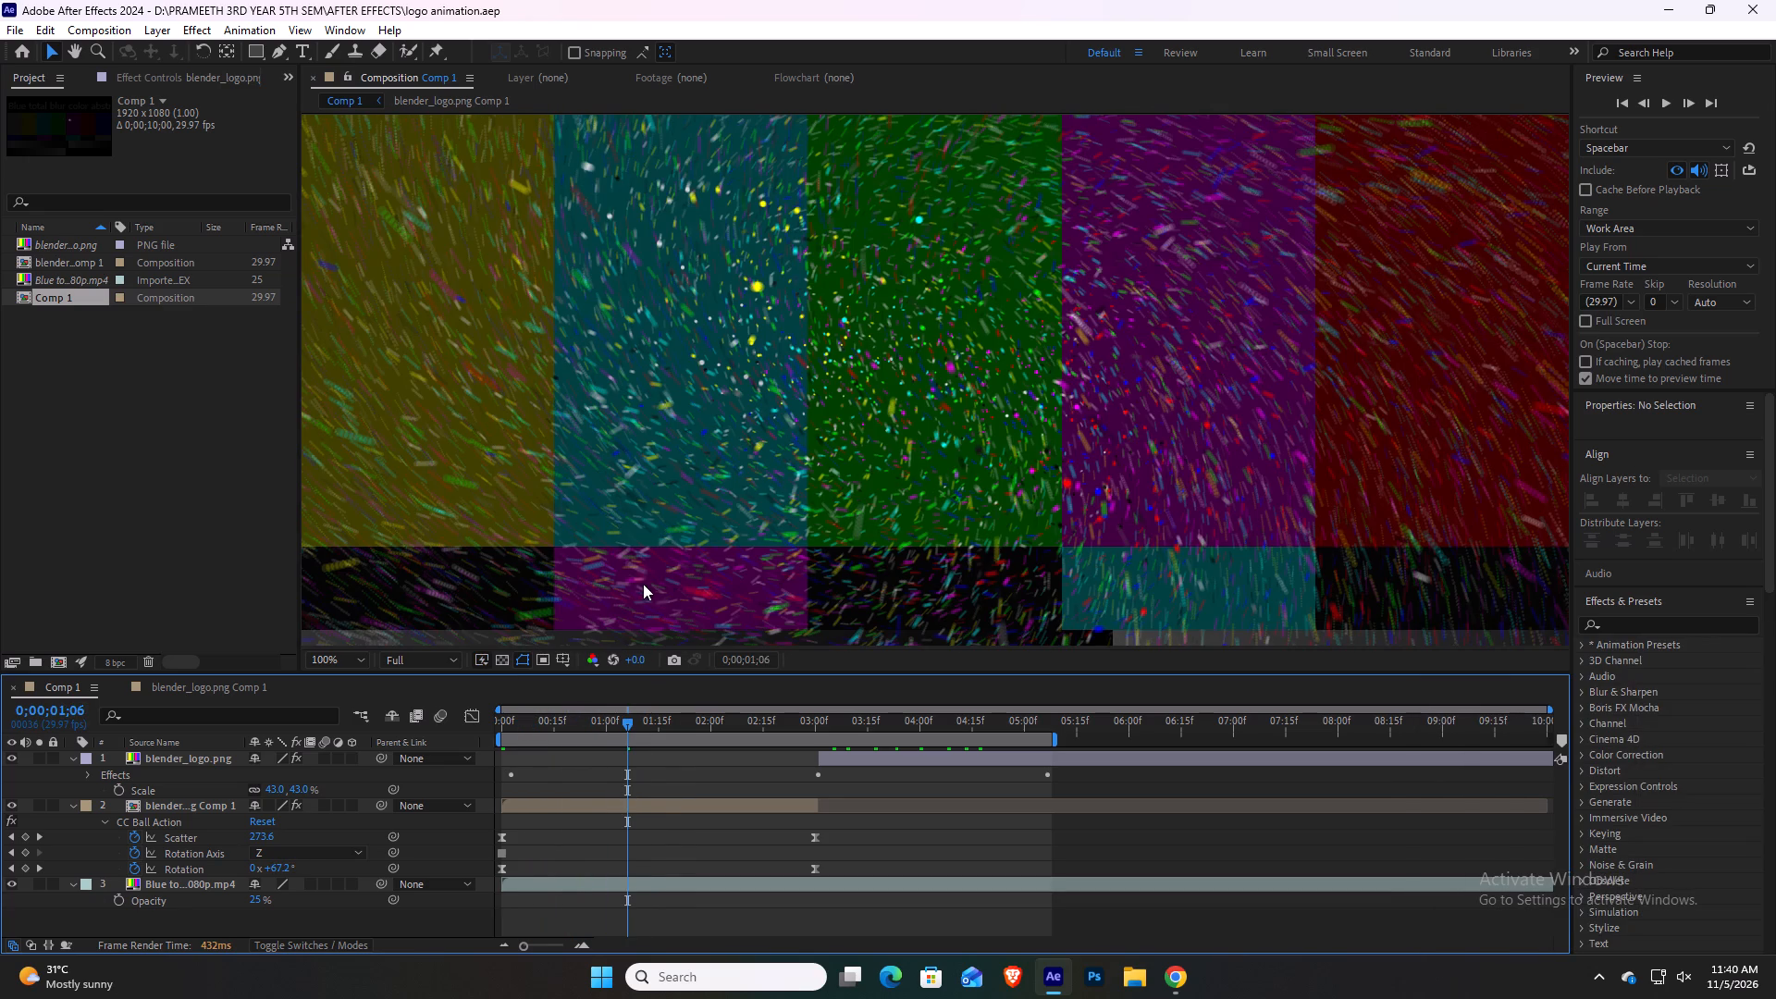
Open the recent project ball animation.aep and dismiss the missing-files warning.
left_click(4, 29)
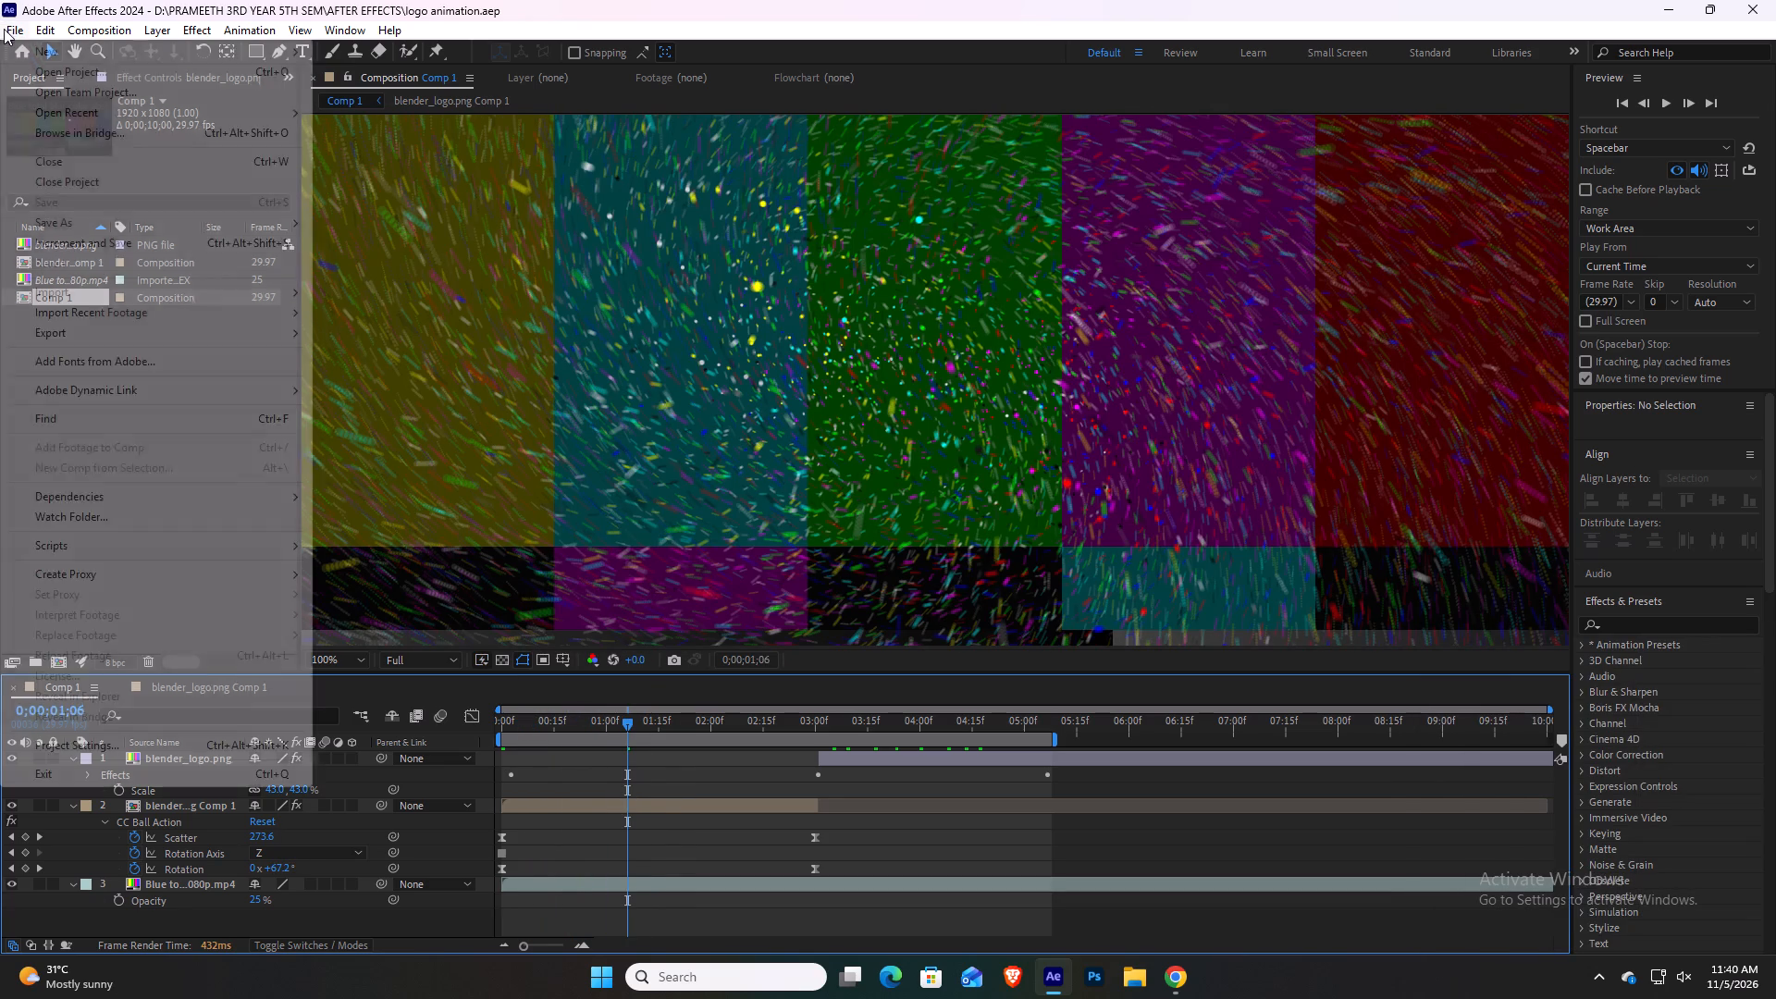
left_click(138, 107)
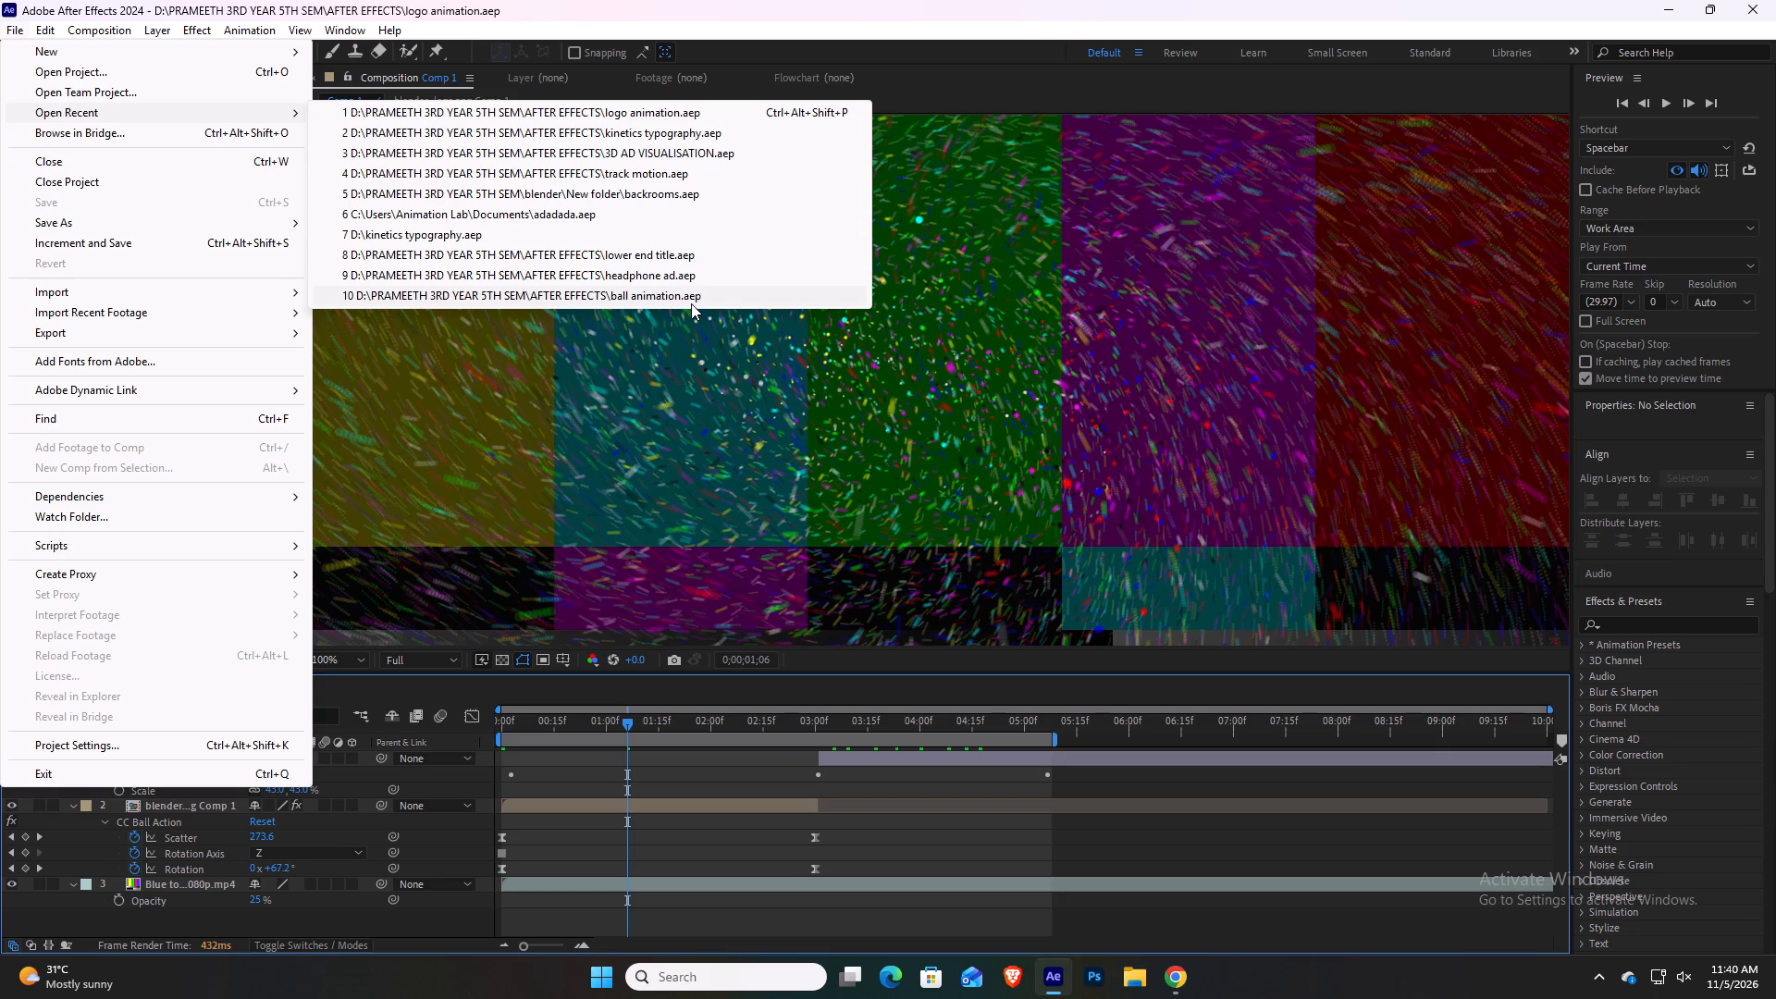
left_click(691, 291)
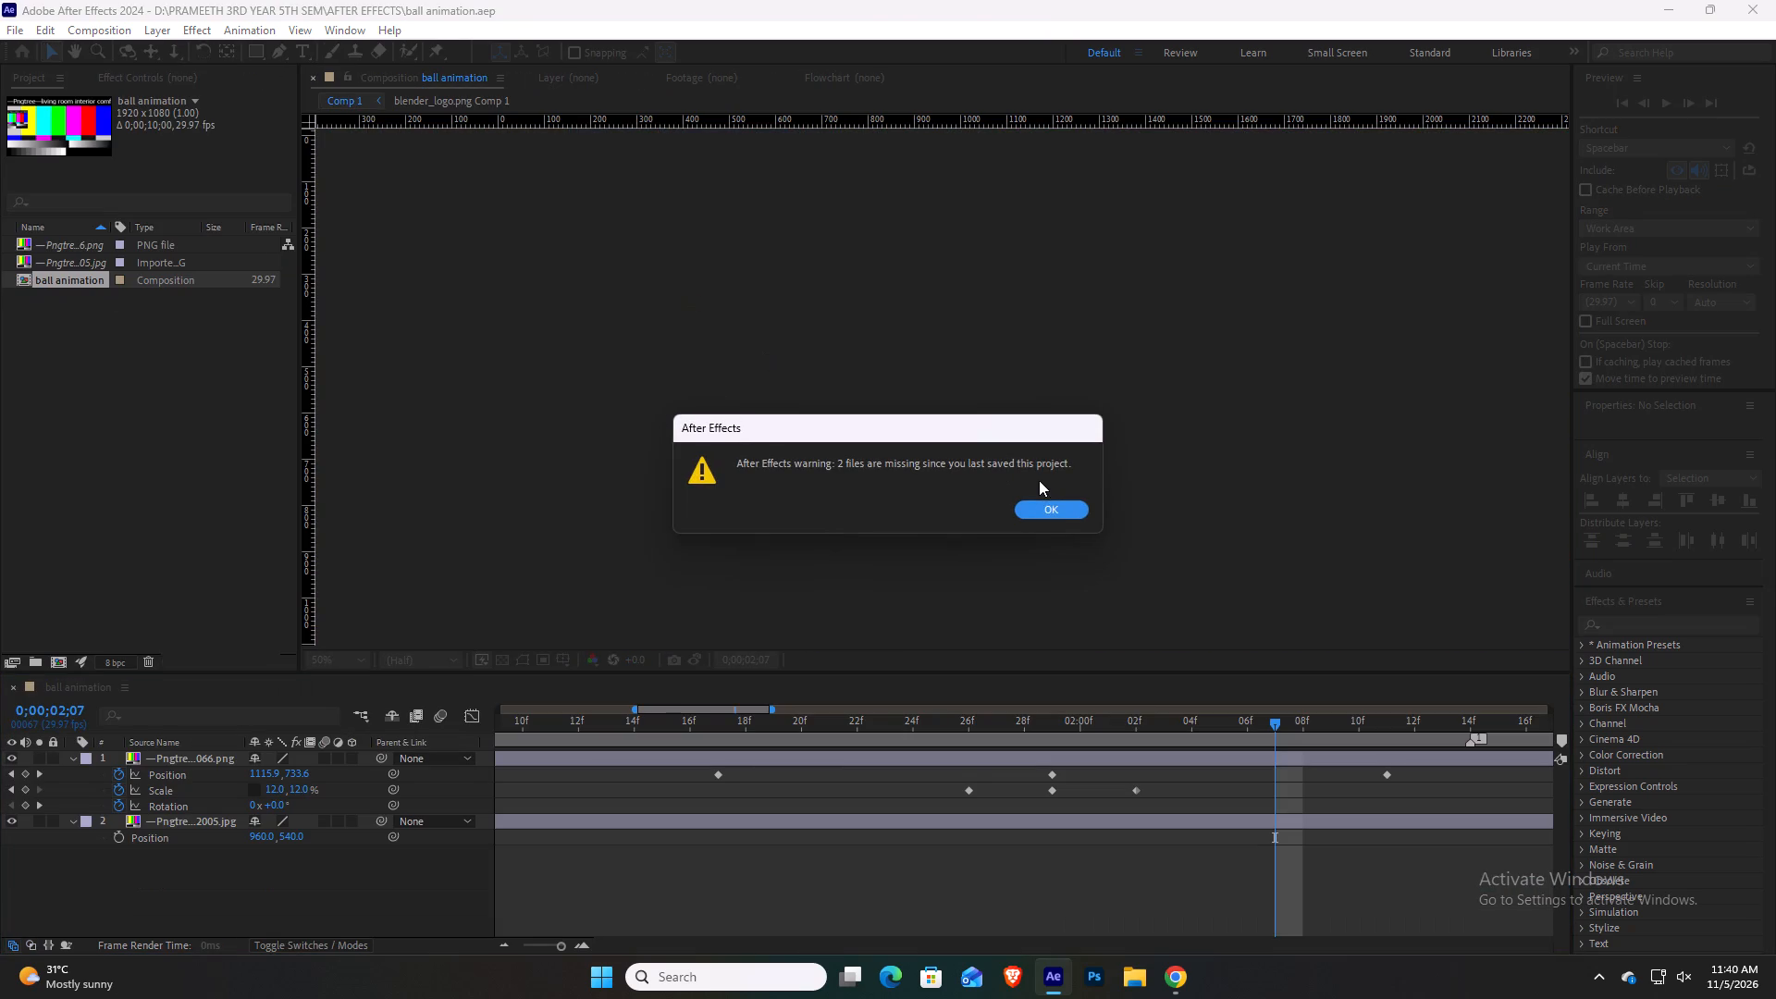
left_click(1064, 508)
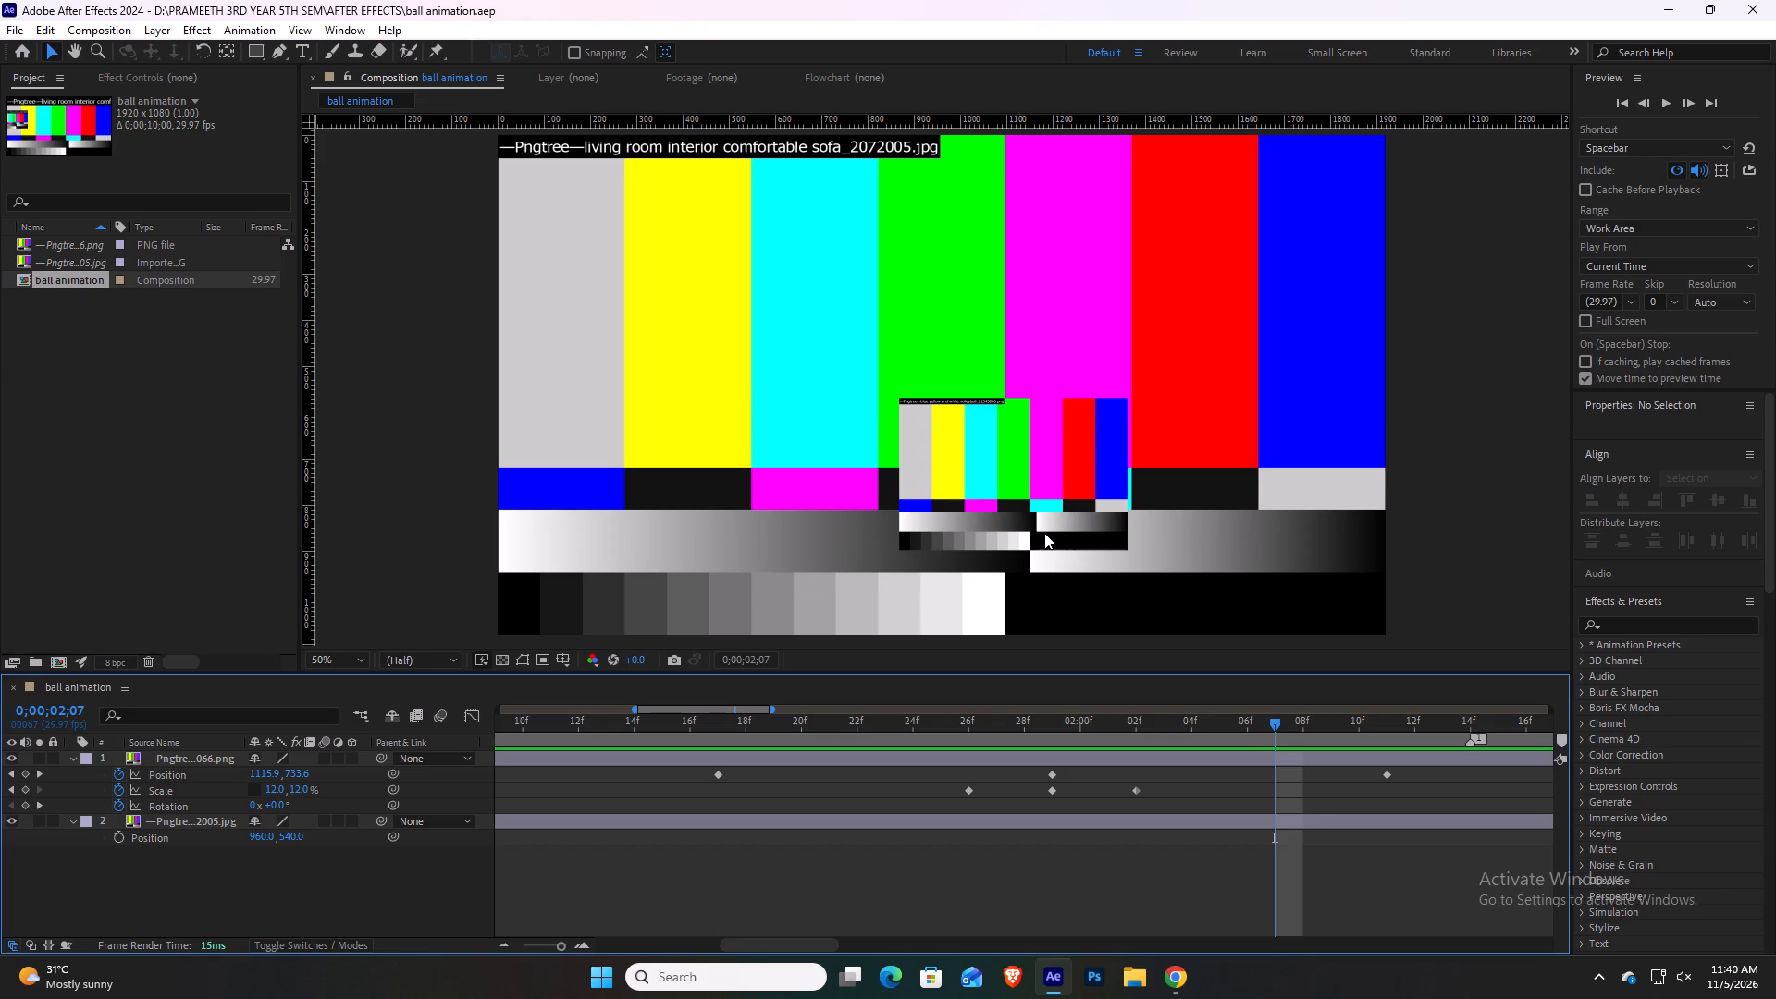
Look through the files in the Downloads folder in File Explorer.
left_click(1126, 981)
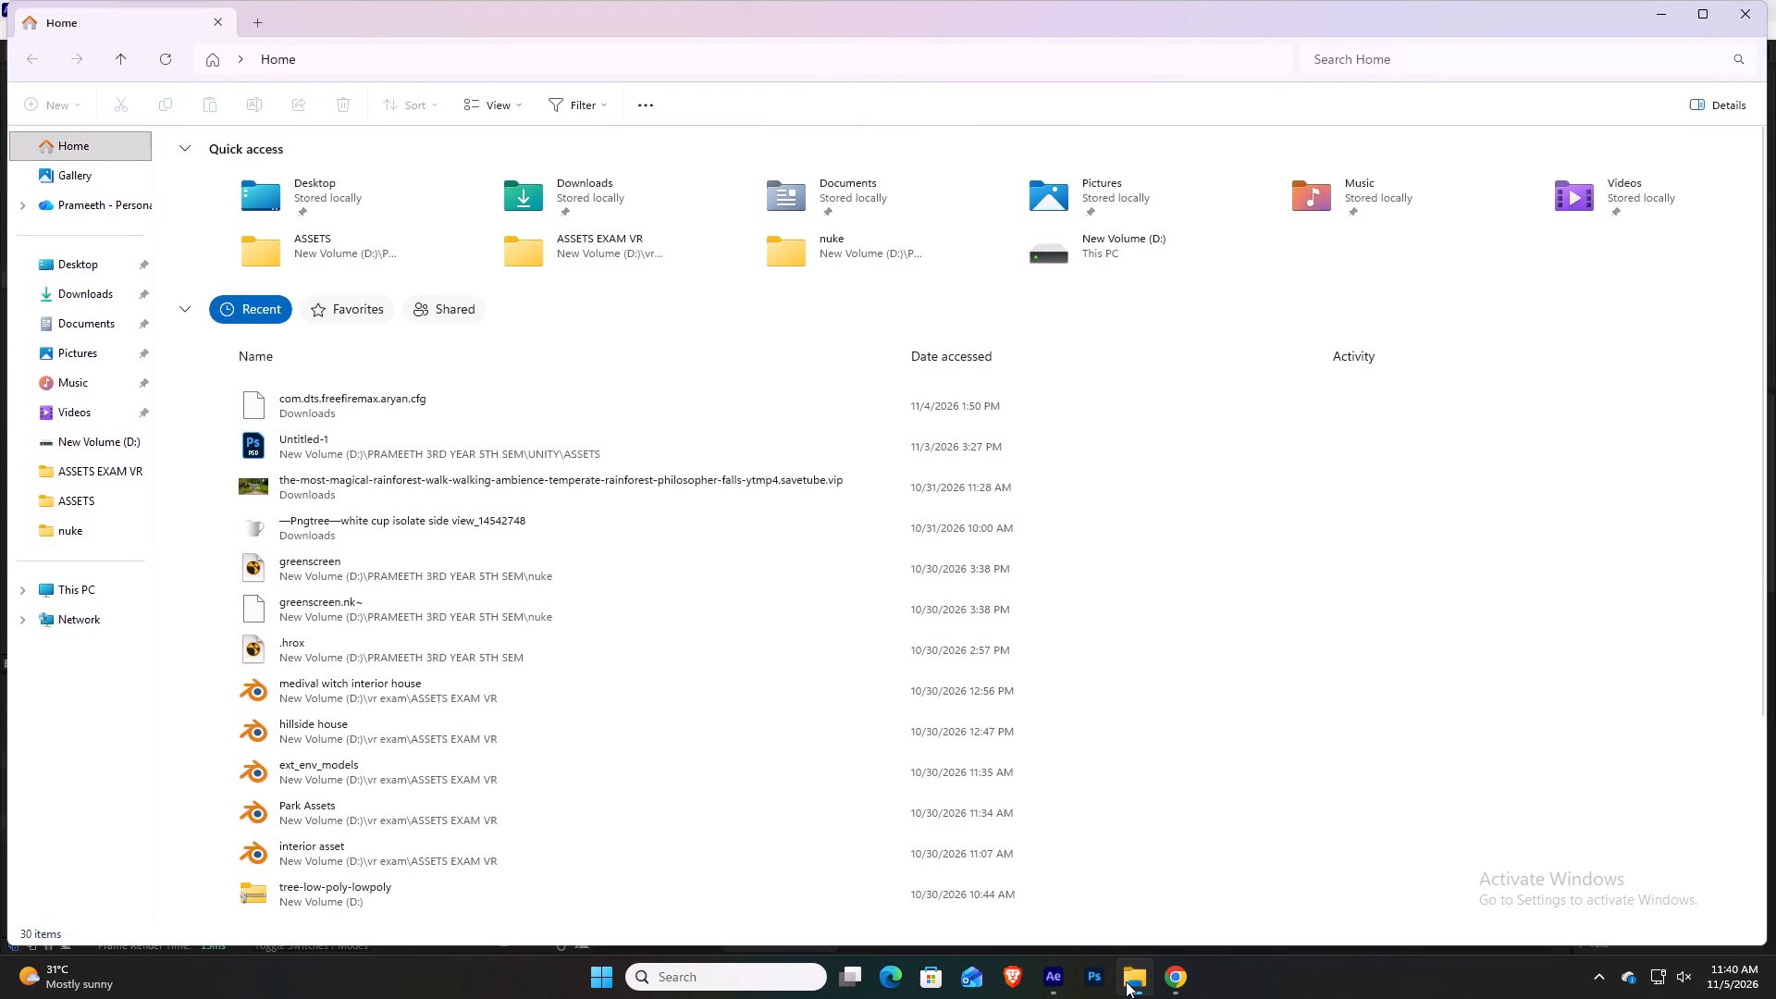
left_click(115, 207)
left_click(111, 182)
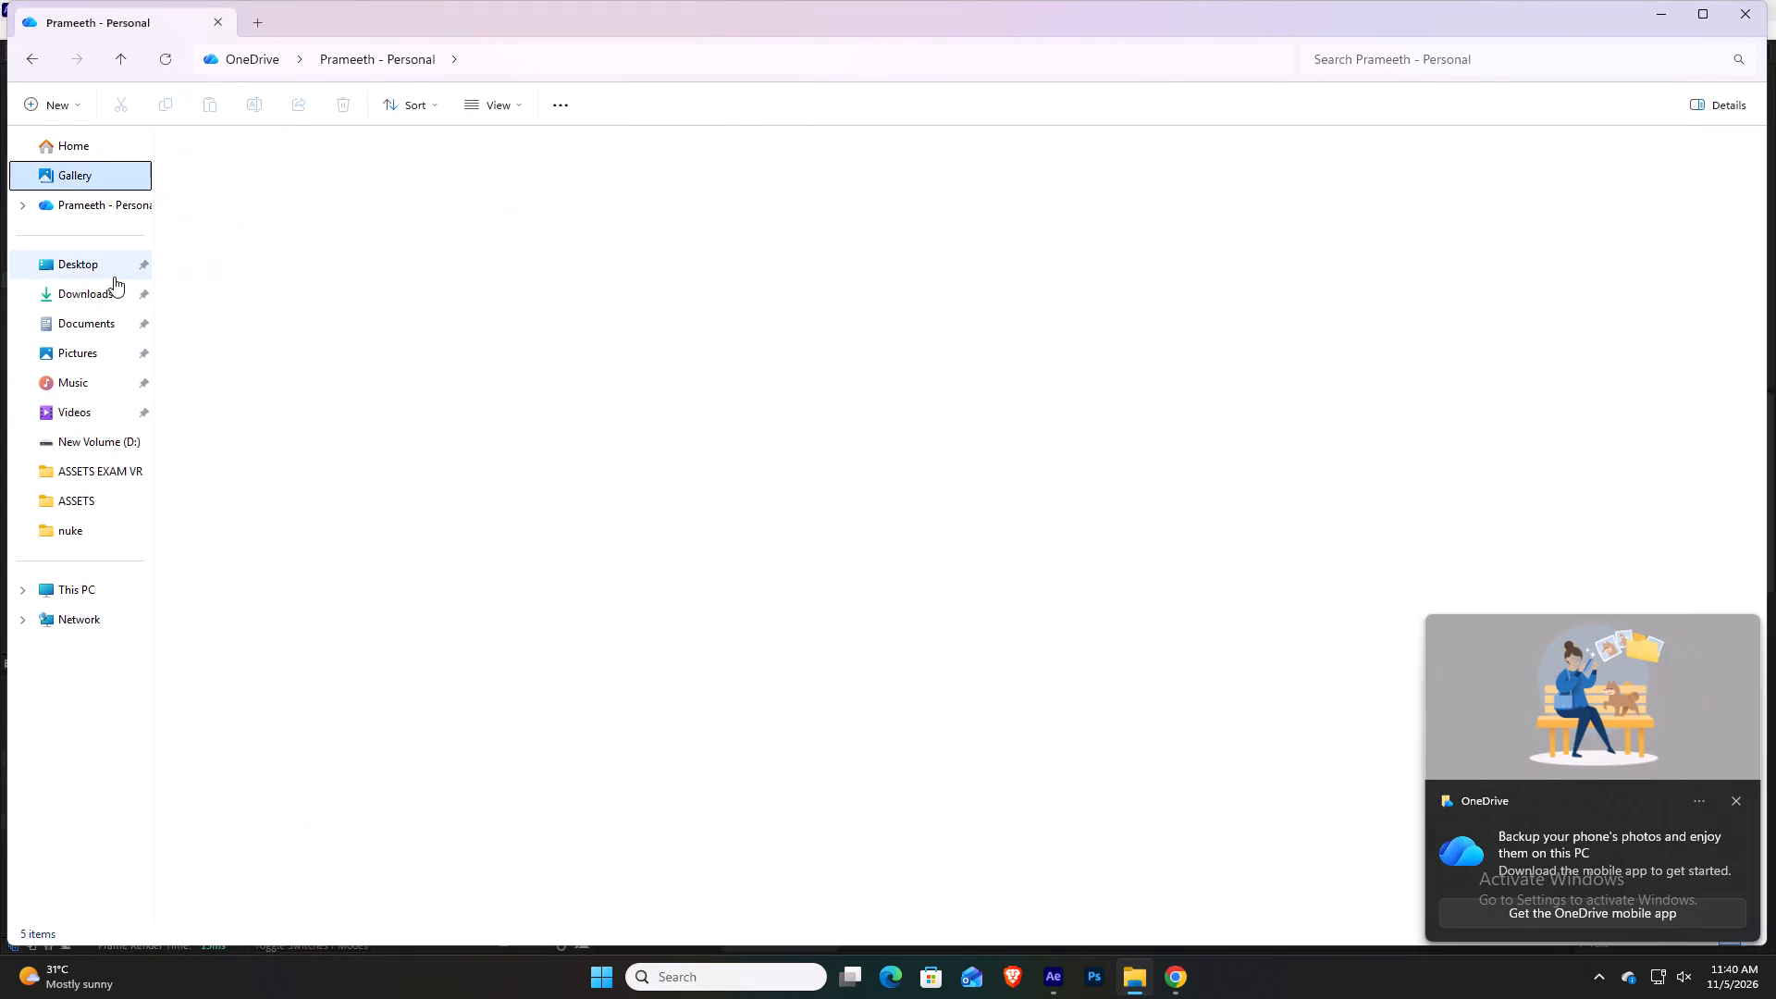
left_click(114, 280)
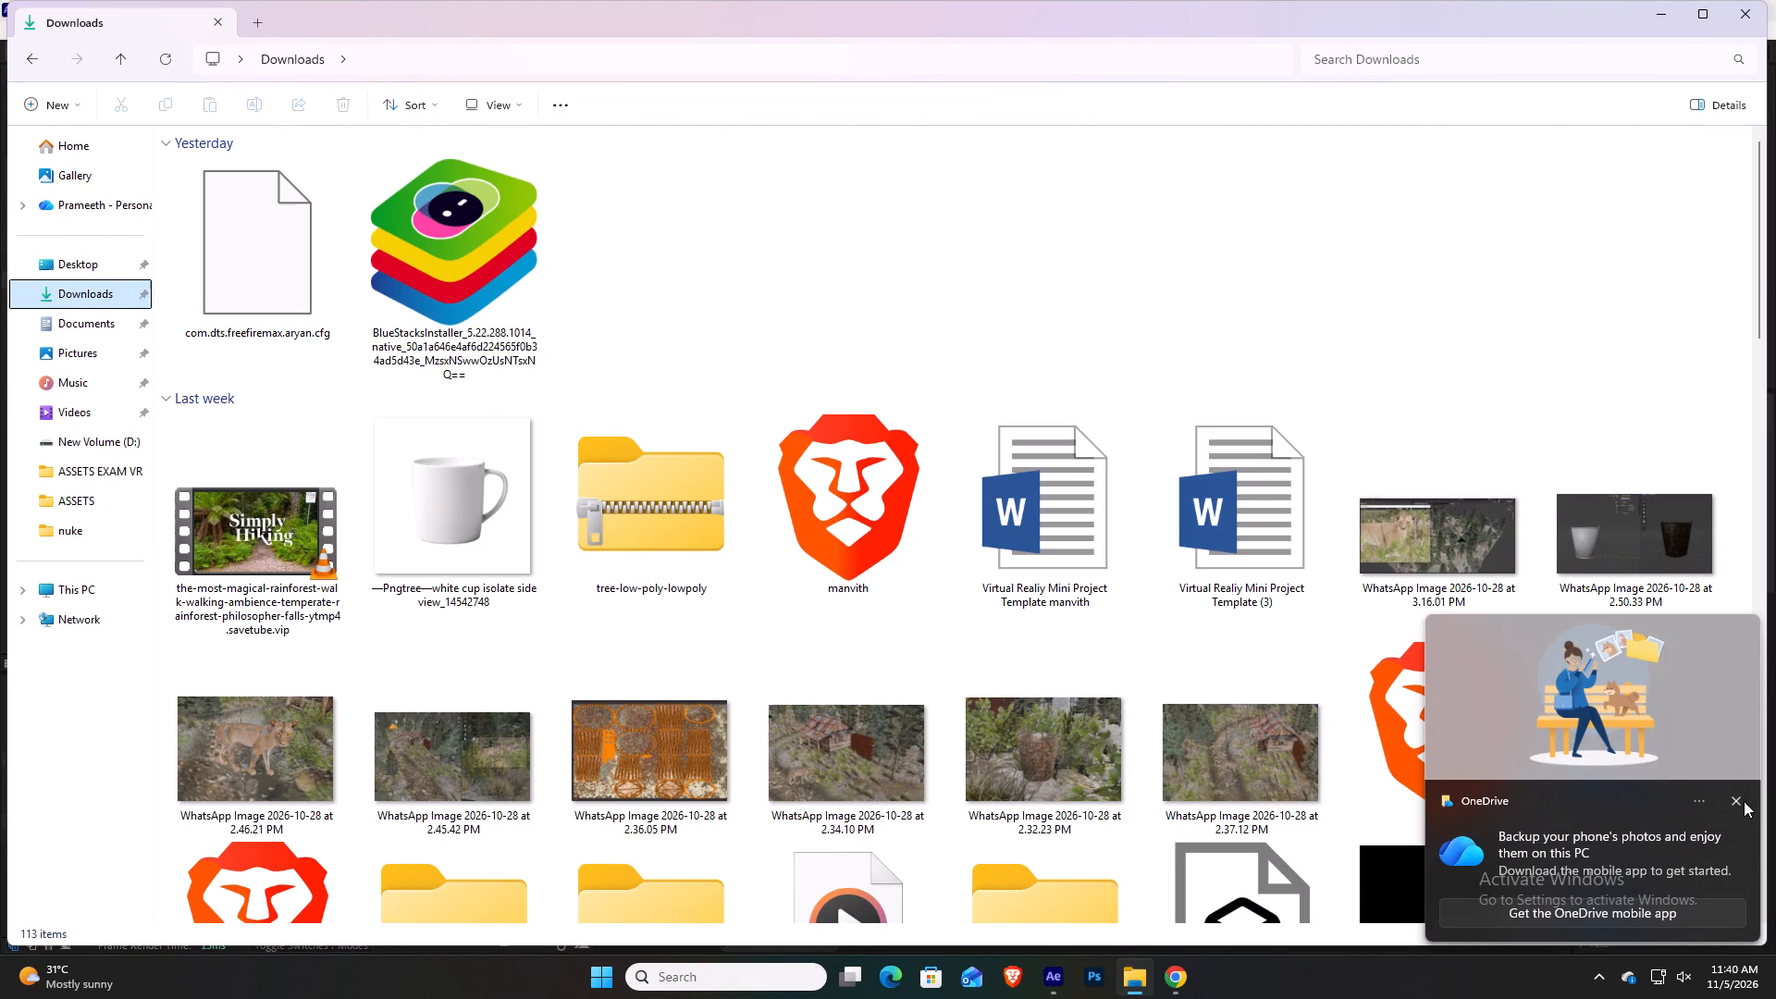
left_click(1738, 803)
scroll(1023, 672, "down", 14)
scroll(1019, 708, "up", 3)
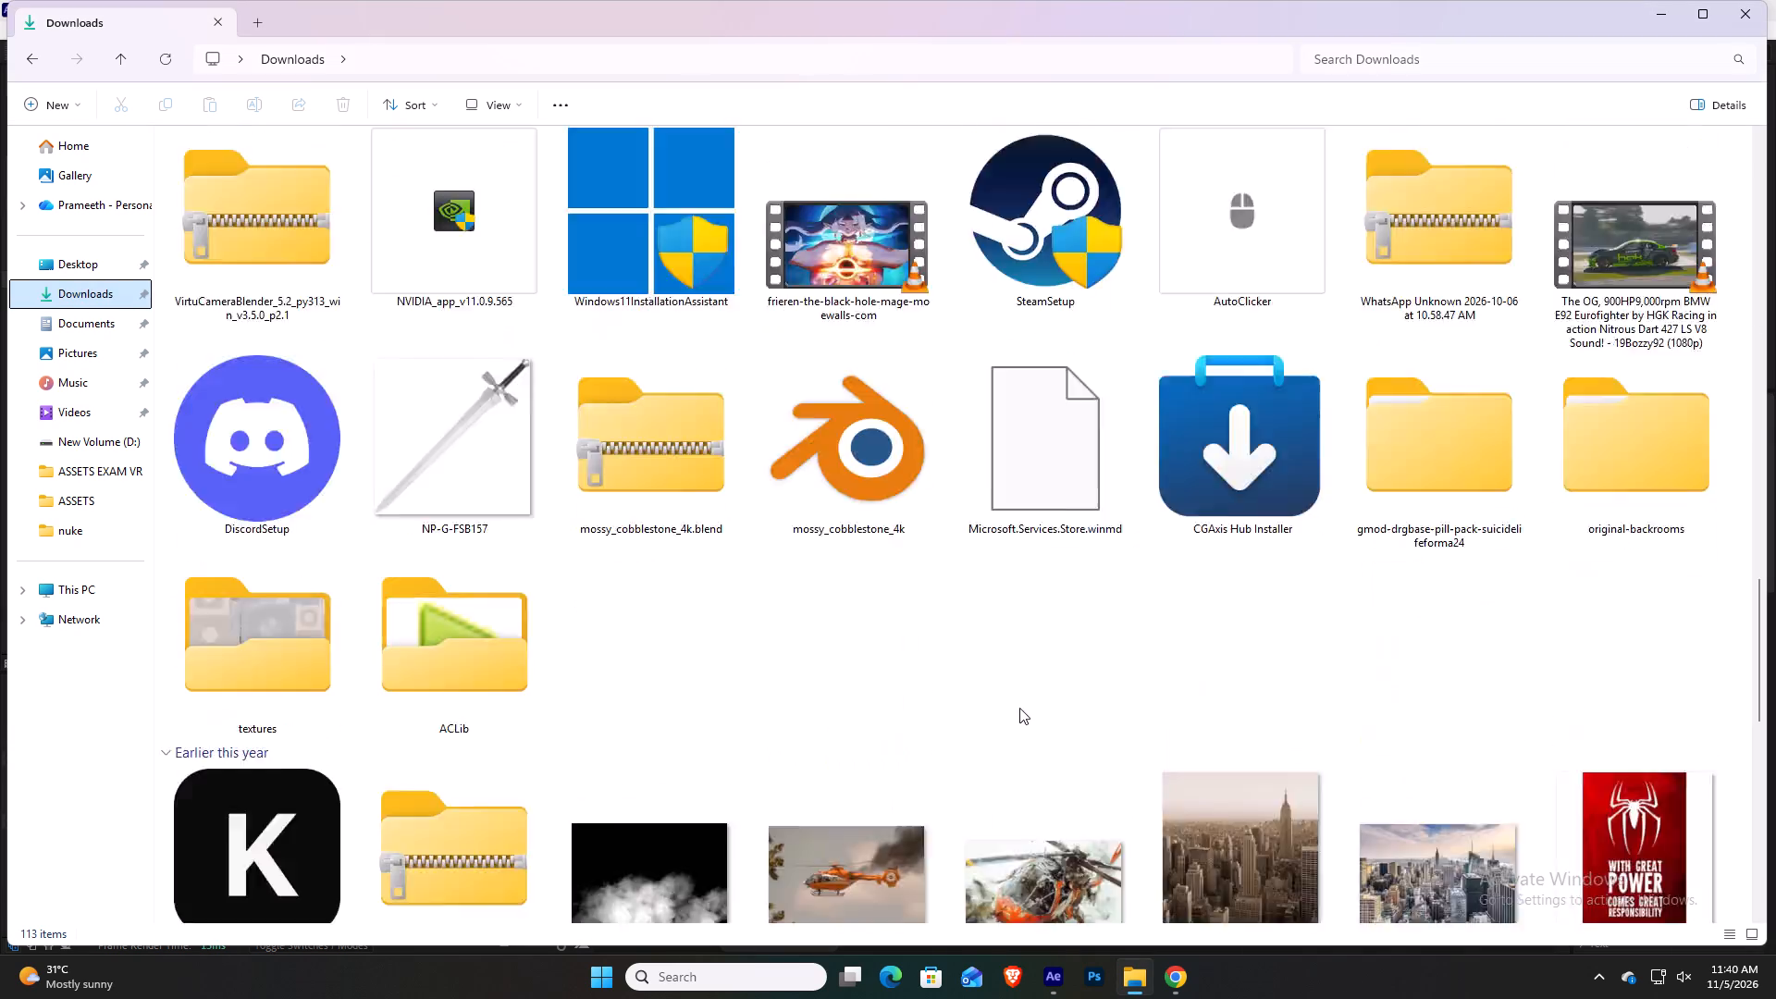
scroll(1019, 708, "up", 7)
left_click(1652, 0)
left_click(1657, 20)
left_click(1664, 14)
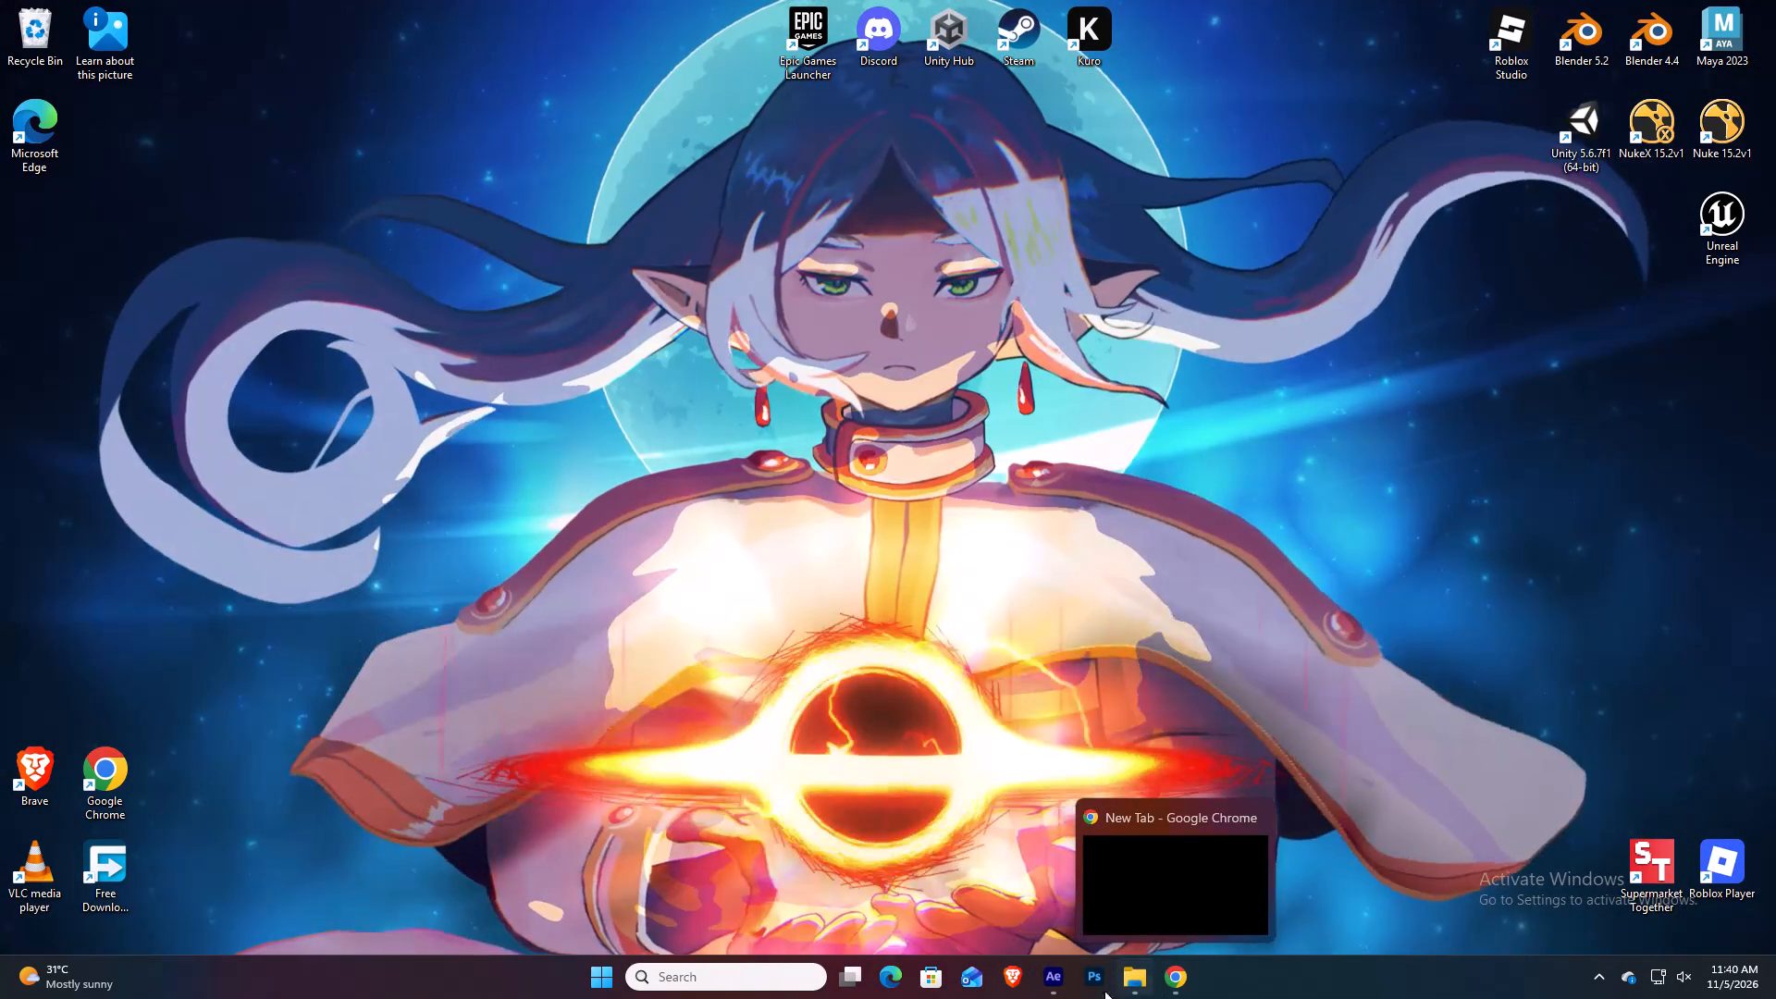
left_click(1146, 984)
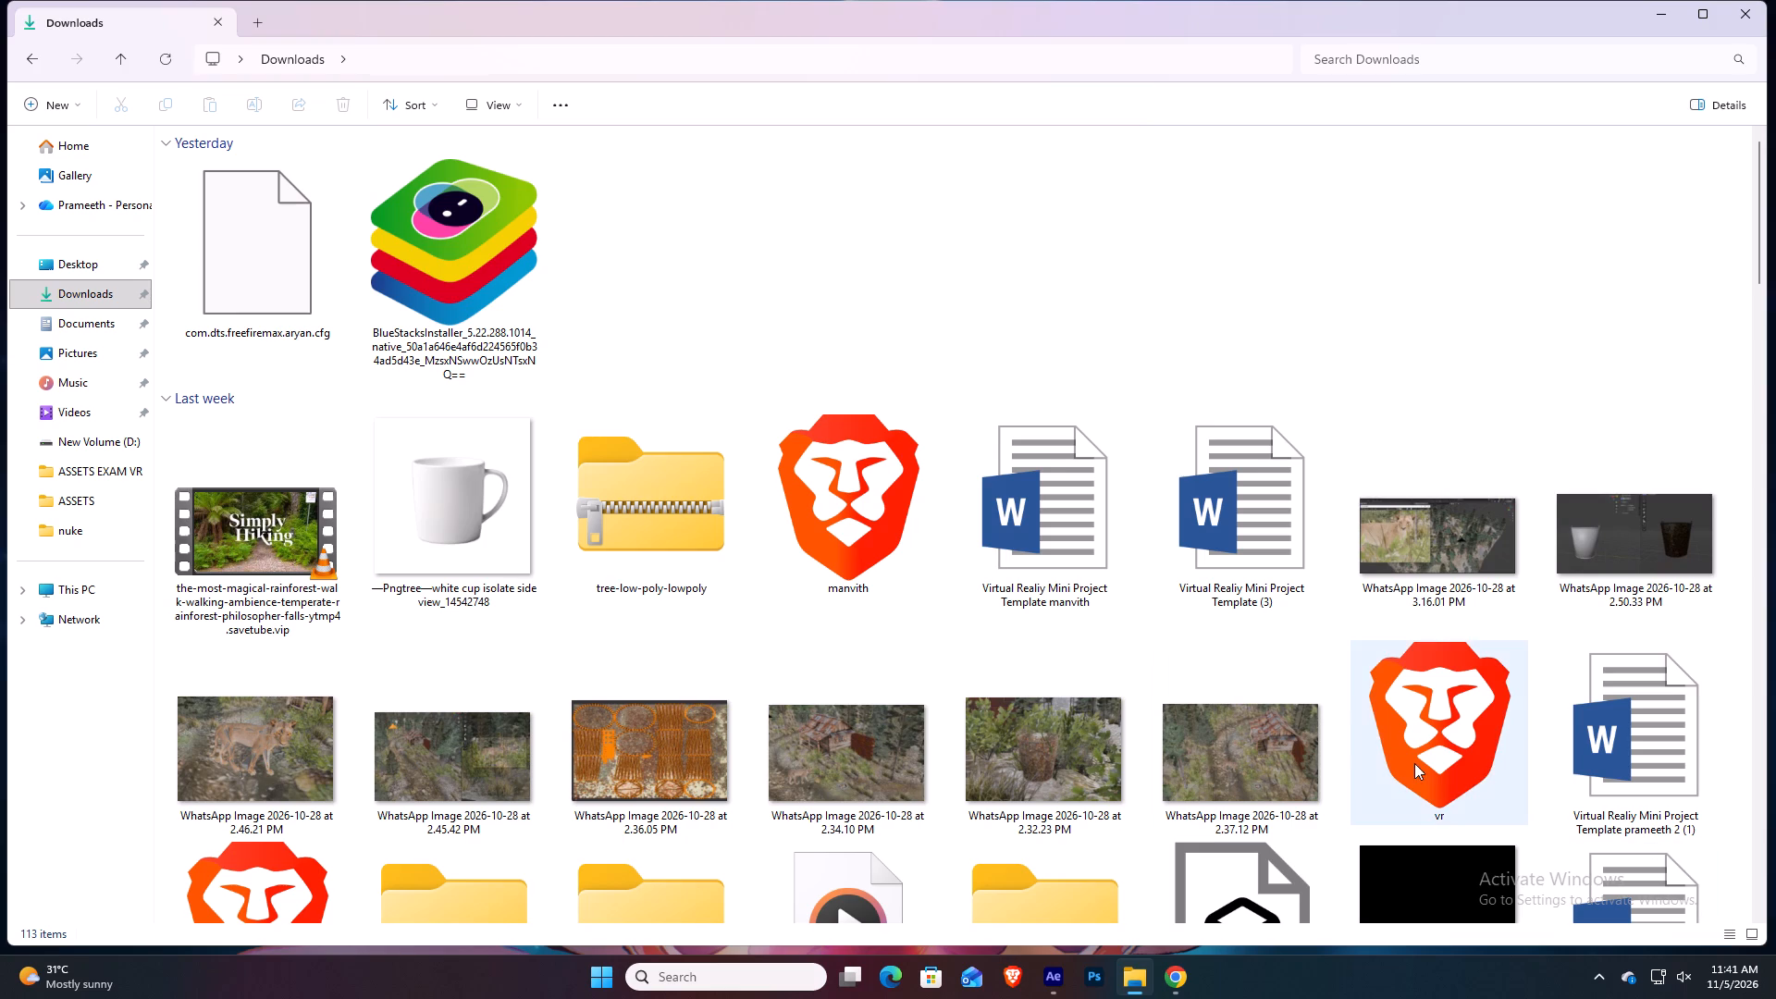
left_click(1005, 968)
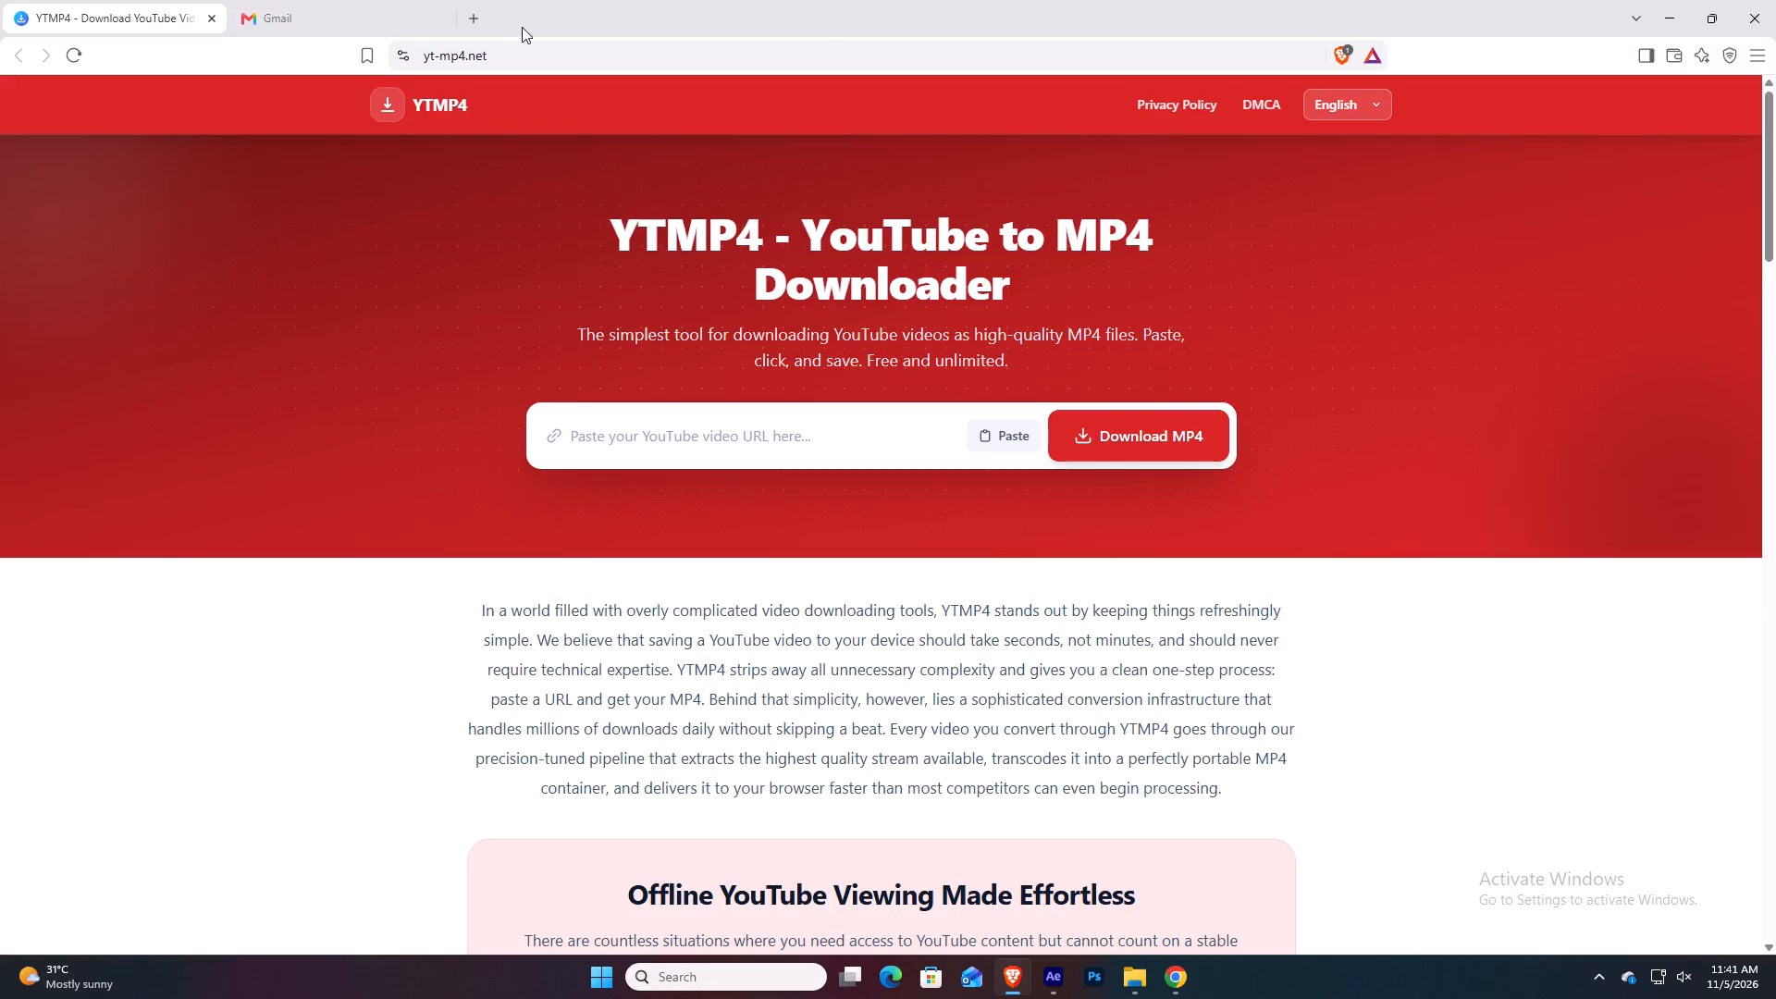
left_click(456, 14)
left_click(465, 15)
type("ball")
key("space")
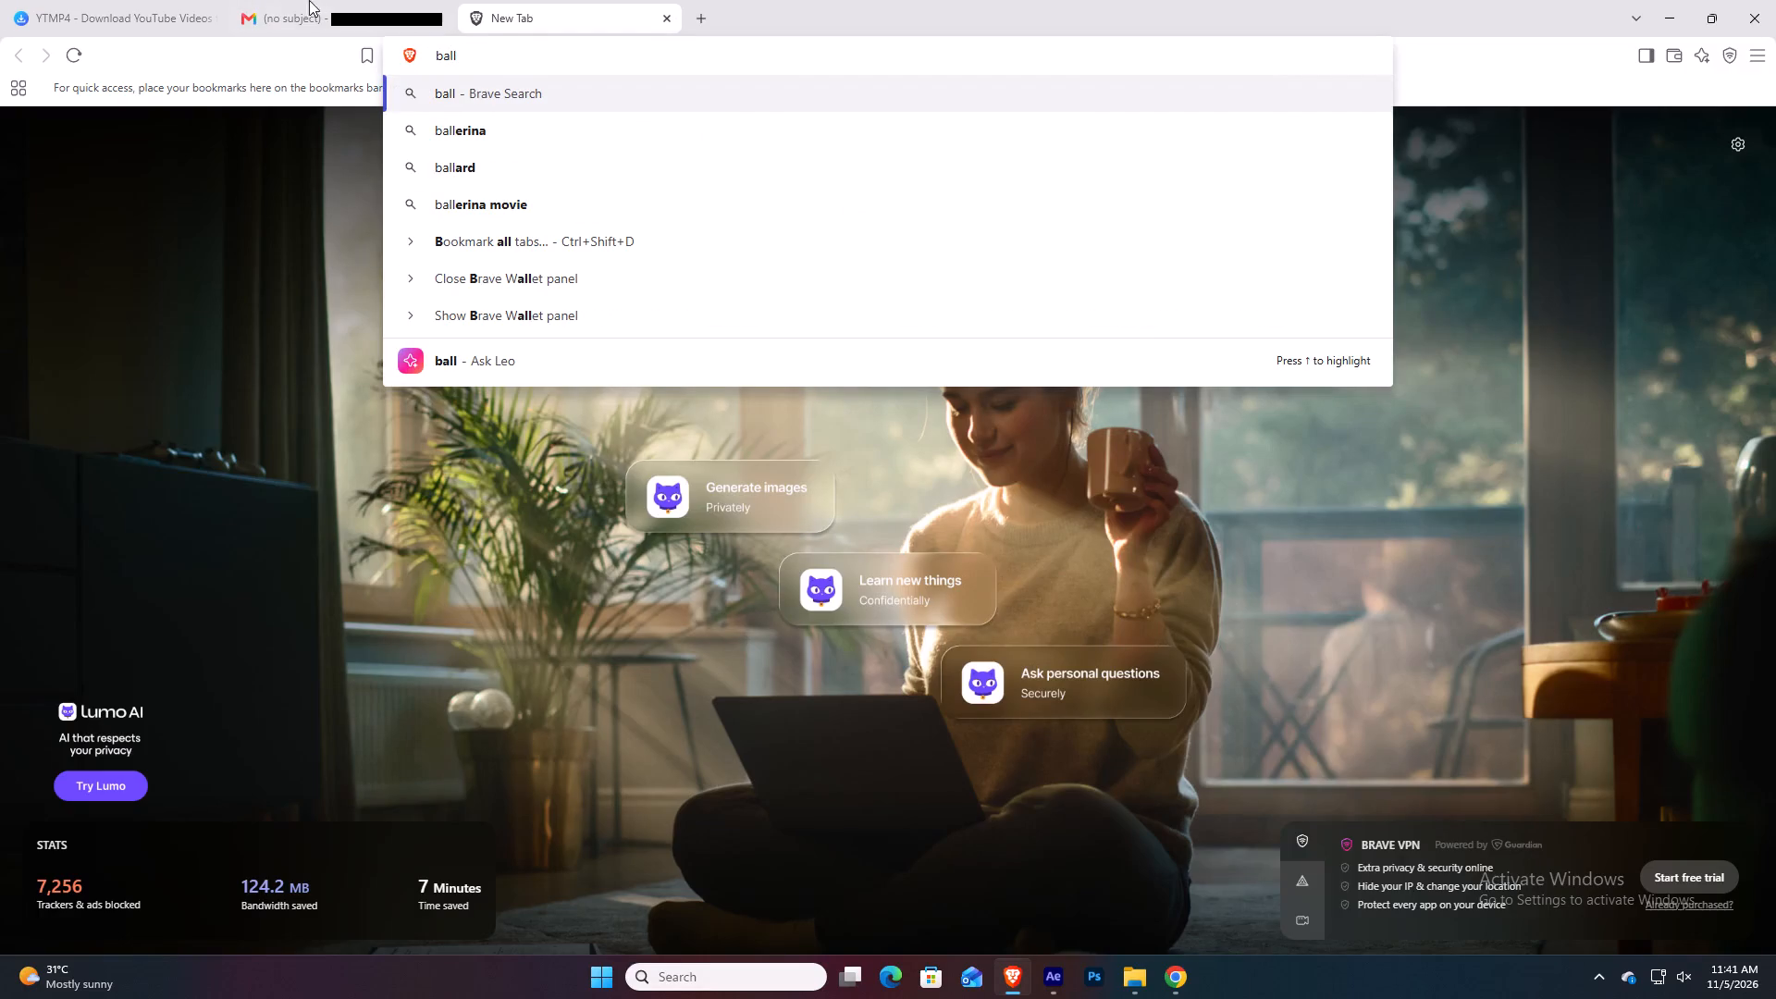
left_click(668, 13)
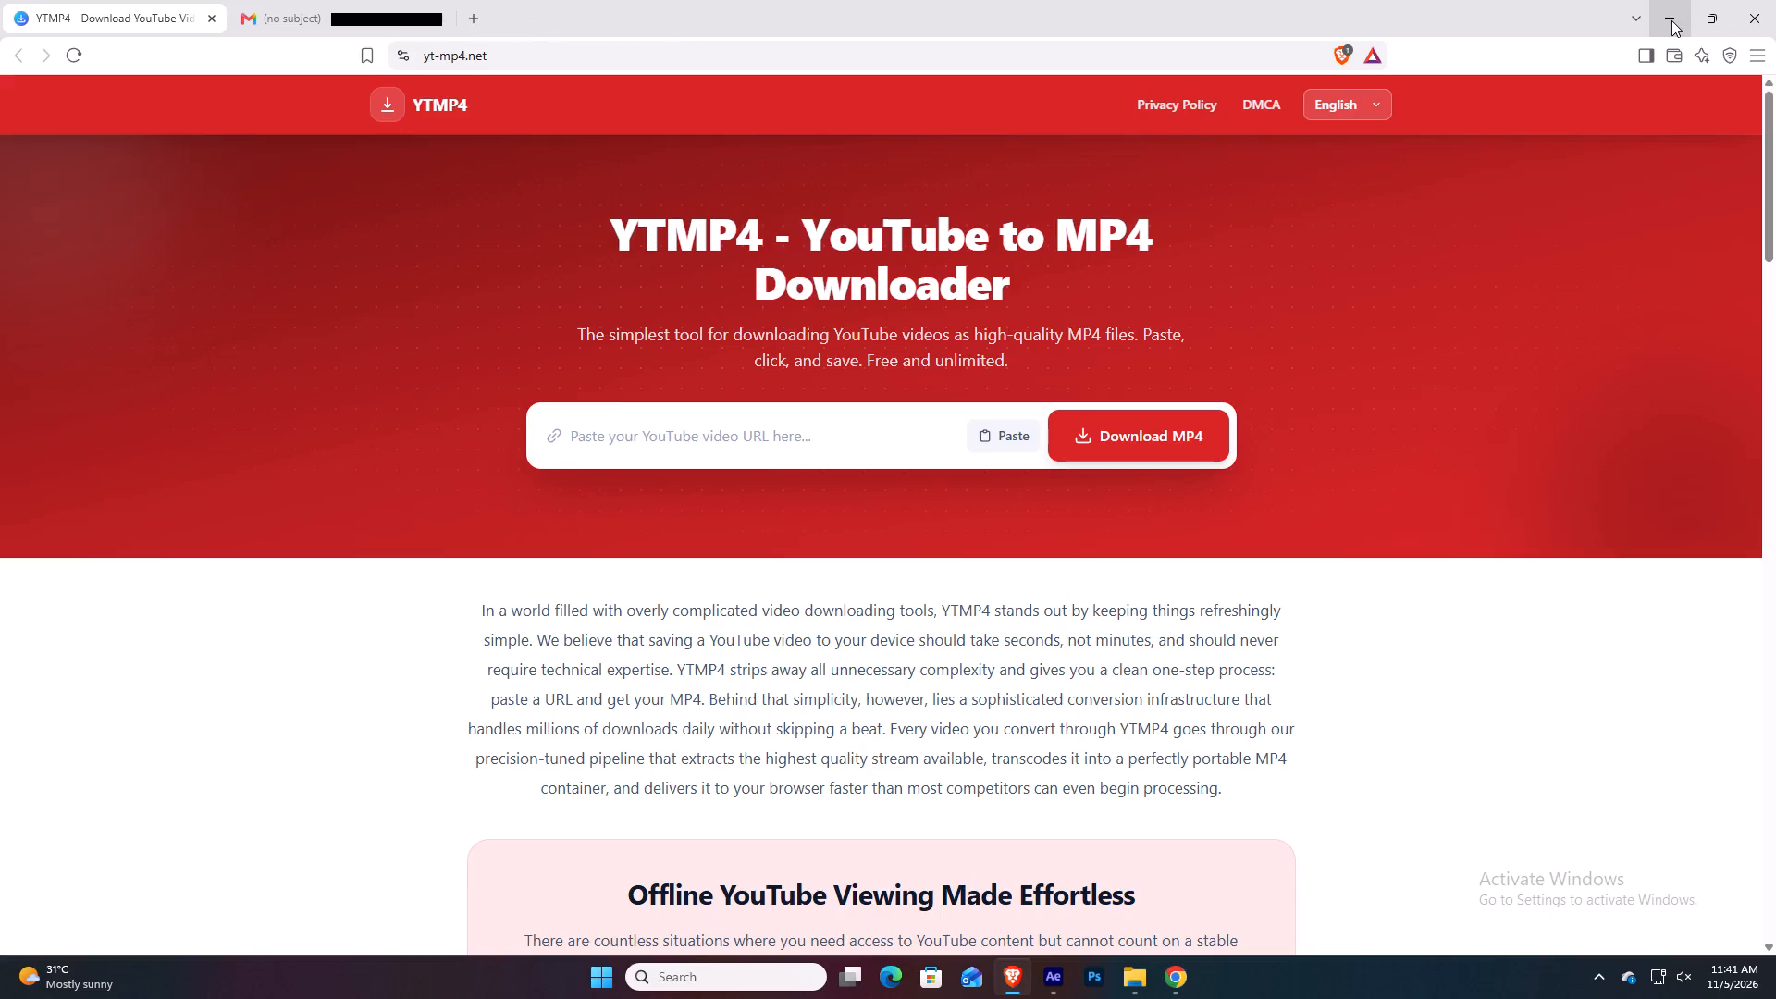
In After Effects, start a new project with a 1920x1080, 30 fps composition named Comp 1.
left_click(1053, 971)
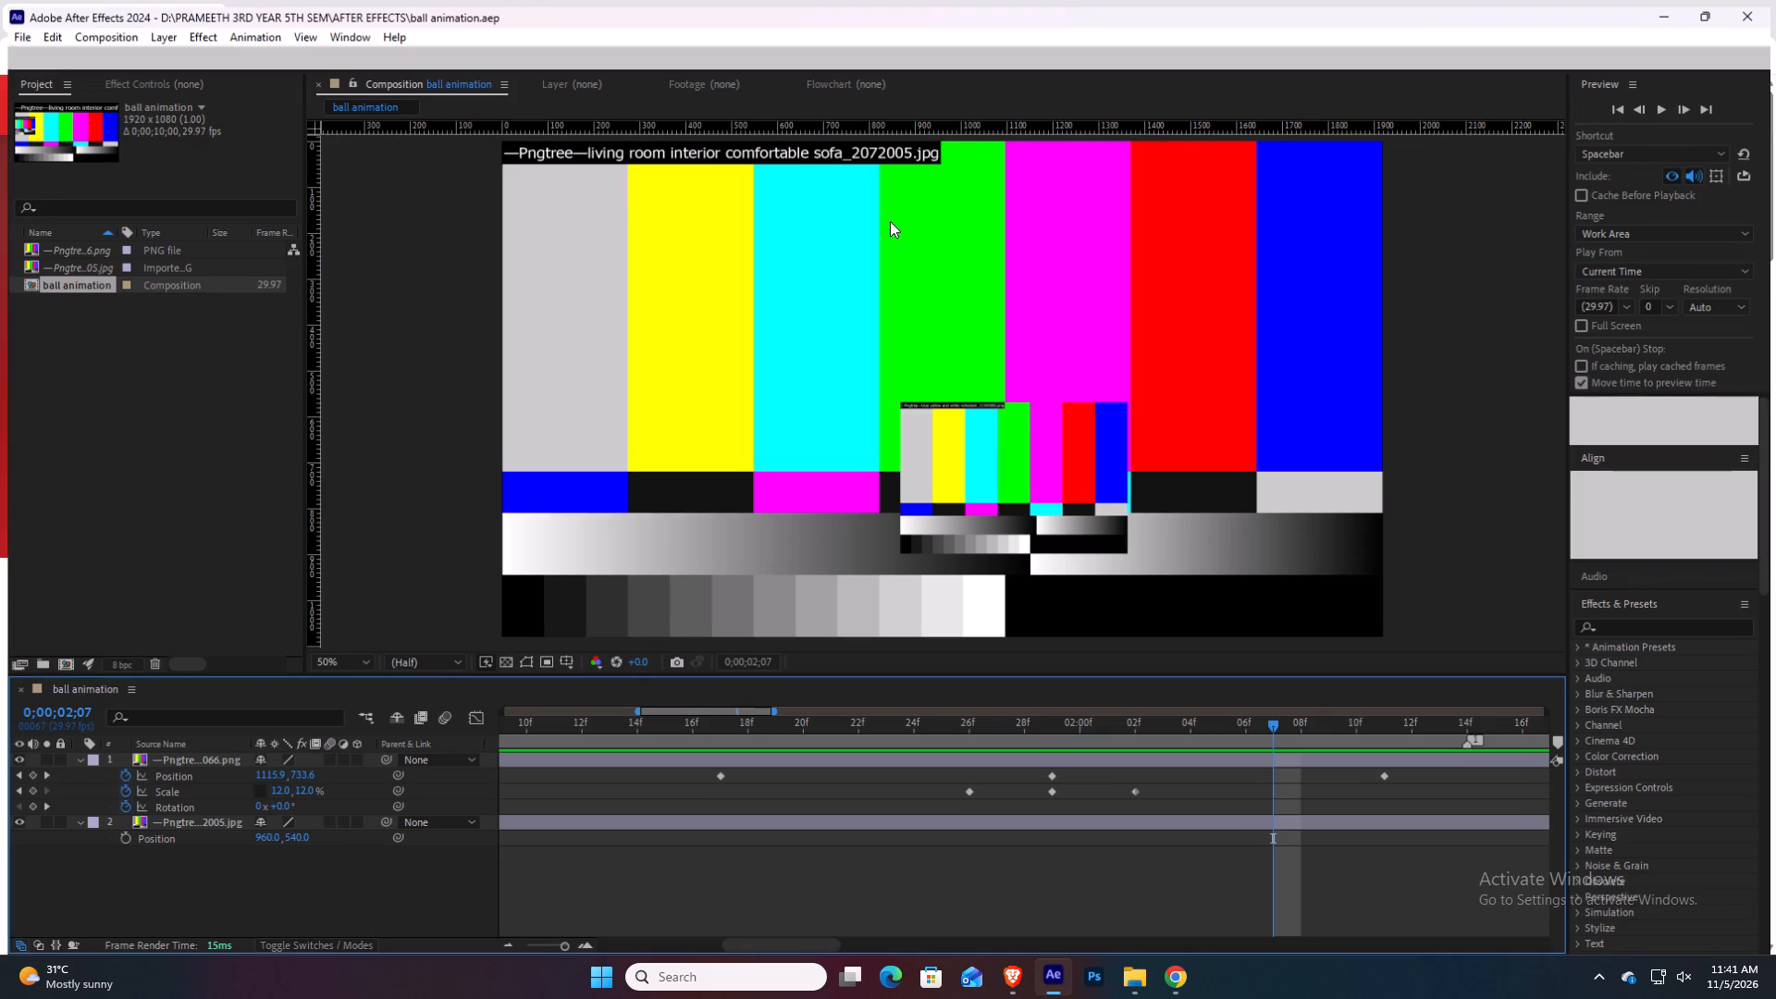
left_click(21, 25)
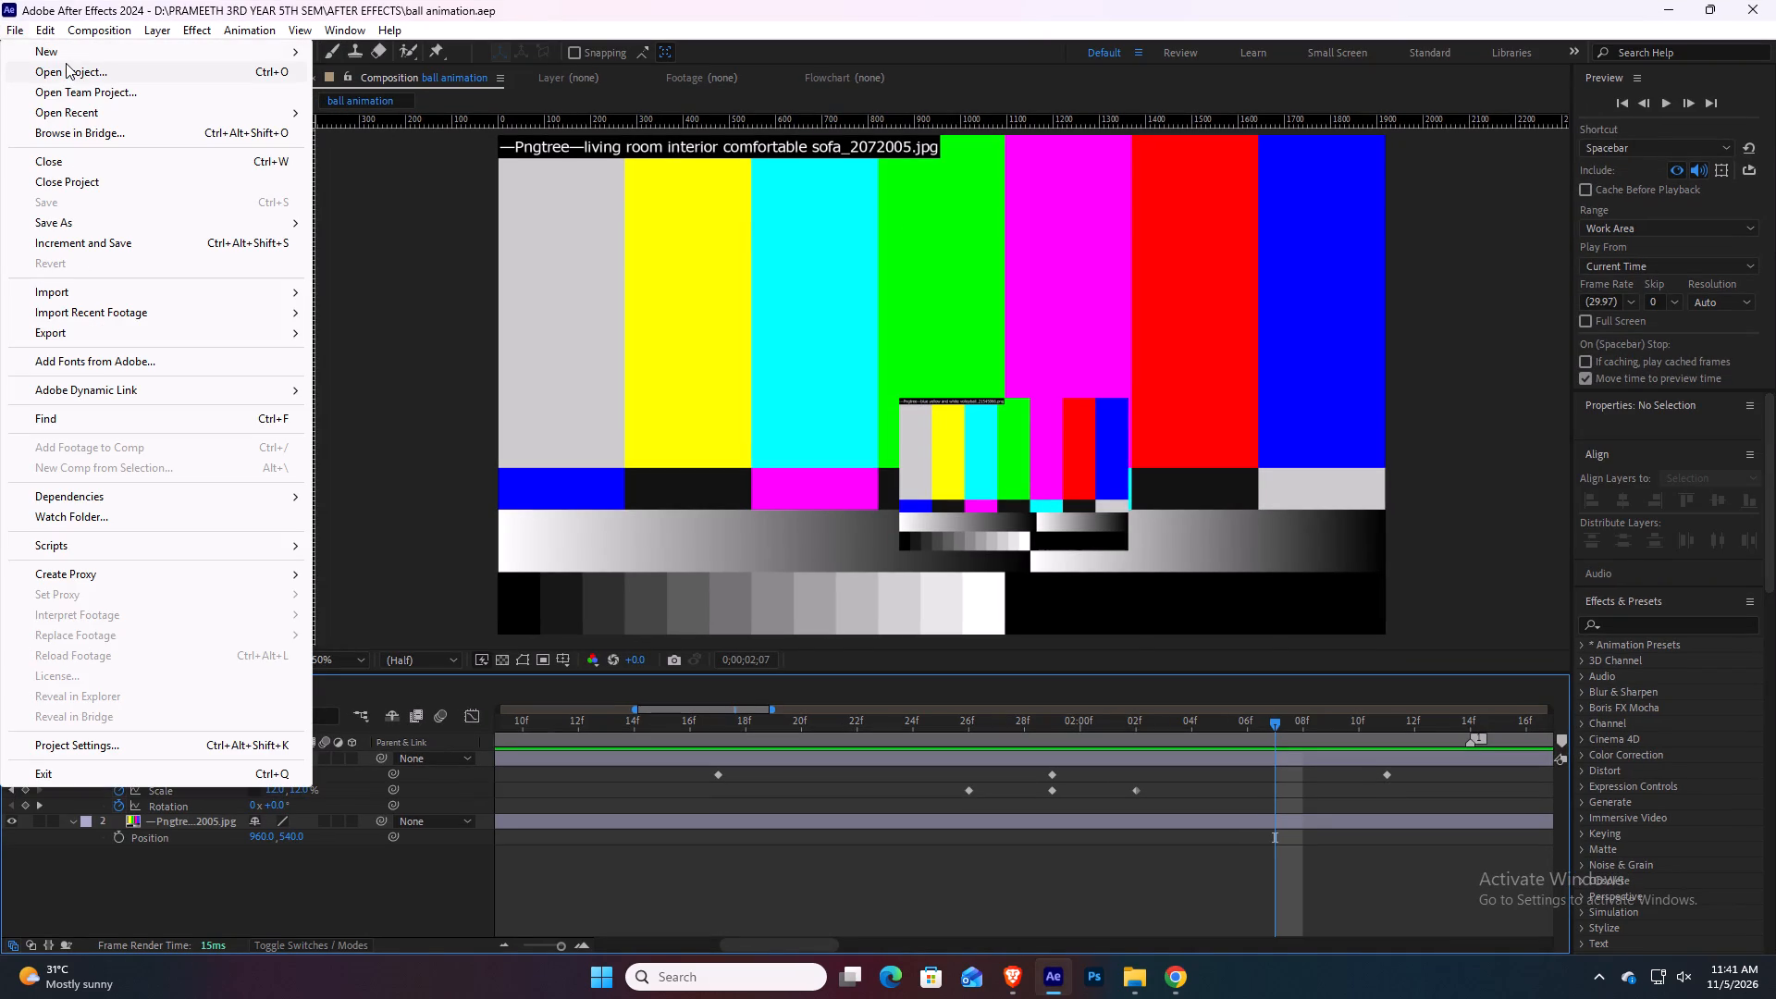
left_click(71, 48)
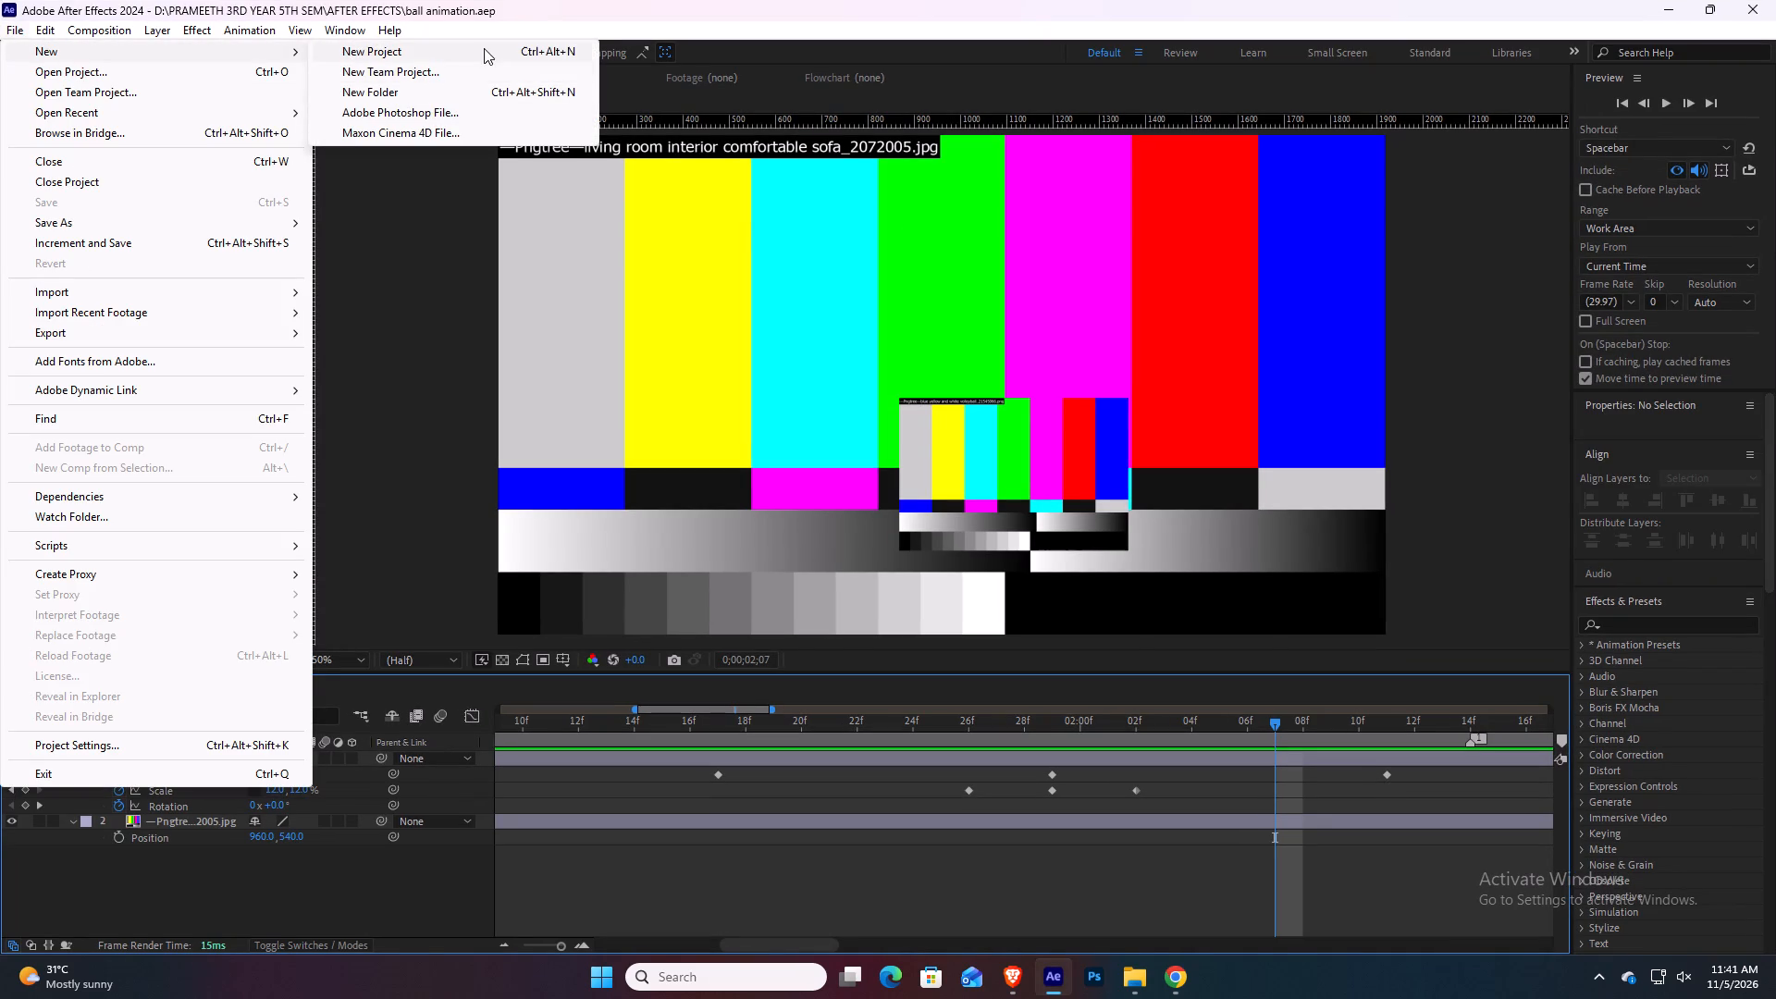
left_click(484, 48)
left_click(895, 367)
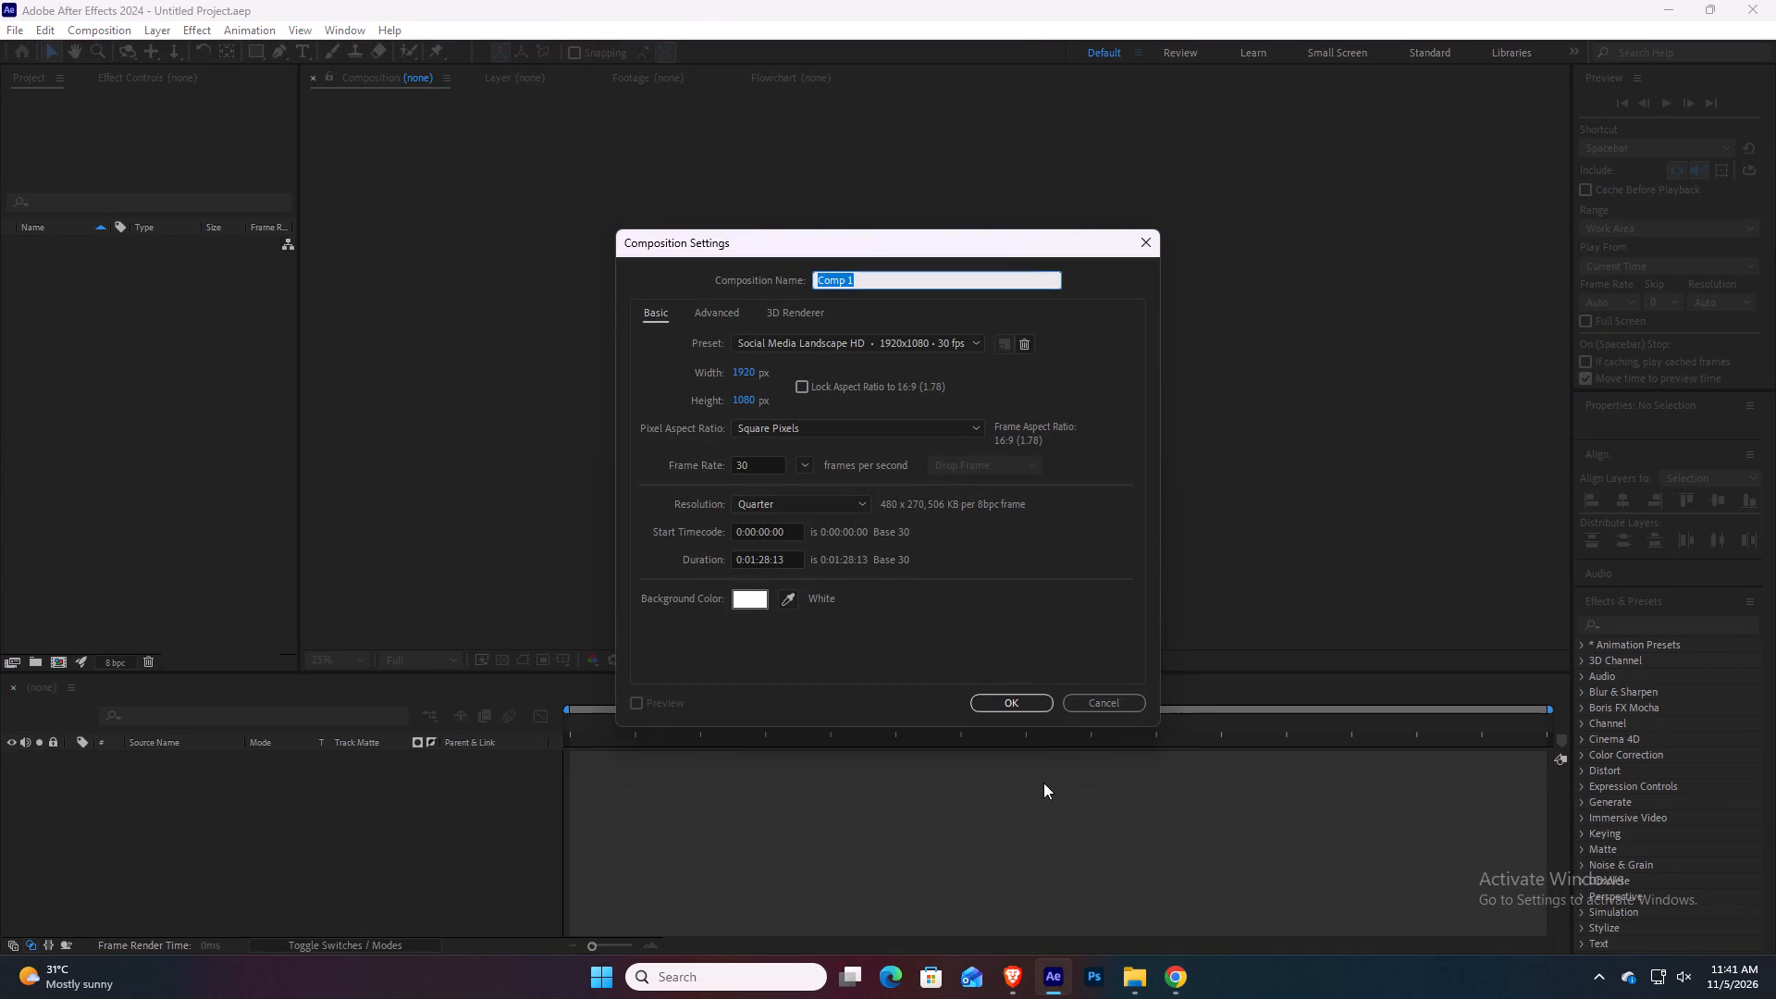
left_click(1023, 698)
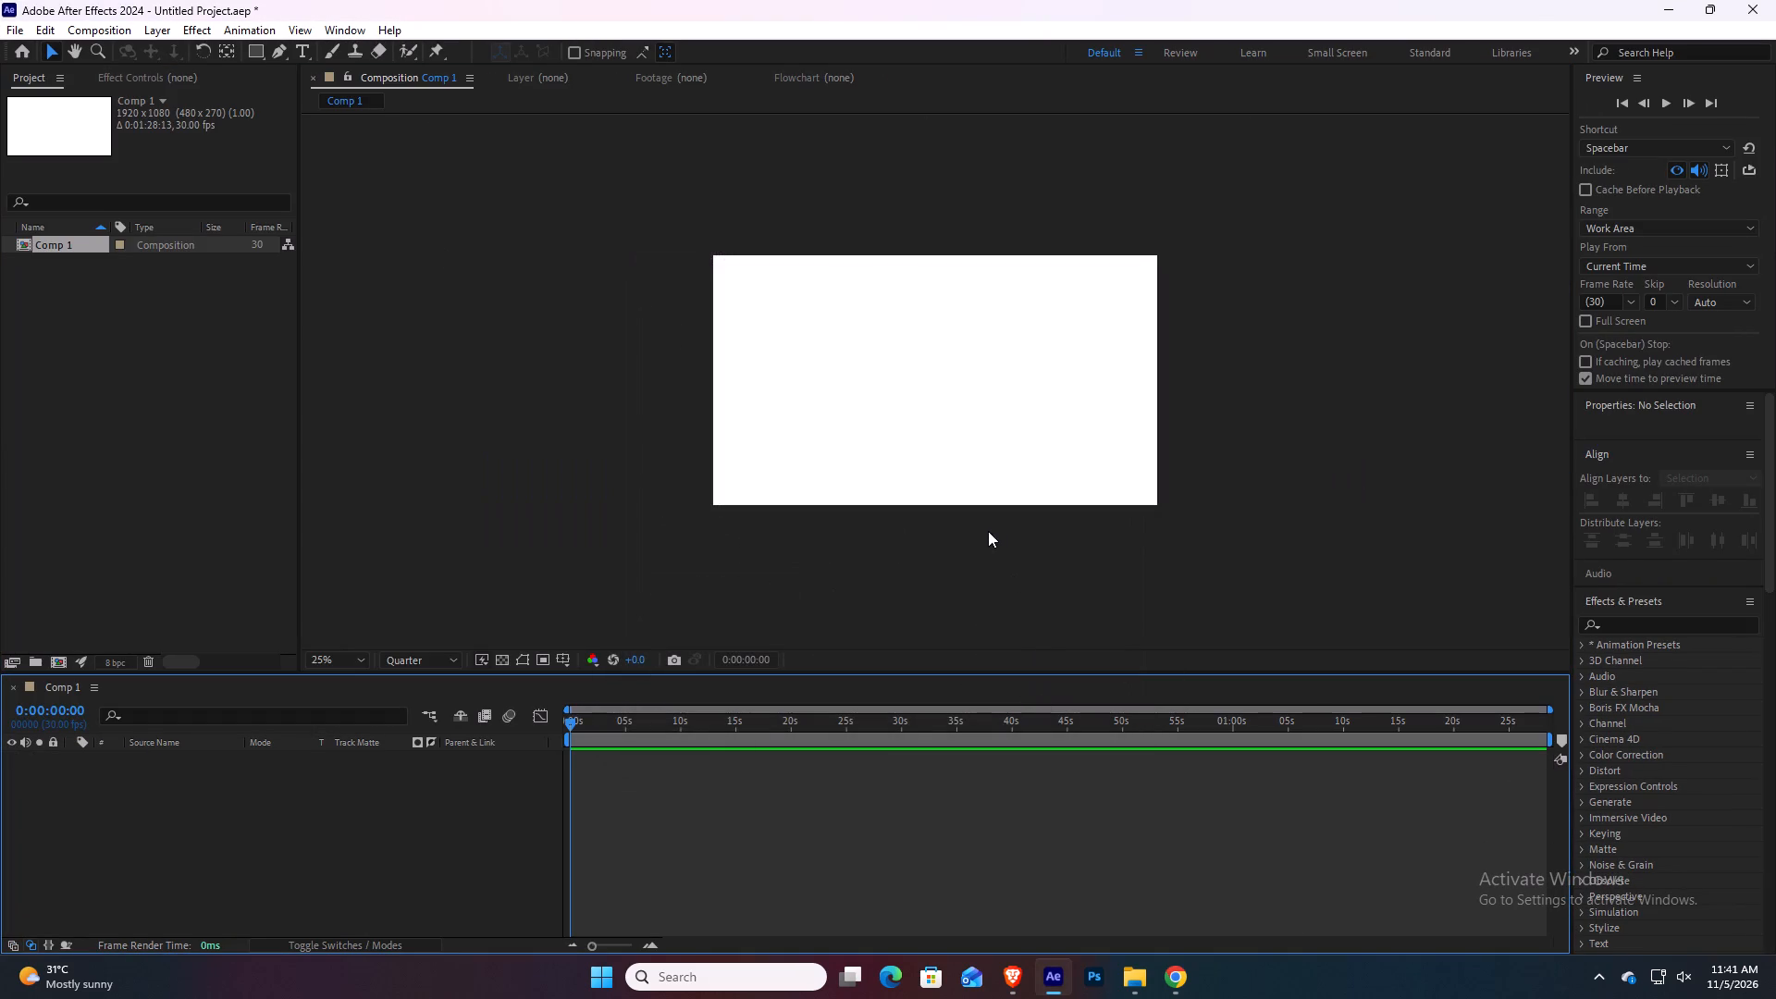
Switch to Brave, search the web for "blender logo png" and open the blender.org logo page.
key("alt+Tab")
left_click(475, 18)
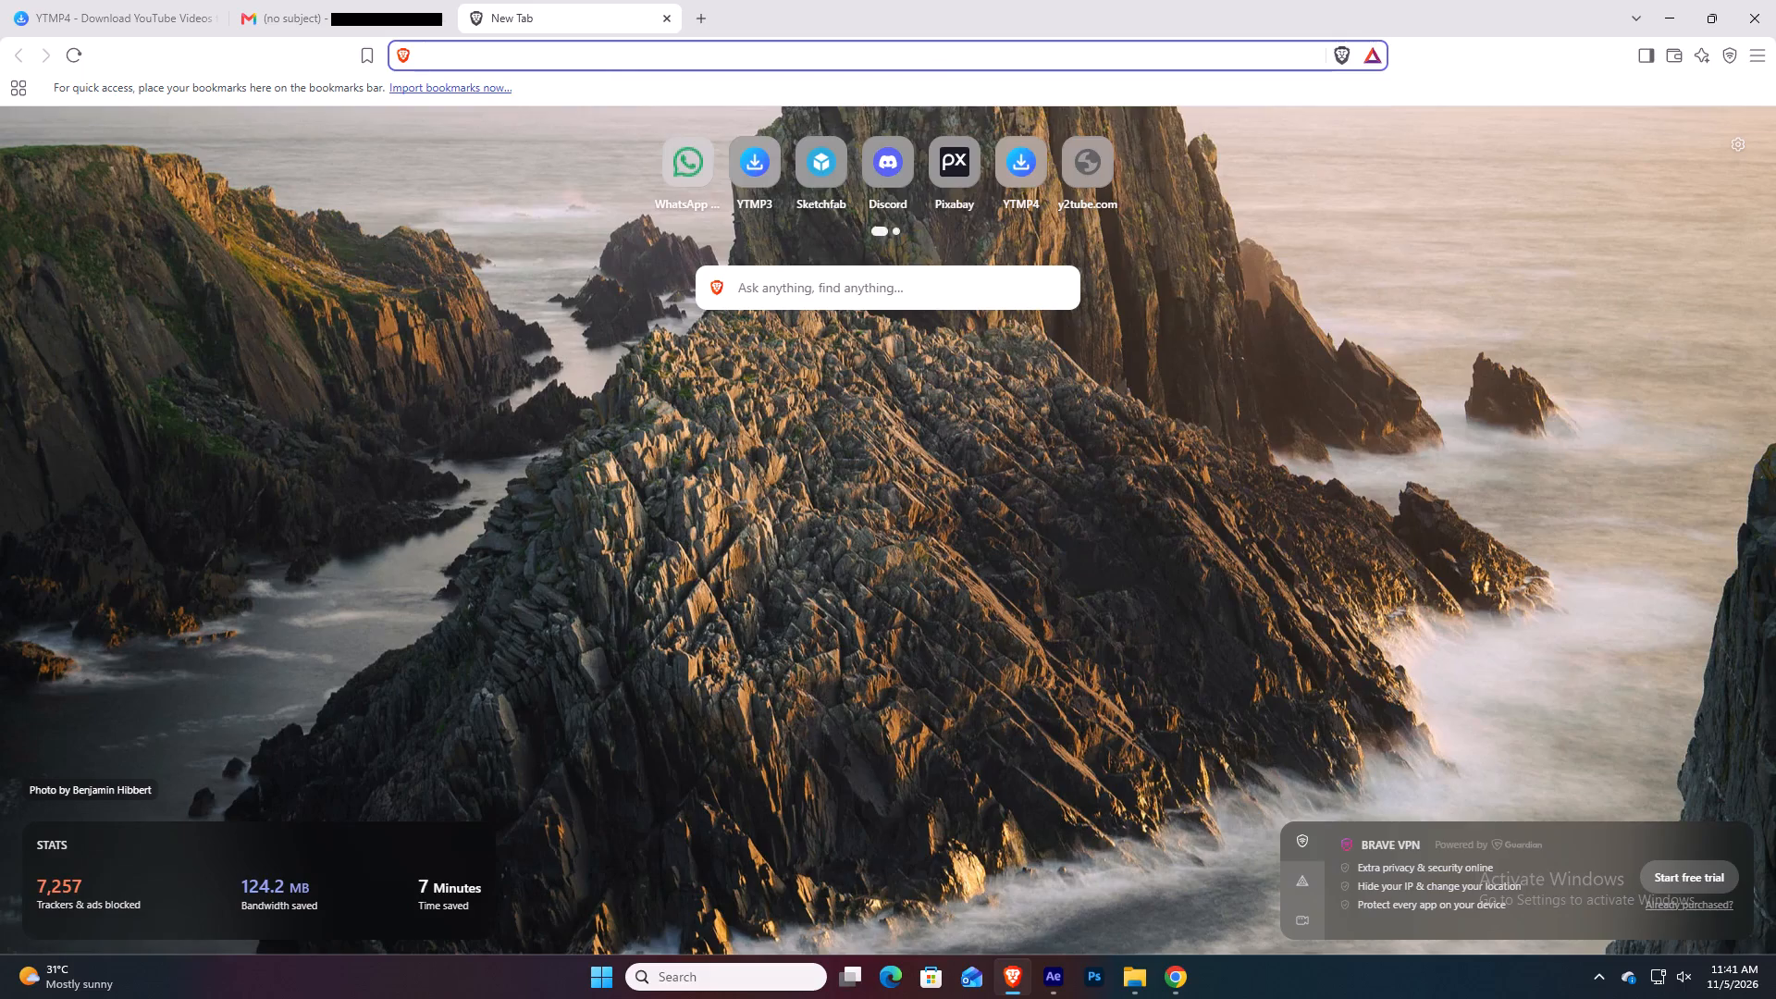
type("blender logo png")
key("Return")
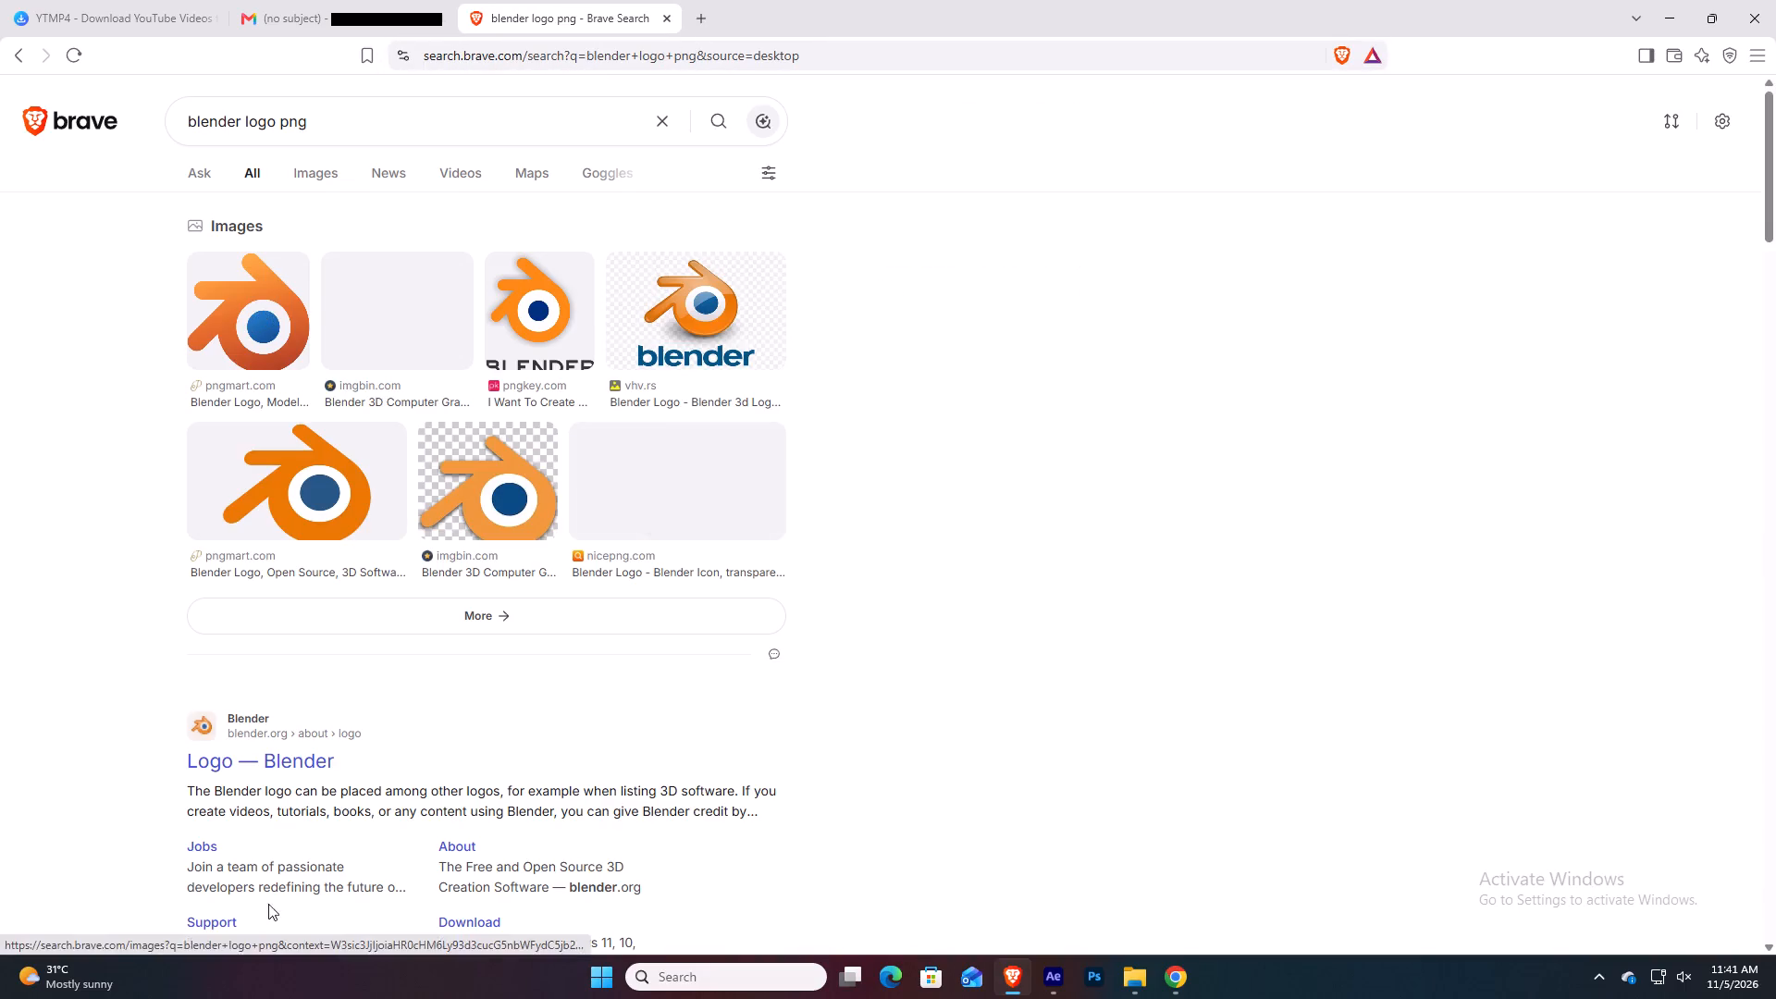
scroll(285, 765, "down", 11)
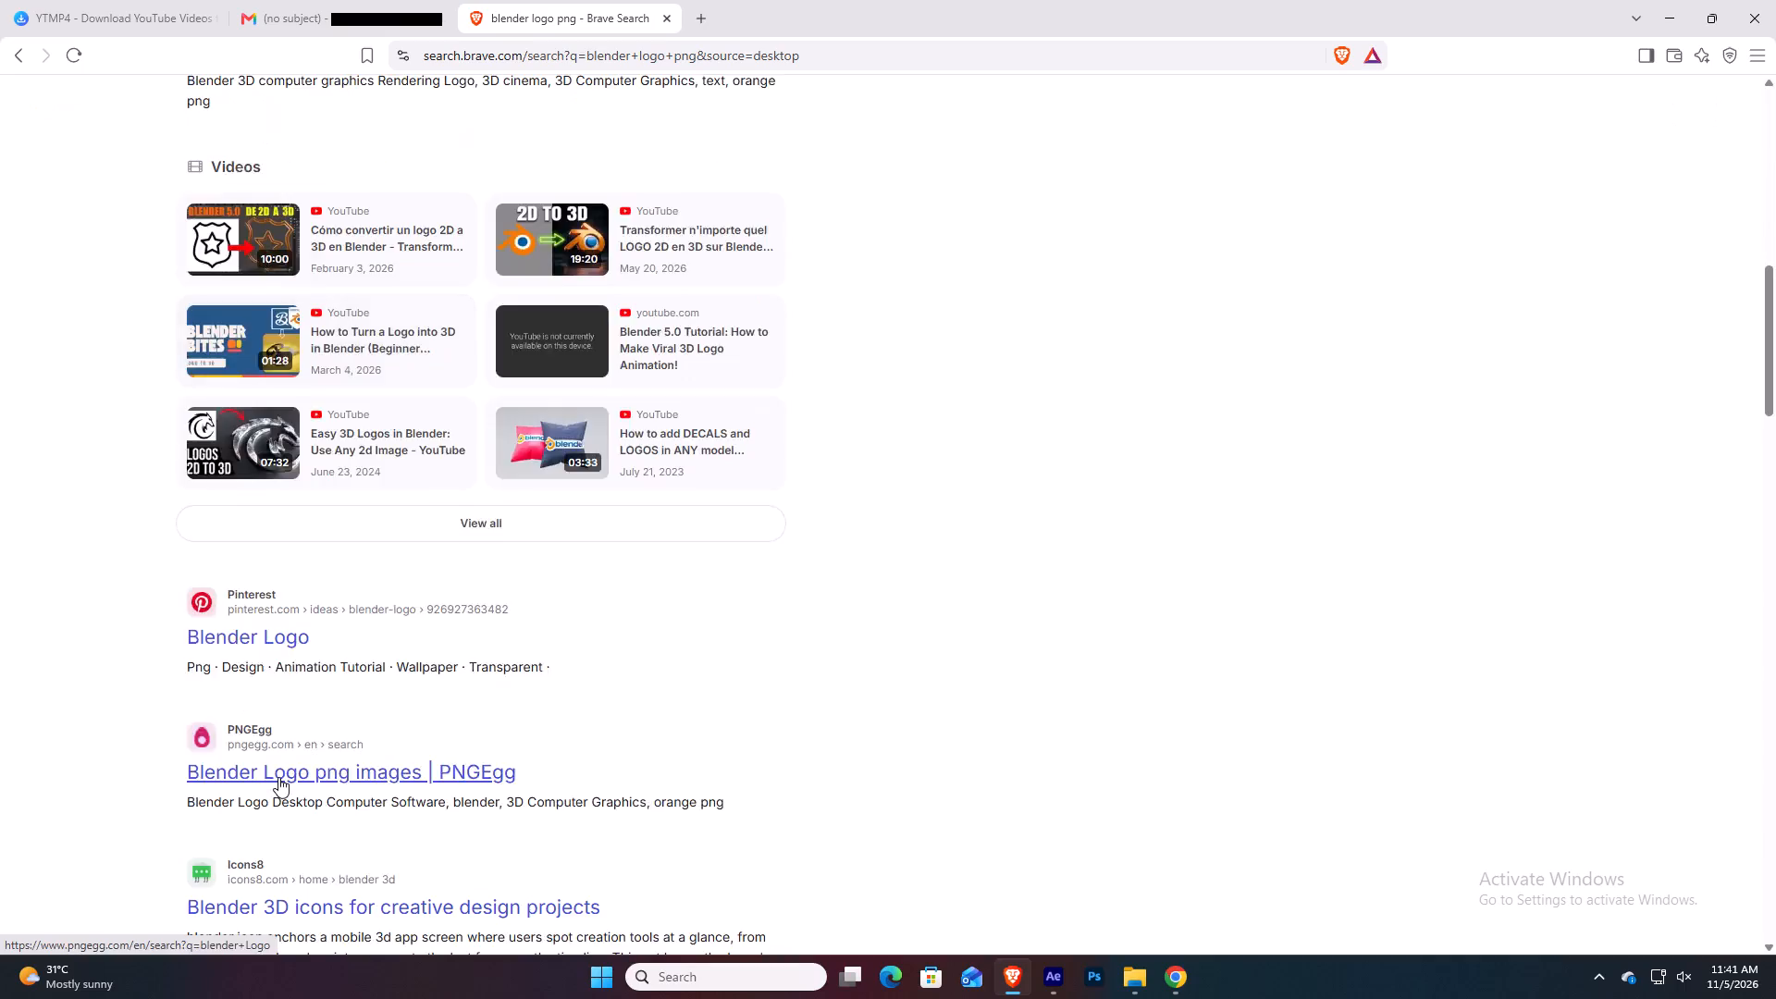
scroll(278, 777, "up", 9)
left_click(270, 571)
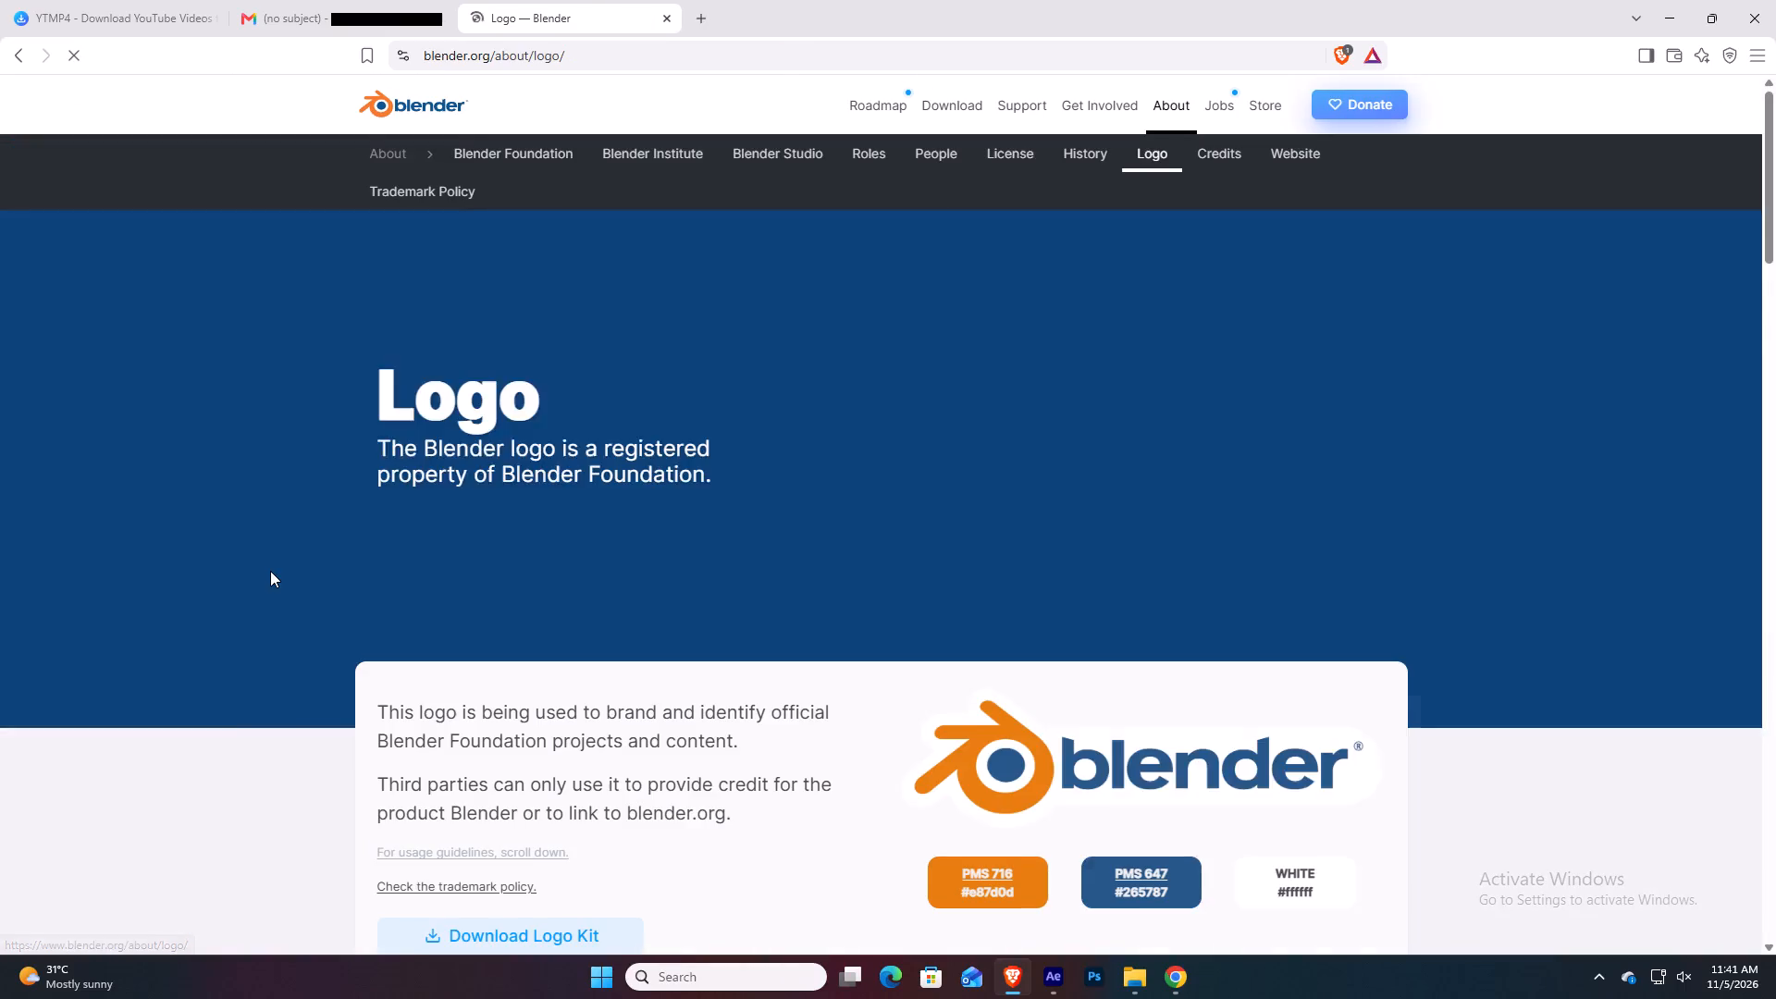
Open the full-size main Blender logo and save it to Downloads as the PNG image blender_logo_socket.
scroll(1103, 647, "down", 6)
scroll(1097, 635, "up", 4)
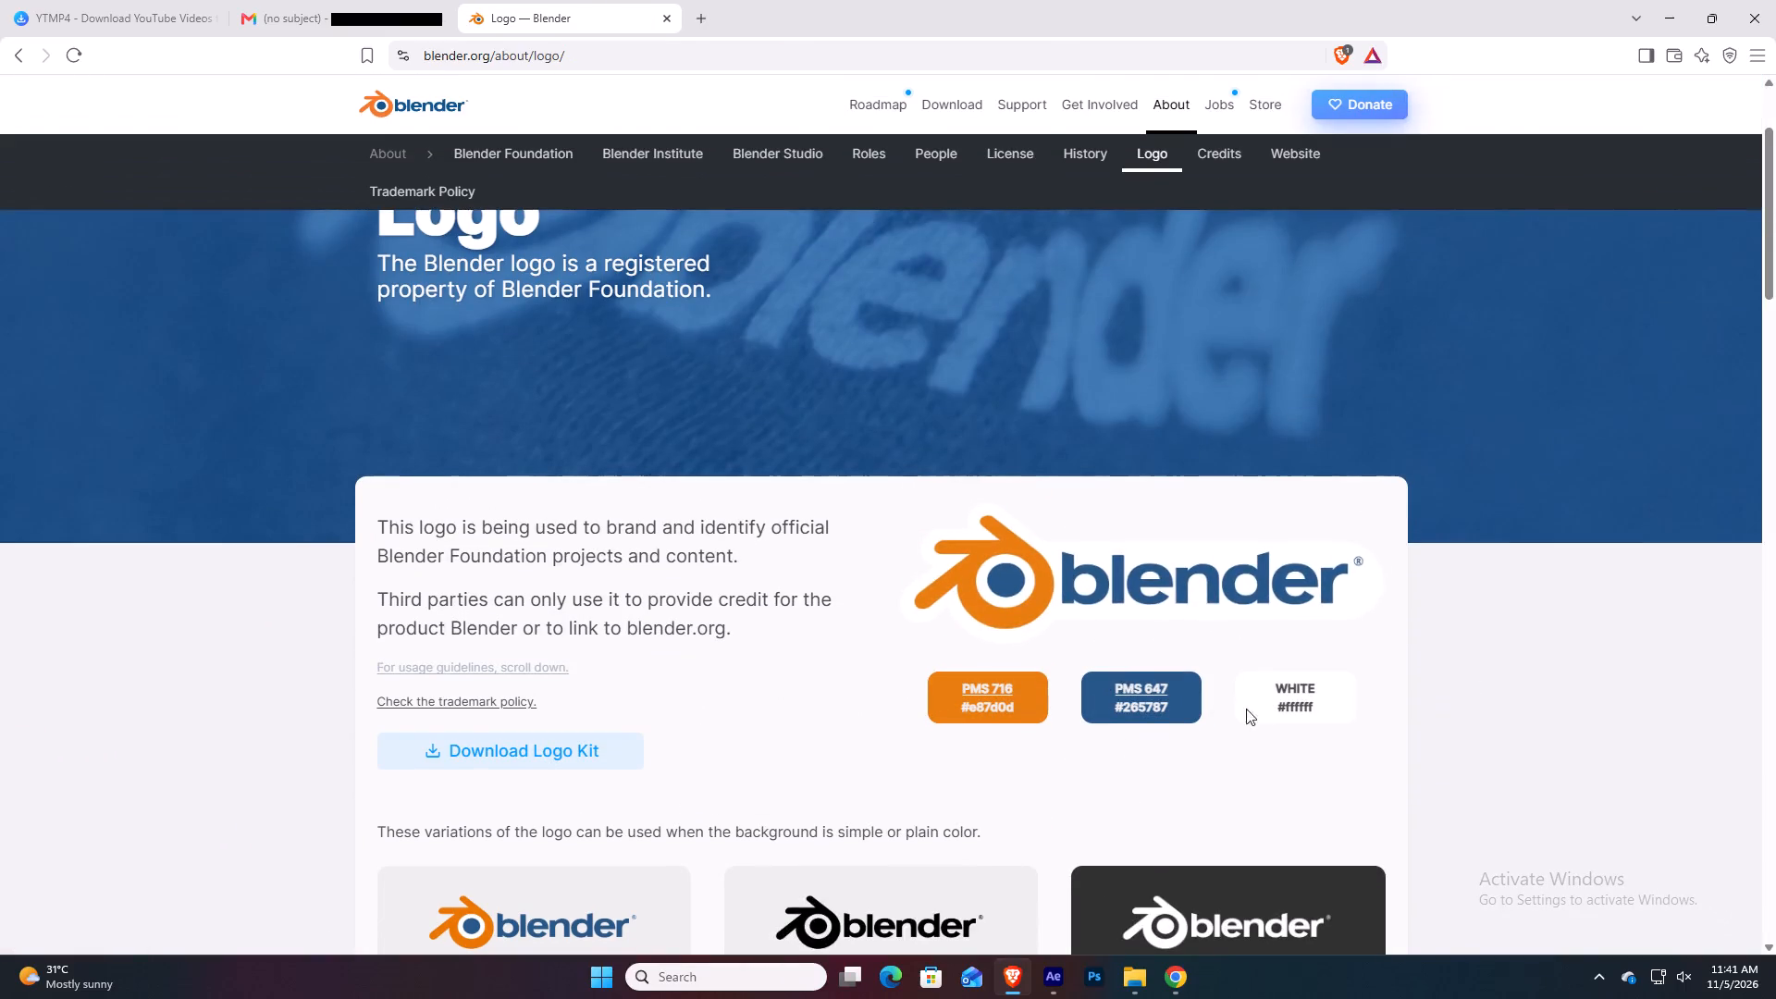
left_click(1136, 542)
left_click(1254, 532)
right_click(1151, 618)
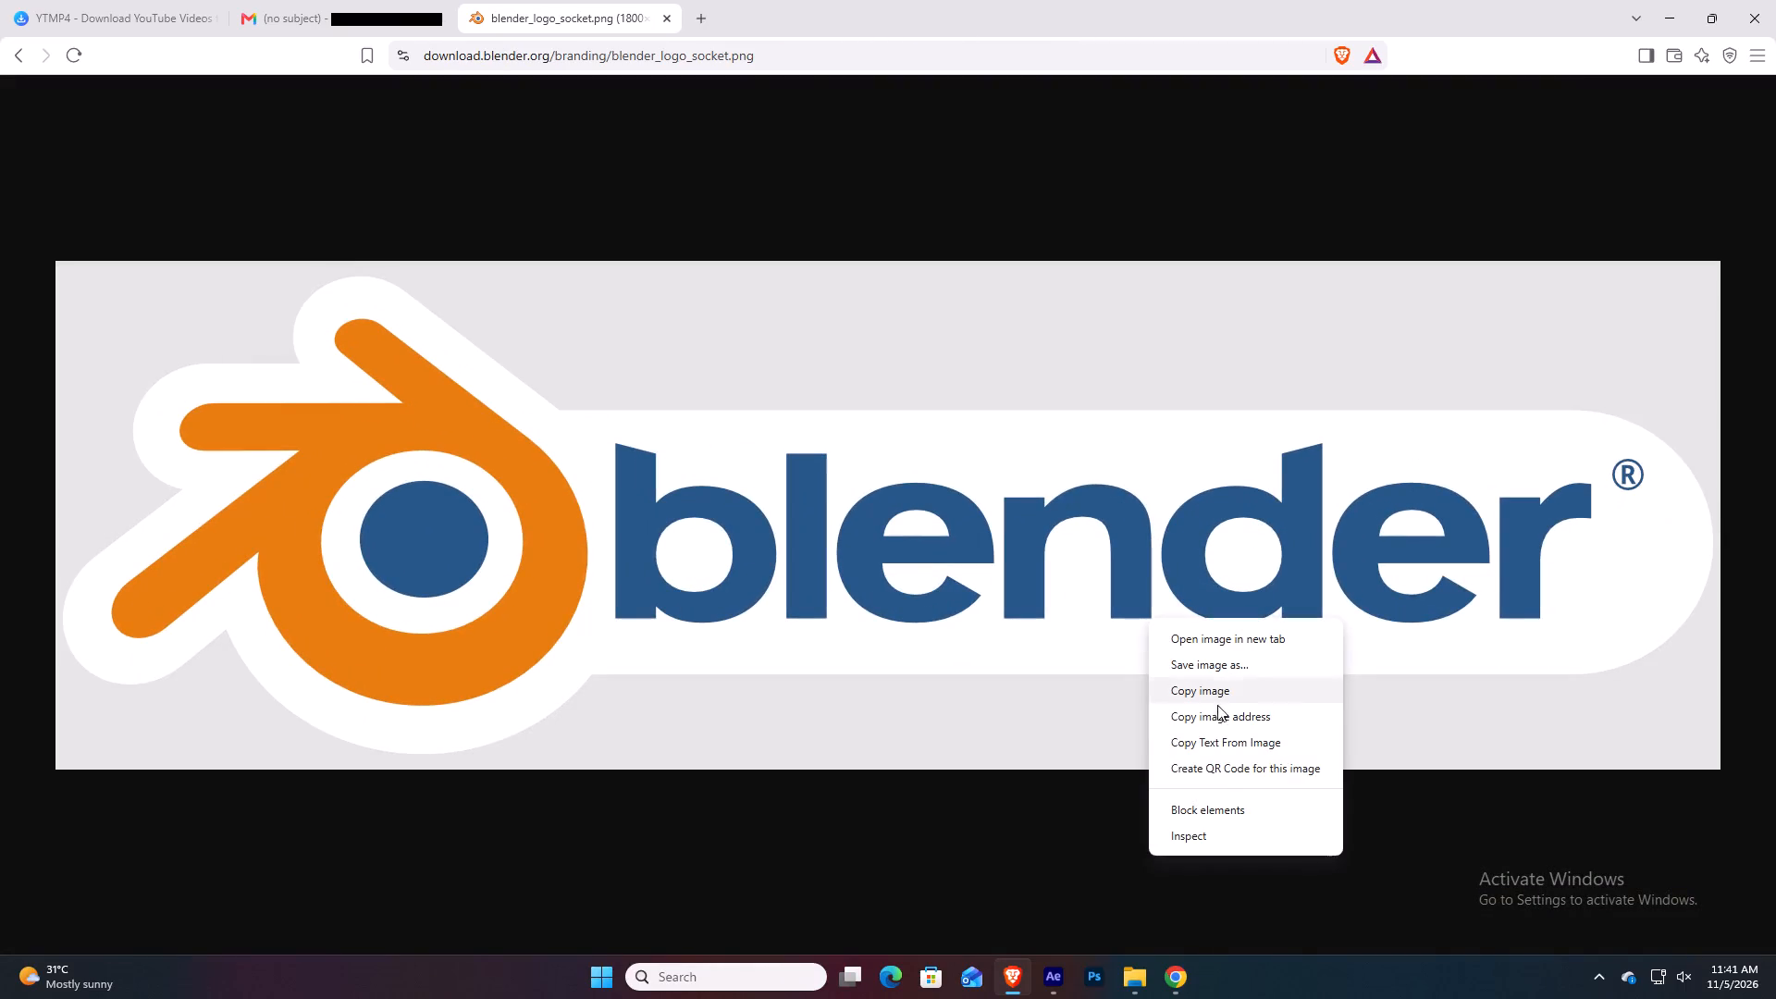
left_click(1229, 671)
left_click(692, 443)
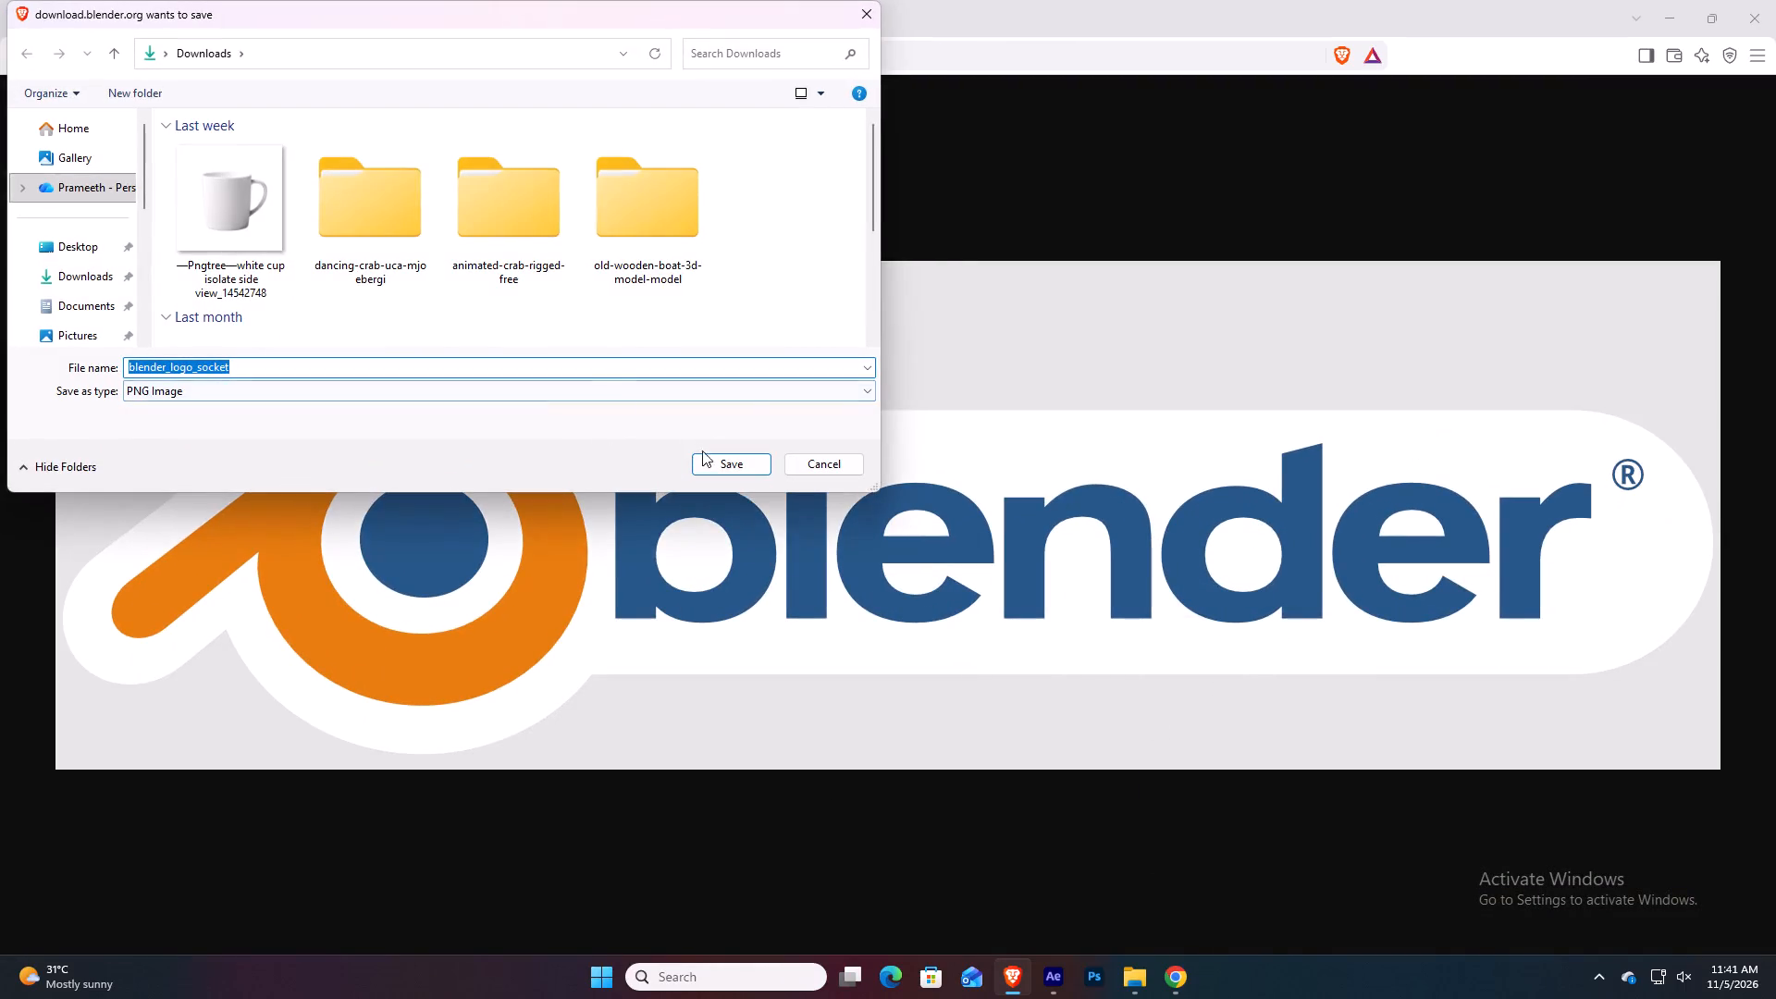
left_click(704, 451)
left_click(712, 466)
Import blender_logo_socket.png from Downloads into the After Effects project and add it as a layer in Comp 1.
key("alt+Tab")
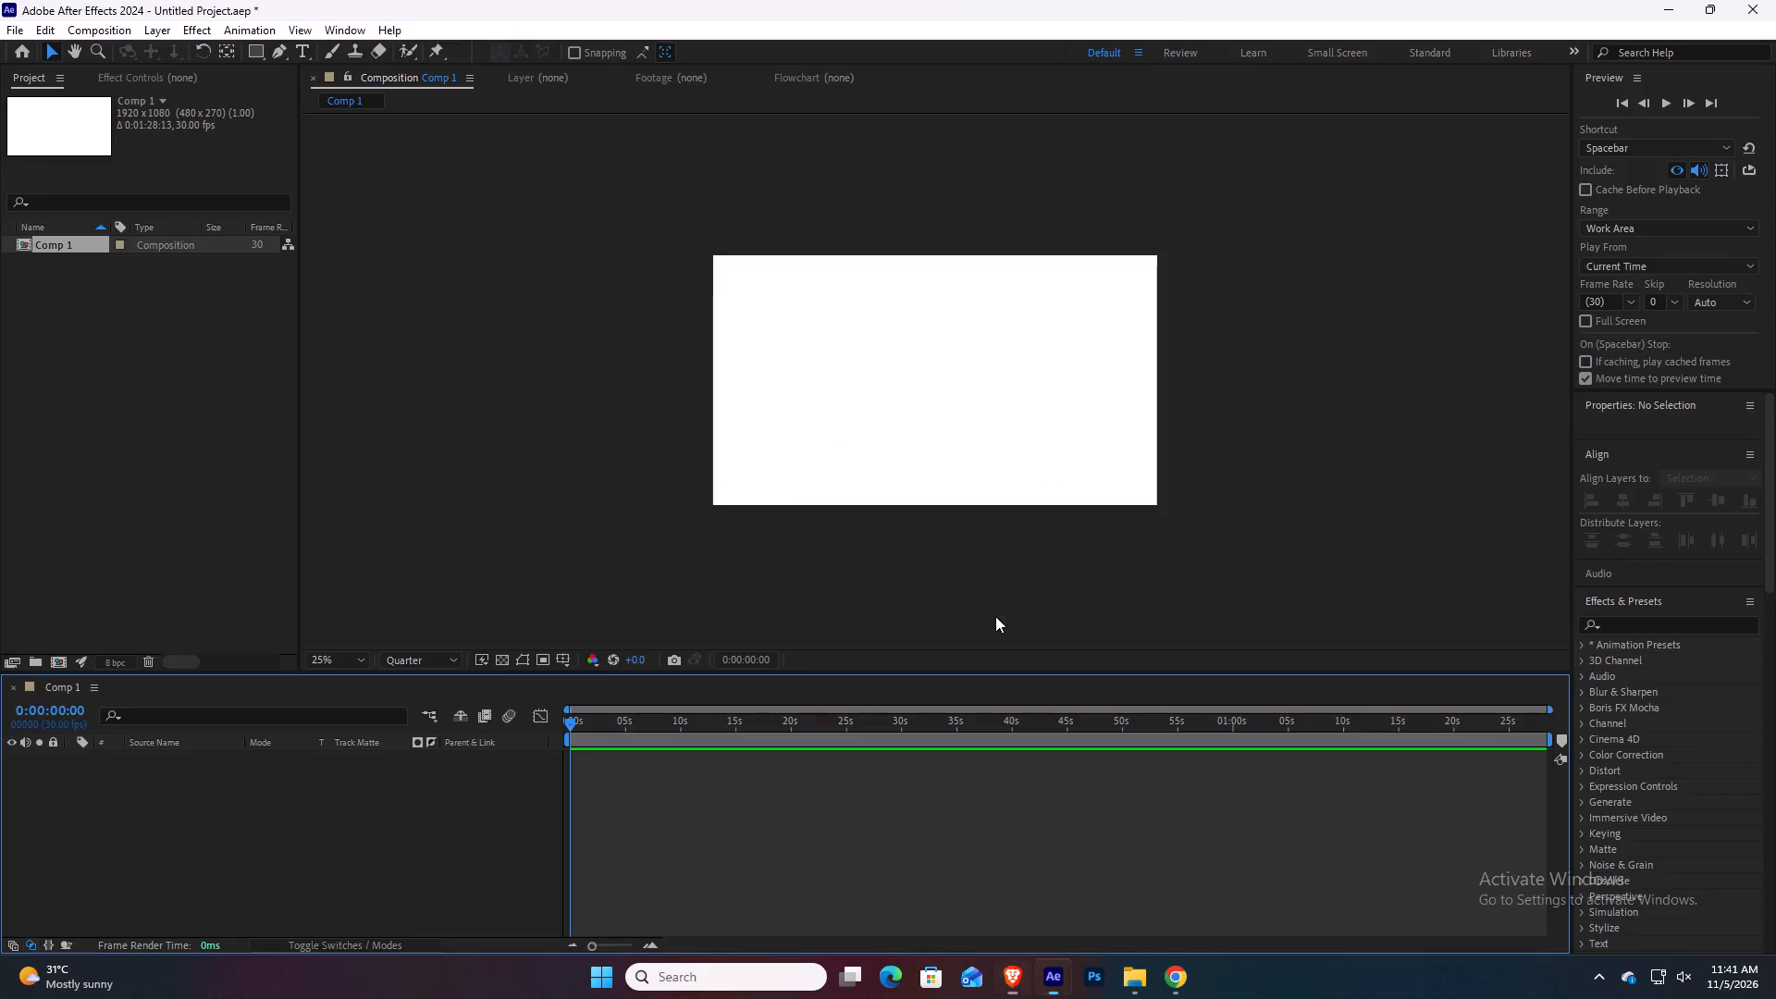
key("alt+Tab")
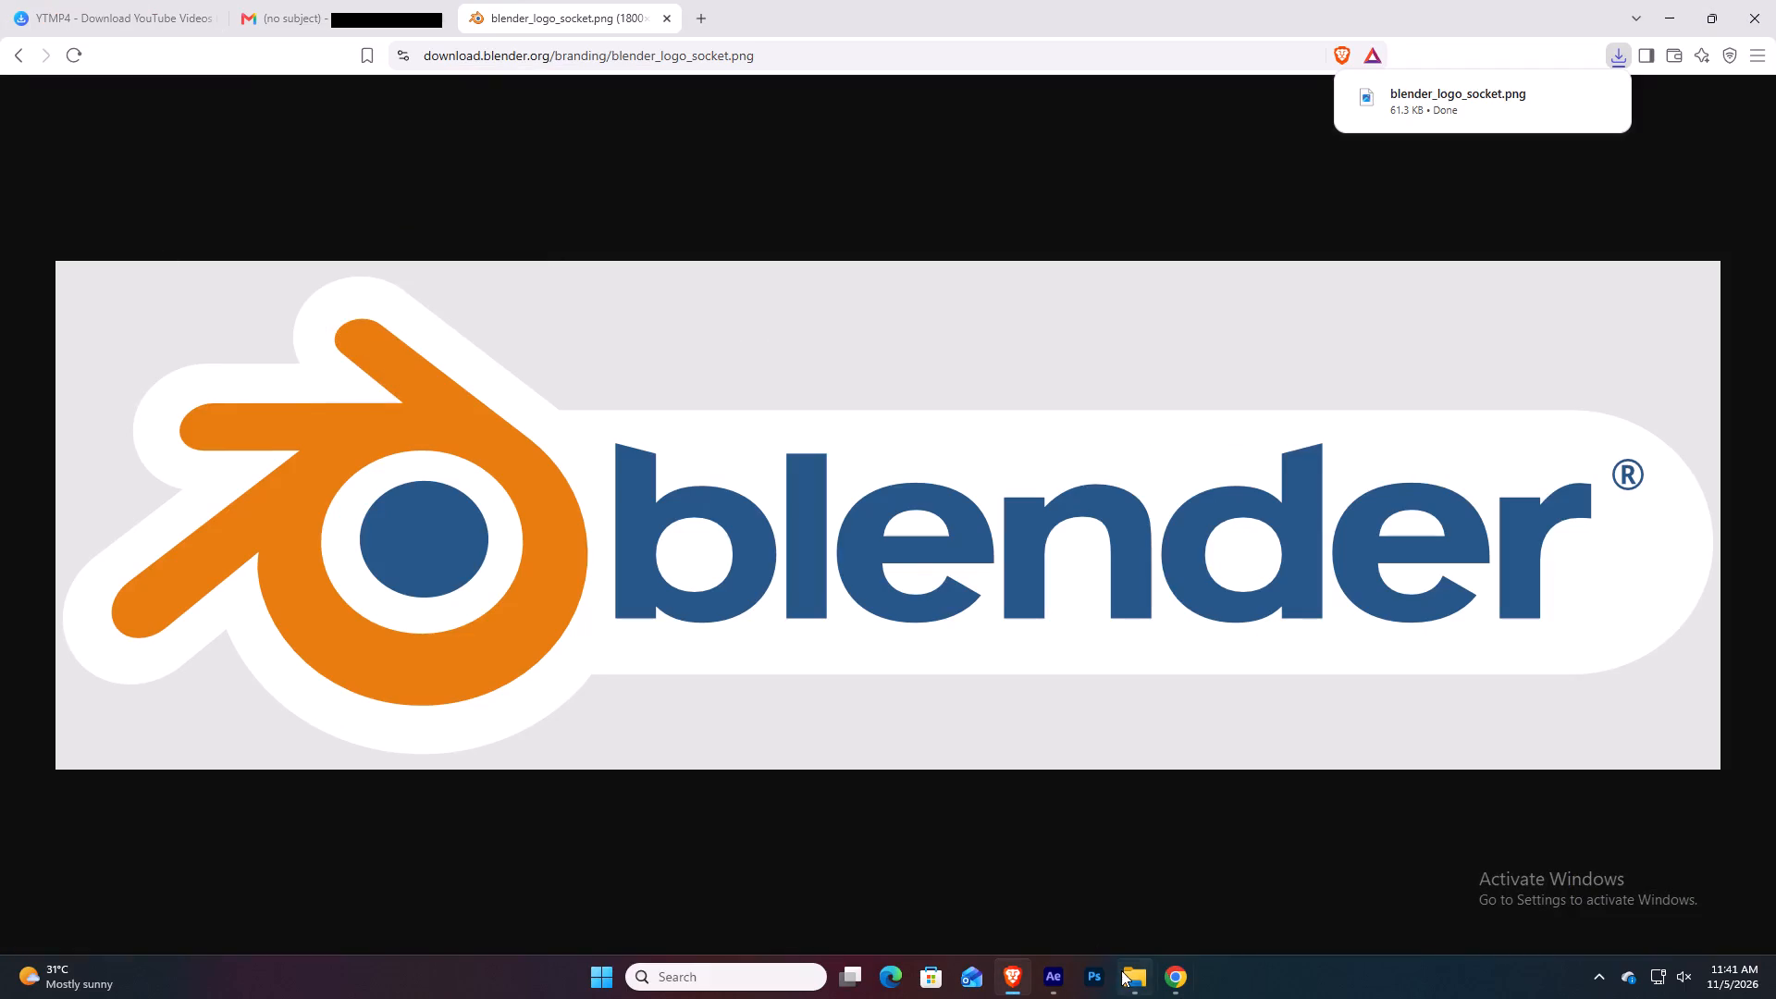
left_click(1120, 972)
left_click_drag(273, 290, 1039, 501)
key("alt+Tab")
left_click_drag(1039, 501, 105, 490)
key("alt+Tab")
key("alt+Tab")
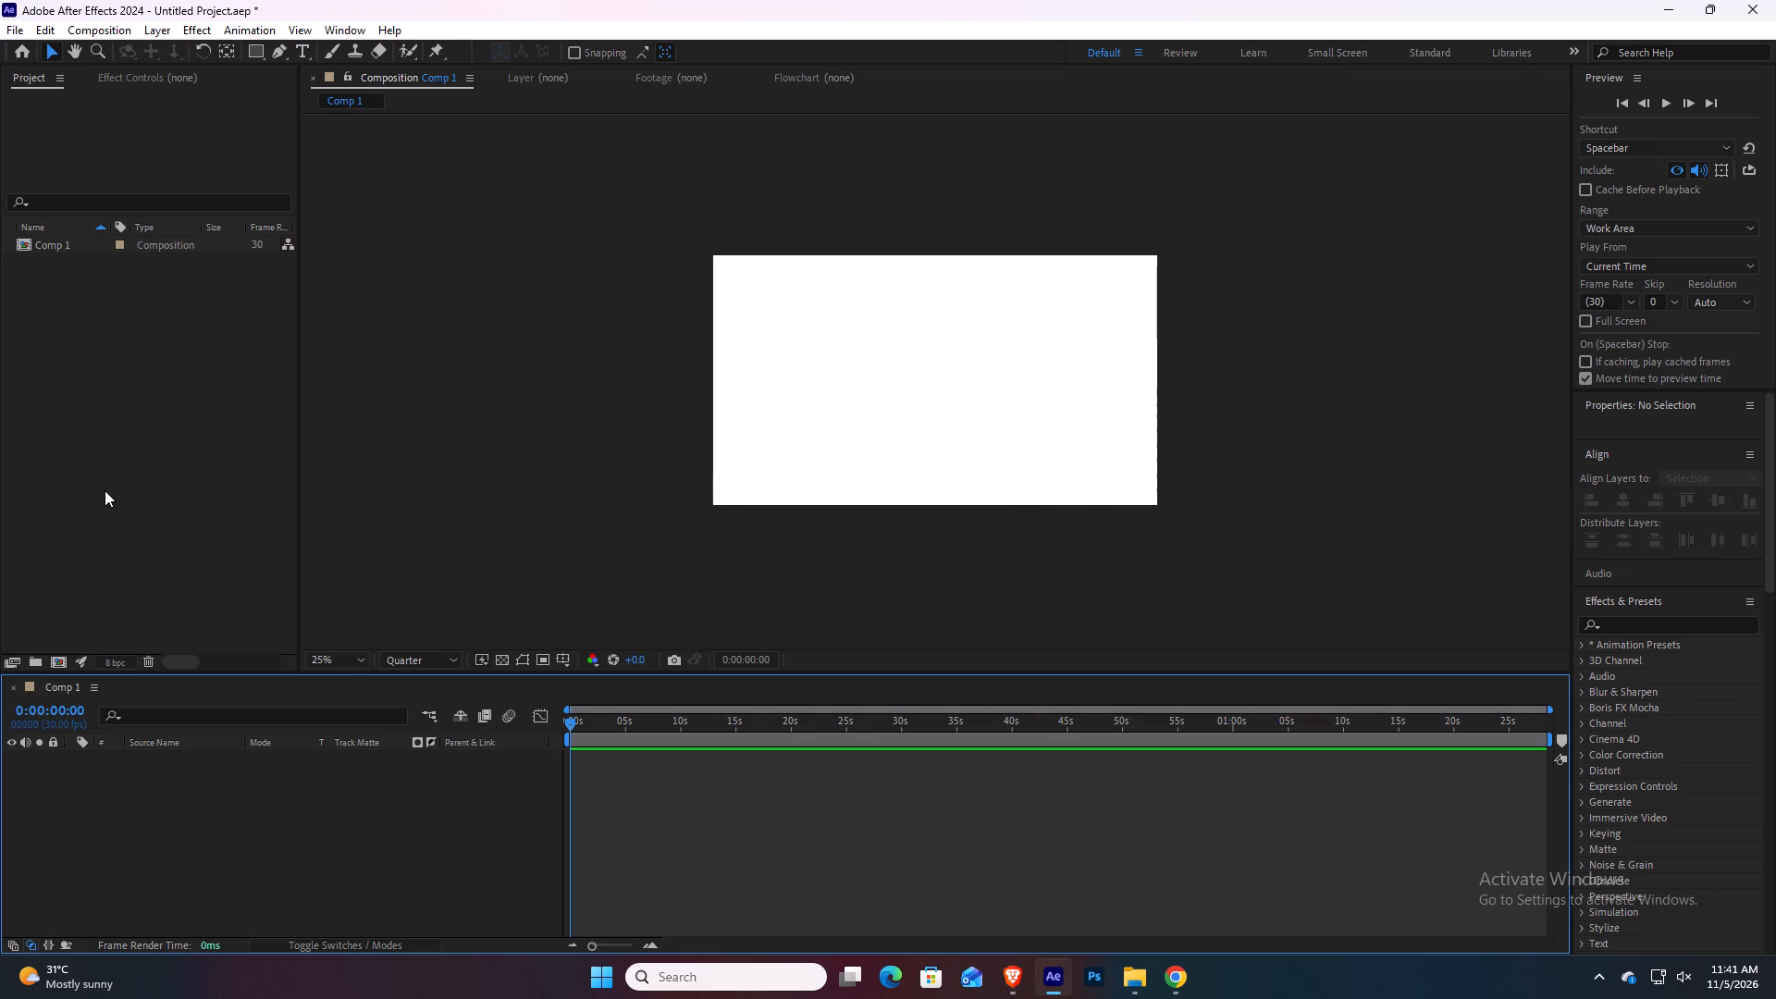
left_click_drag(58, 244, 253, 832)
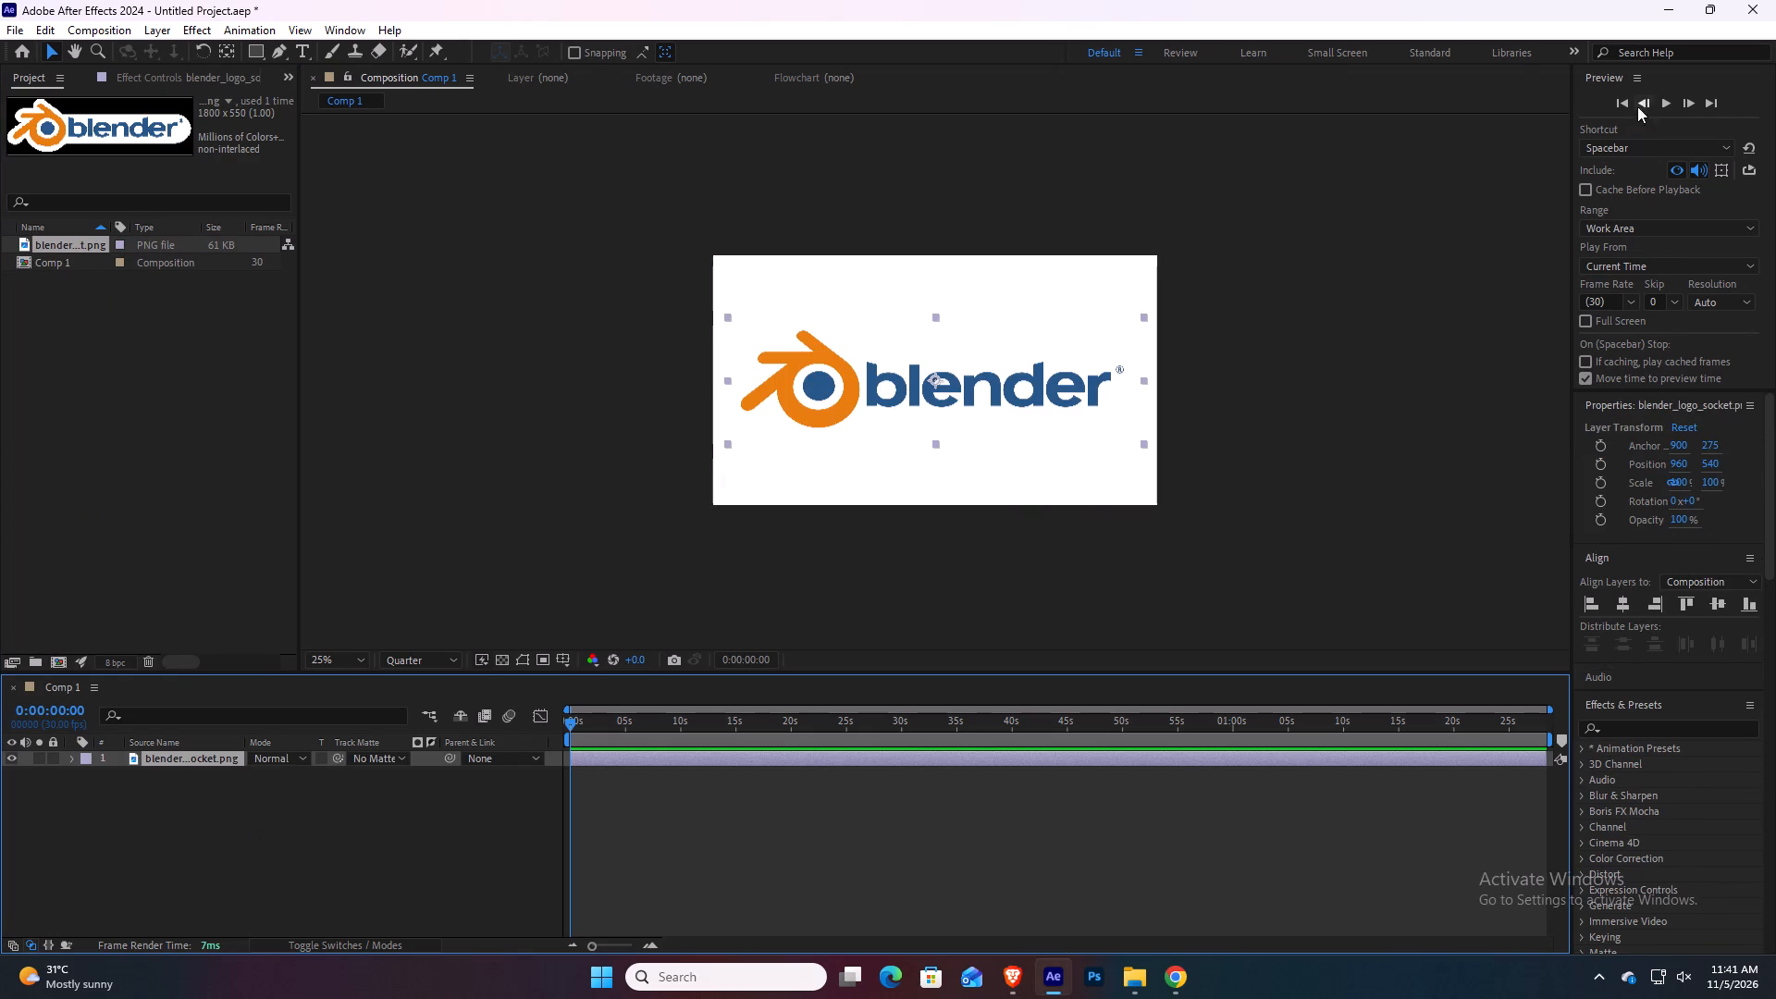
Find the CC Ball Action effect by searching for "ball" and apply it to the Blender logo layer.
scroll(1653, 570, "down", 3)
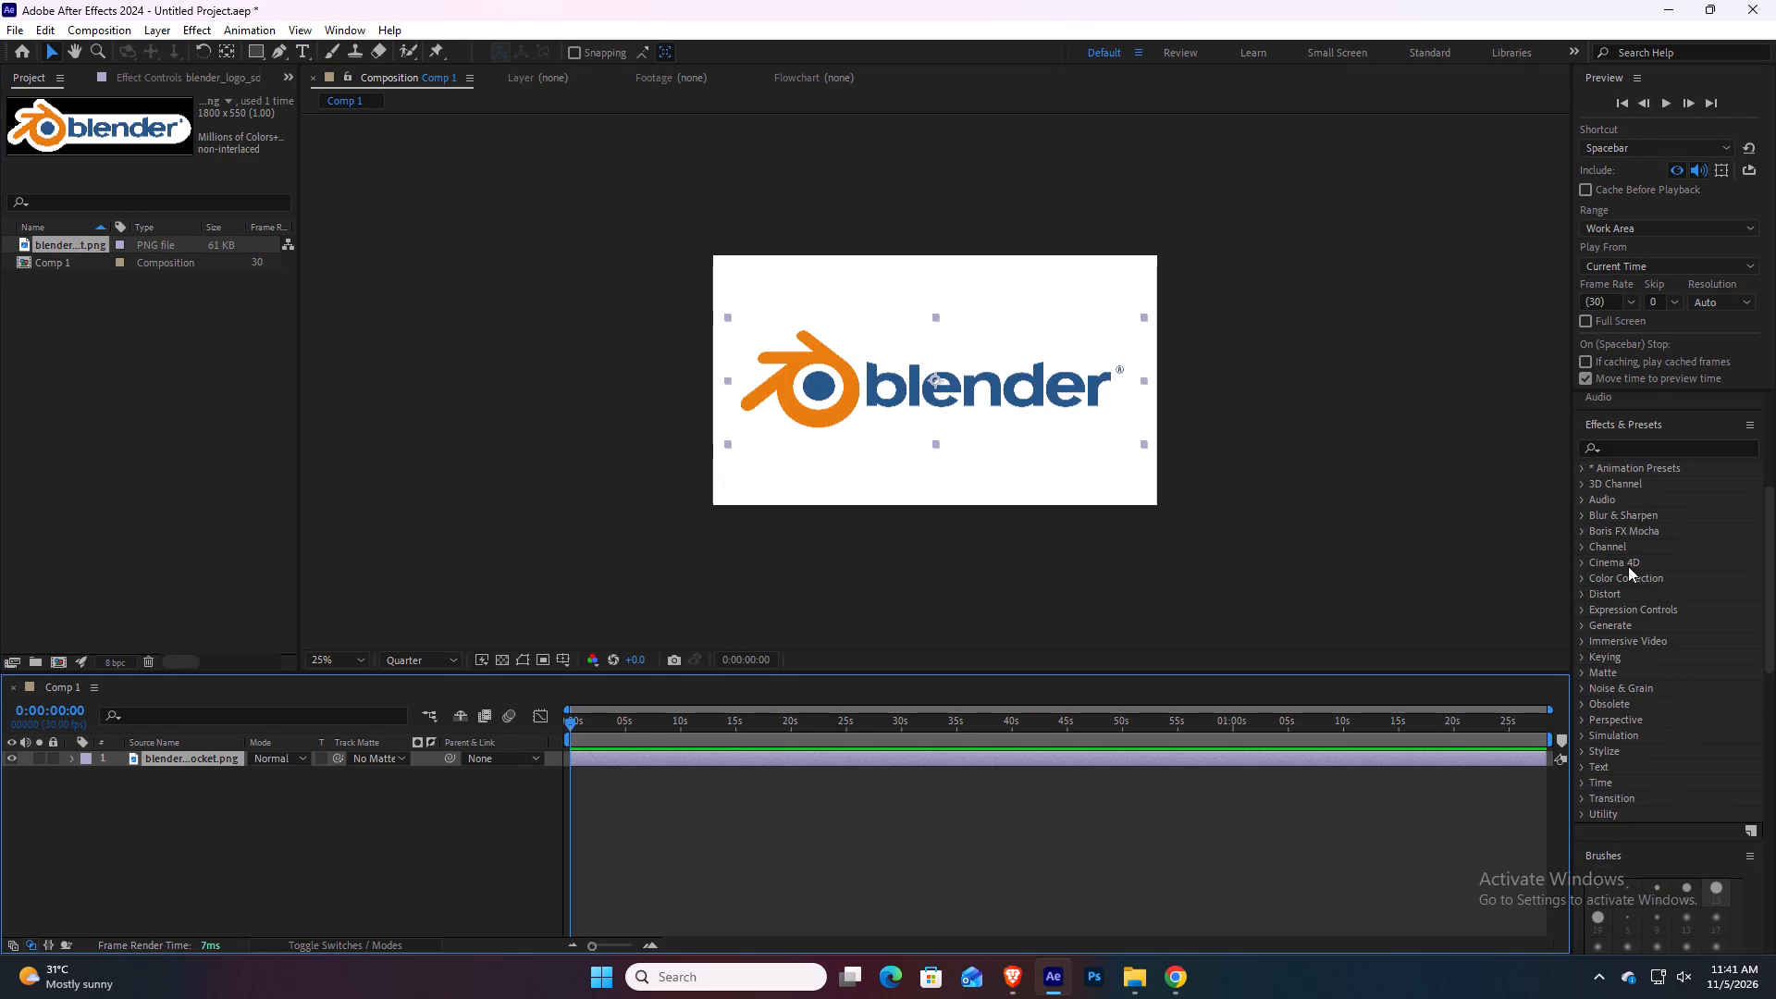
left_click(1633, 446)
key("b")
key("a")
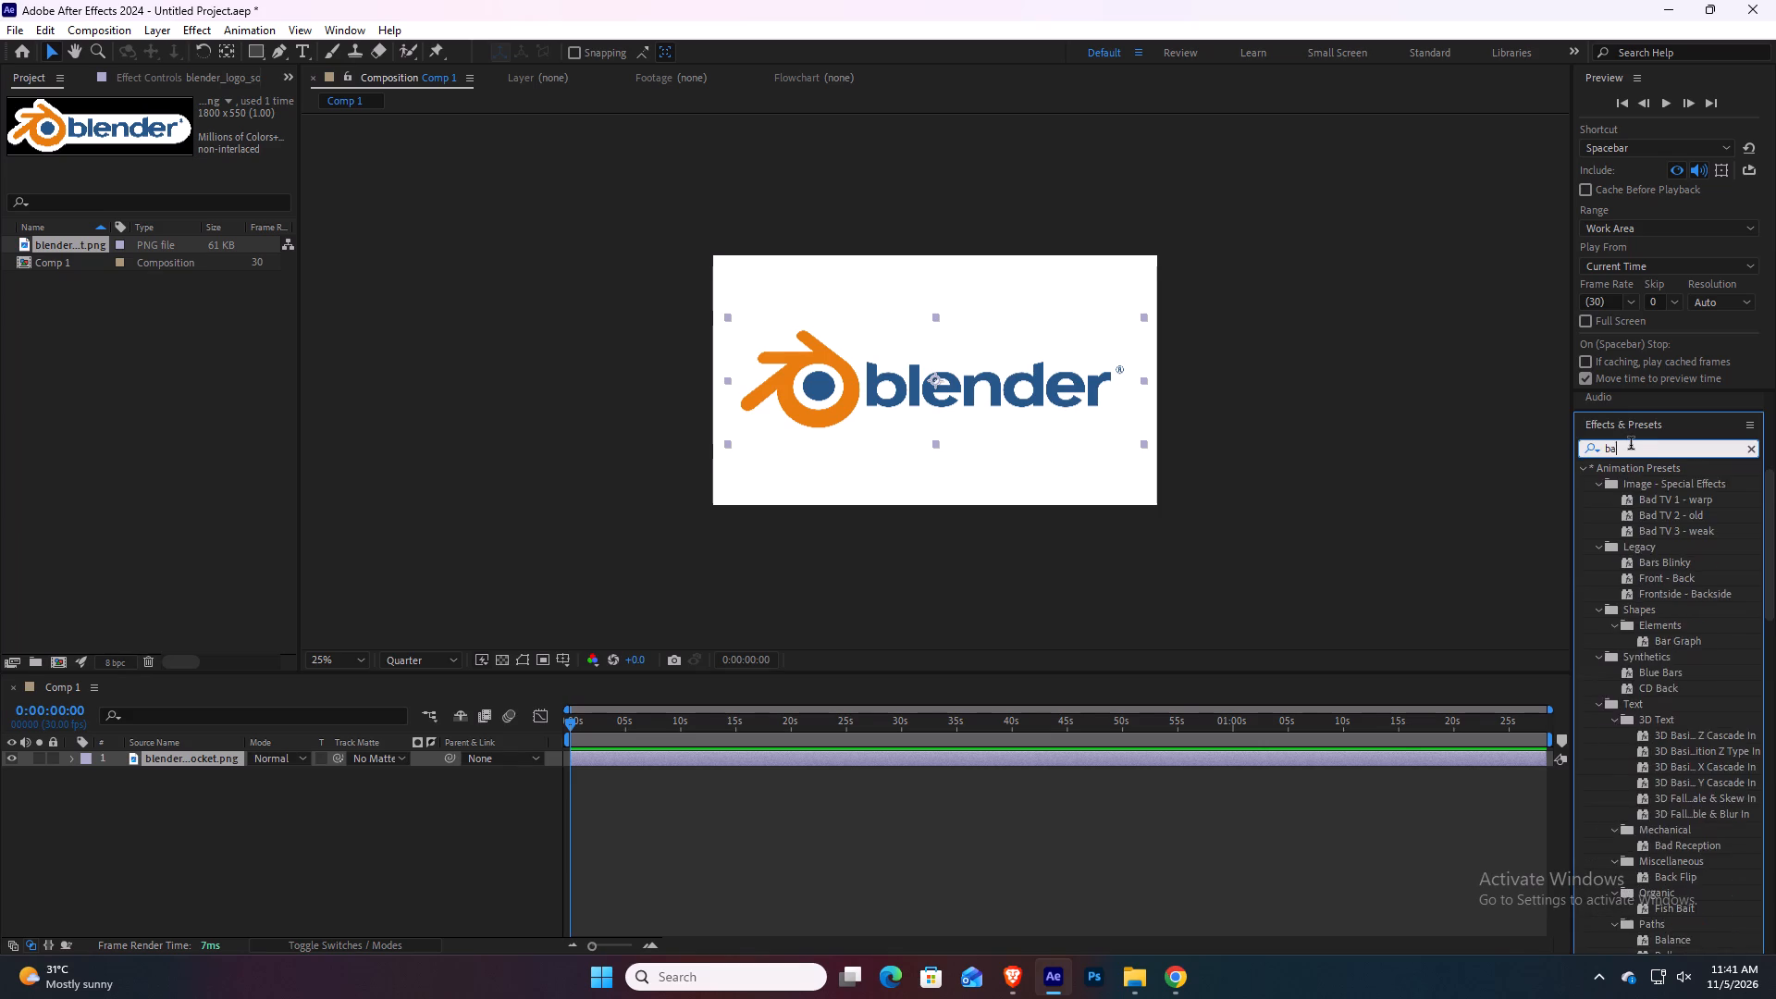
type("ll")
left_click_drag(1667, 545, 1075, 471)
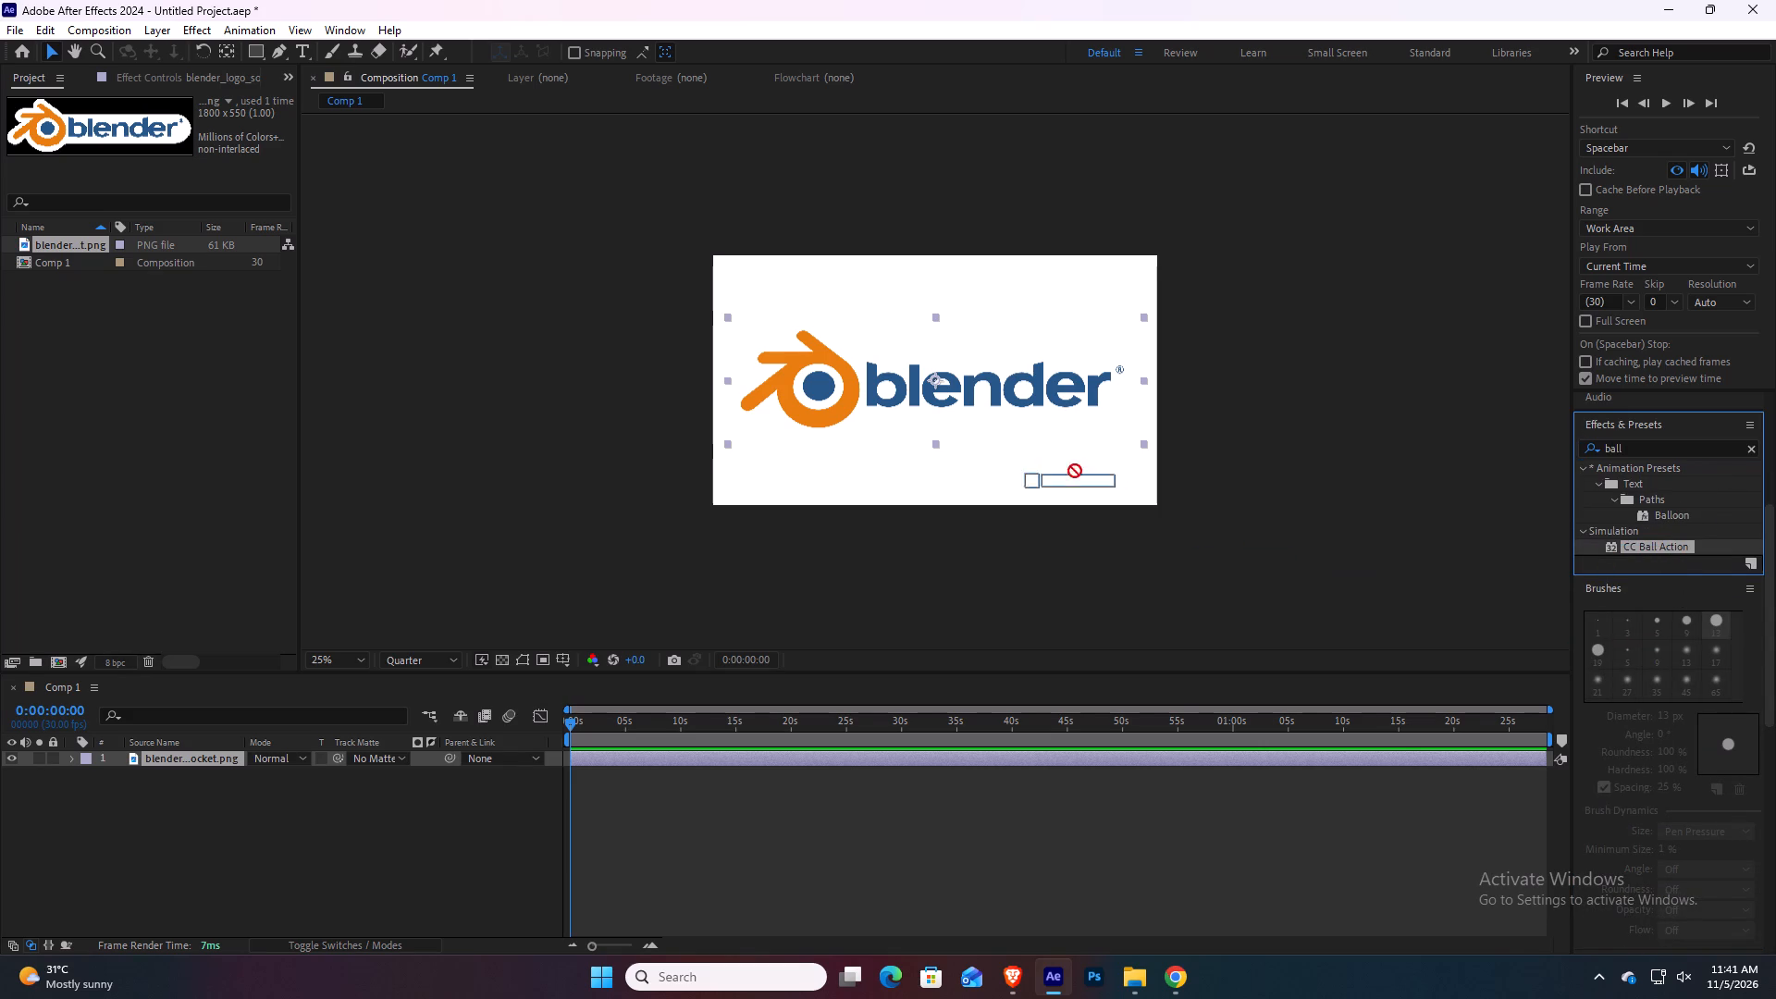
left_click_drag(1075, 471, 1001, 400)
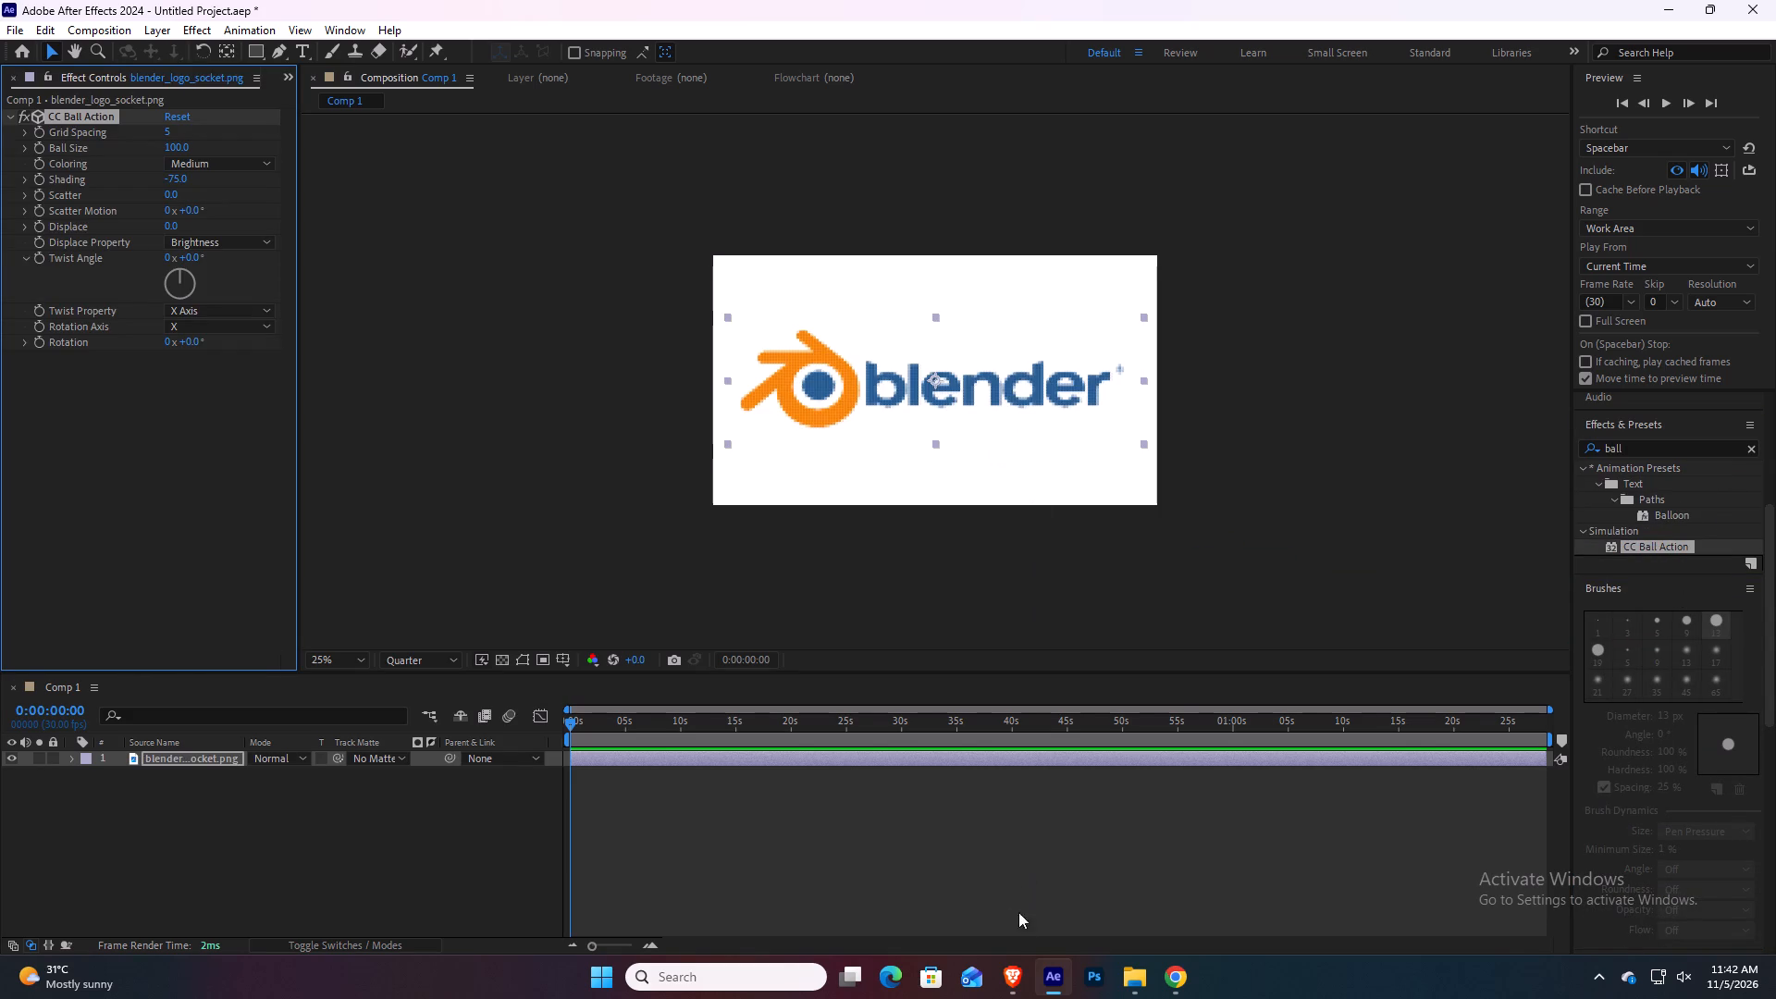
Switch to Brave and search the web for "black background" in a new tab.
left_click(1020, 987)
left_click(711, 20)
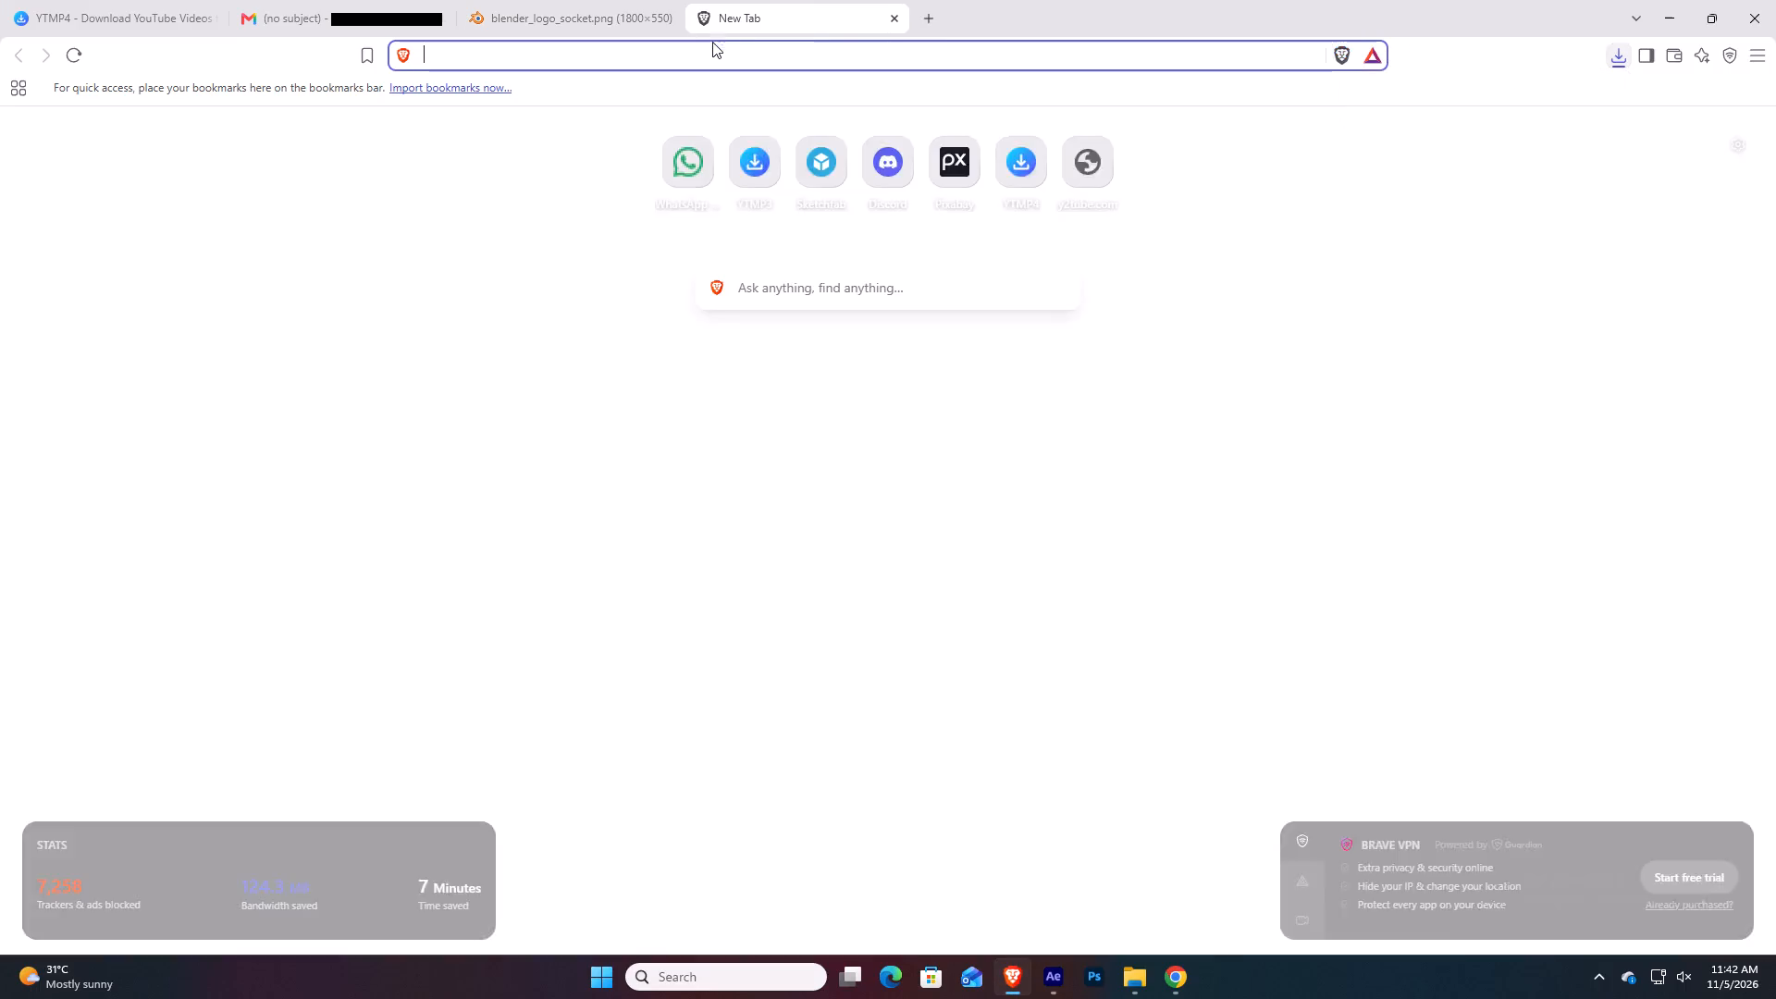
type("bla")
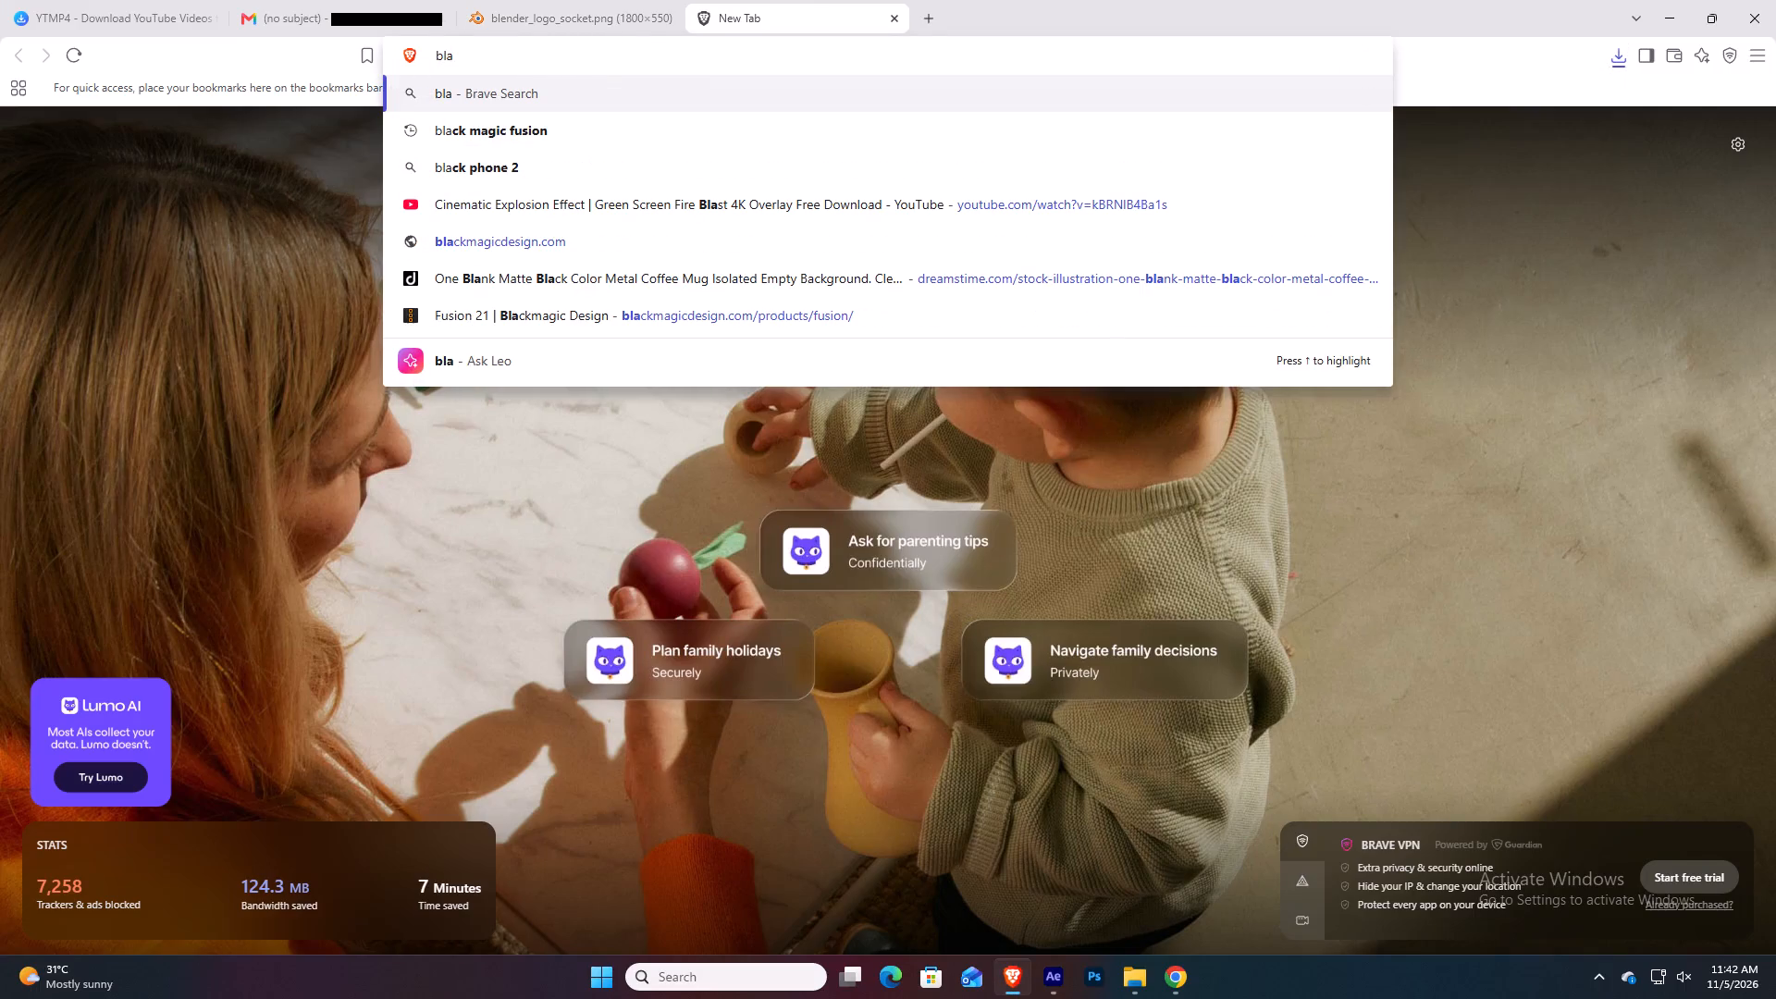
type("ck")
key("space")
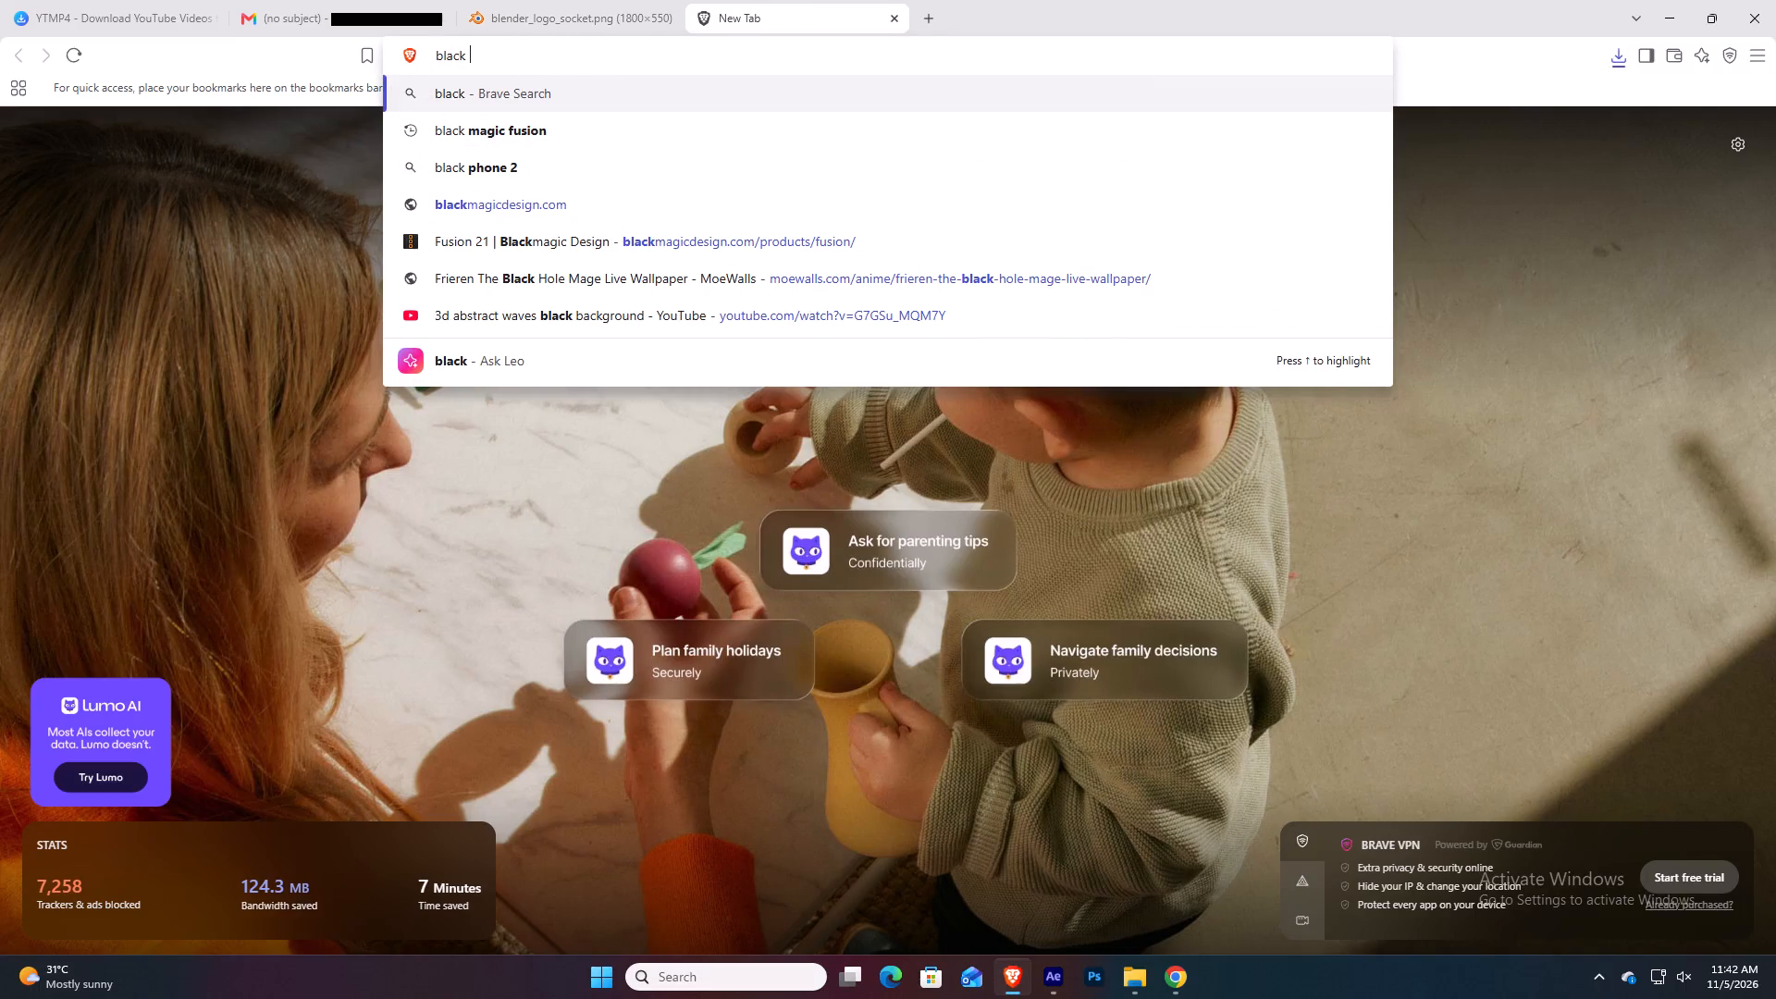
type("background")
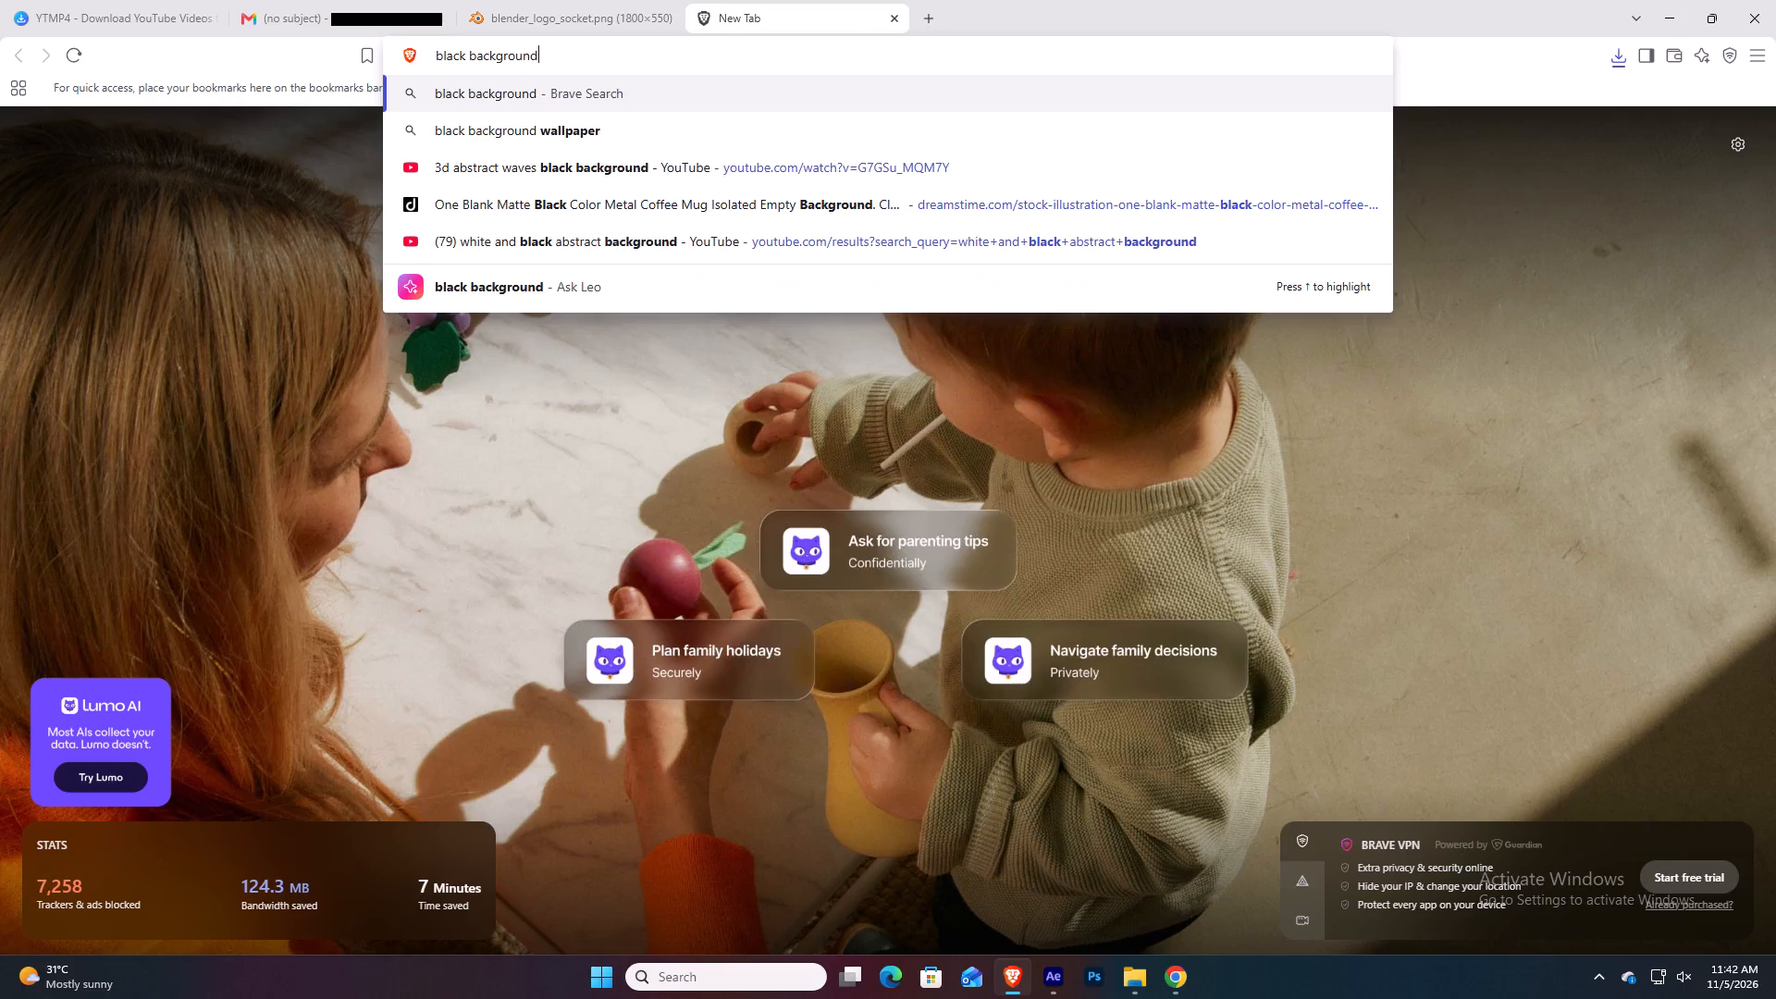
key("Return")
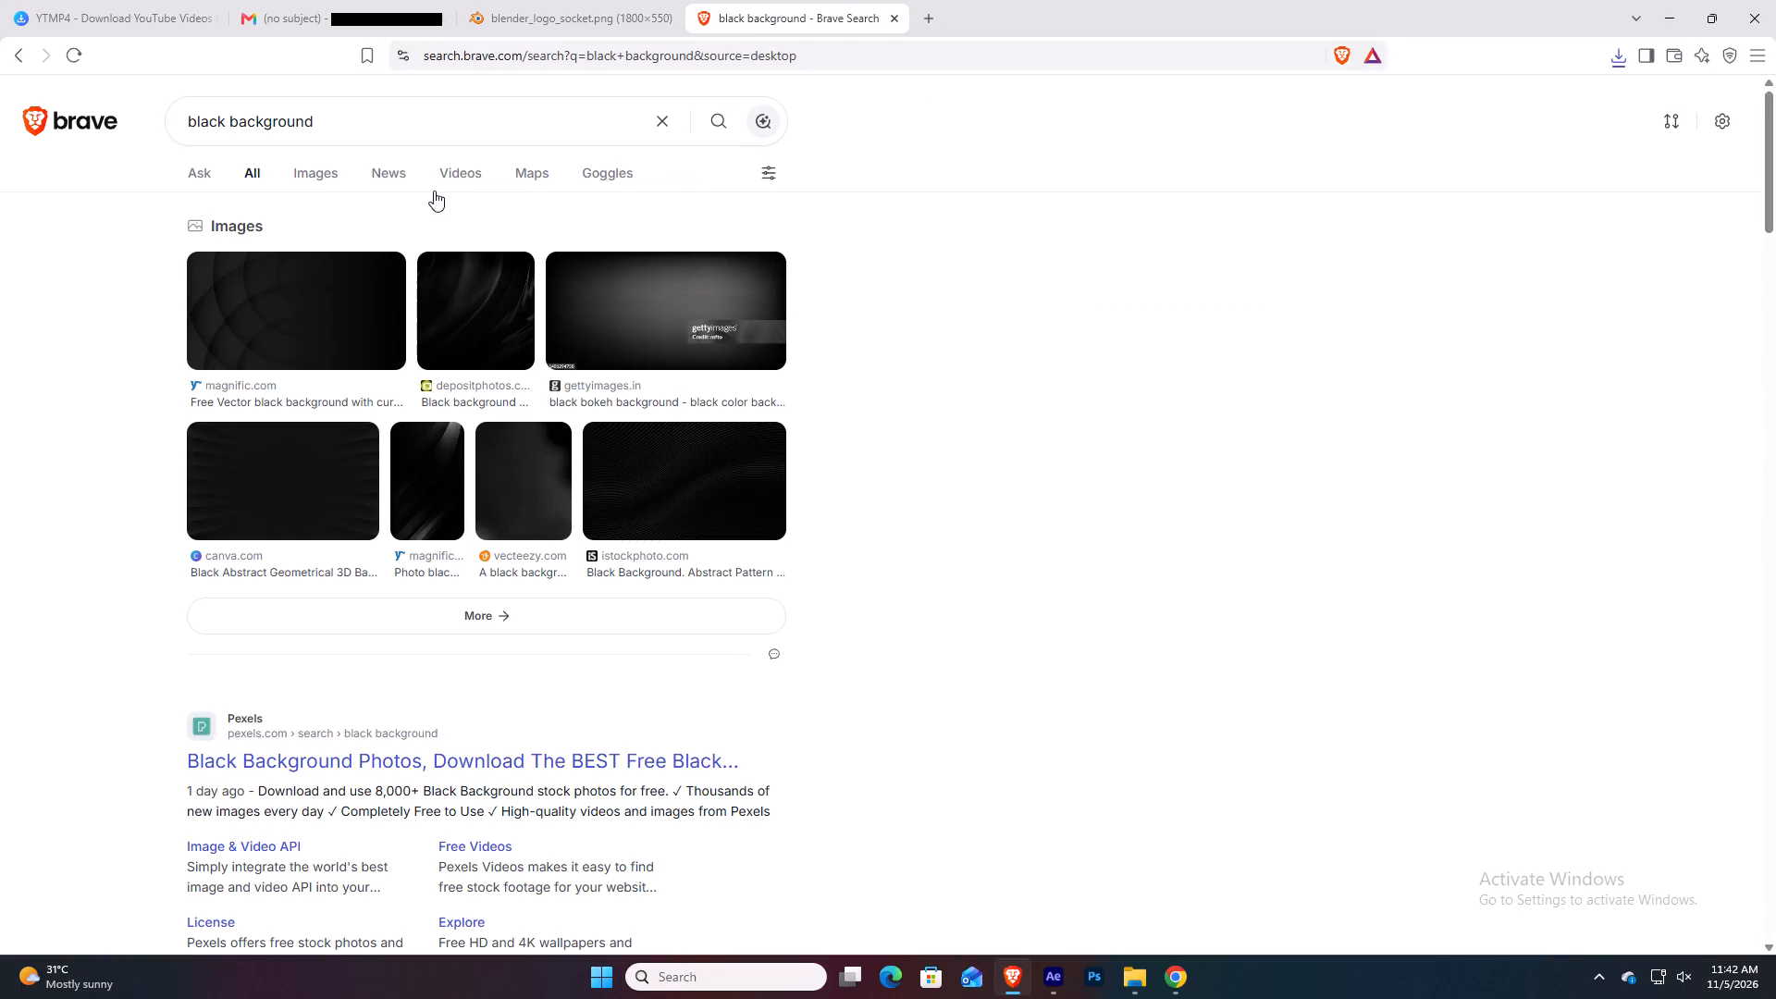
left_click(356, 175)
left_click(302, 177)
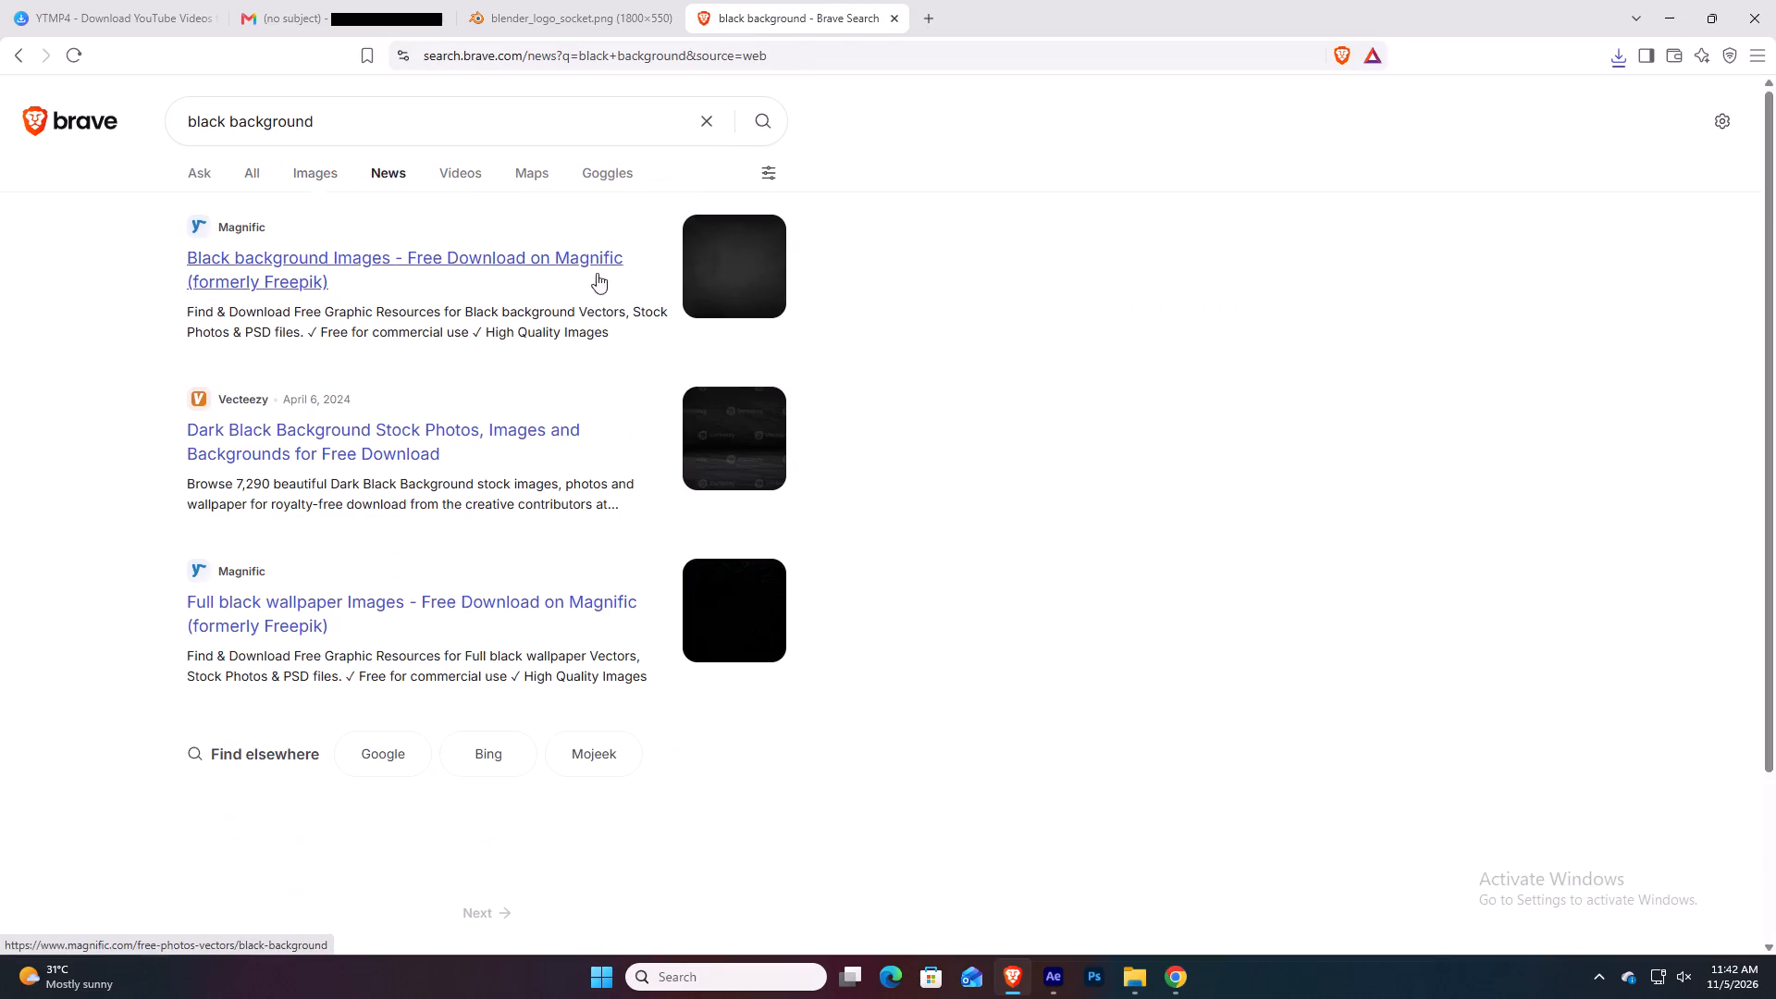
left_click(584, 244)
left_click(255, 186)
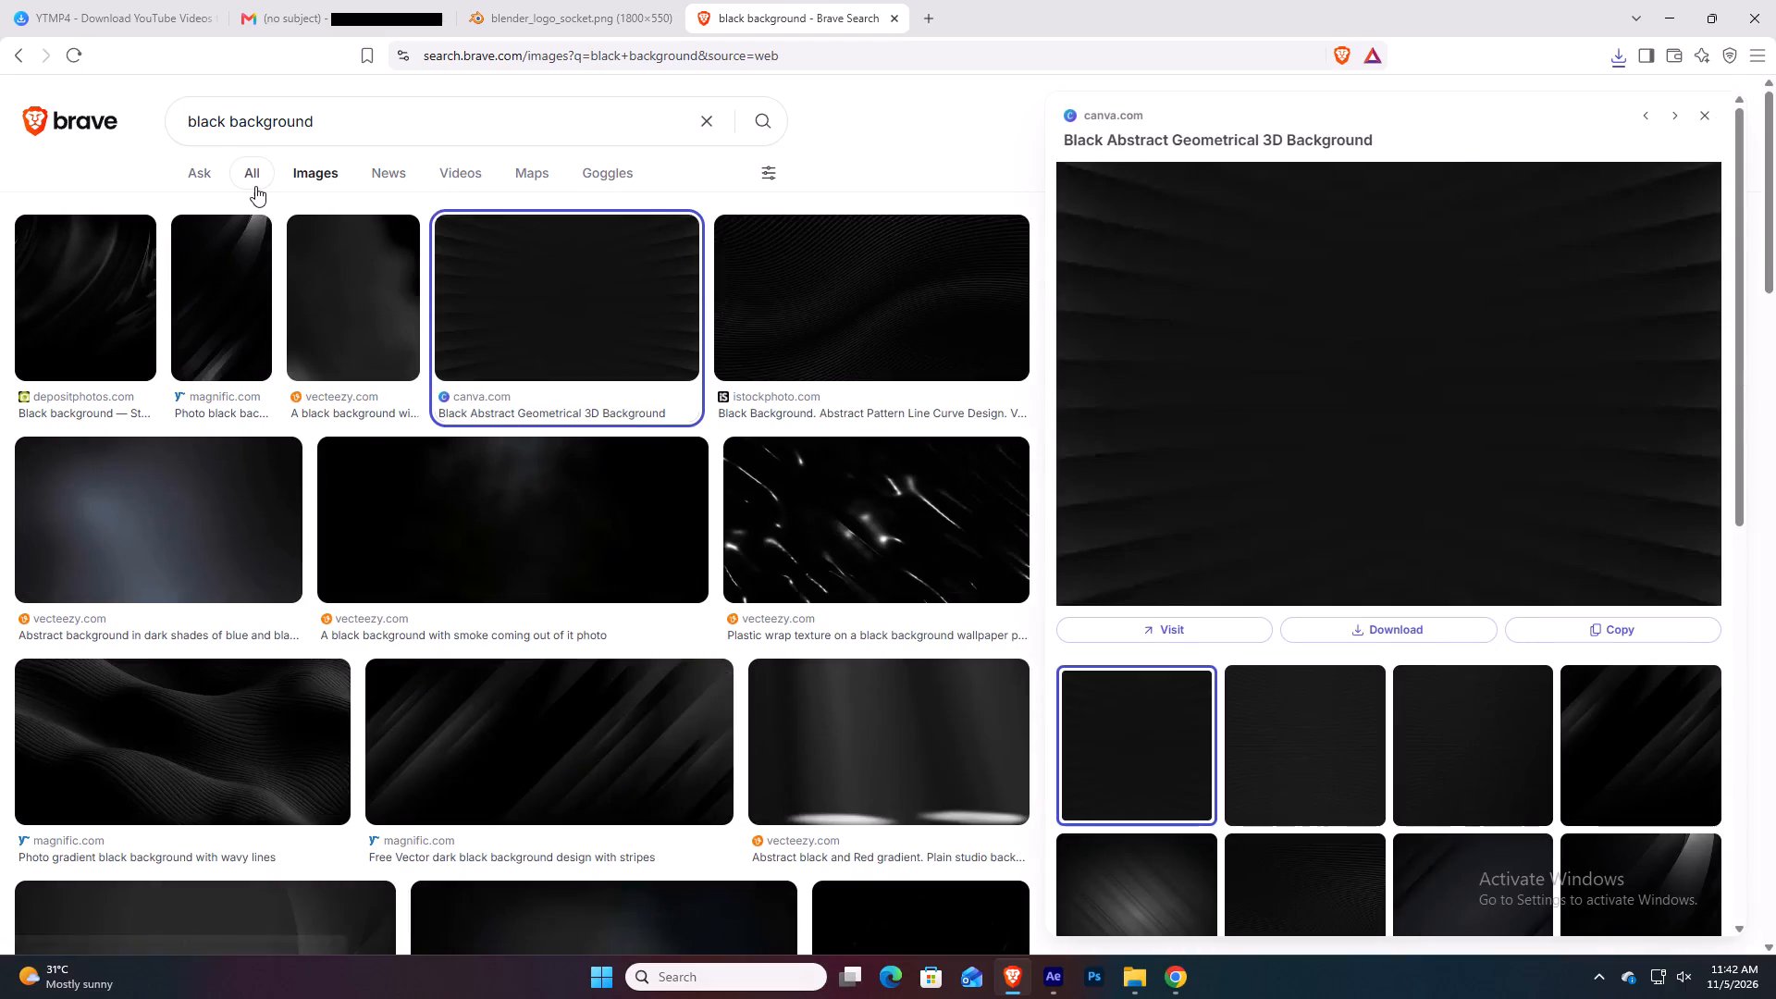
Refine the web search to "black background png" and open the Wallpaper Cave result.
left_click(347, 123)
key("space")
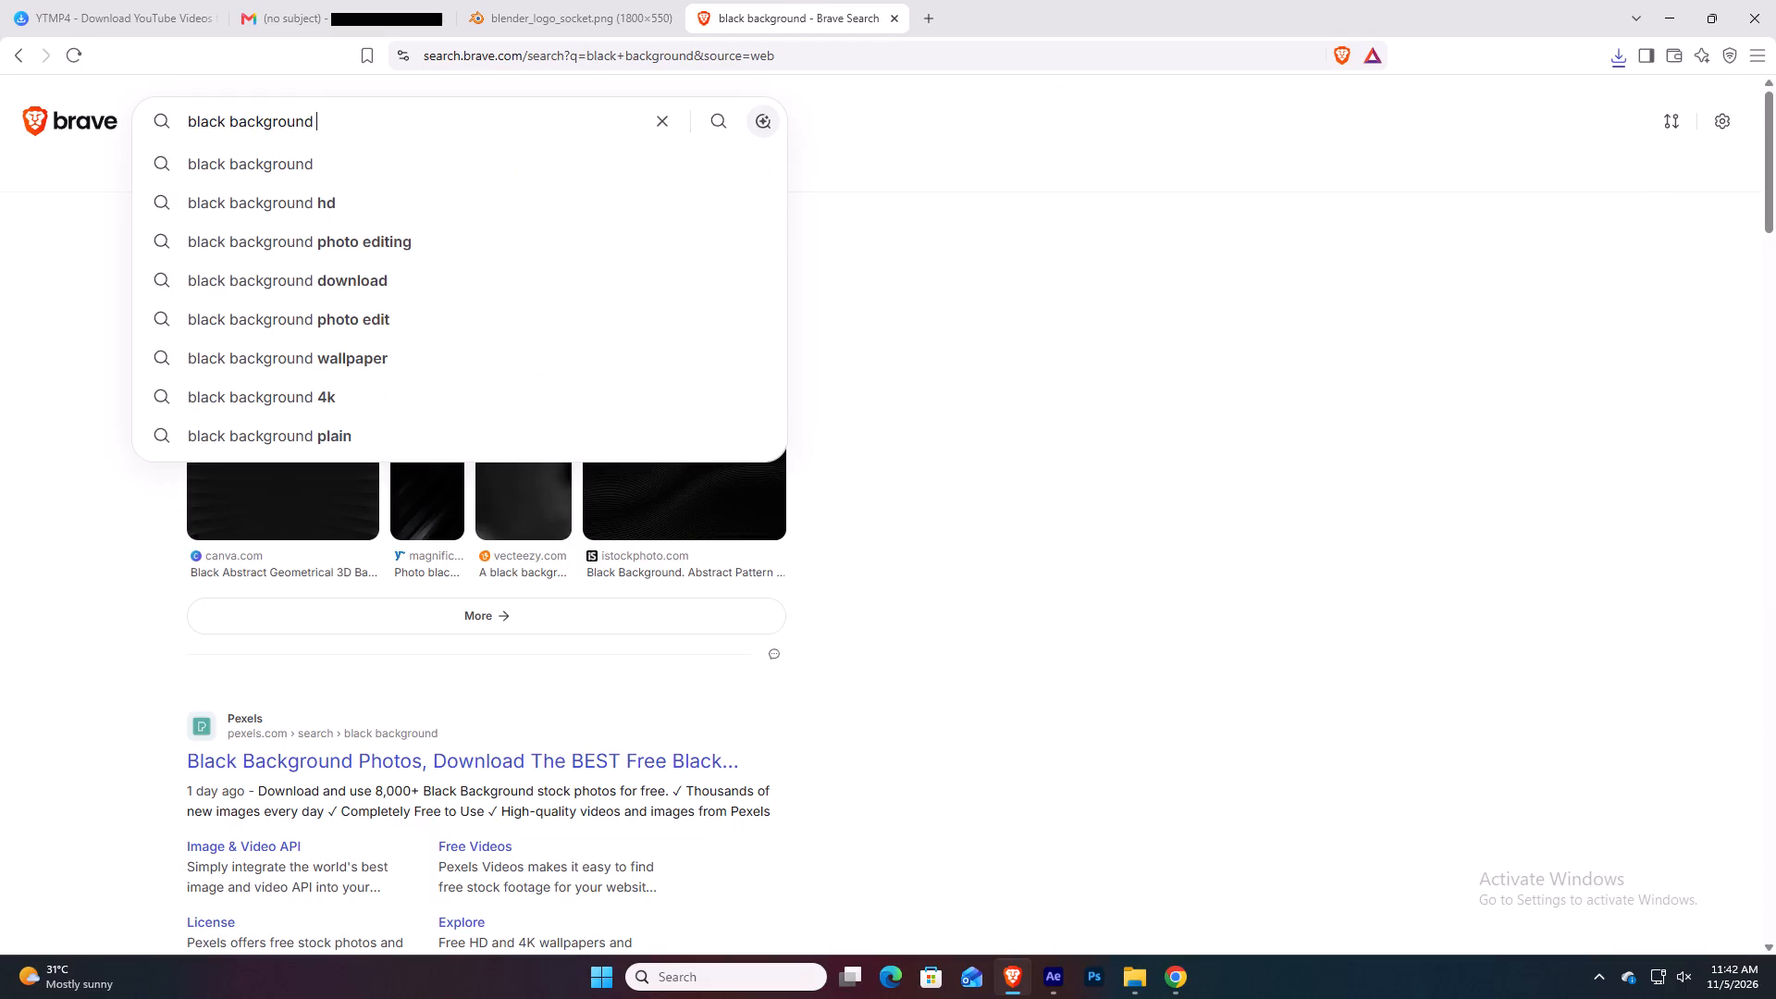
type("png")
key("Return")
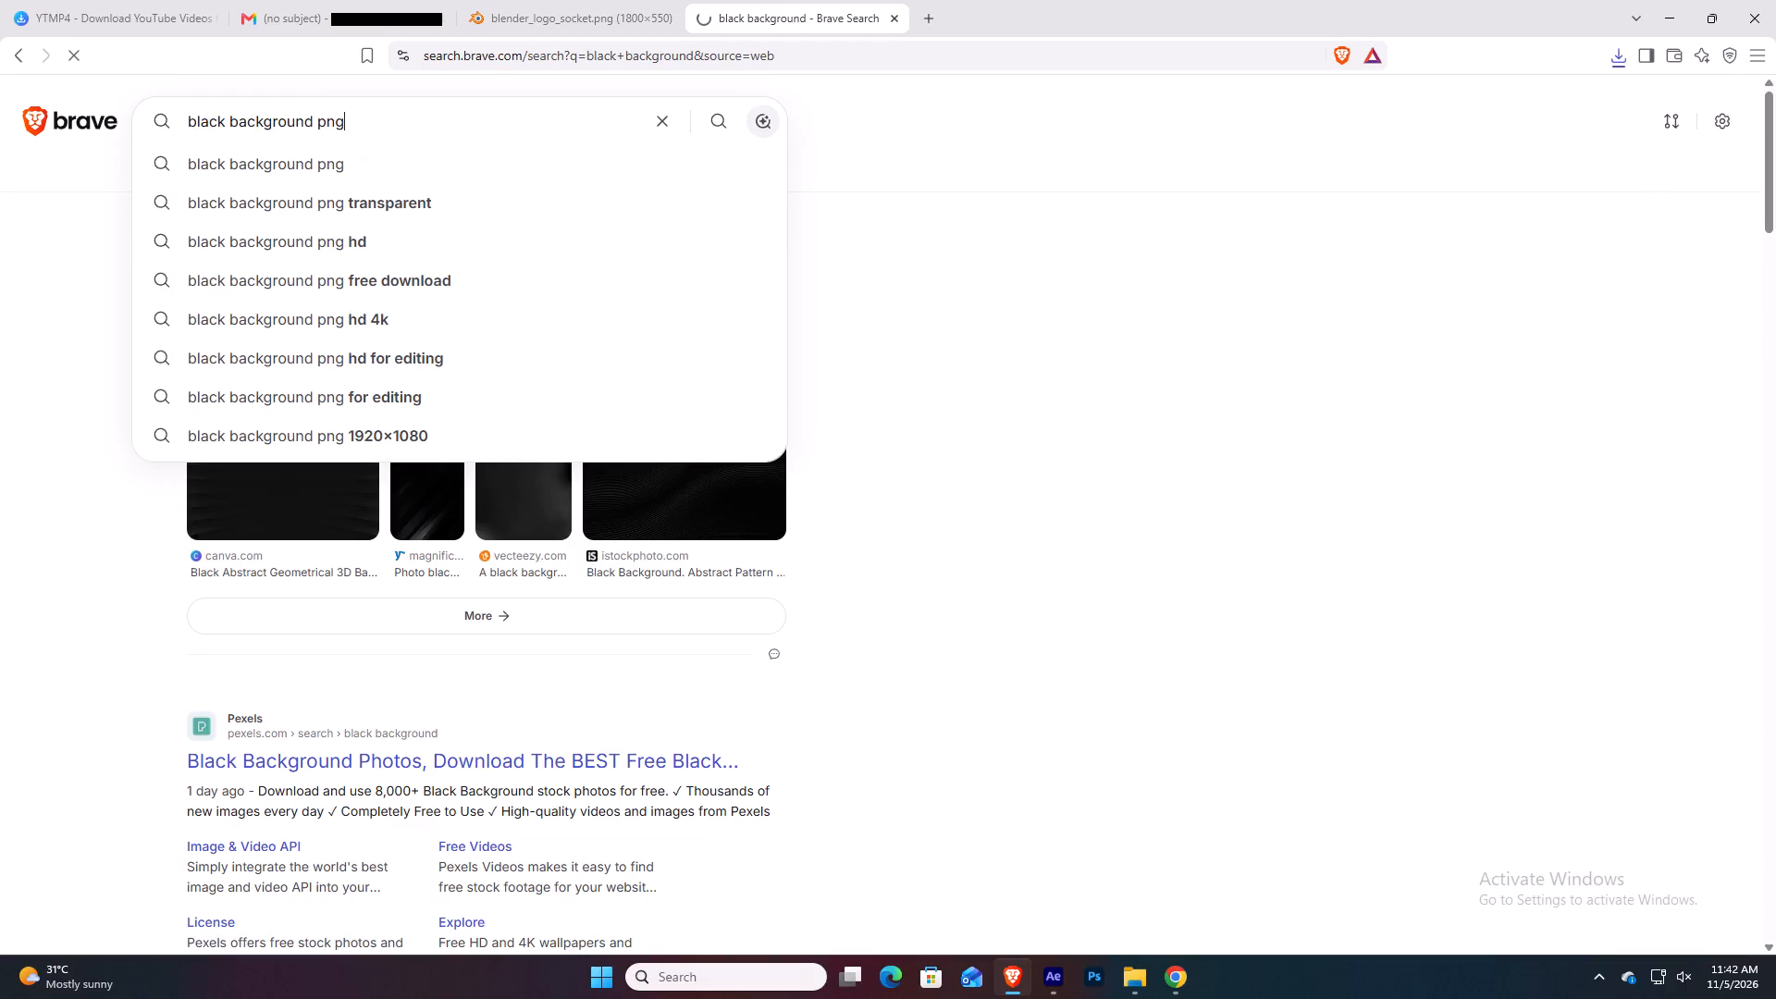
scroll(806, 512, "down", 8)
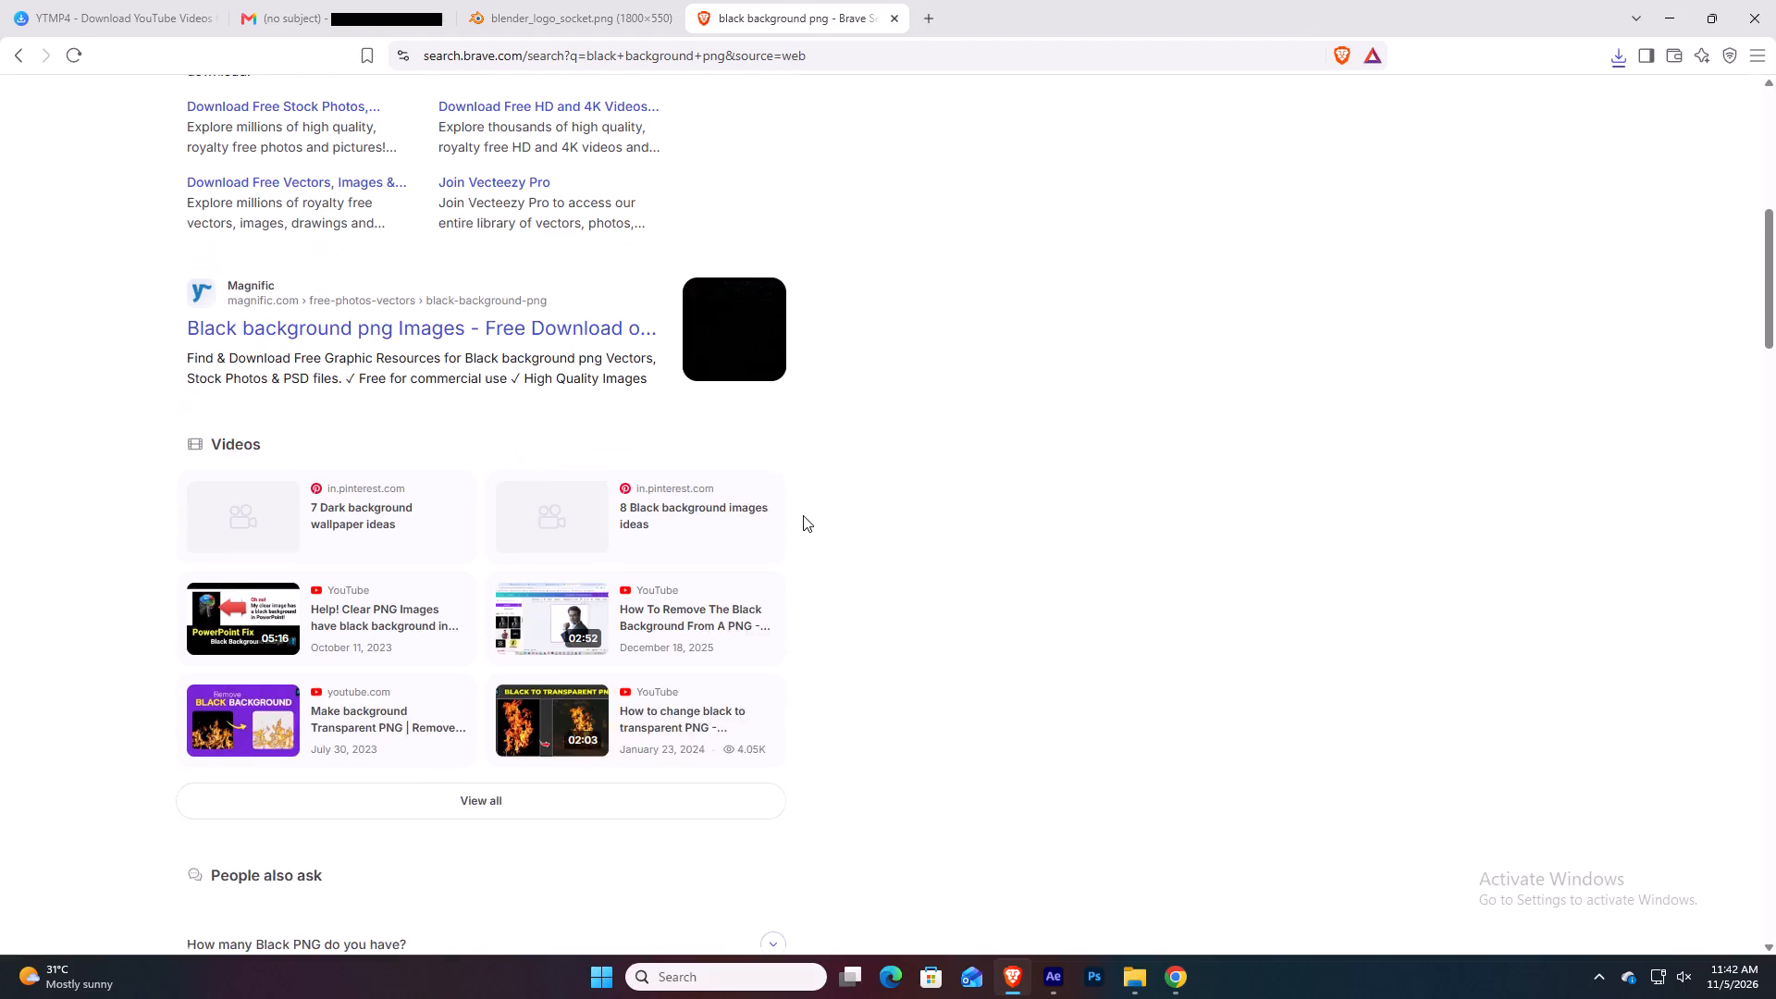
scroll(803, 515, "up", 1)
scroll(797, 523, "down", 15)
scroll(801, 515, "up", 5)
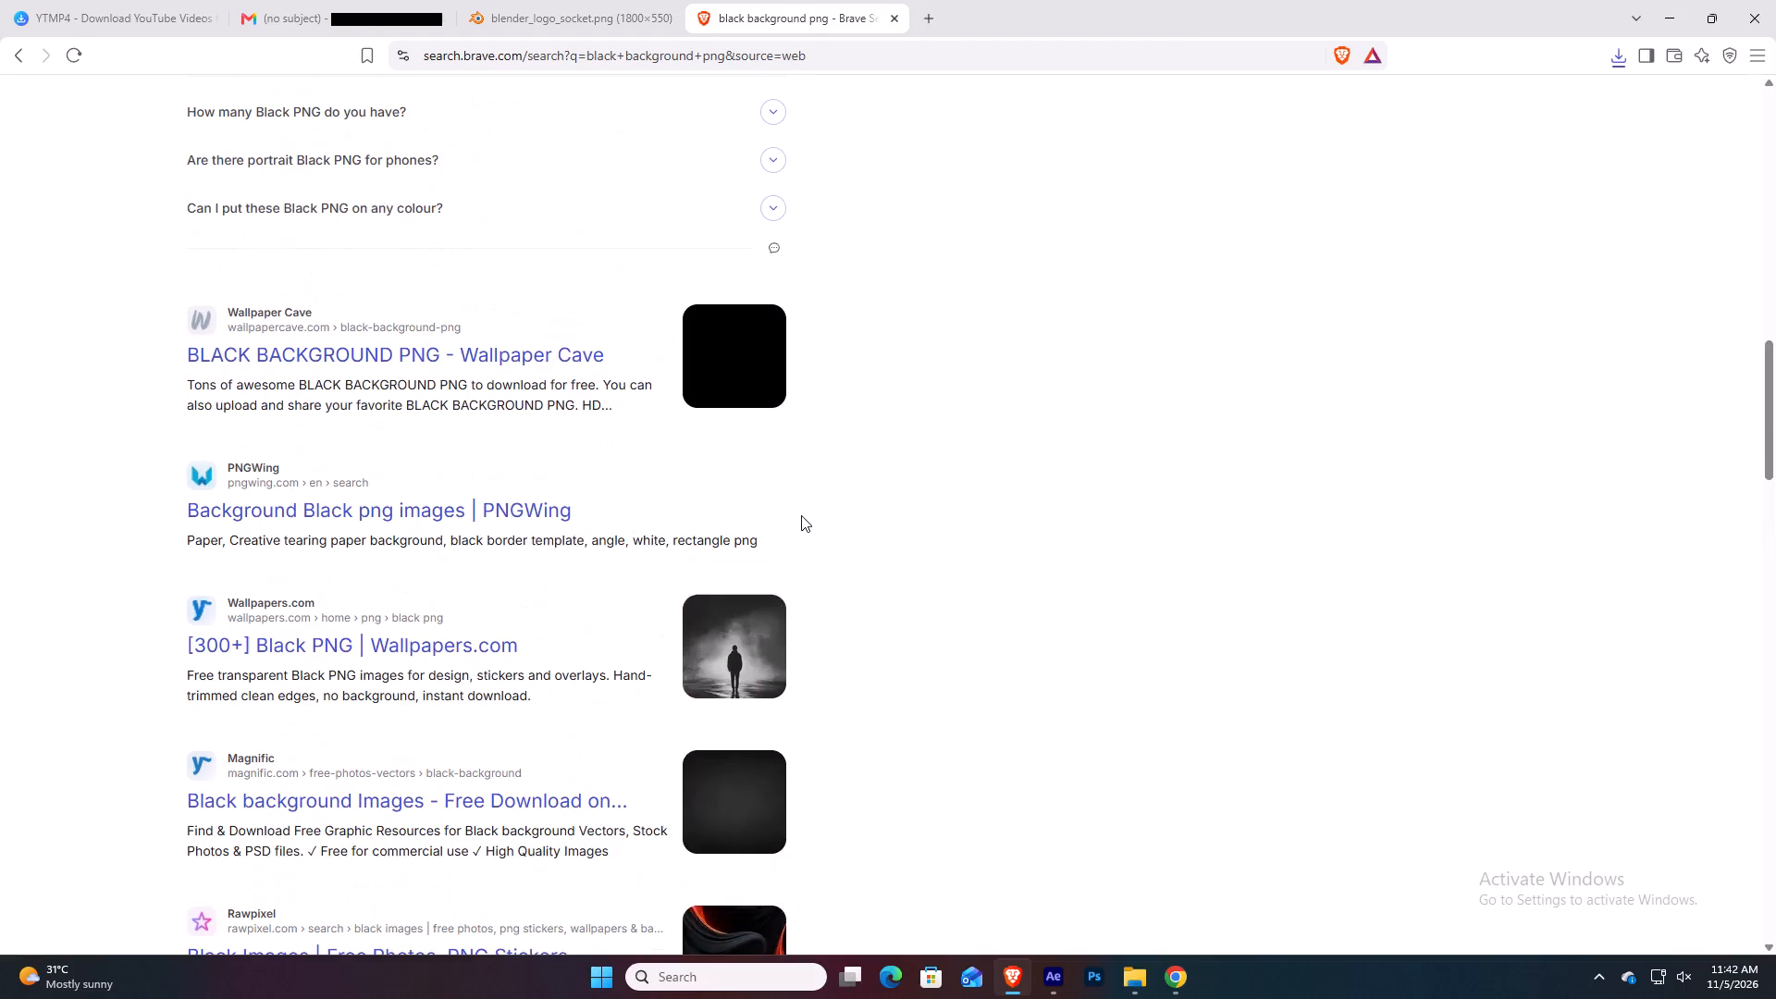
left_click(478, 362)
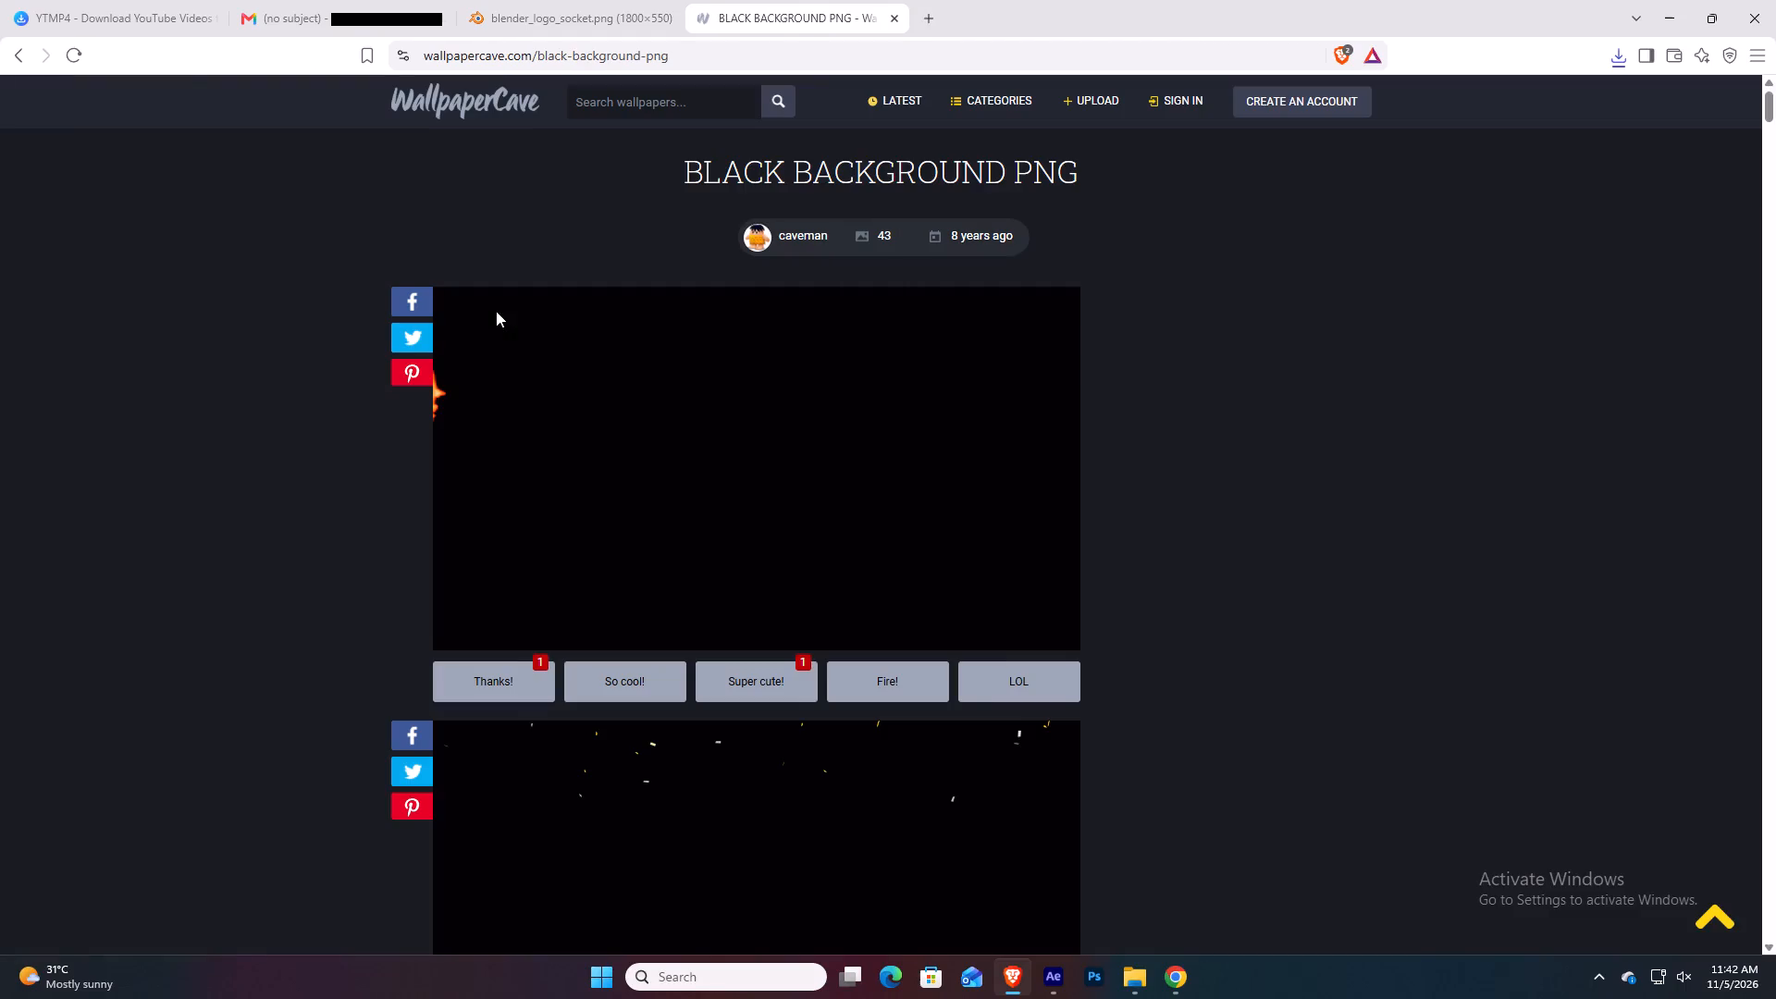
Open the first 1920x1080 black wallpaper on Wallpaper Cave and download it.
left_click(803, 439)
right_click(802, 438)
left_click_drag(693, 324, 692, 332)
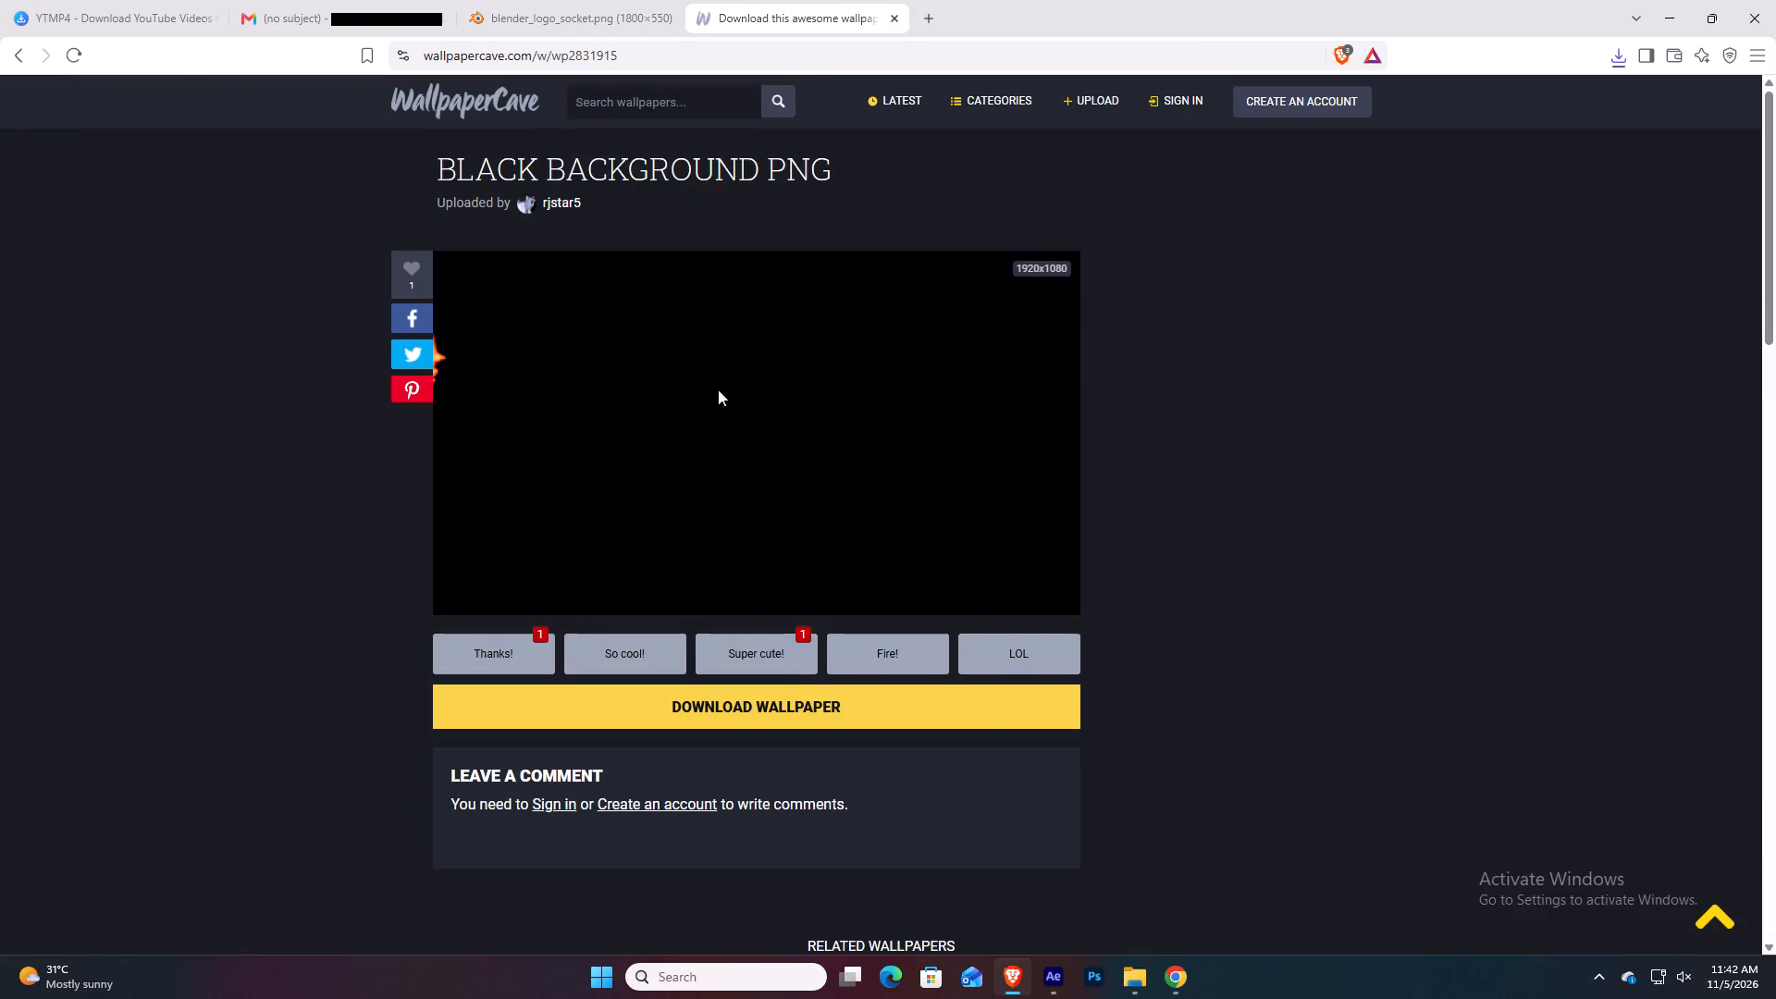
right_click(742, 435)
left_click(628, 524)
left_click(768, 712)
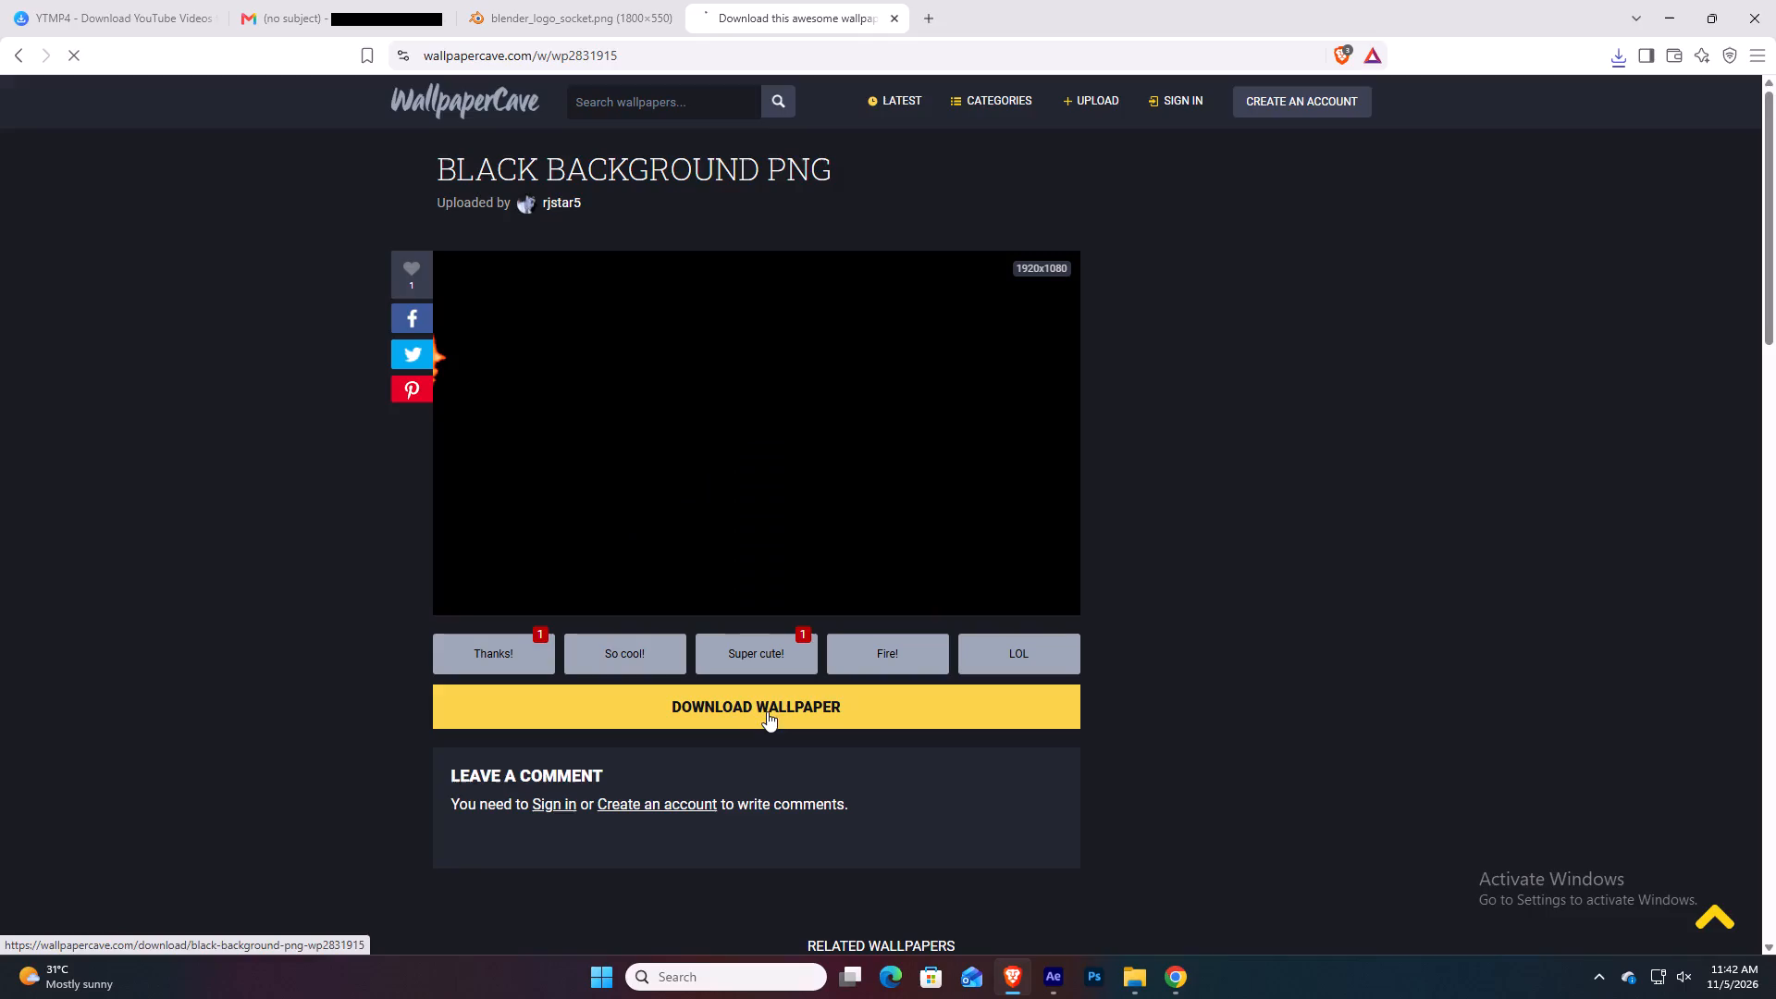
left_click(715, 453)
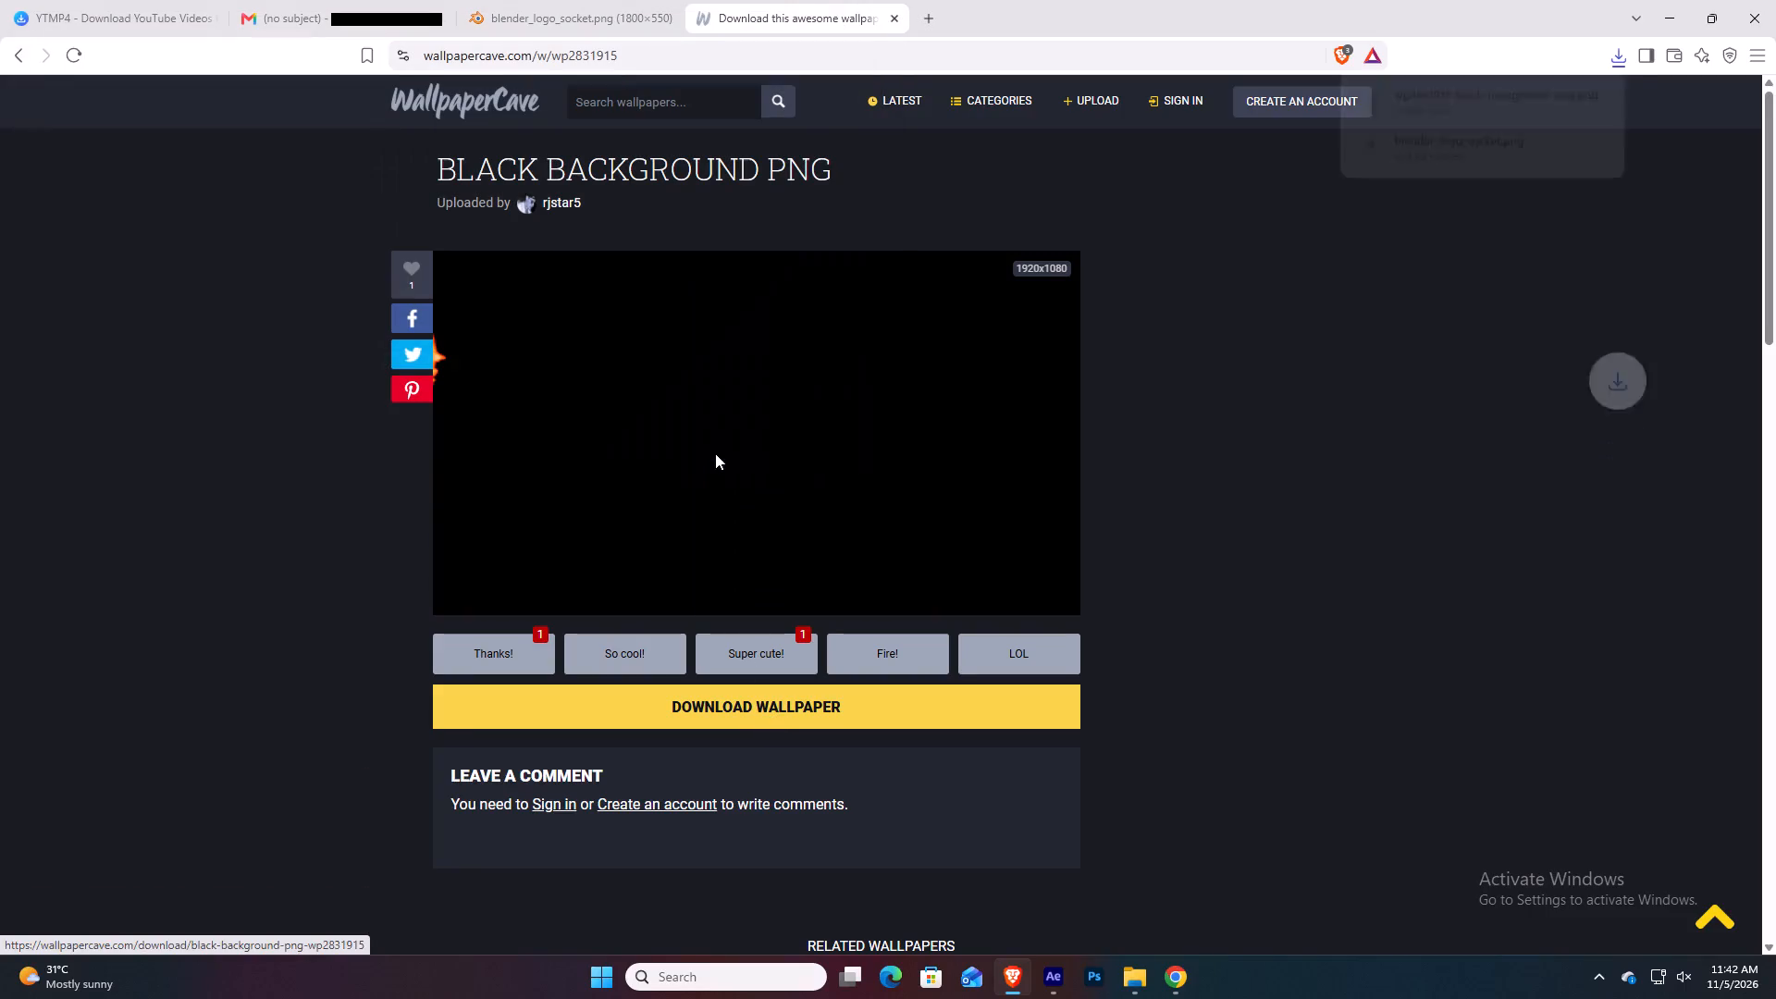
Bring the downloaded wp2831915 black background image into After Effects as a layer in Comp 1.
left_click_drag(1450, 99, 1128, 406)
key("alt+Tab")
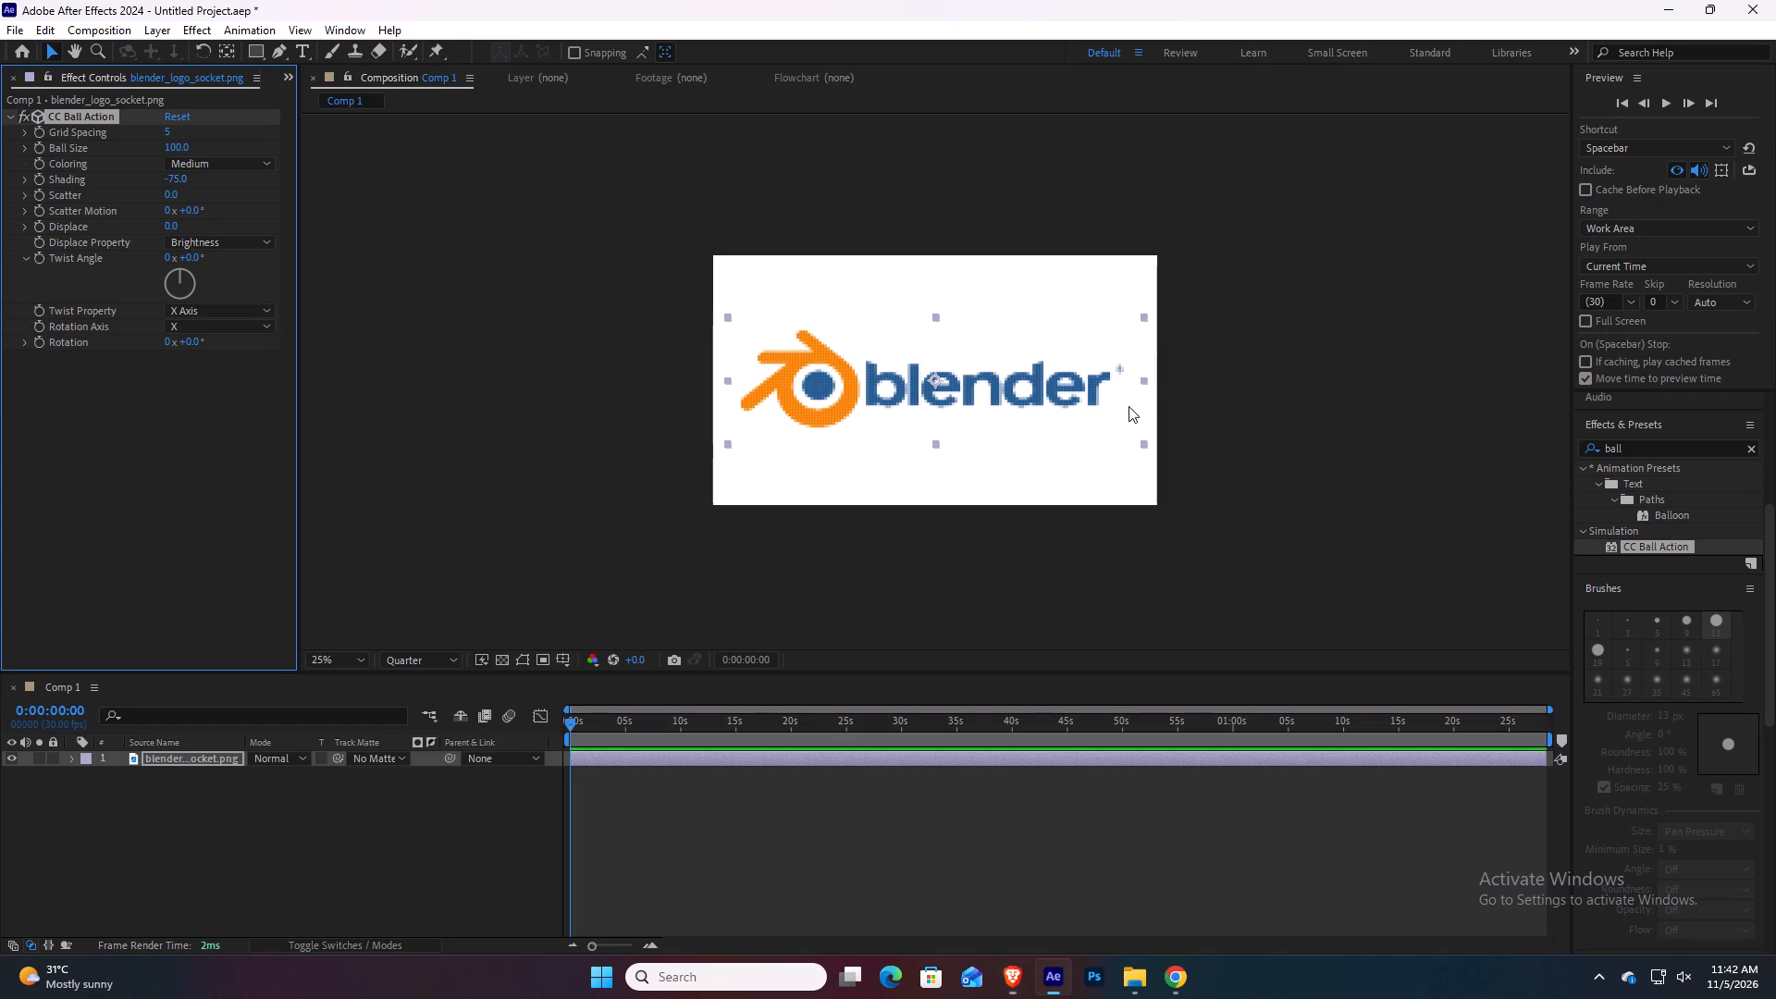
left_click_drag(1128, 406, 32, 408)
key("alt+Tab")
left_click_drag(1449, 100, 1074, 424)
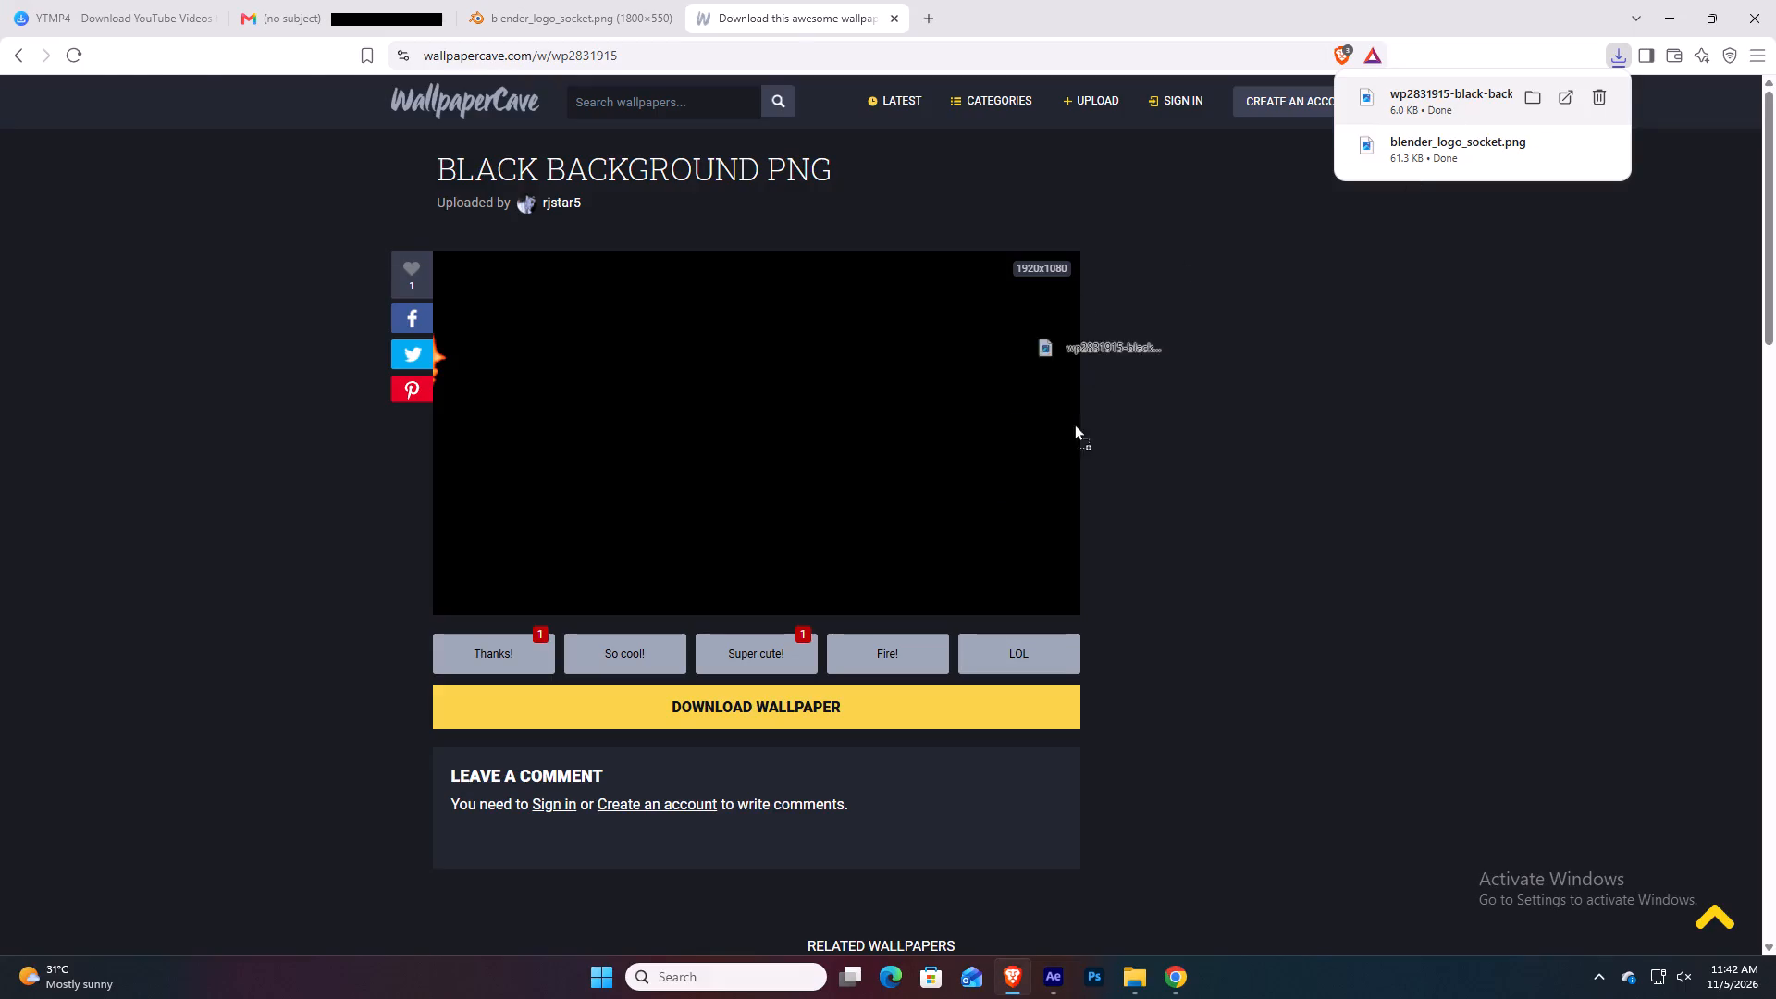
left_click_drag(1074, 424, 222, 808)
key("alt+Tab")
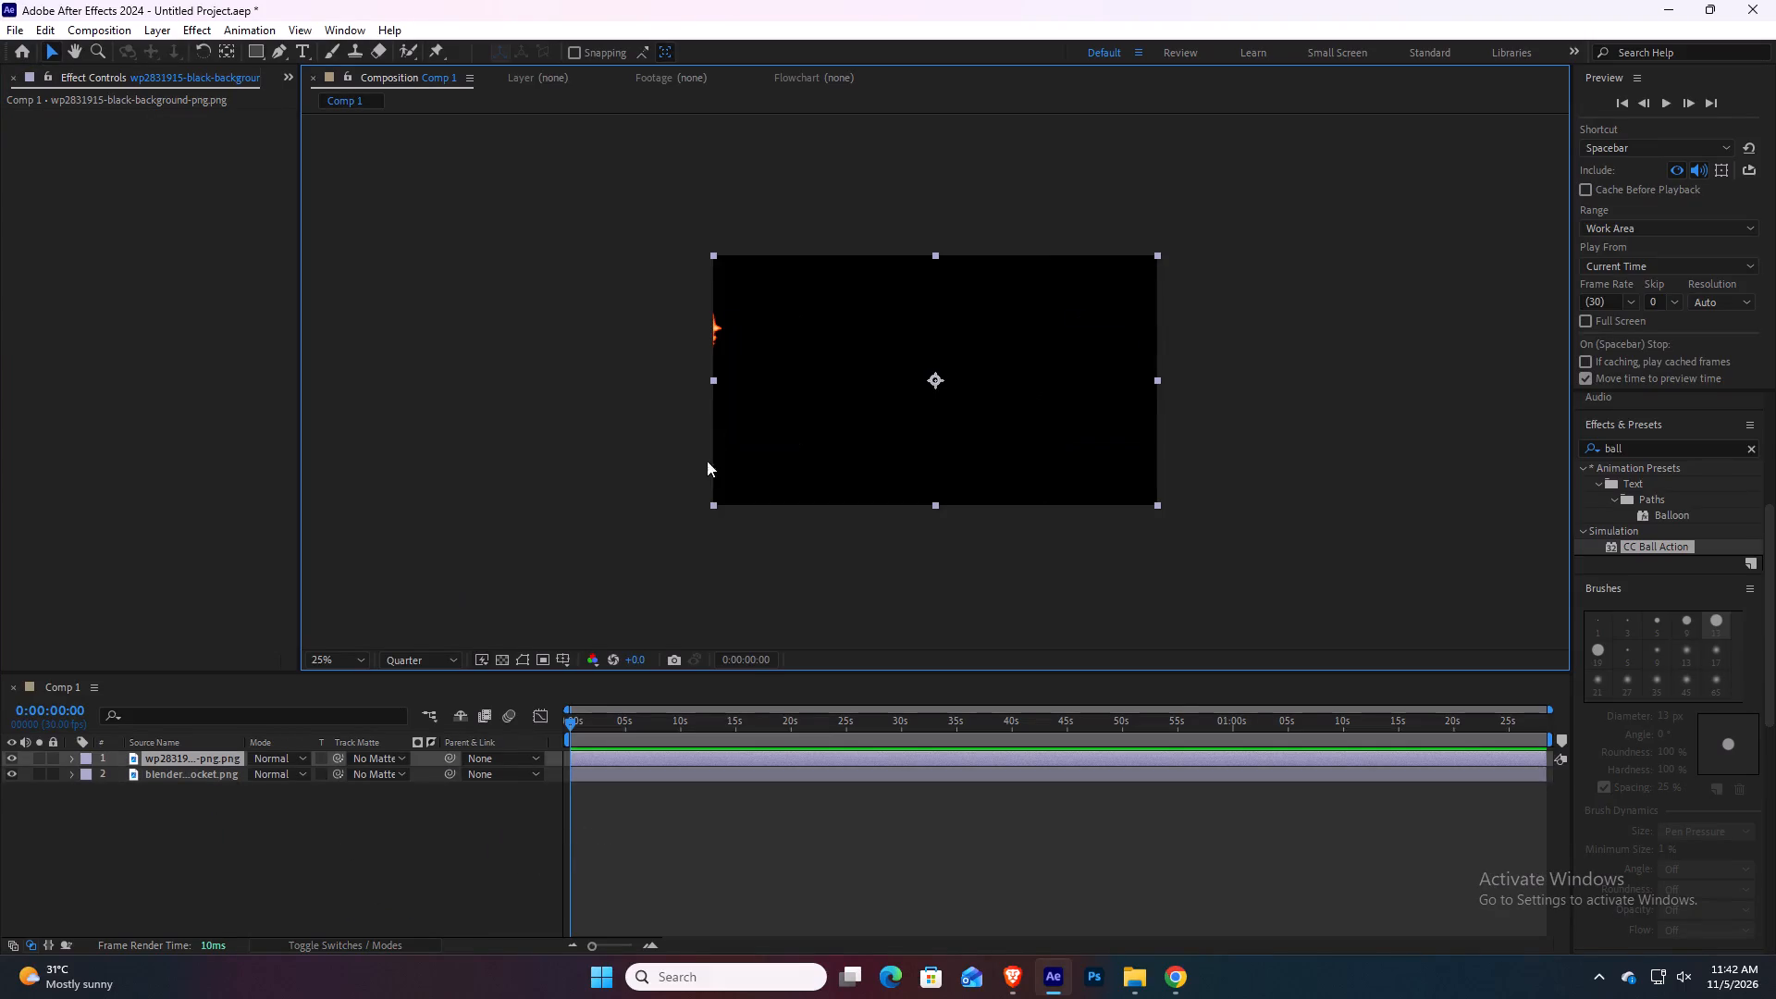
Move the Blender logo layer above the black background layer in Comp 1.
left_click_drag(175, 771, 178, 736)
left_click_drag(178, 779, 178, 759)
left_click_drag(184, 773, 183, 749)
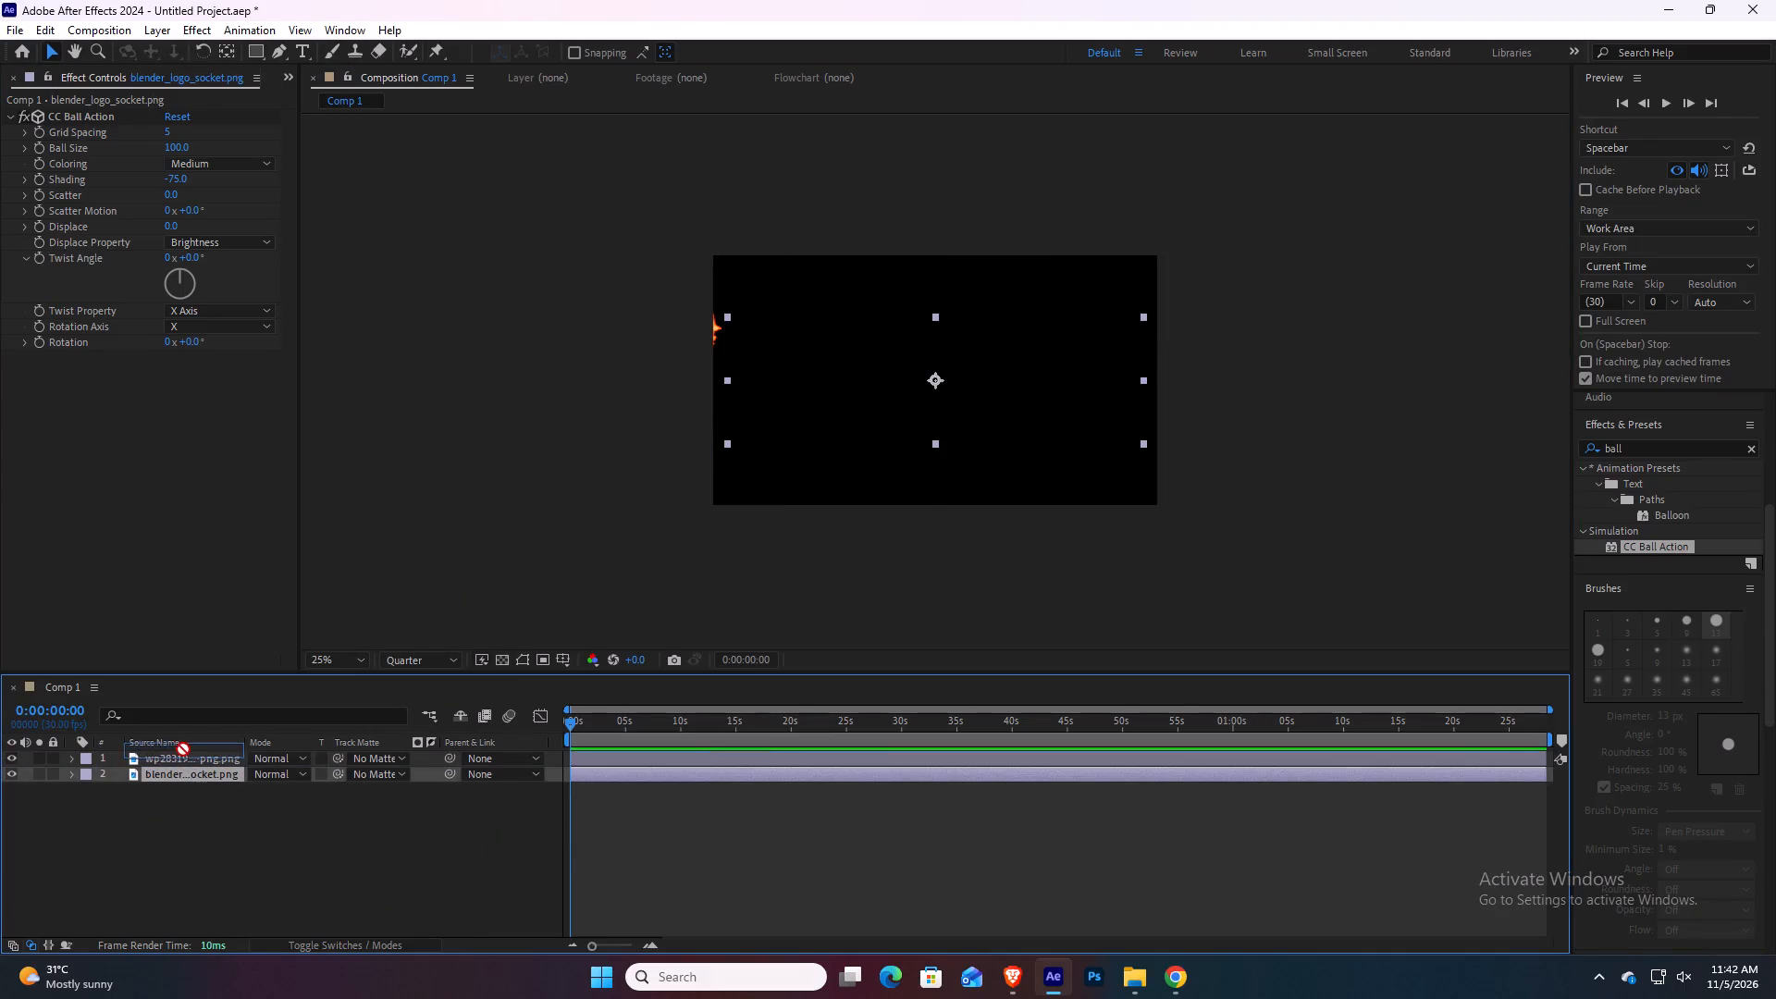
left_click_drag(183, 749, 184, 755)
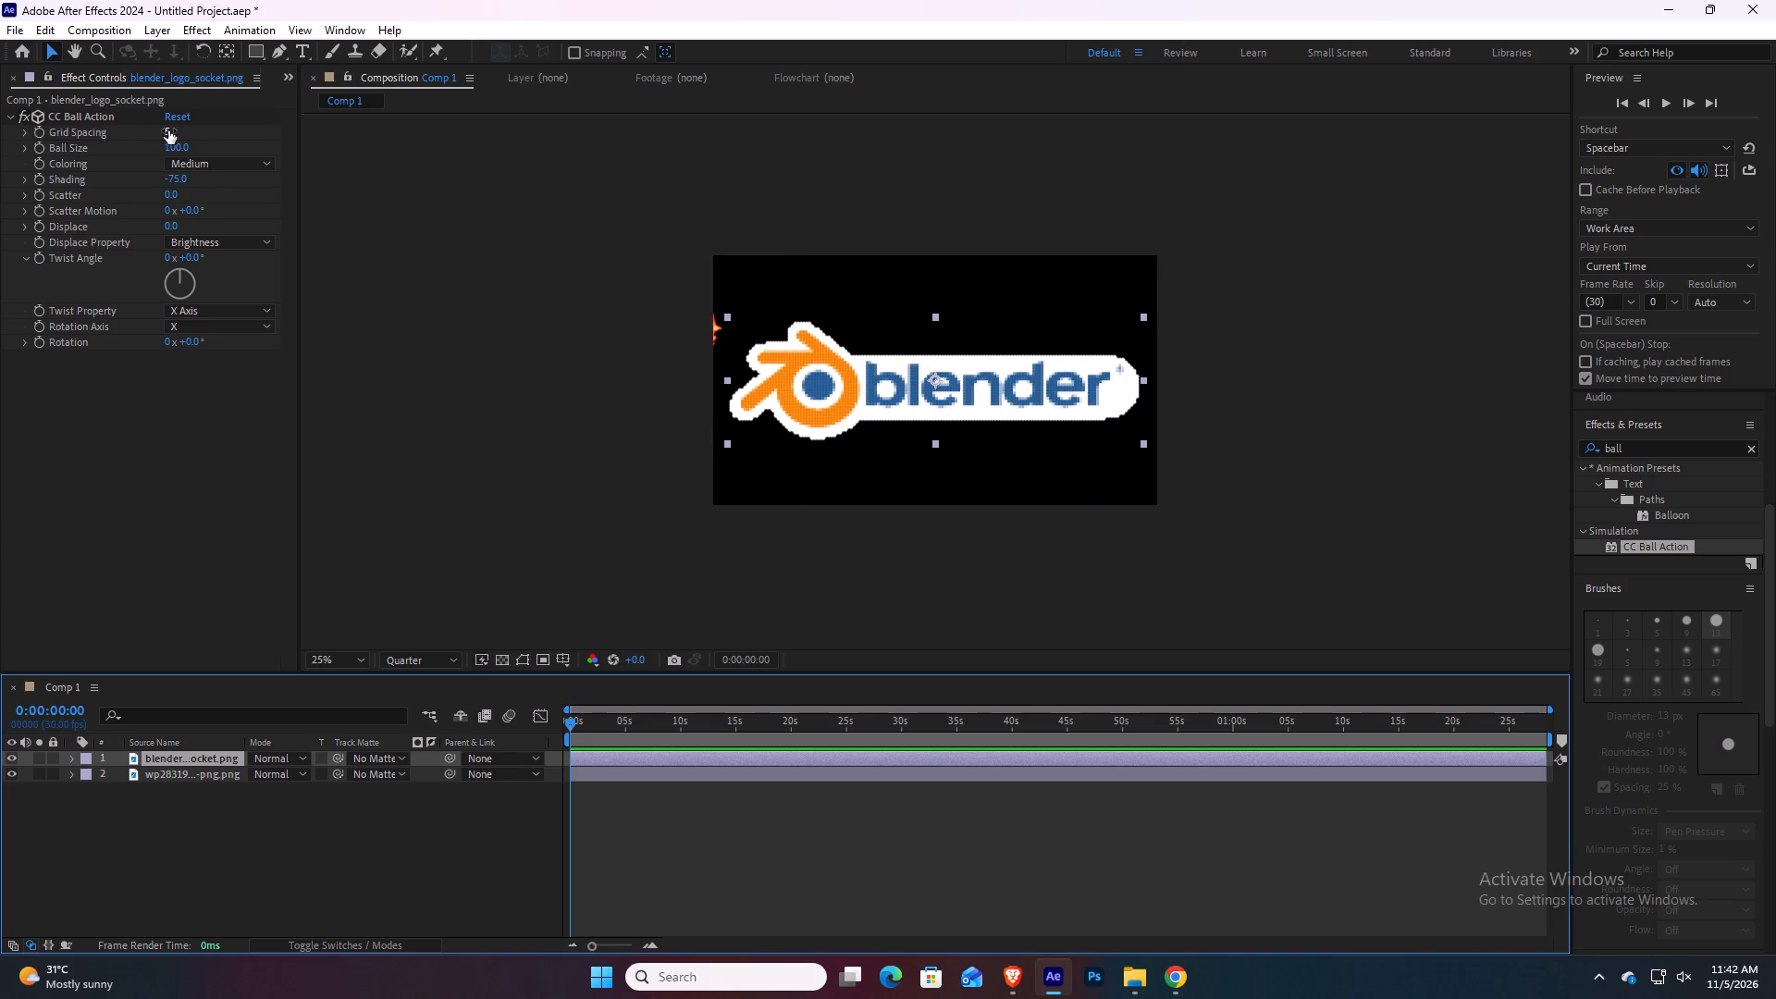
Set the logo layer's CC Ball Action Grid Spacing to 0.
left_click_drag(166, 130, 6, 167)
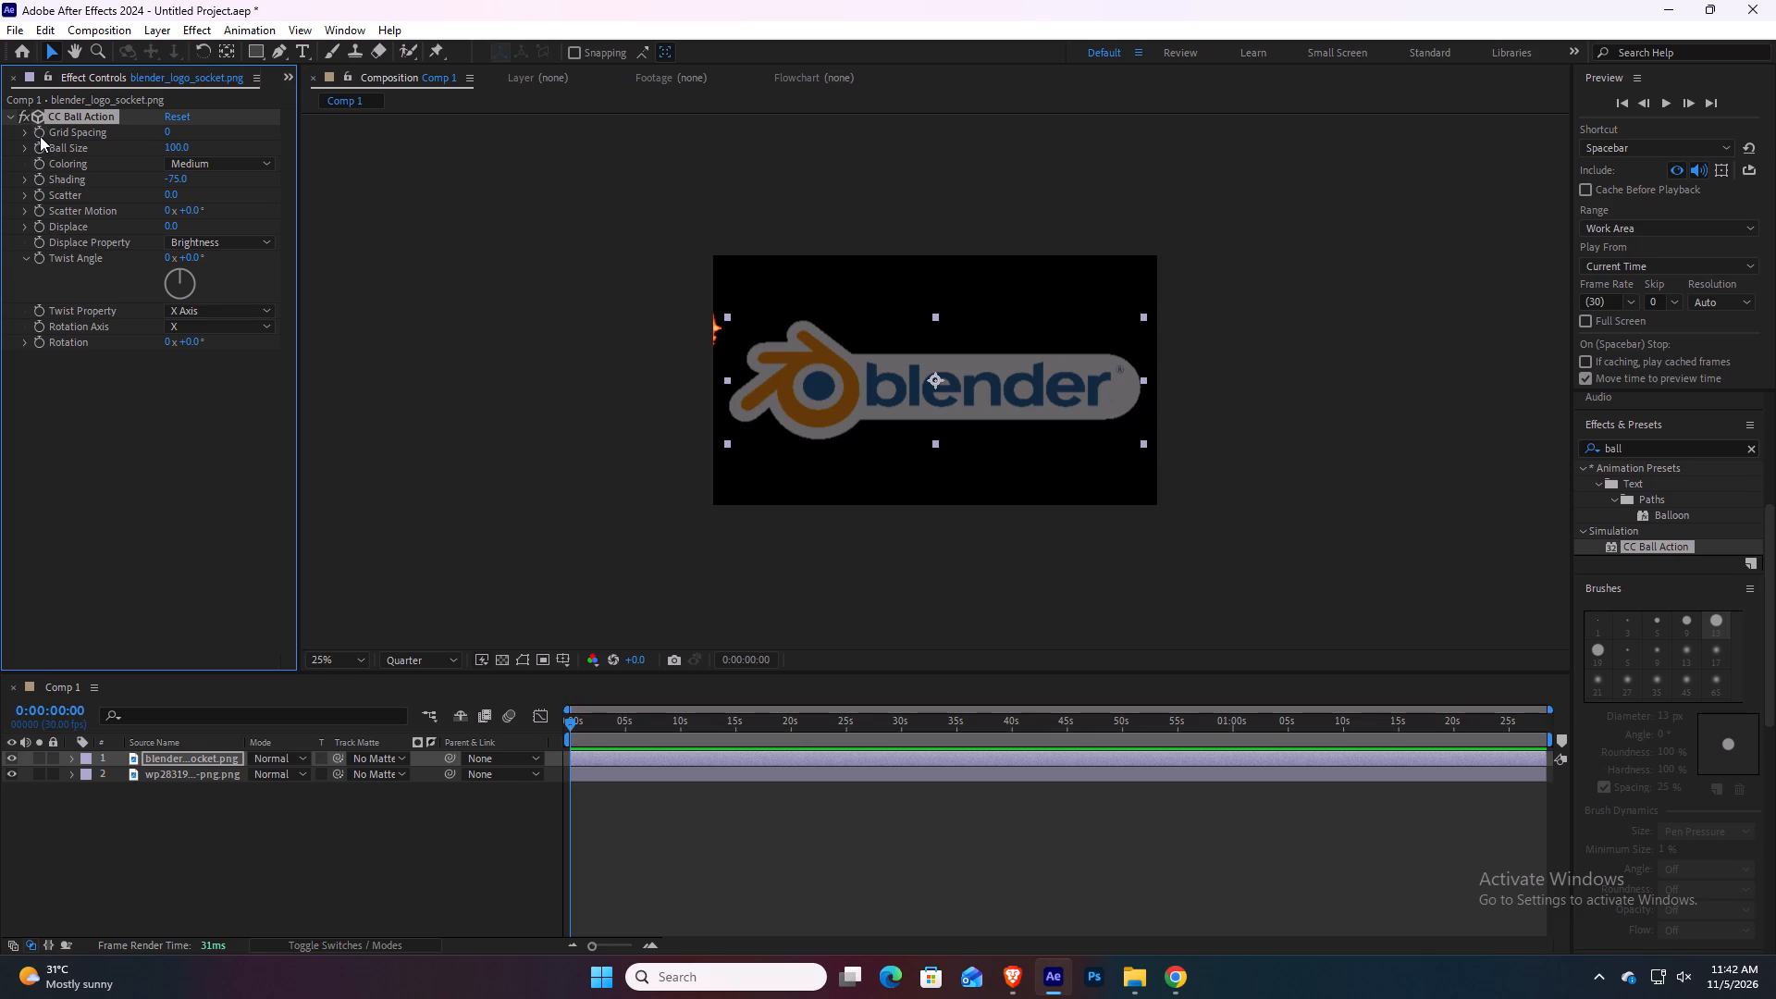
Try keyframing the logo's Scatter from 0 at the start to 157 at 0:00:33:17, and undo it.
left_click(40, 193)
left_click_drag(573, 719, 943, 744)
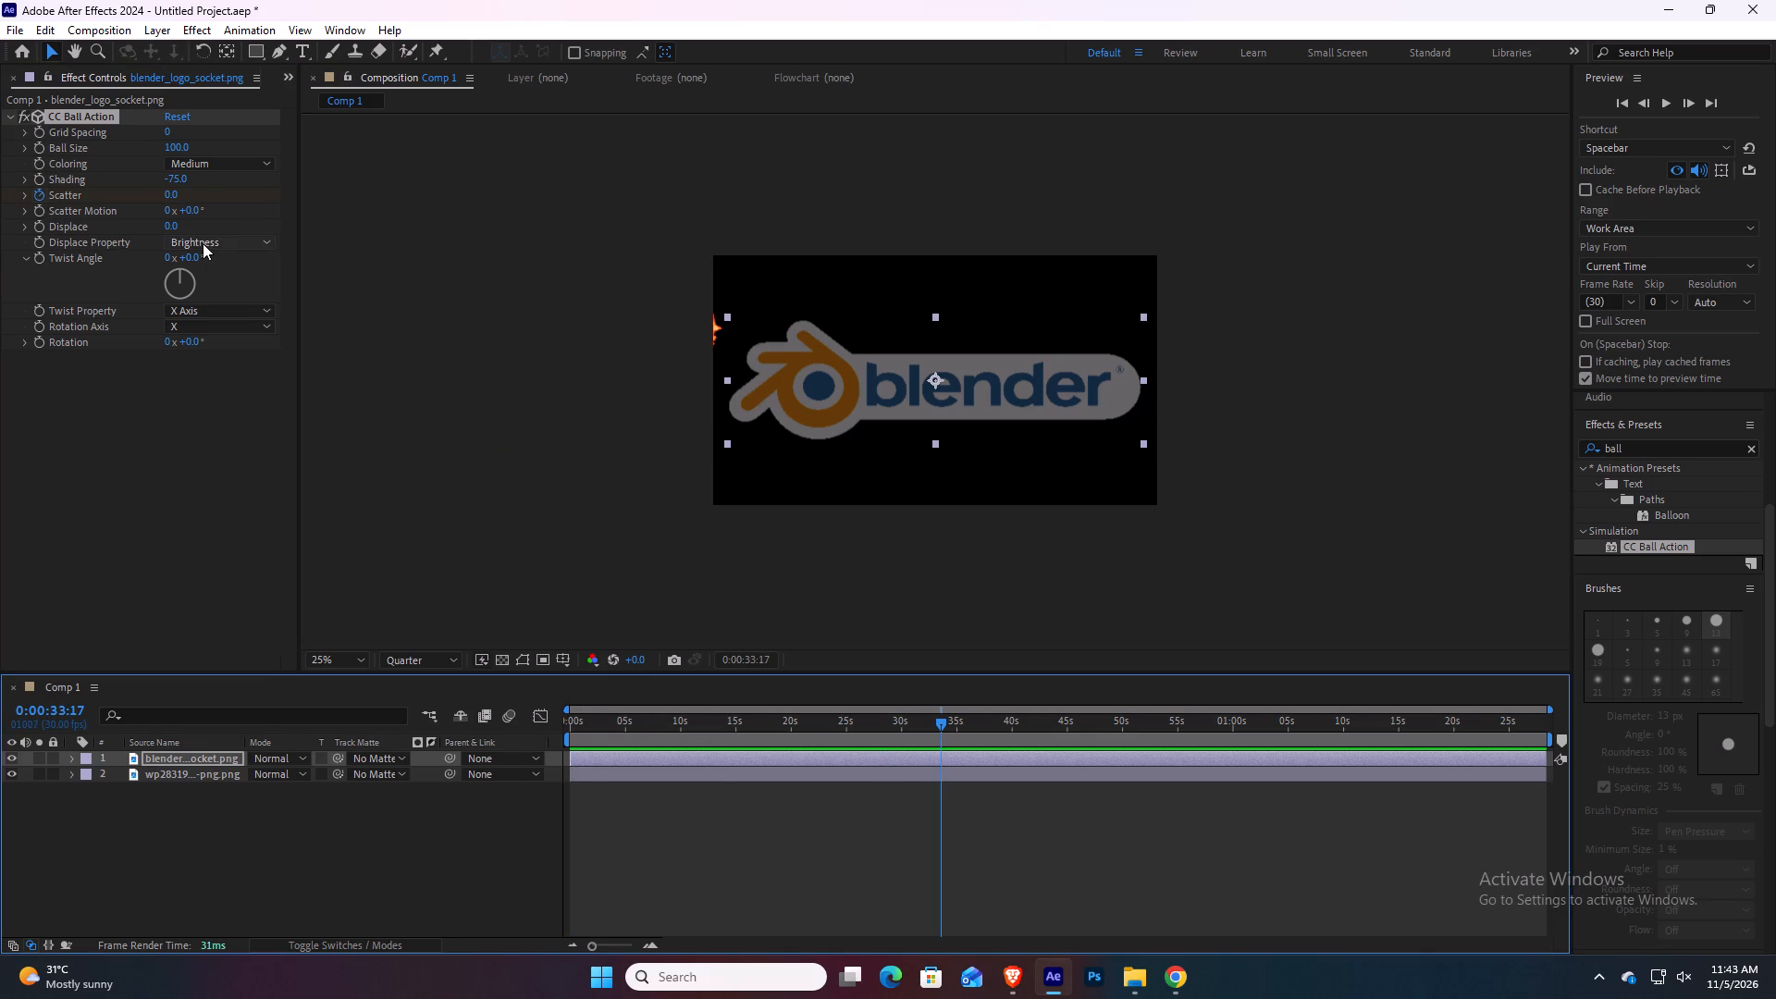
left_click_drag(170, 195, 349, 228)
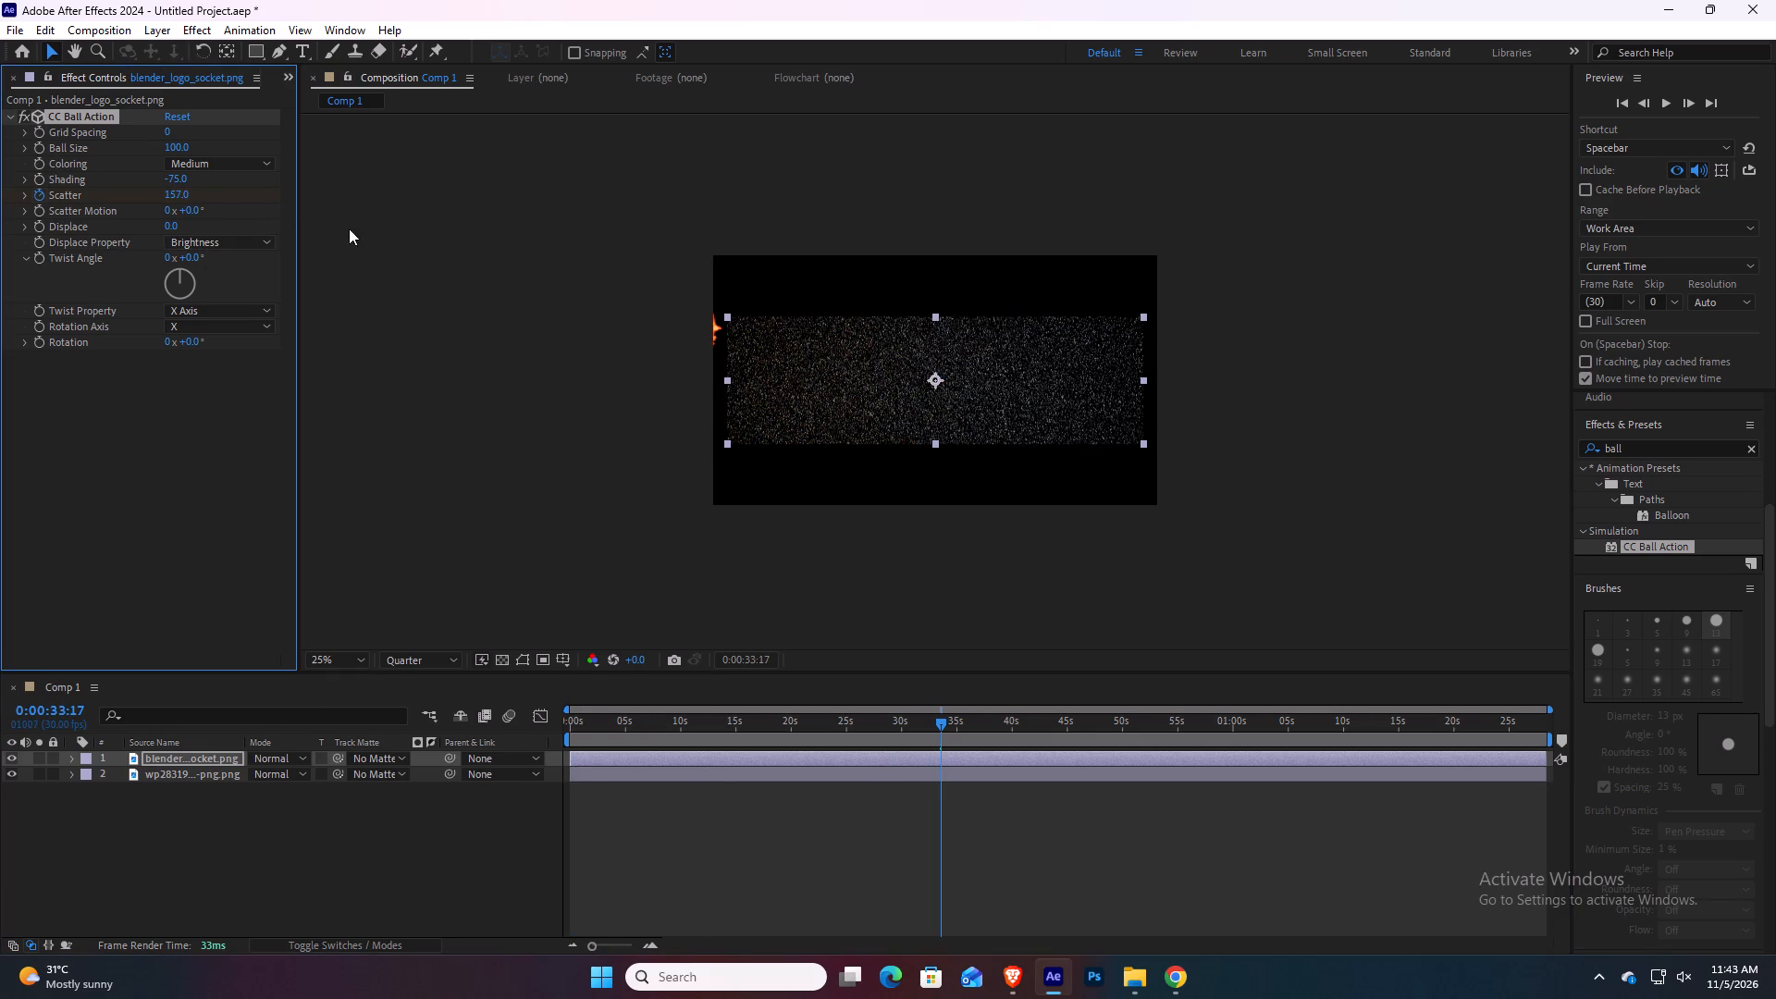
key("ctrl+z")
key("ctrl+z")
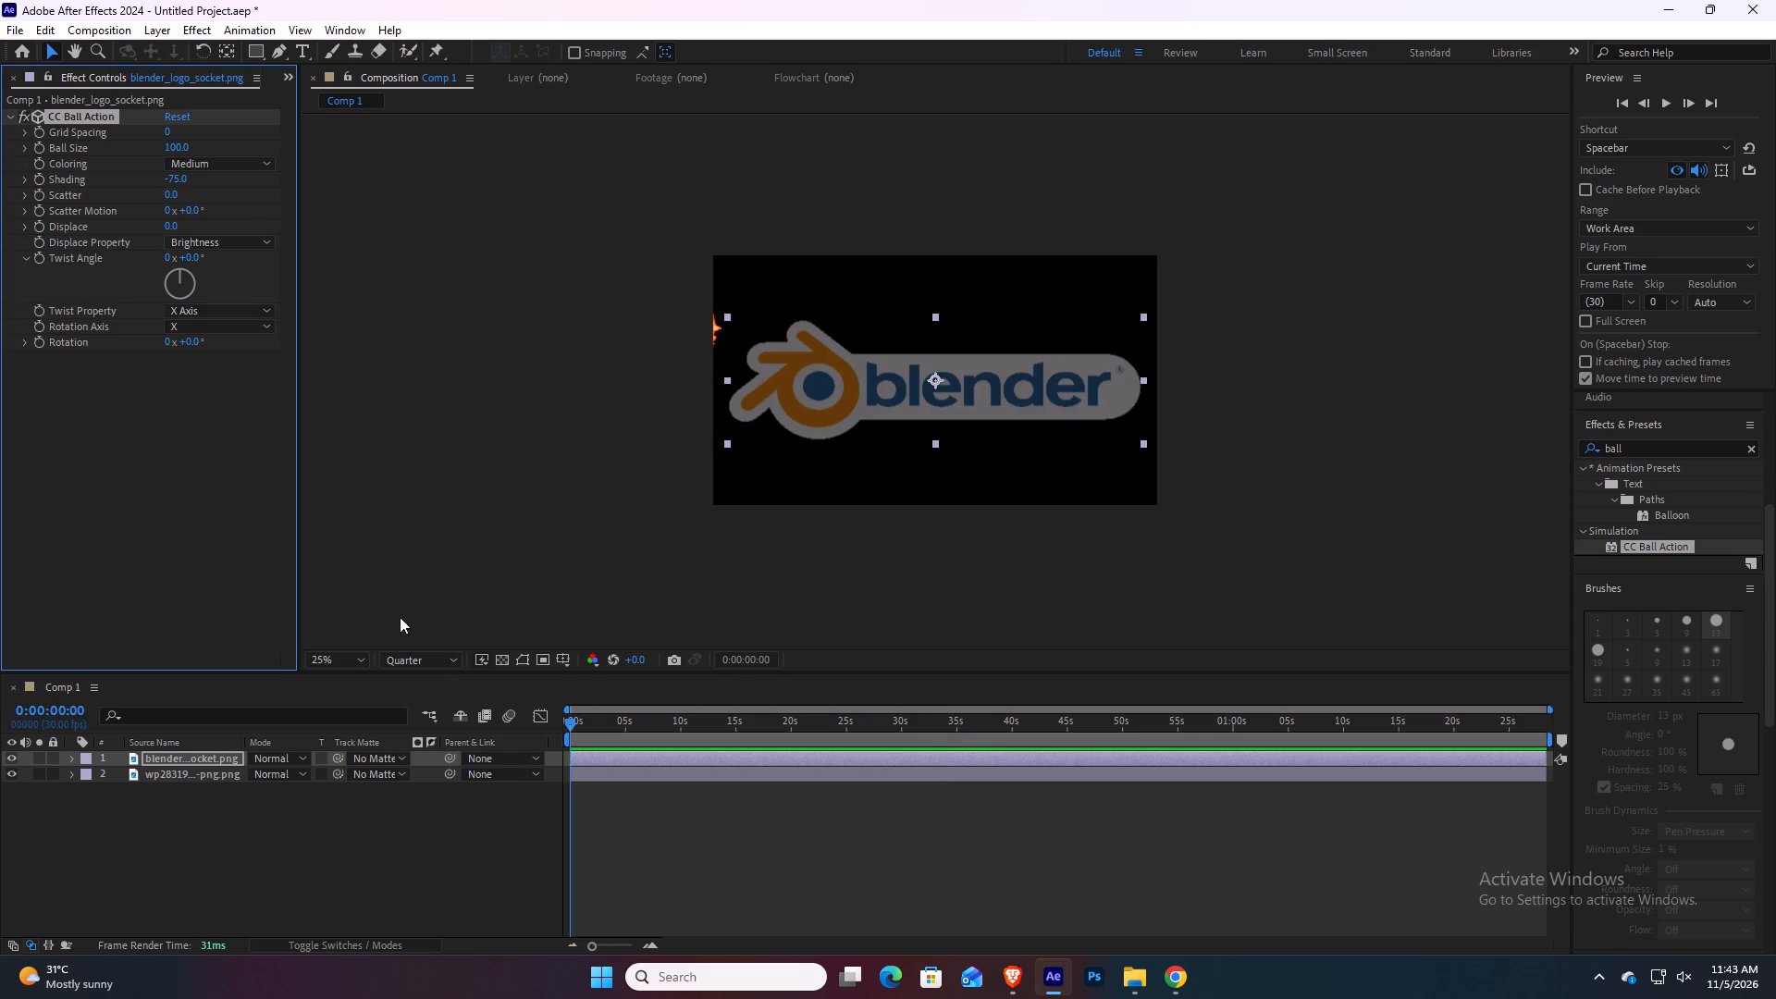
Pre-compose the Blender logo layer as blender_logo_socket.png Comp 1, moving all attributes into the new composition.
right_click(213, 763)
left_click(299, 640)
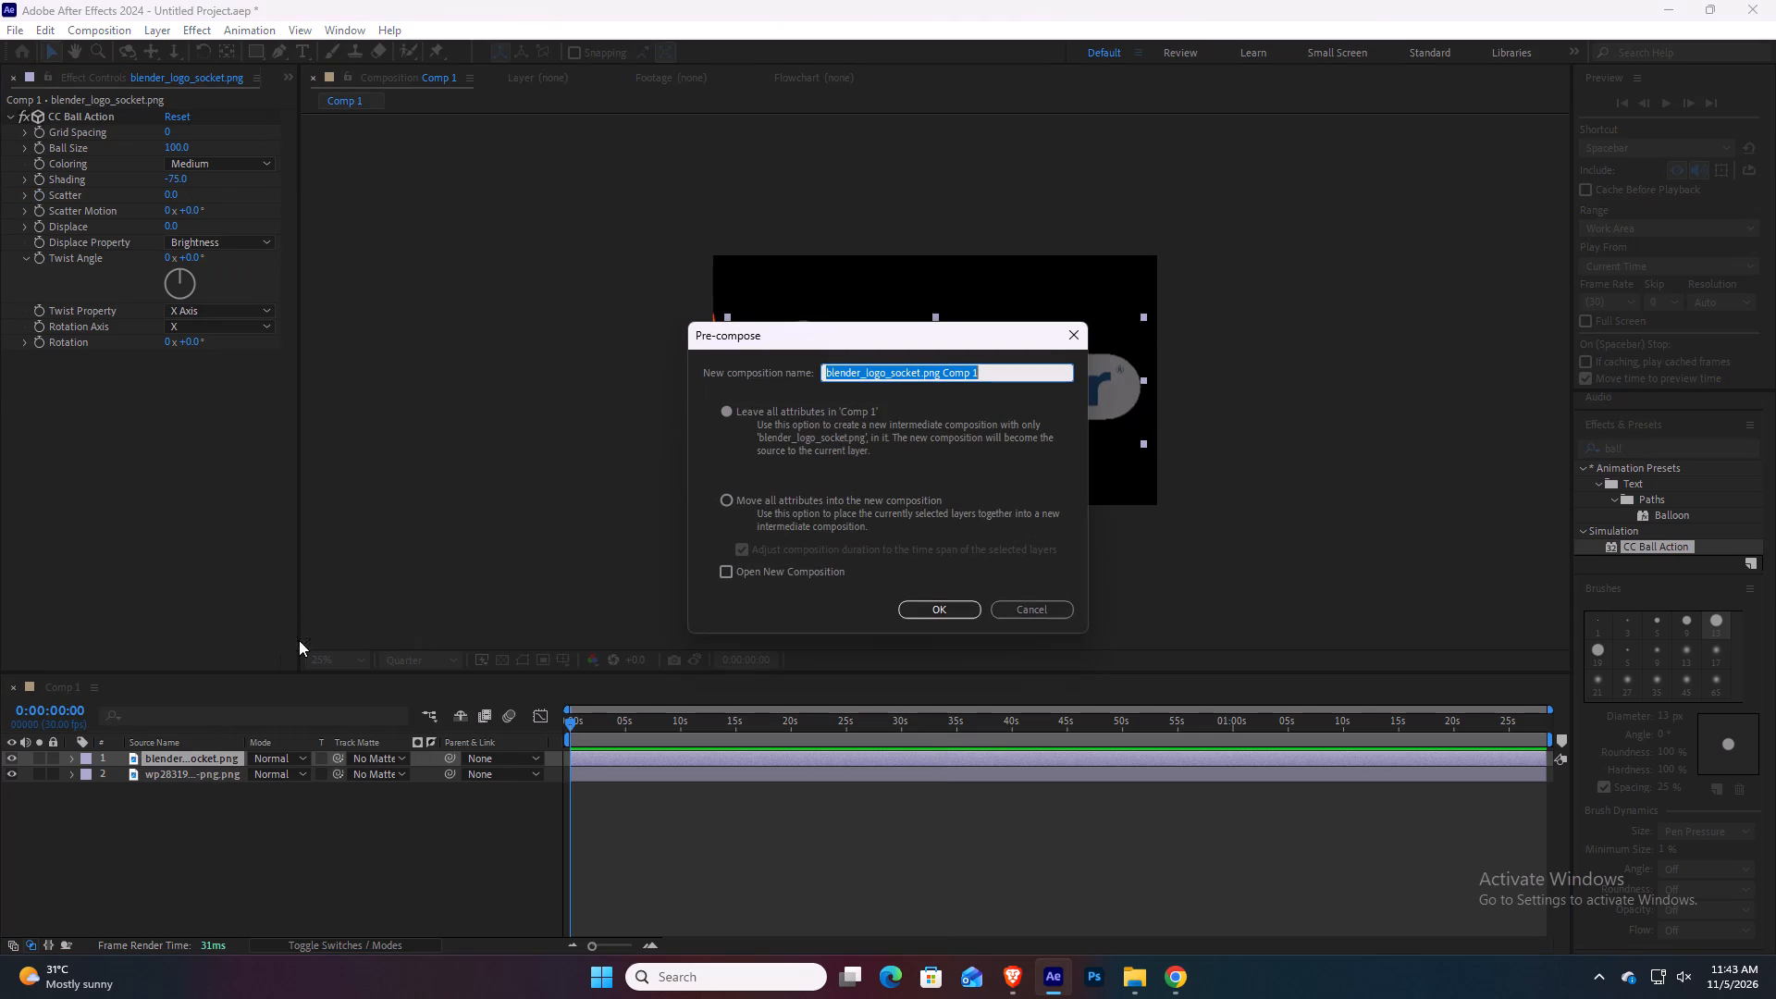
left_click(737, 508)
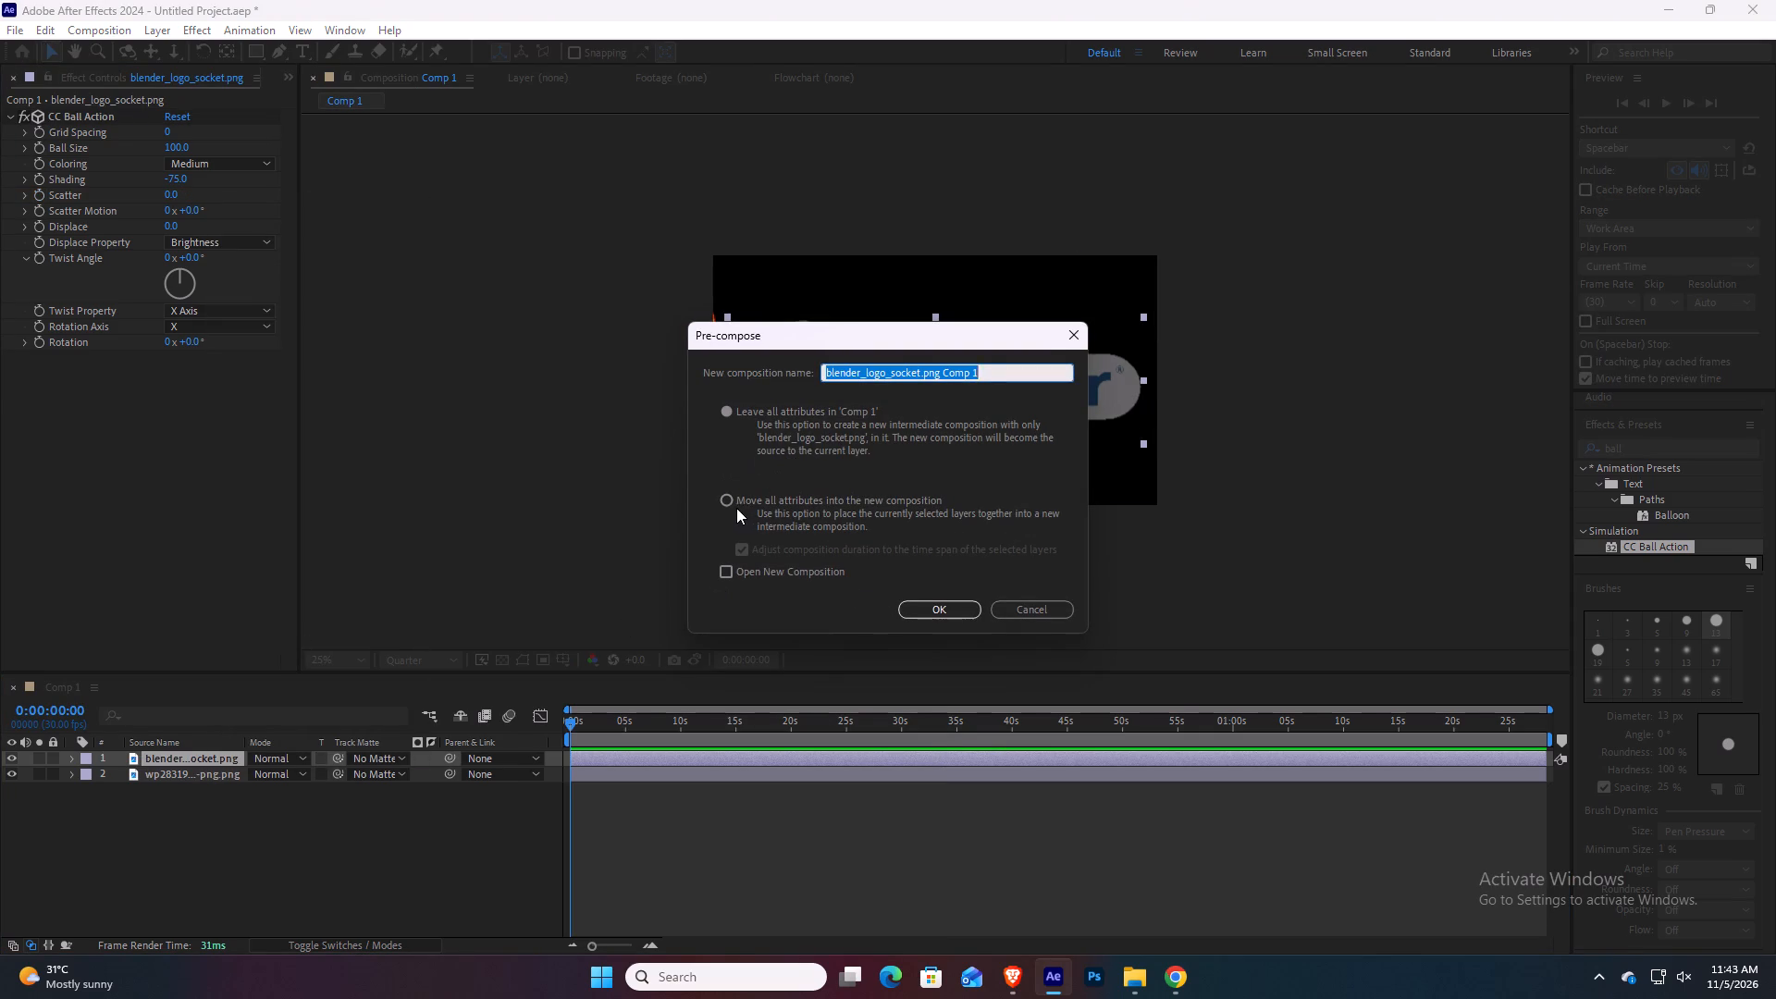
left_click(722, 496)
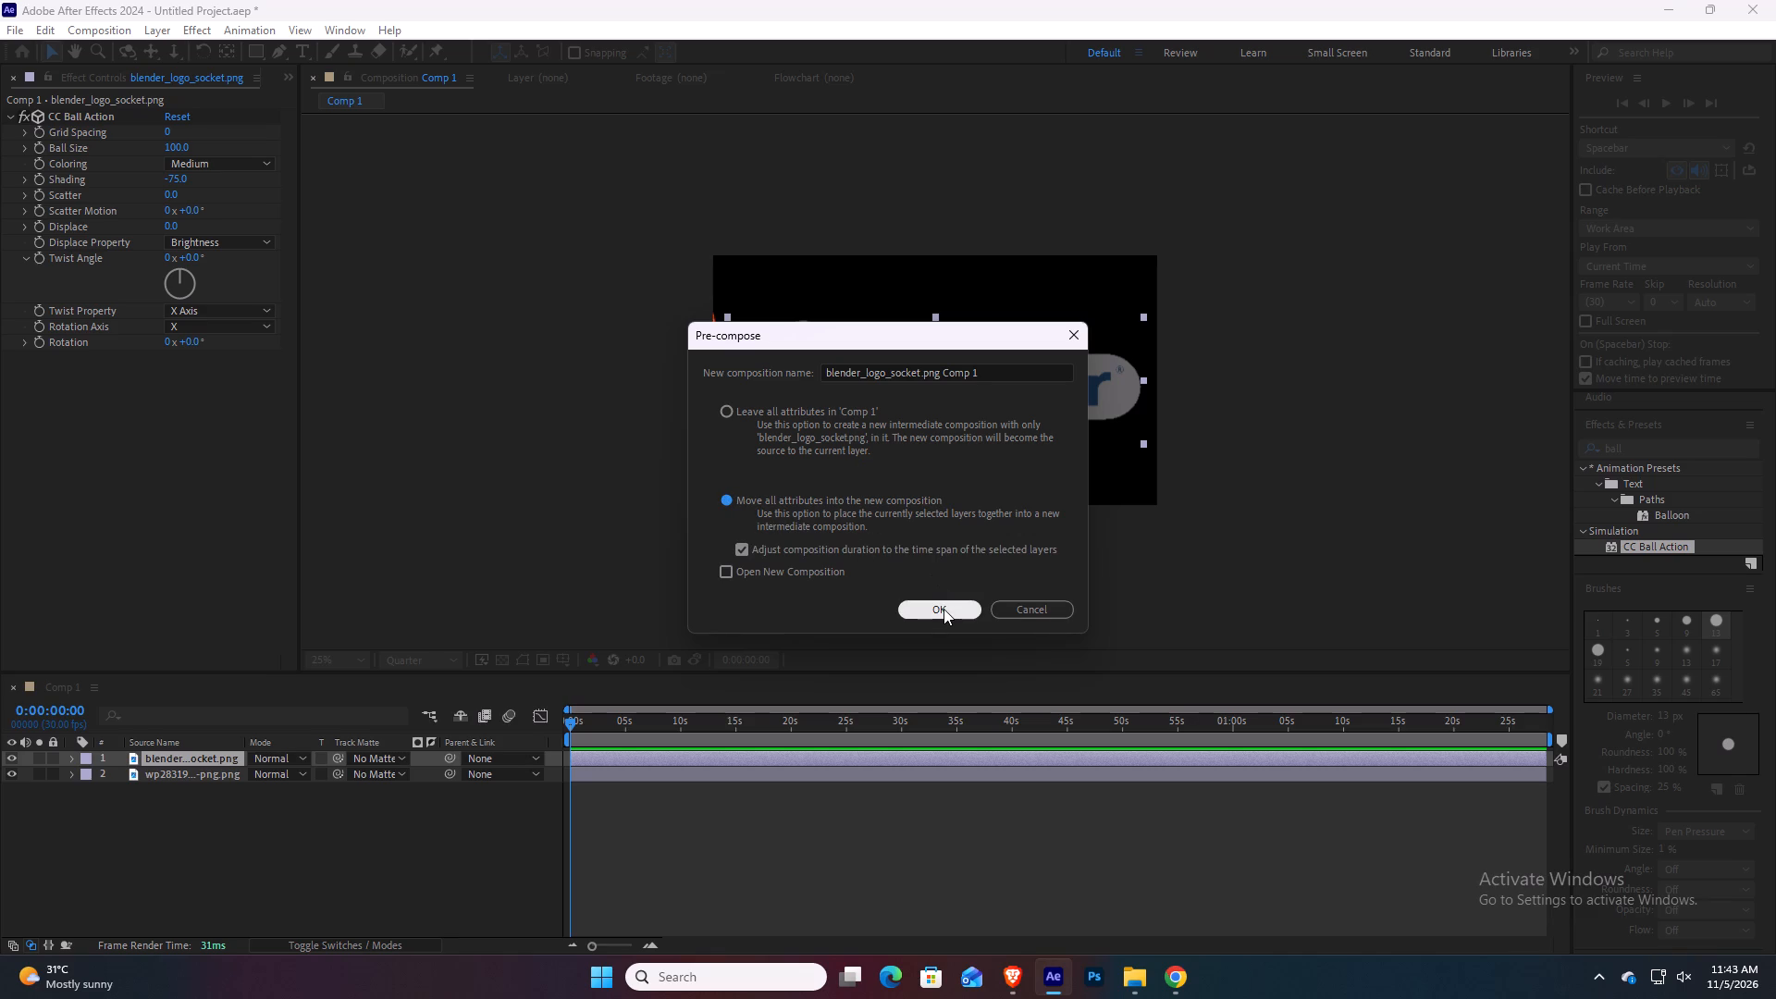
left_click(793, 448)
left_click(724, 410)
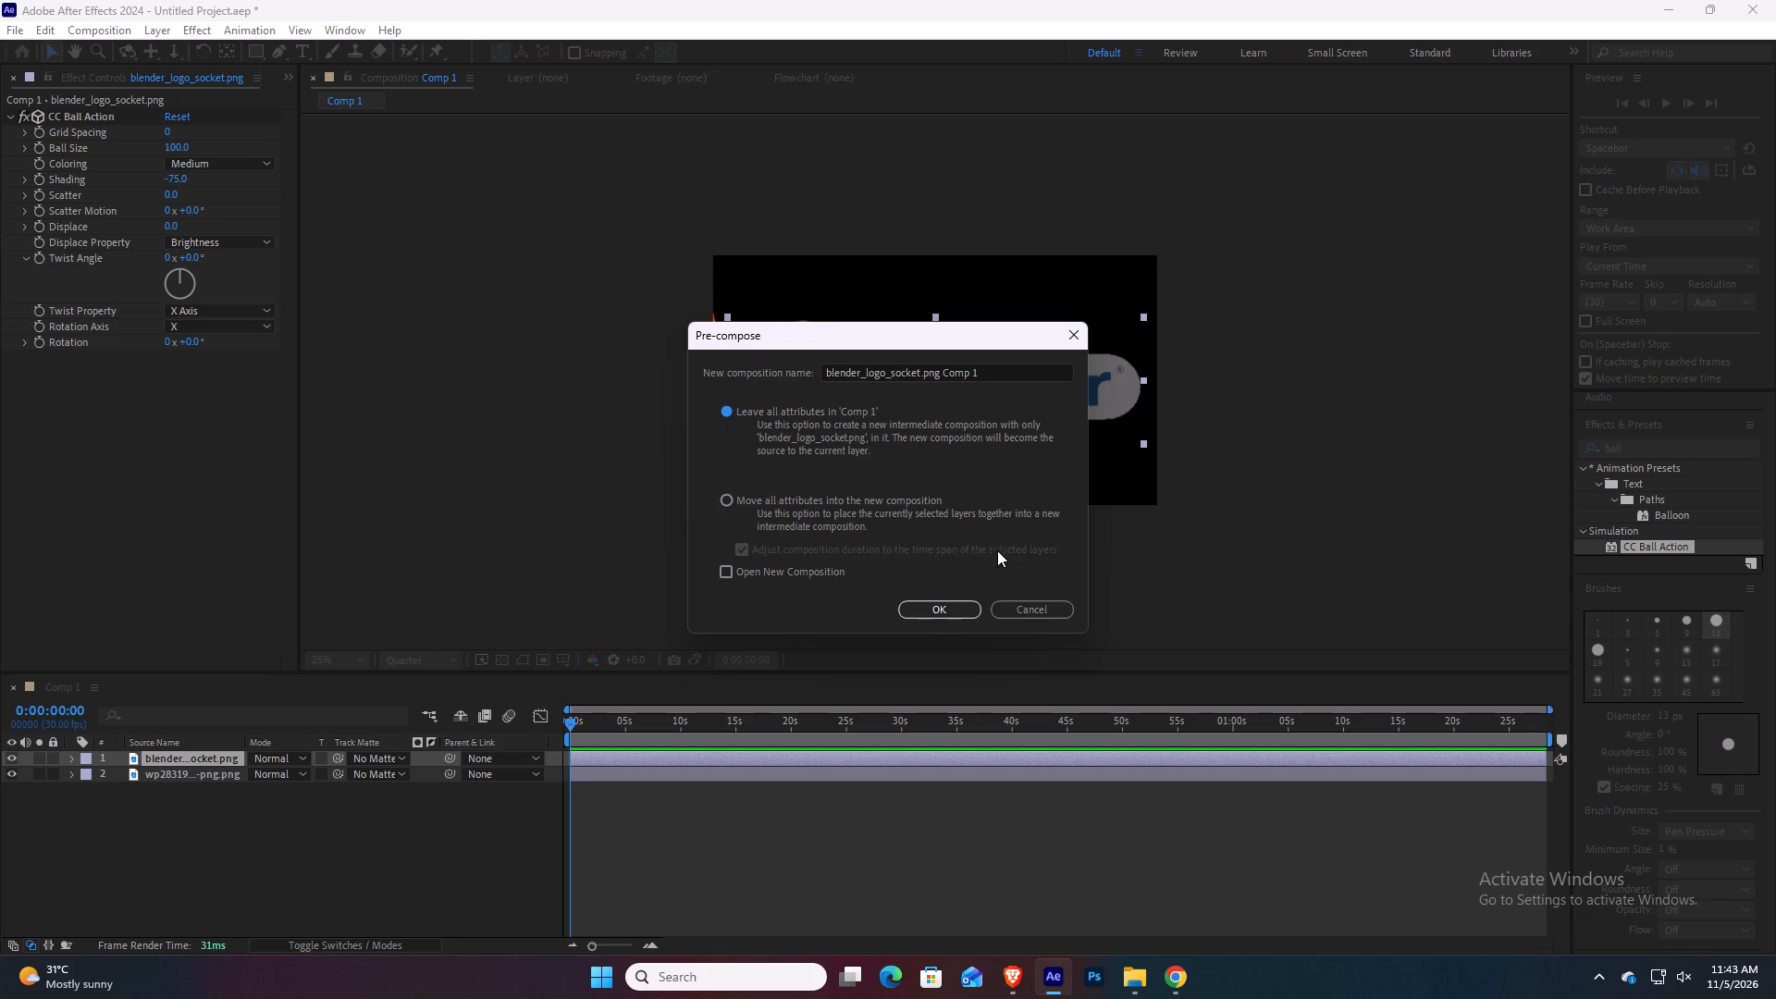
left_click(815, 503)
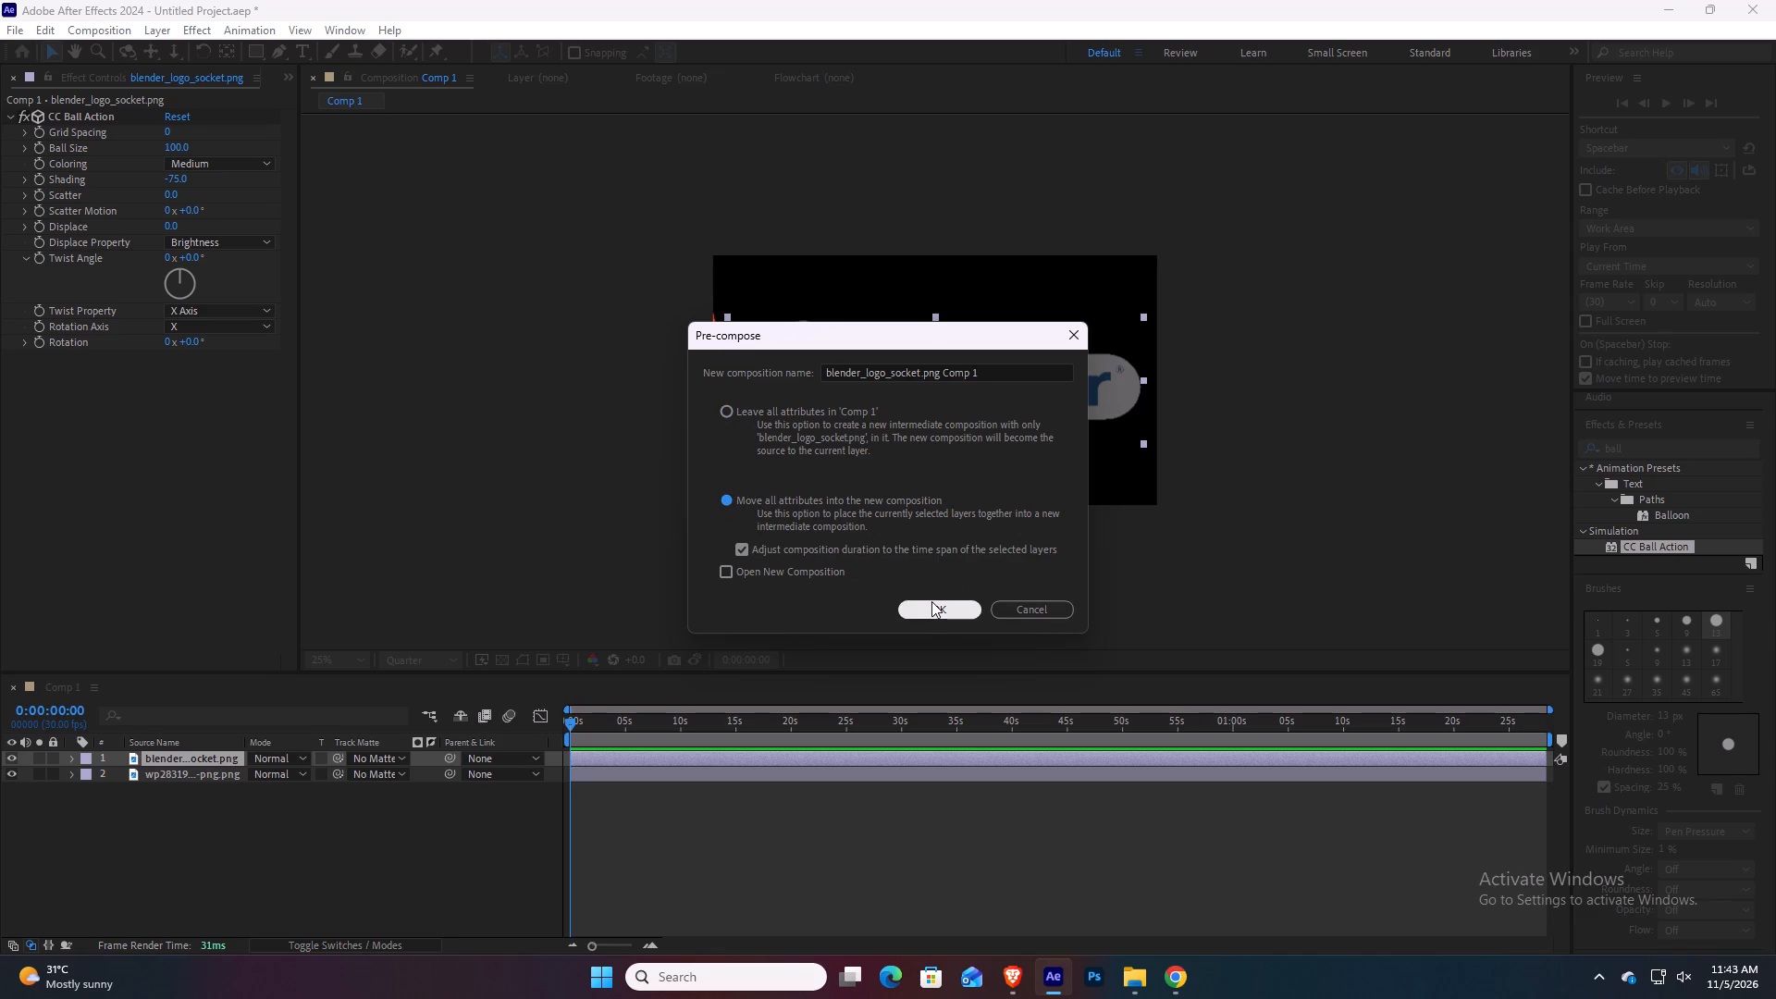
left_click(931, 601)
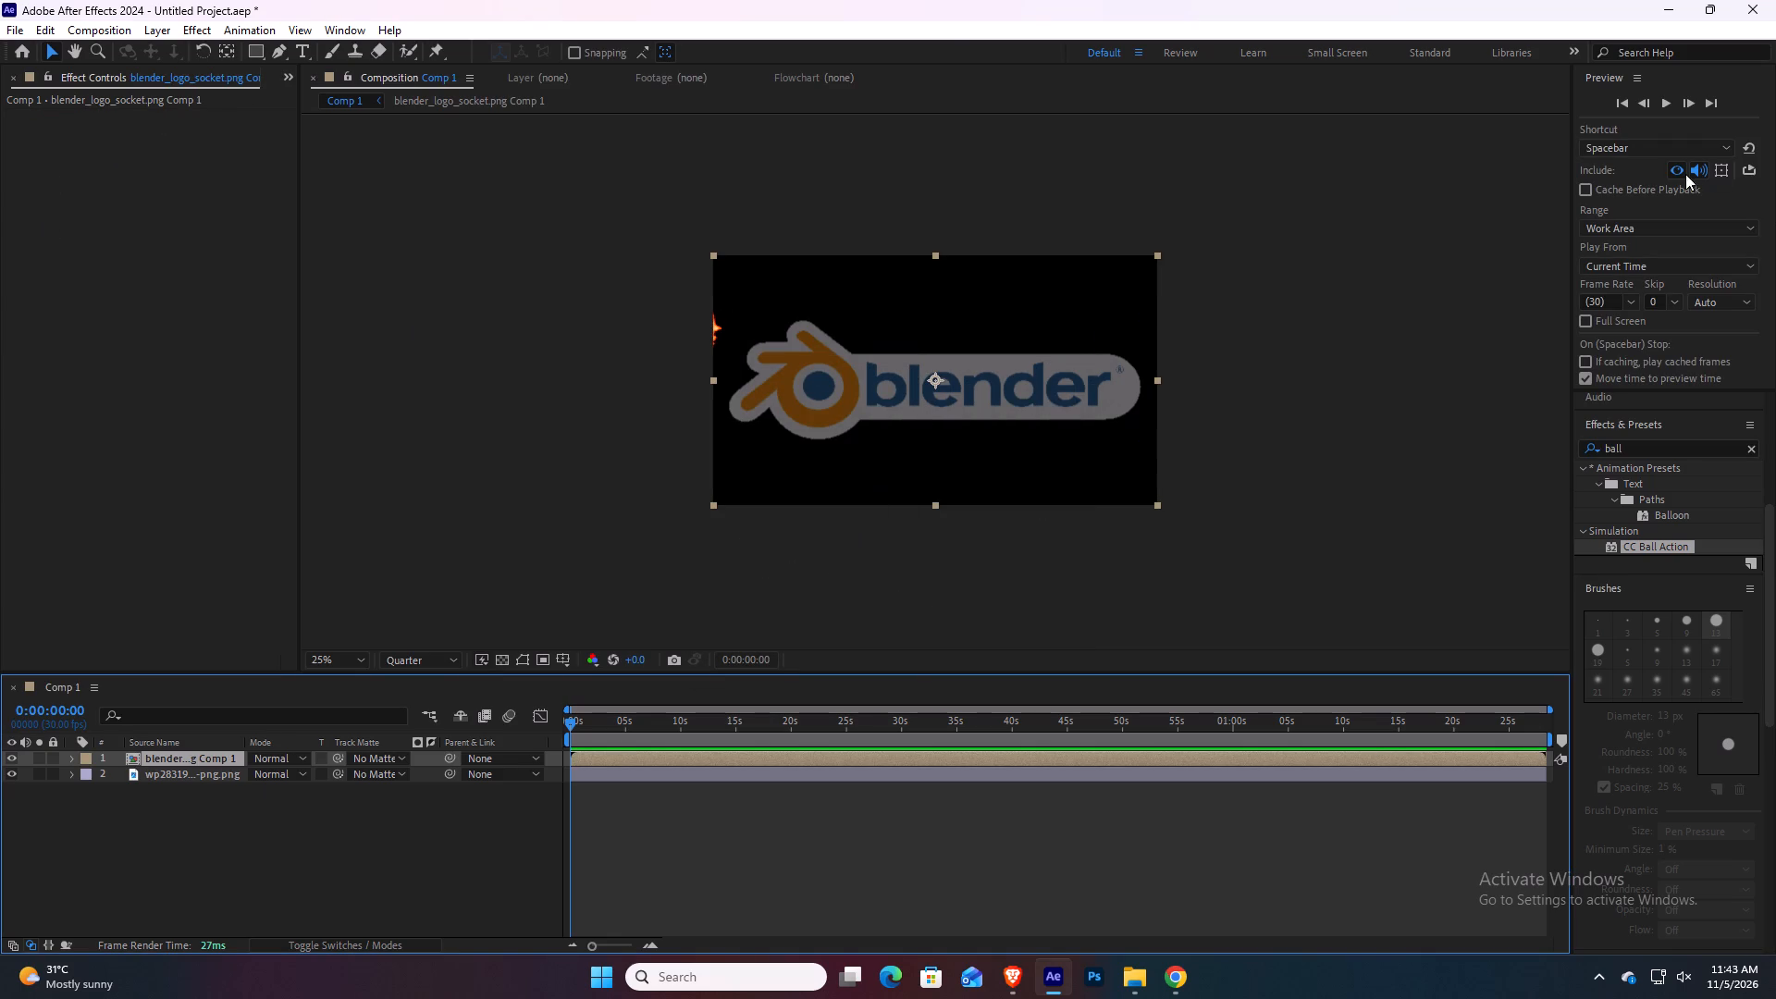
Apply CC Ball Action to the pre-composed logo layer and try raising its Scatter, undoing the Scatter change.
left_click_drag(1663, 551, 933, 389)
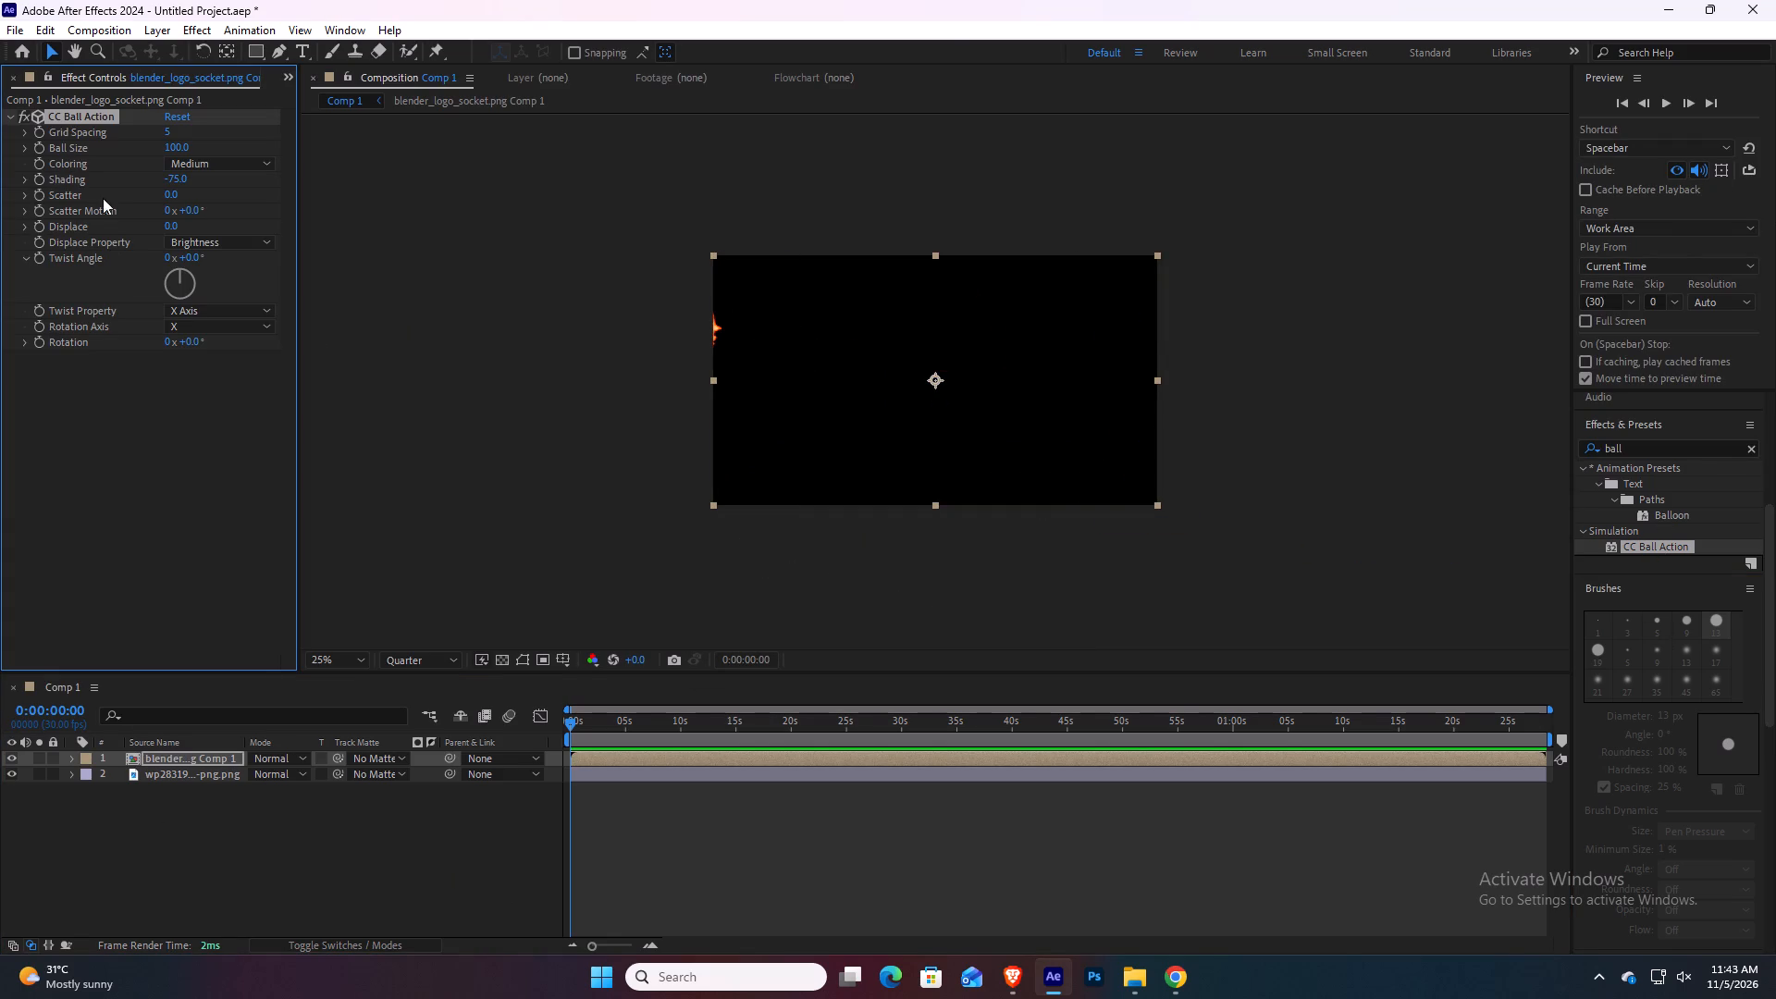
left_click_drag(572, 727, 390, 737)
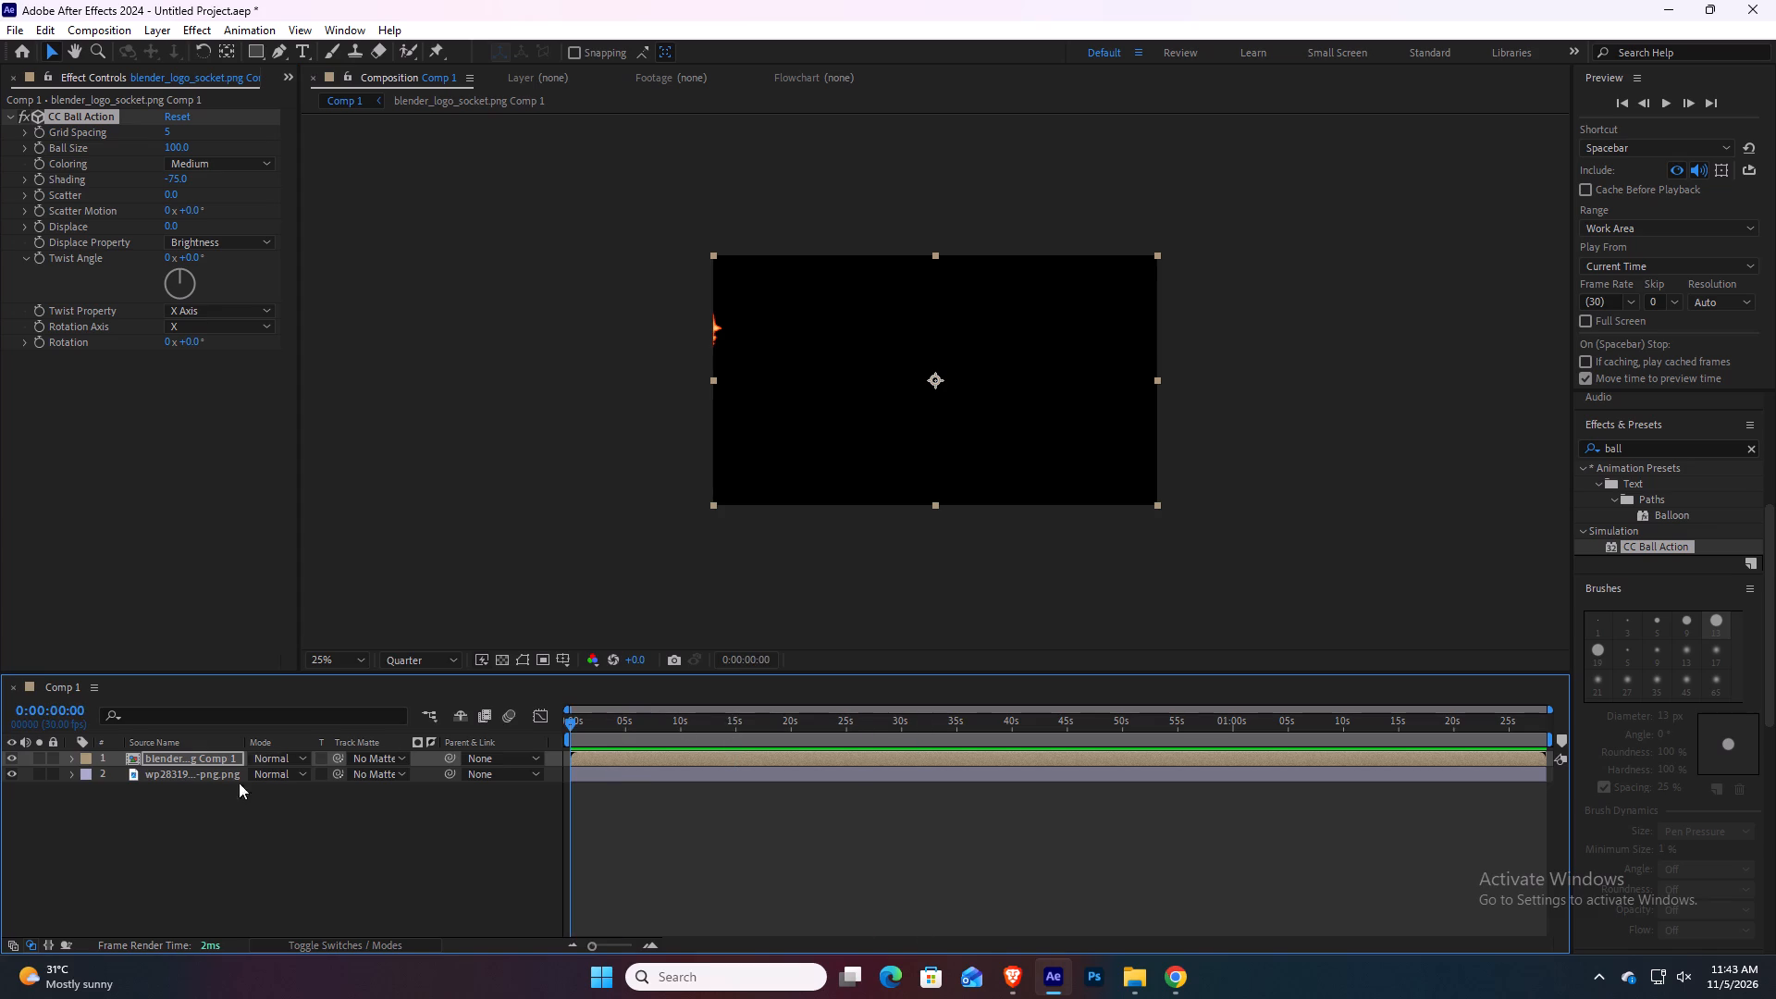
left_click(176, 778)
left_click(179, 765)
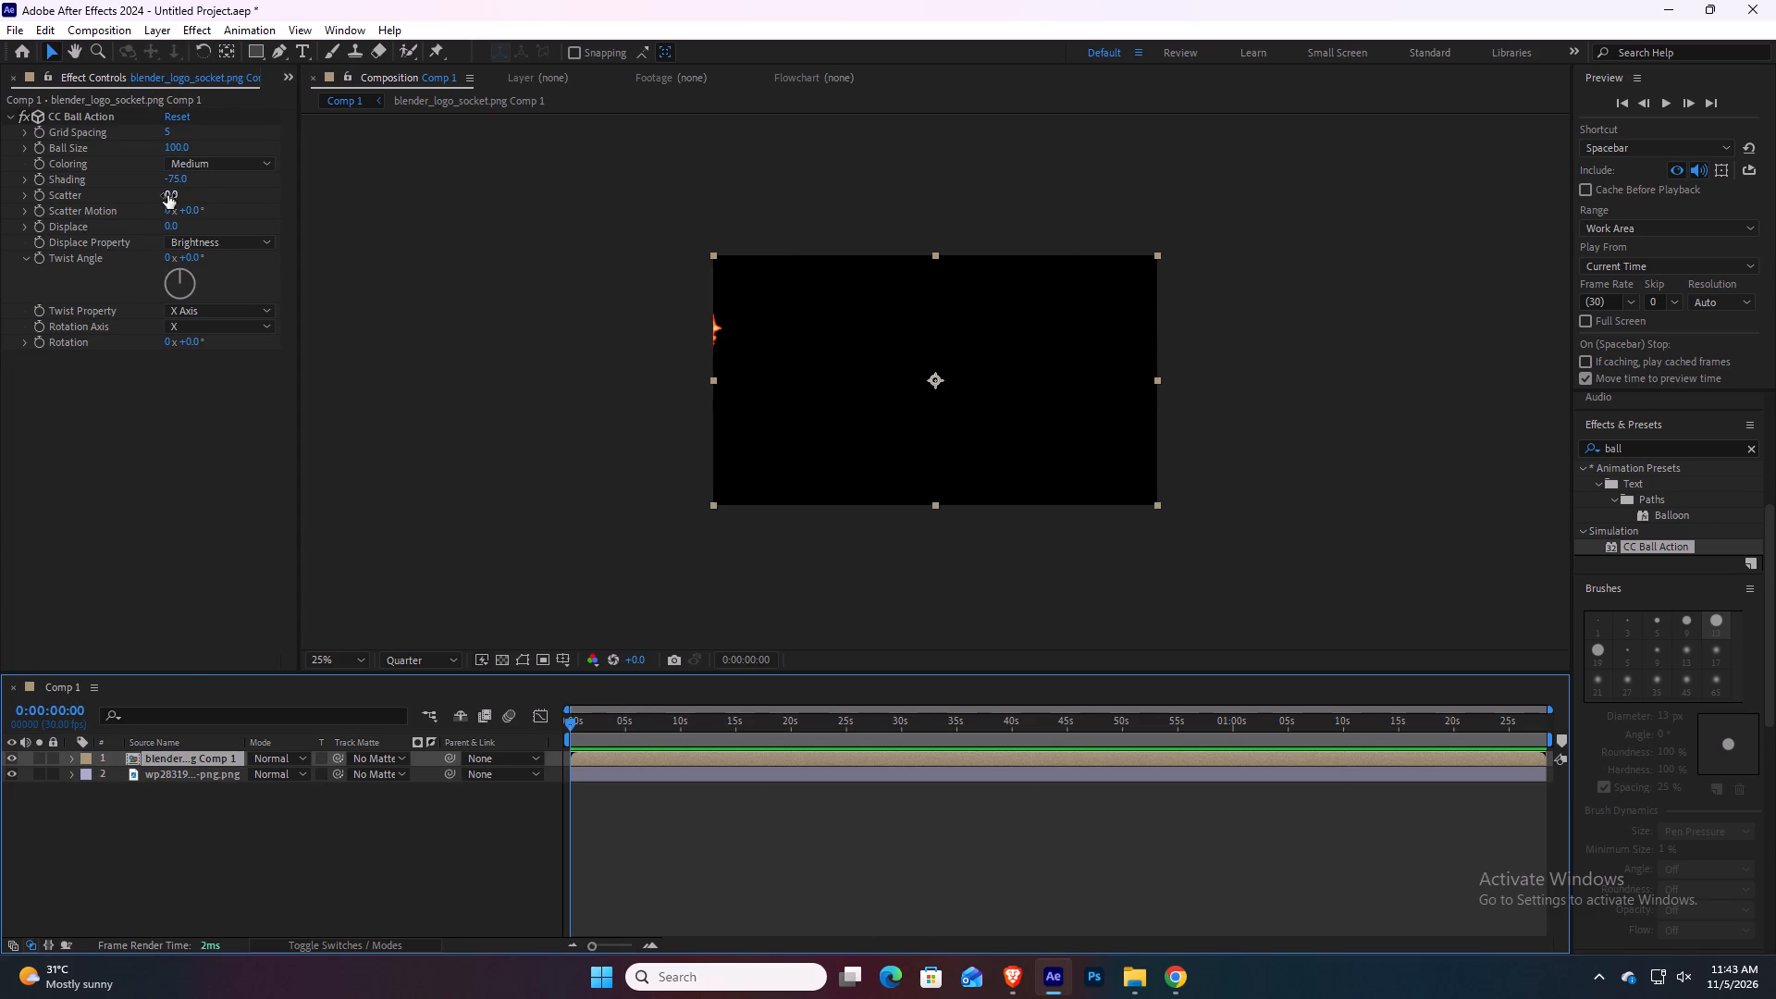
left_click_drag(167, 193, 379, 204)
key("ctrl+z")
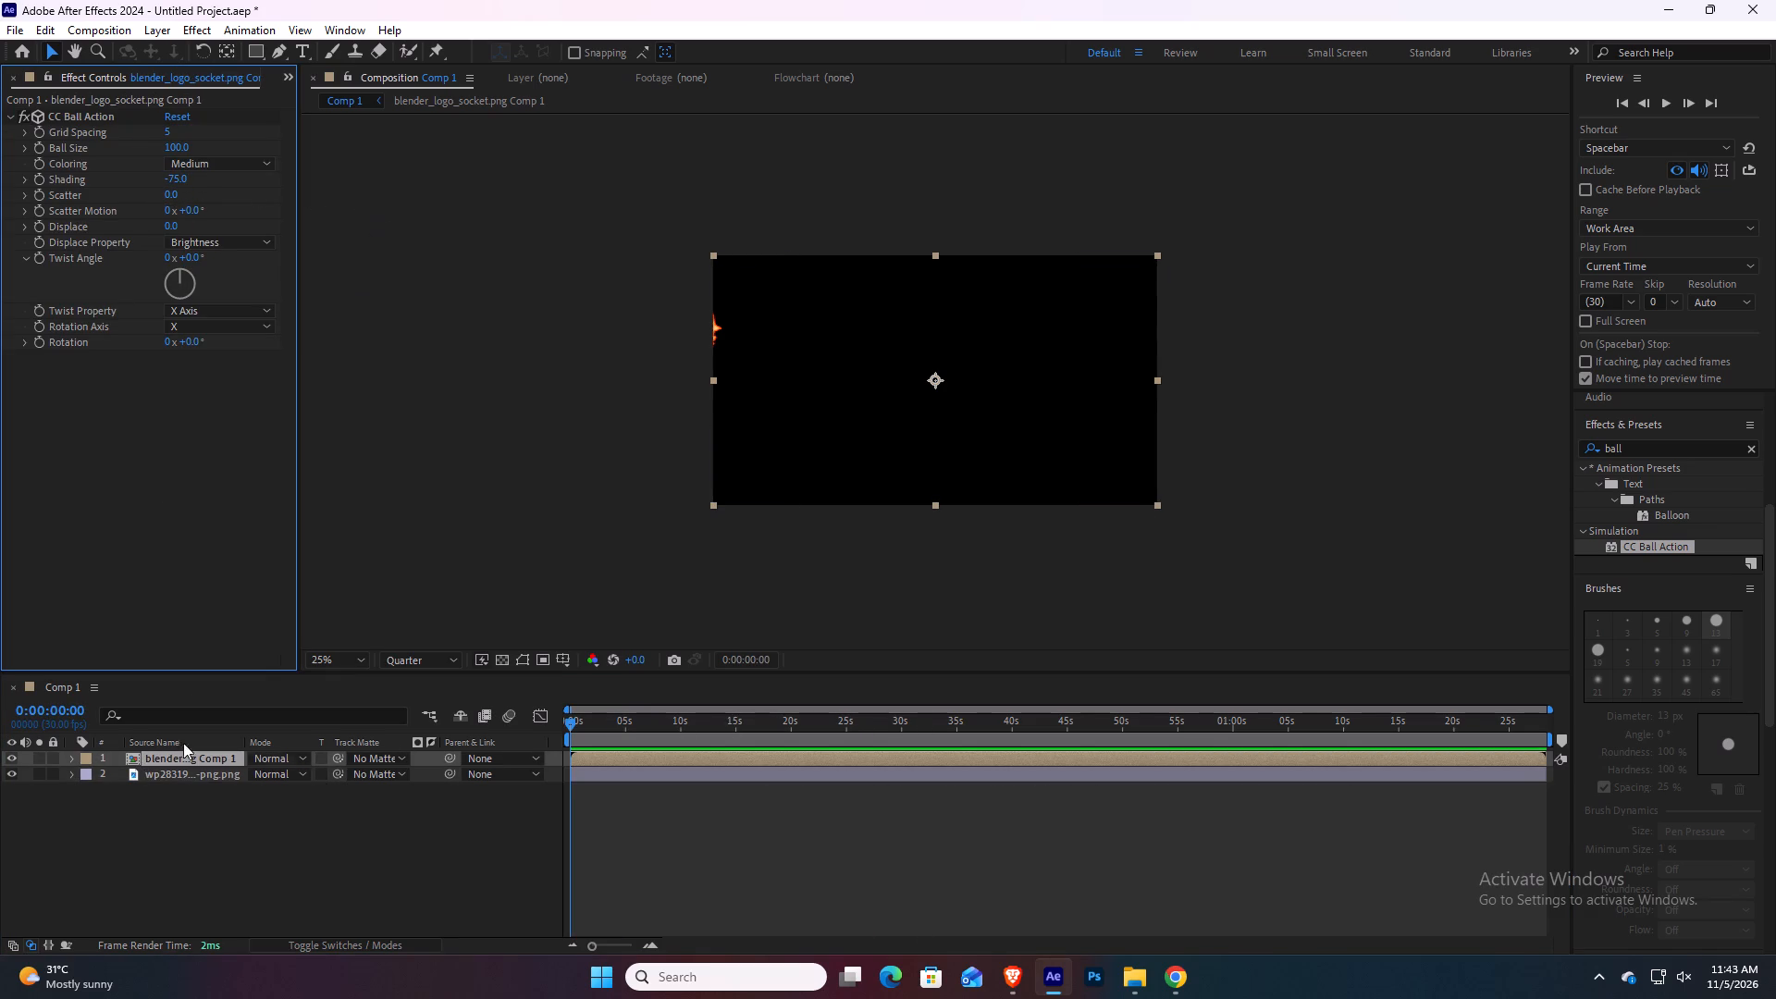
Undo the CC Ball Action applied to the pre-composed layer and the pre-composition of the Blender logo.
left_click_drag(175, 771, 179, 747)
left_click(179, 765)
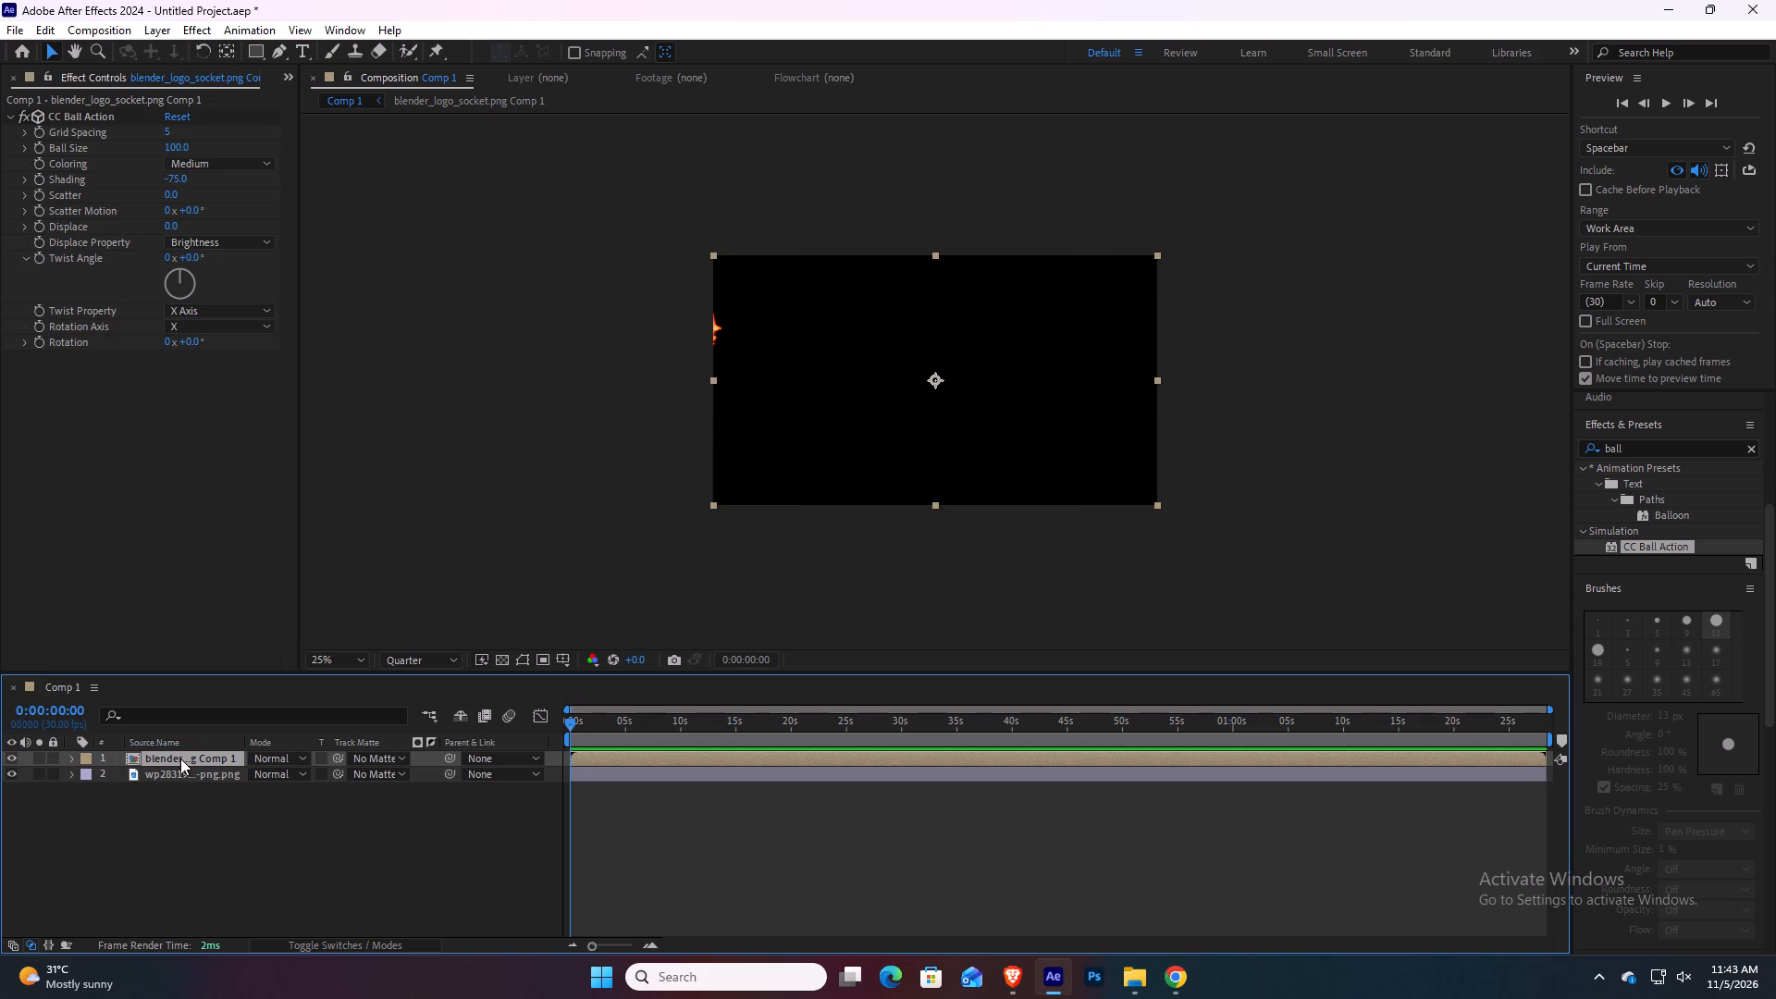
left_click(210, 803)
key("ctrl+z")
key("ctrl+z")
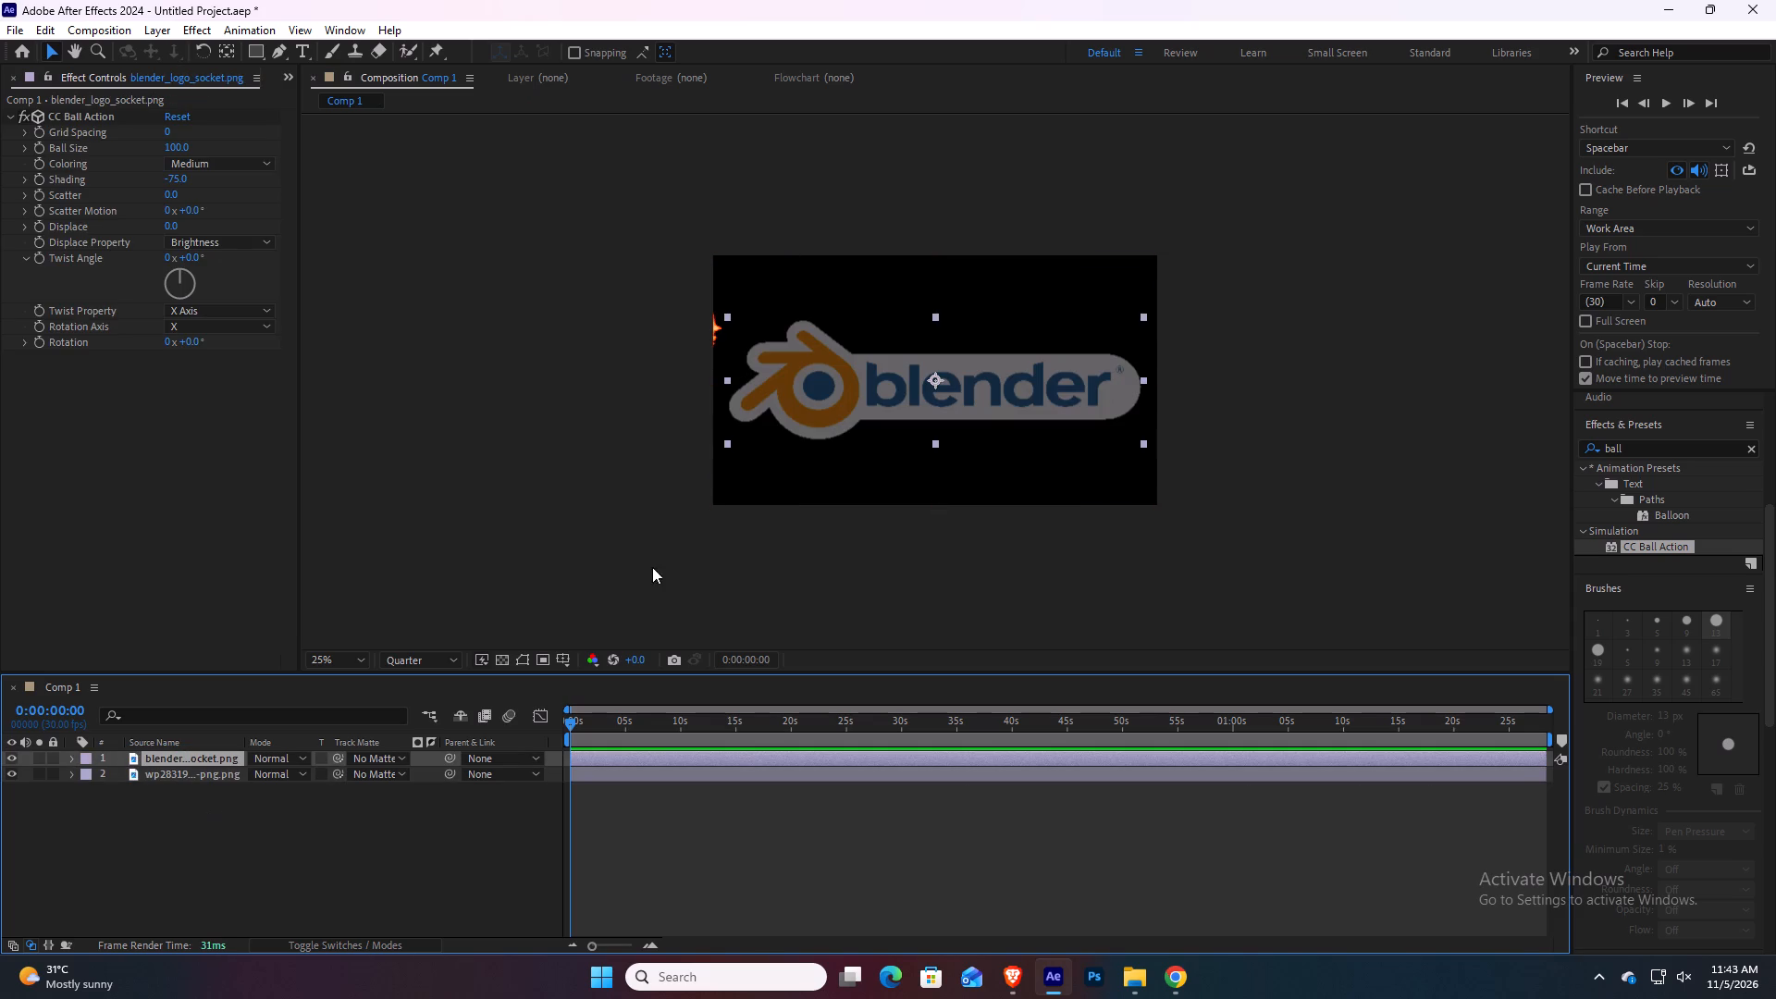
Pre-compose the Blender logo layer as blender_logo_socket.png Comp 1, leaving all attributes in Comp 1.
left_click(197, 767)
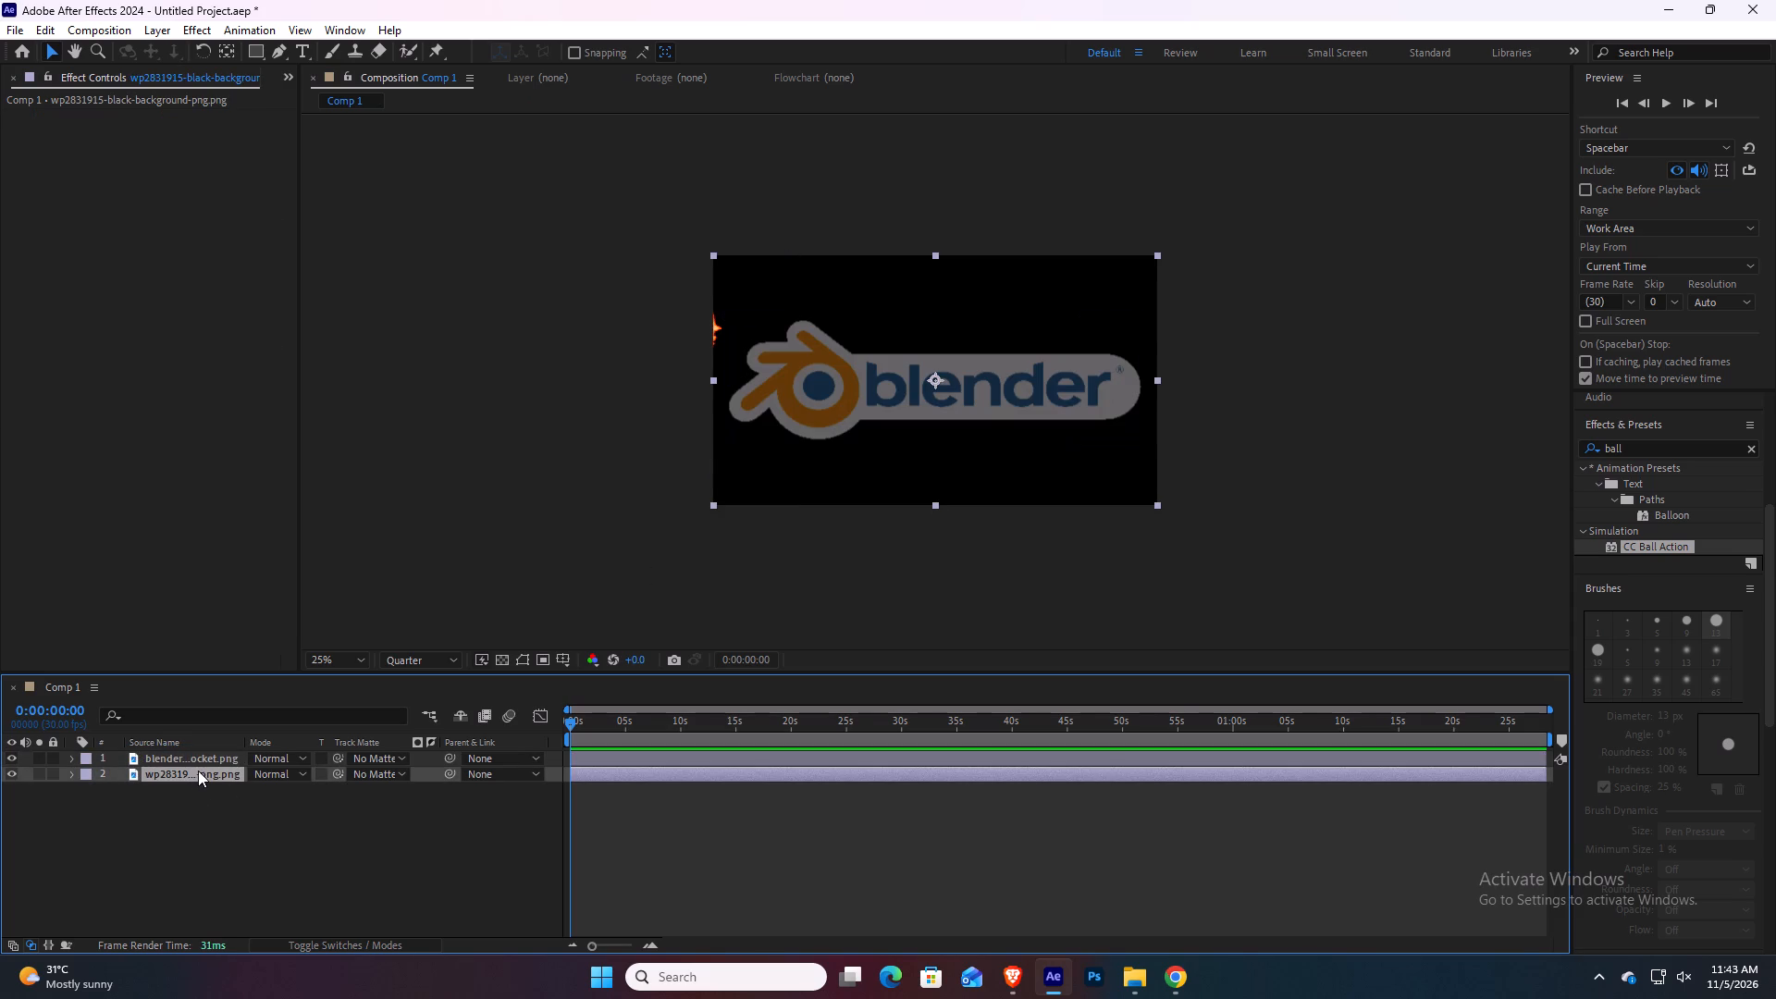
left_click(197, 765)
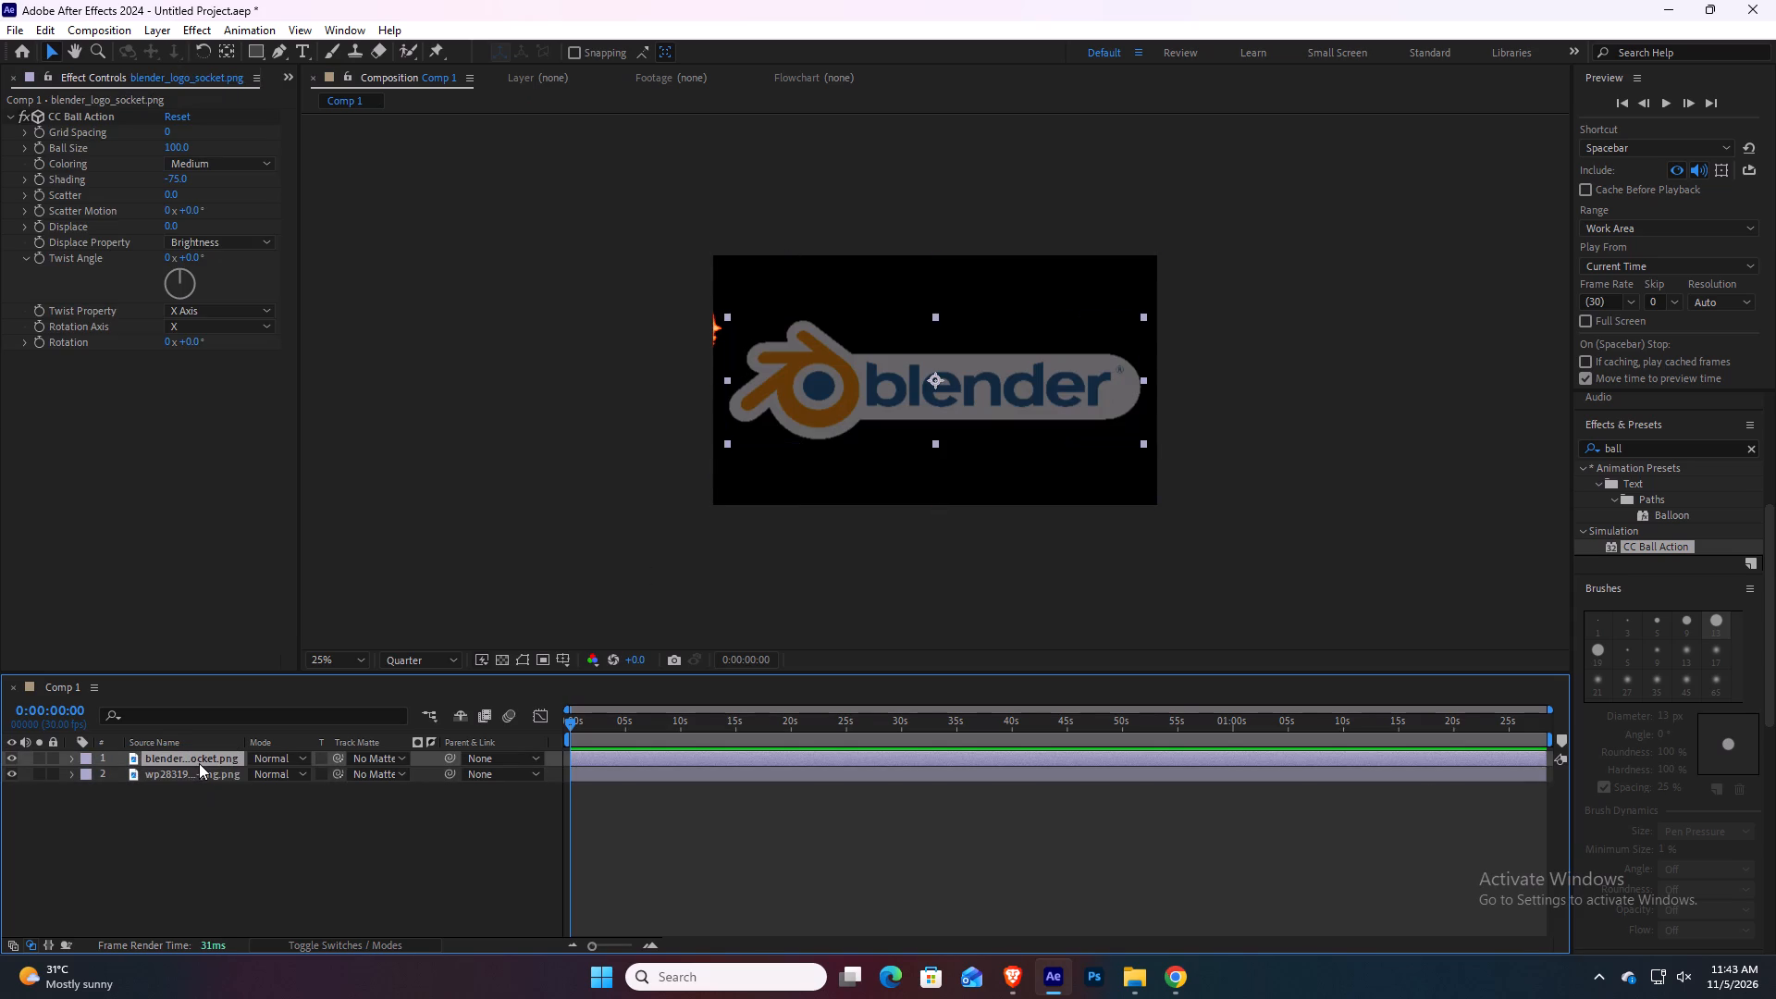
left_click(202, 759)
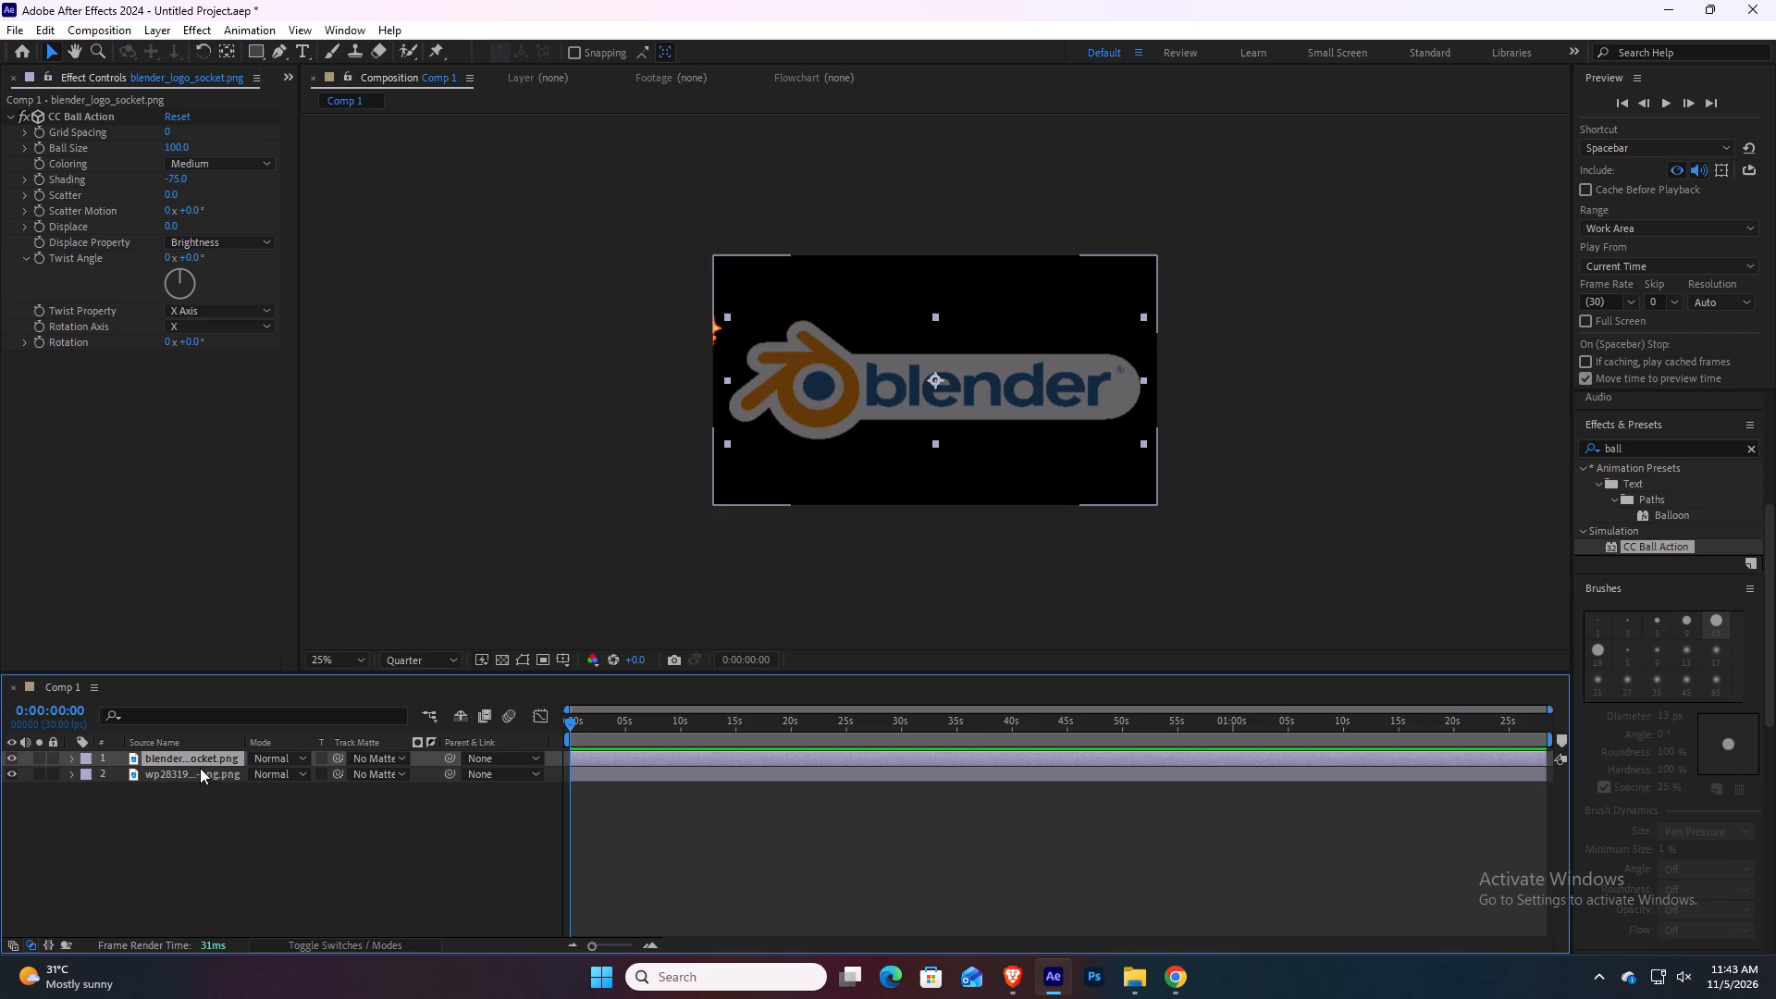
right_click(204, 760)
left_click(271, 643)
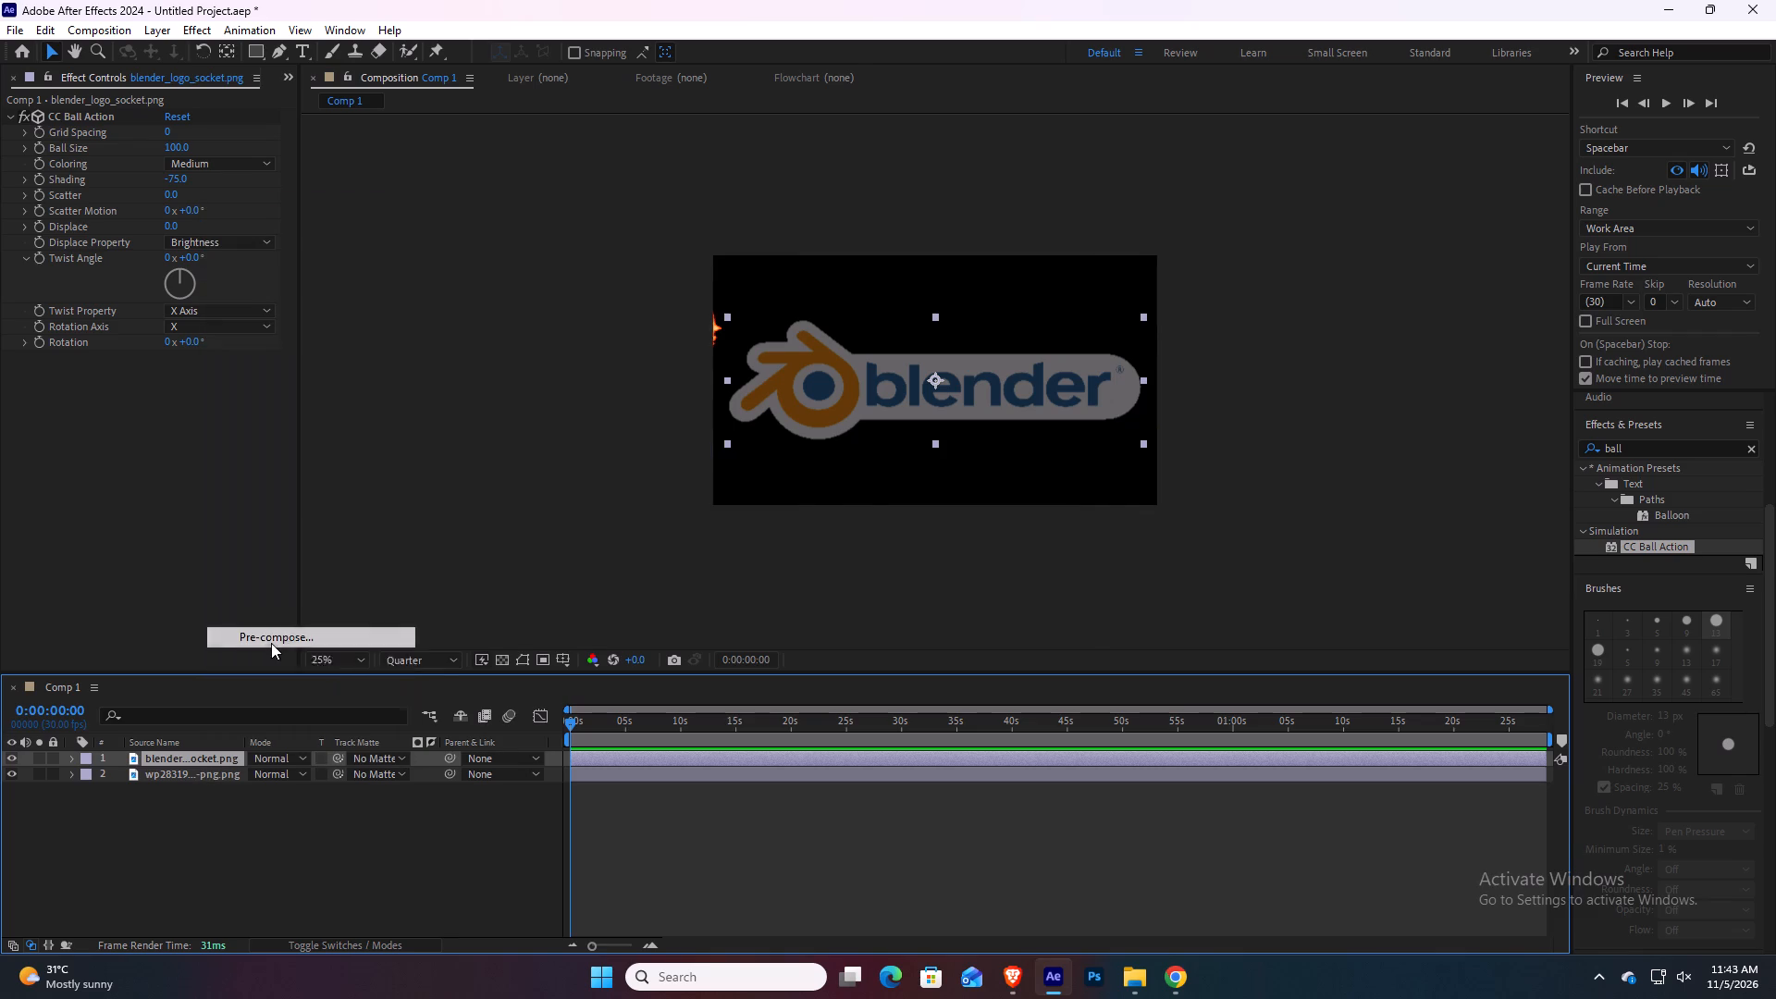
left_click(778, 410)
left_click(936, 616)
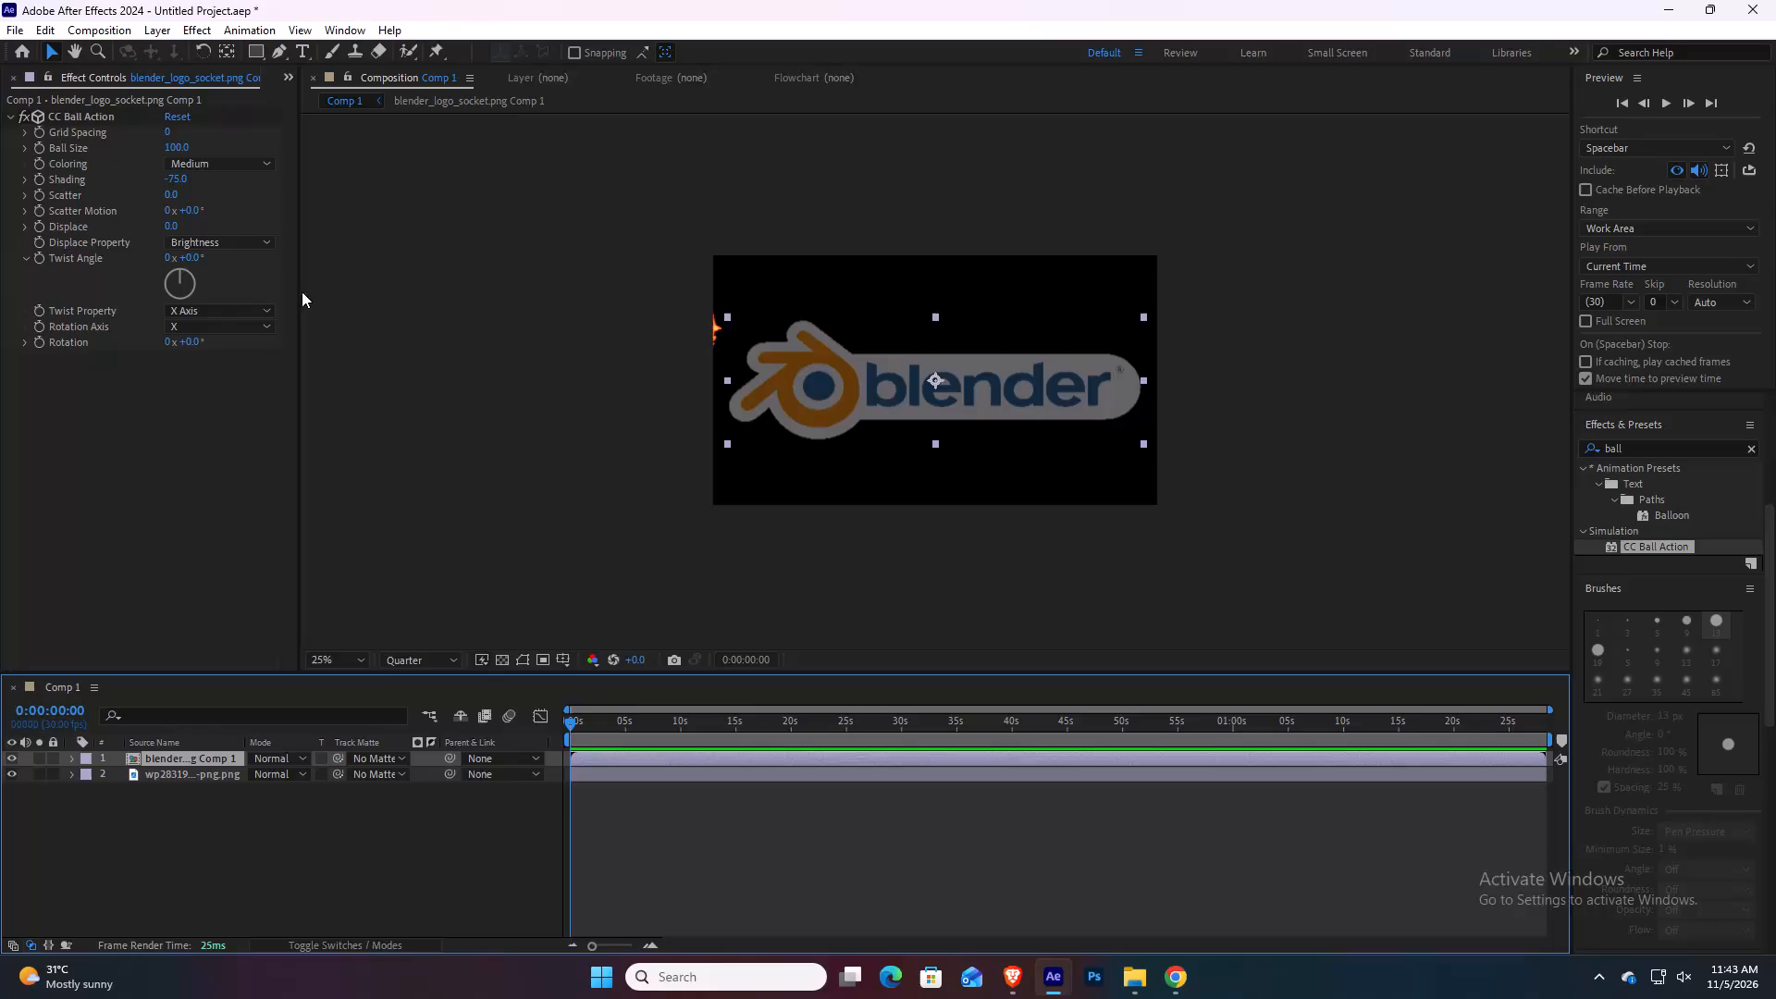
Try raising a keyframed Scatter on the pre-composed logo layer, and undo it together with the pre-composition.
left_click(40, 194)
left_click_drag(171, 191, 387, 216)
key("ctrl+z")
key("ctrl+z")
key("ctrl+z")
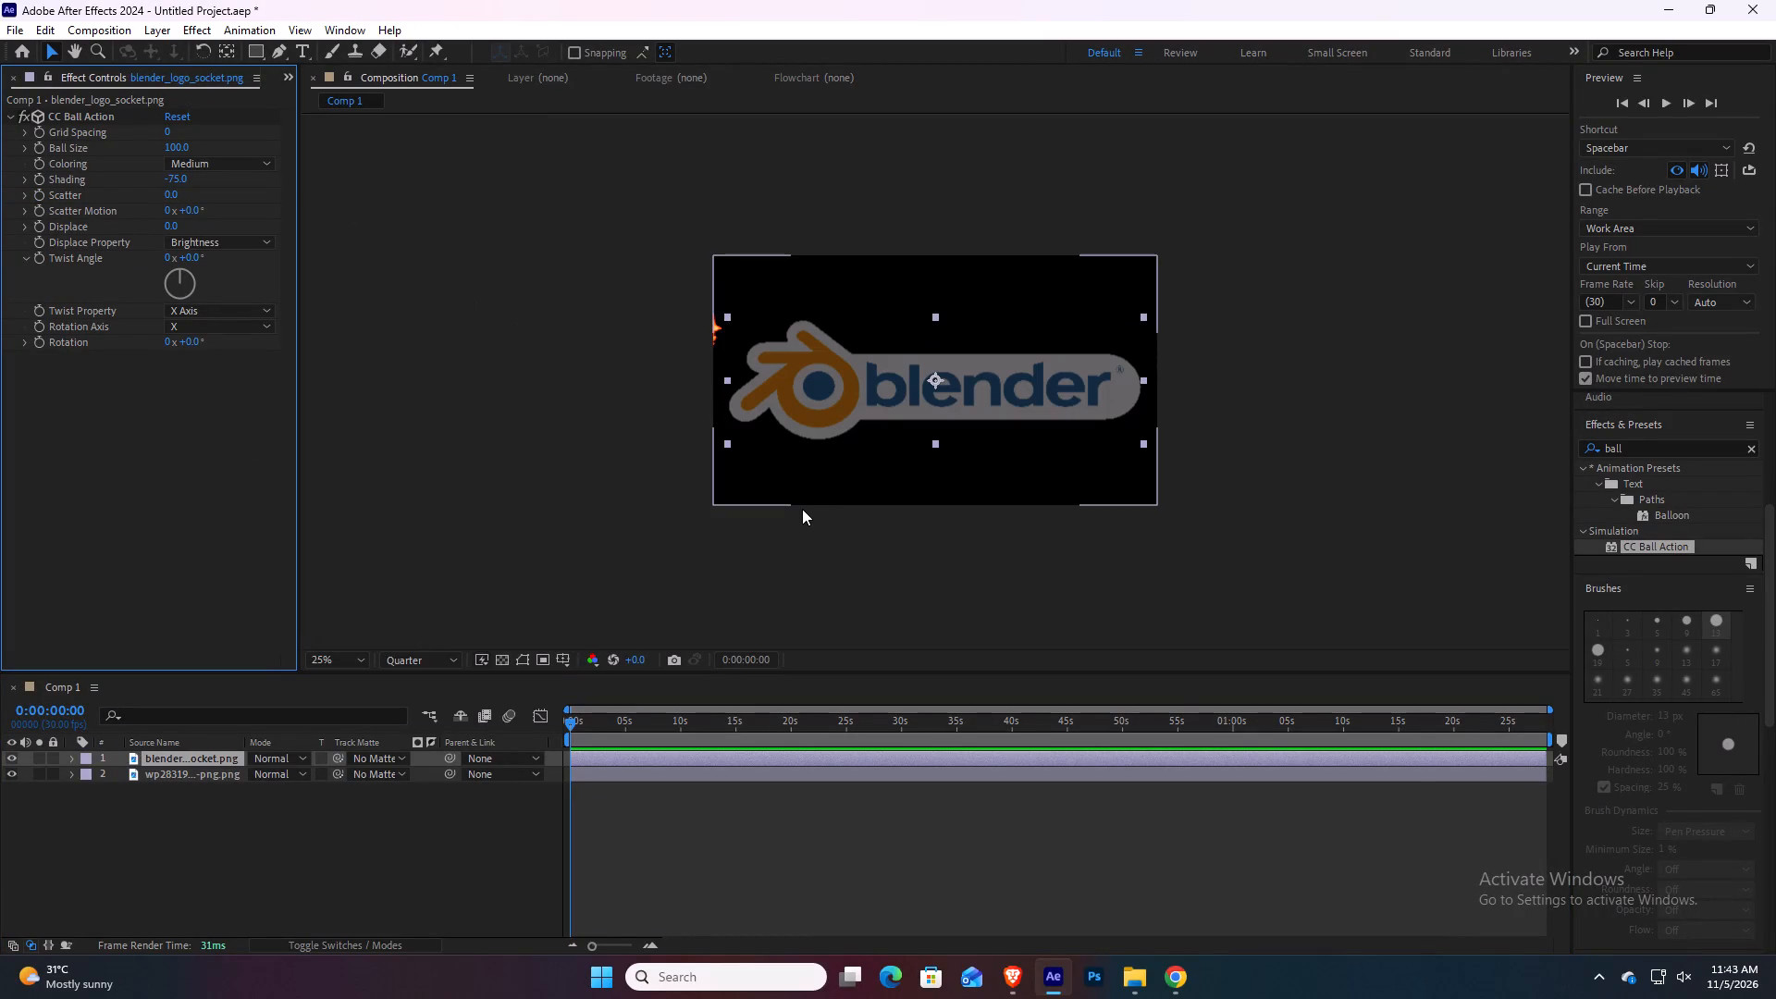
Set the Scatter of the Blender logo's CC Ball Action effect to 1.0.
left_click(1235, 274)
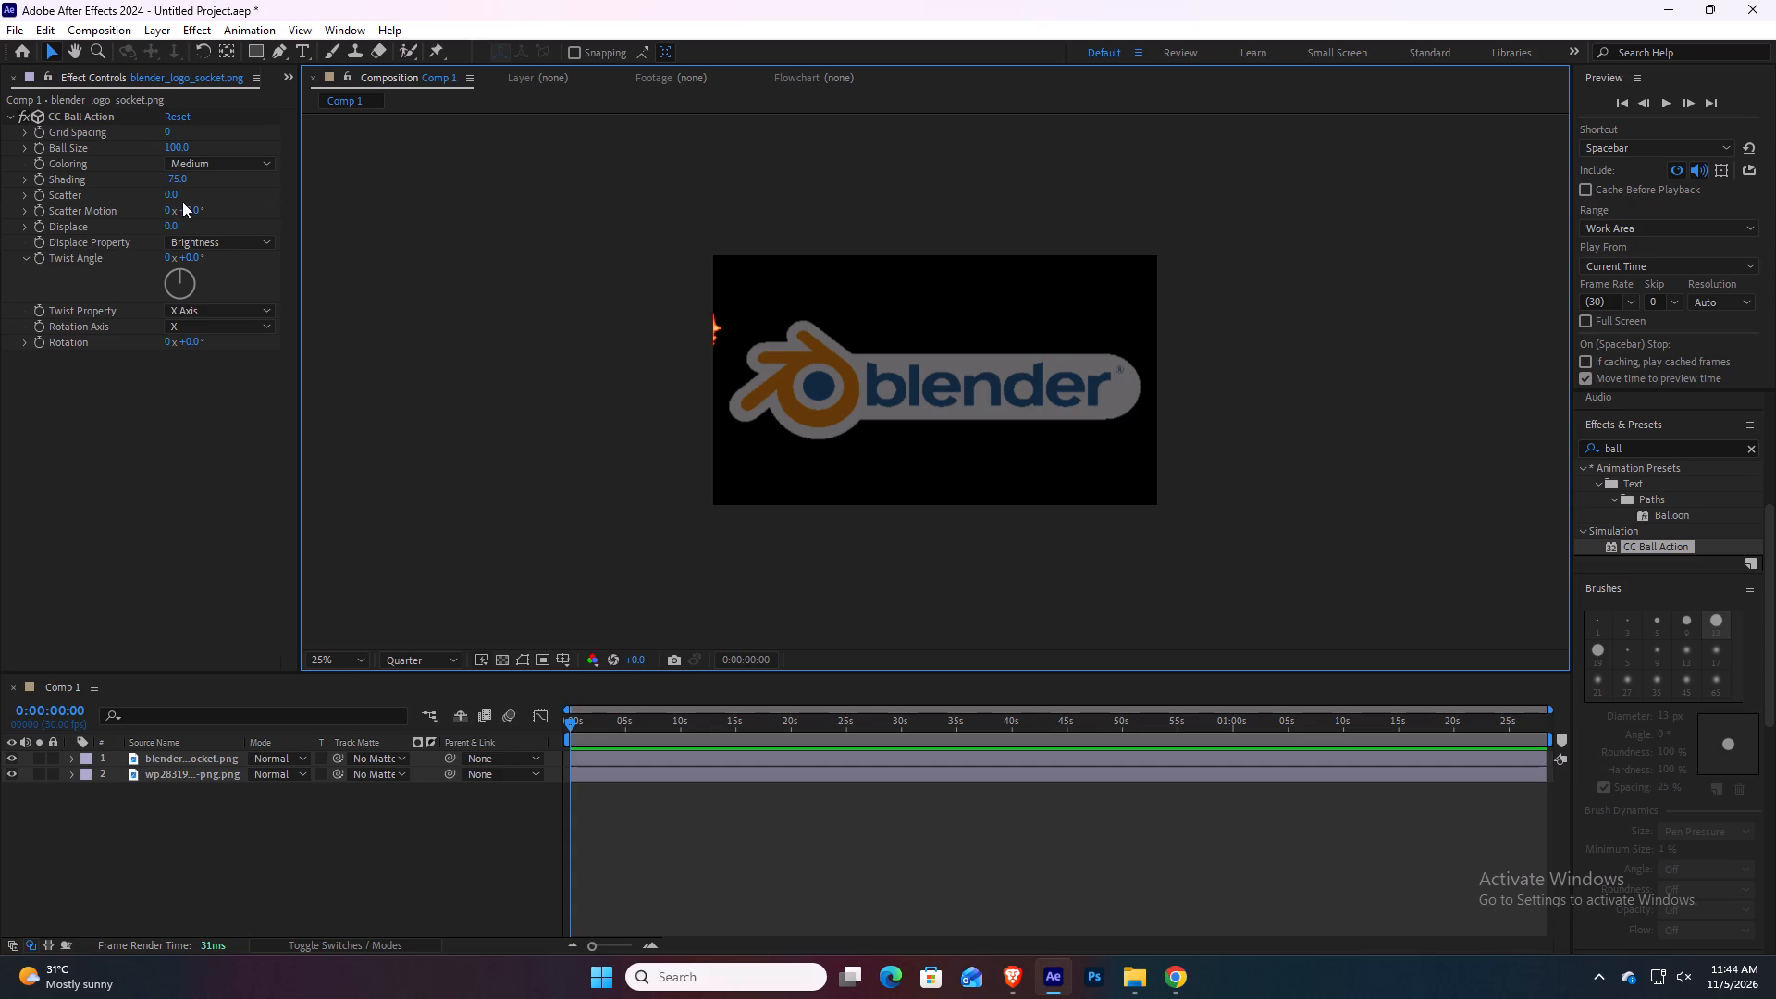
left_click_drag(165, 192, 178, 203)
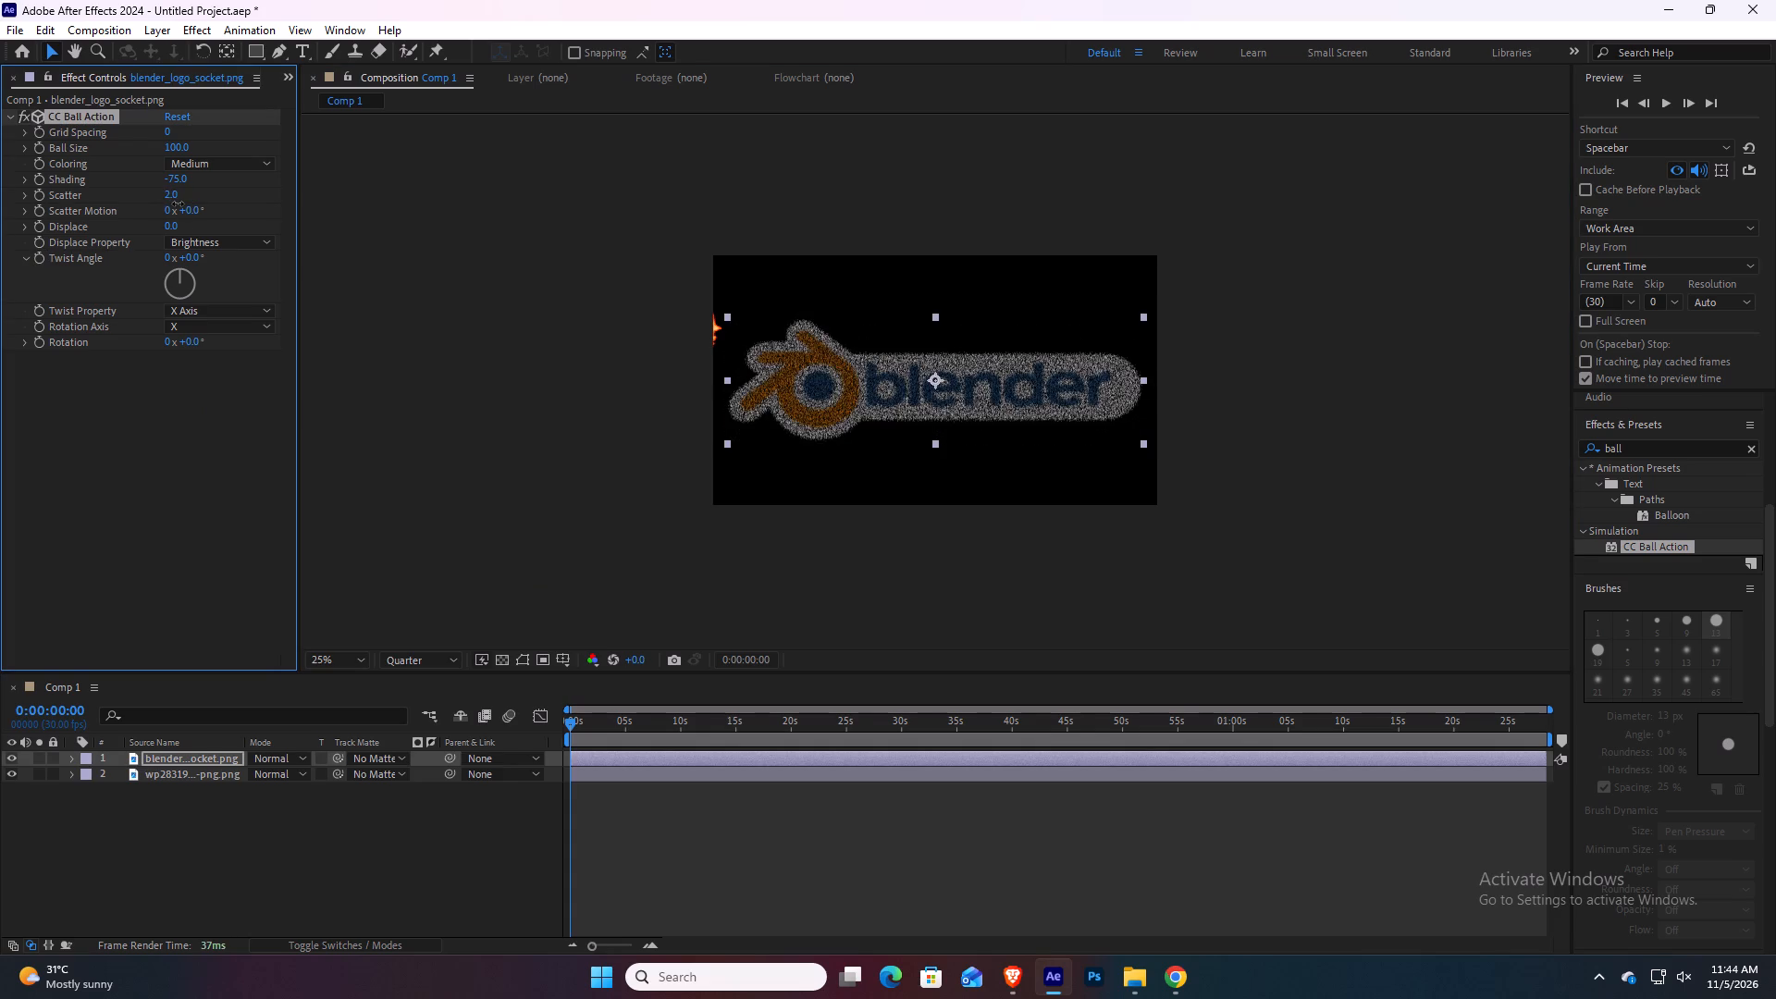
left_click_drag(178, 203, 177, 203)
Scale the Blender logo up to span the composition's full width and stretch it slightly taller.
left_click_drag(728, 319, 723, 314)
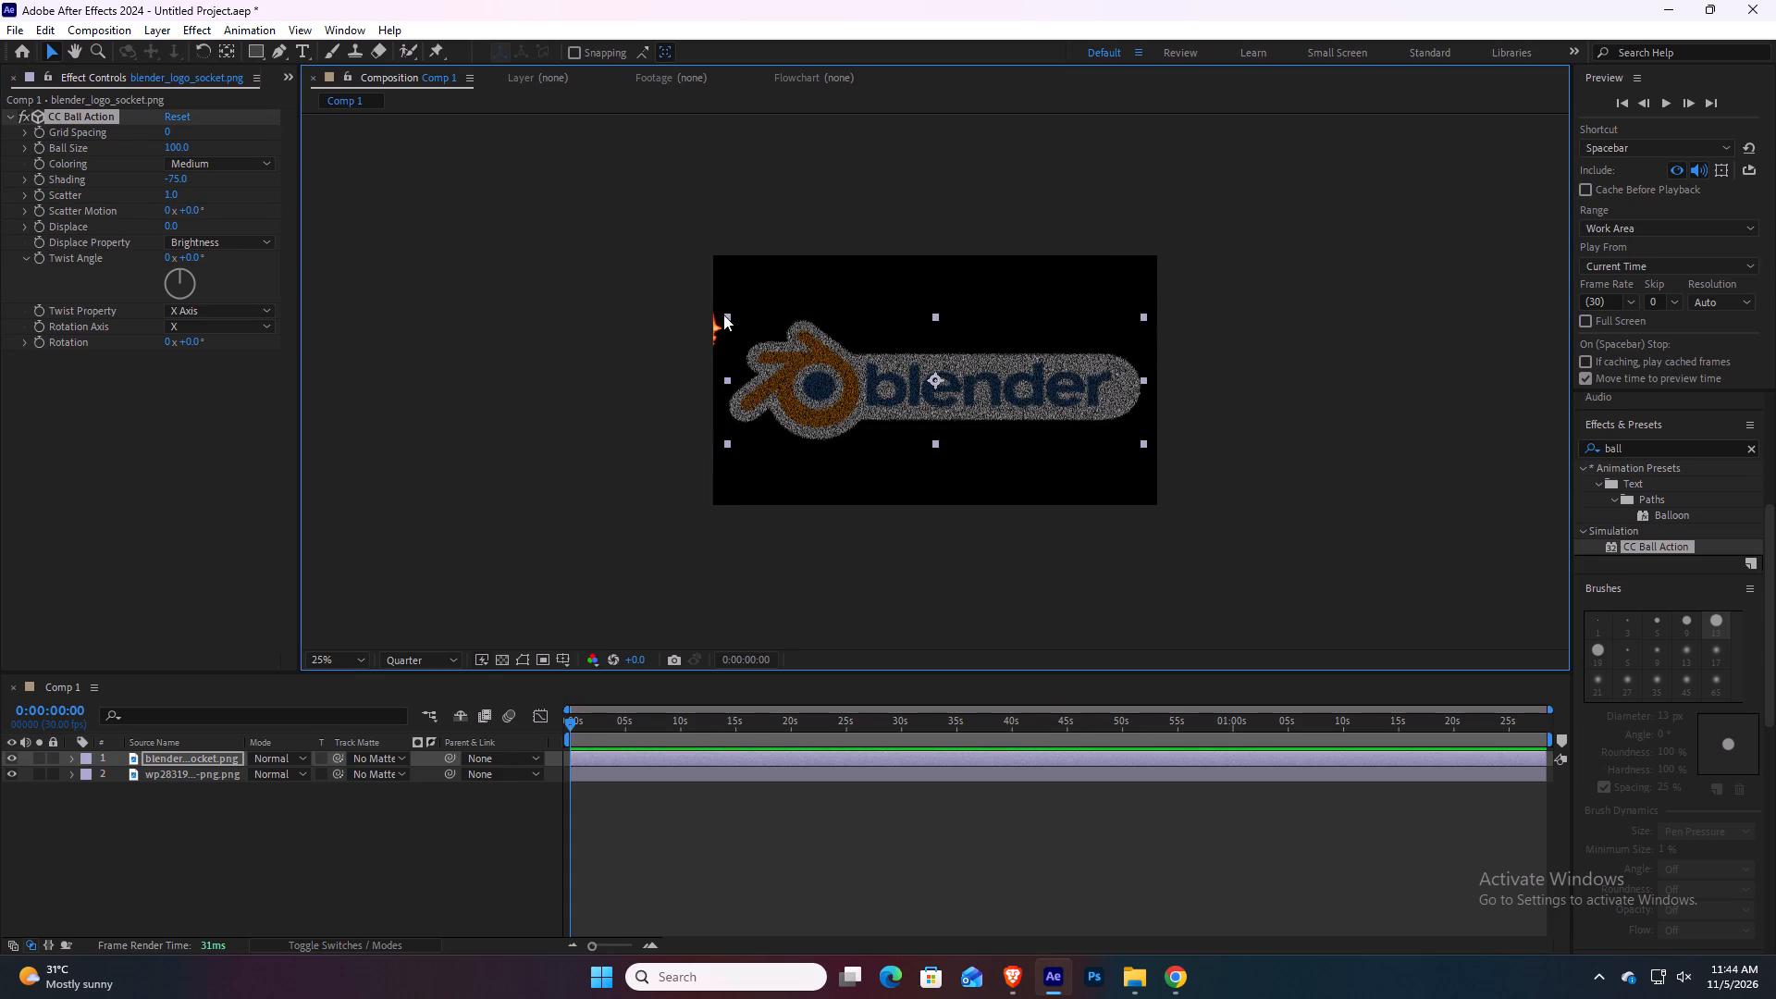
left_click_drag(723, 314, 714, 305)
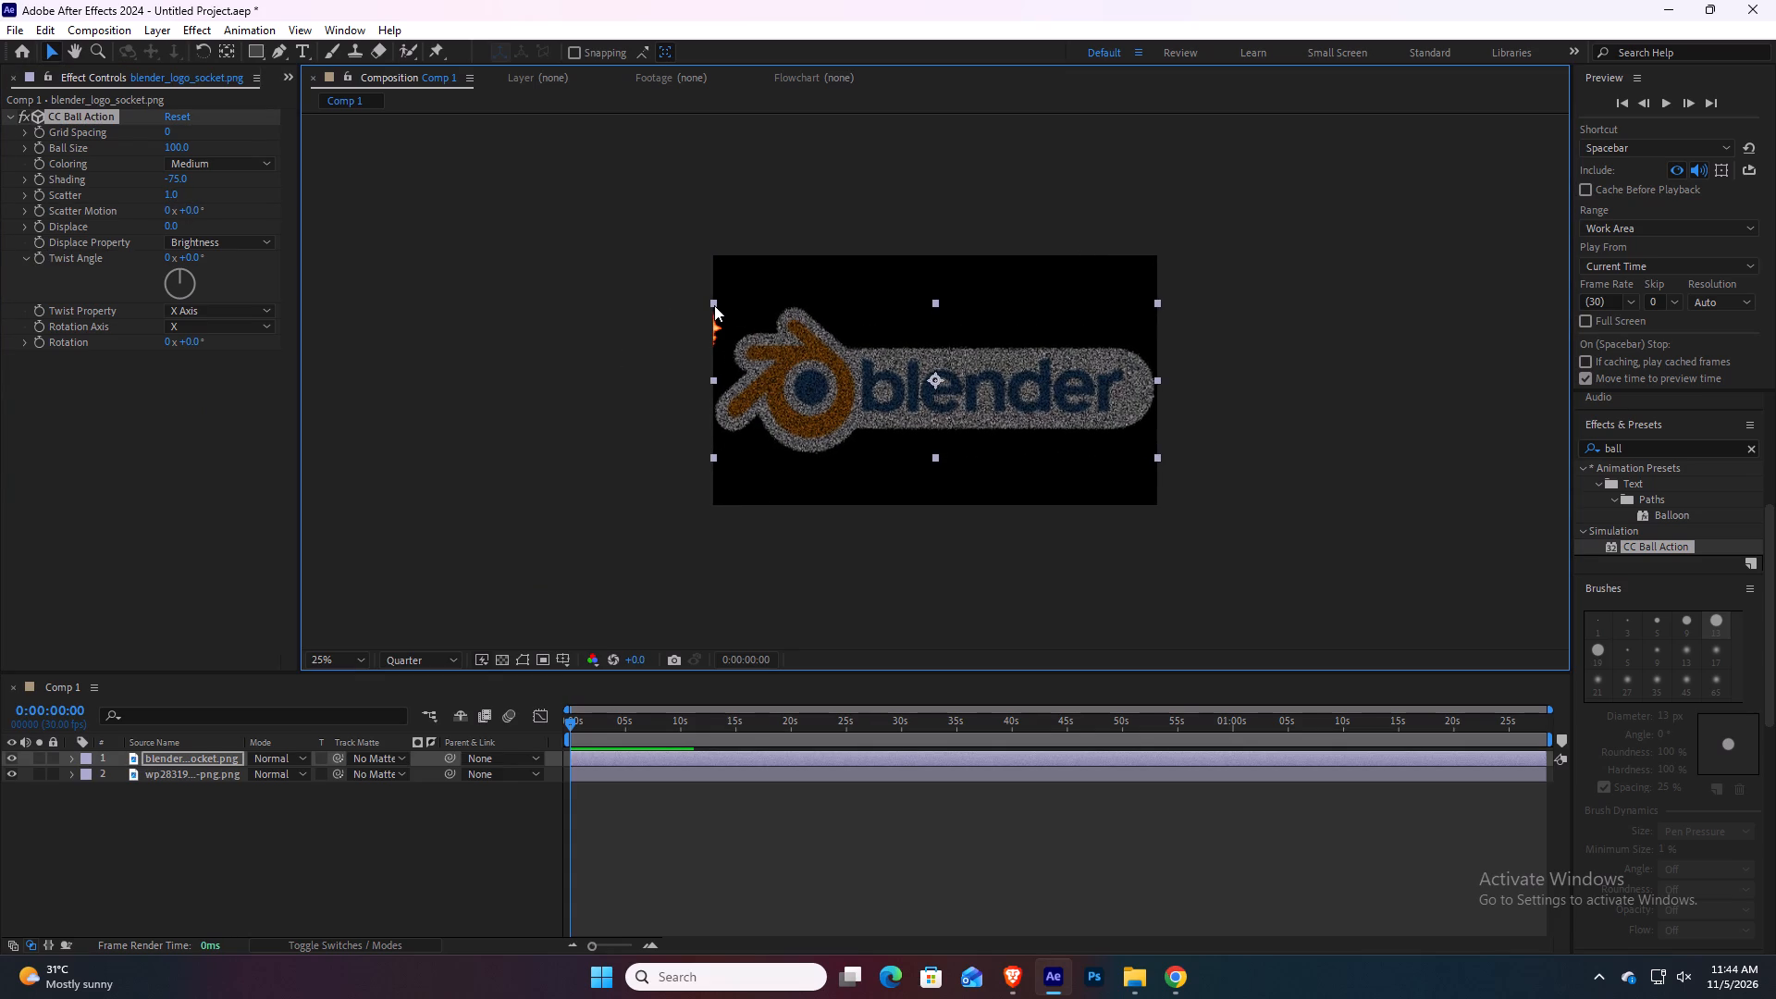
left_click(937, 301)
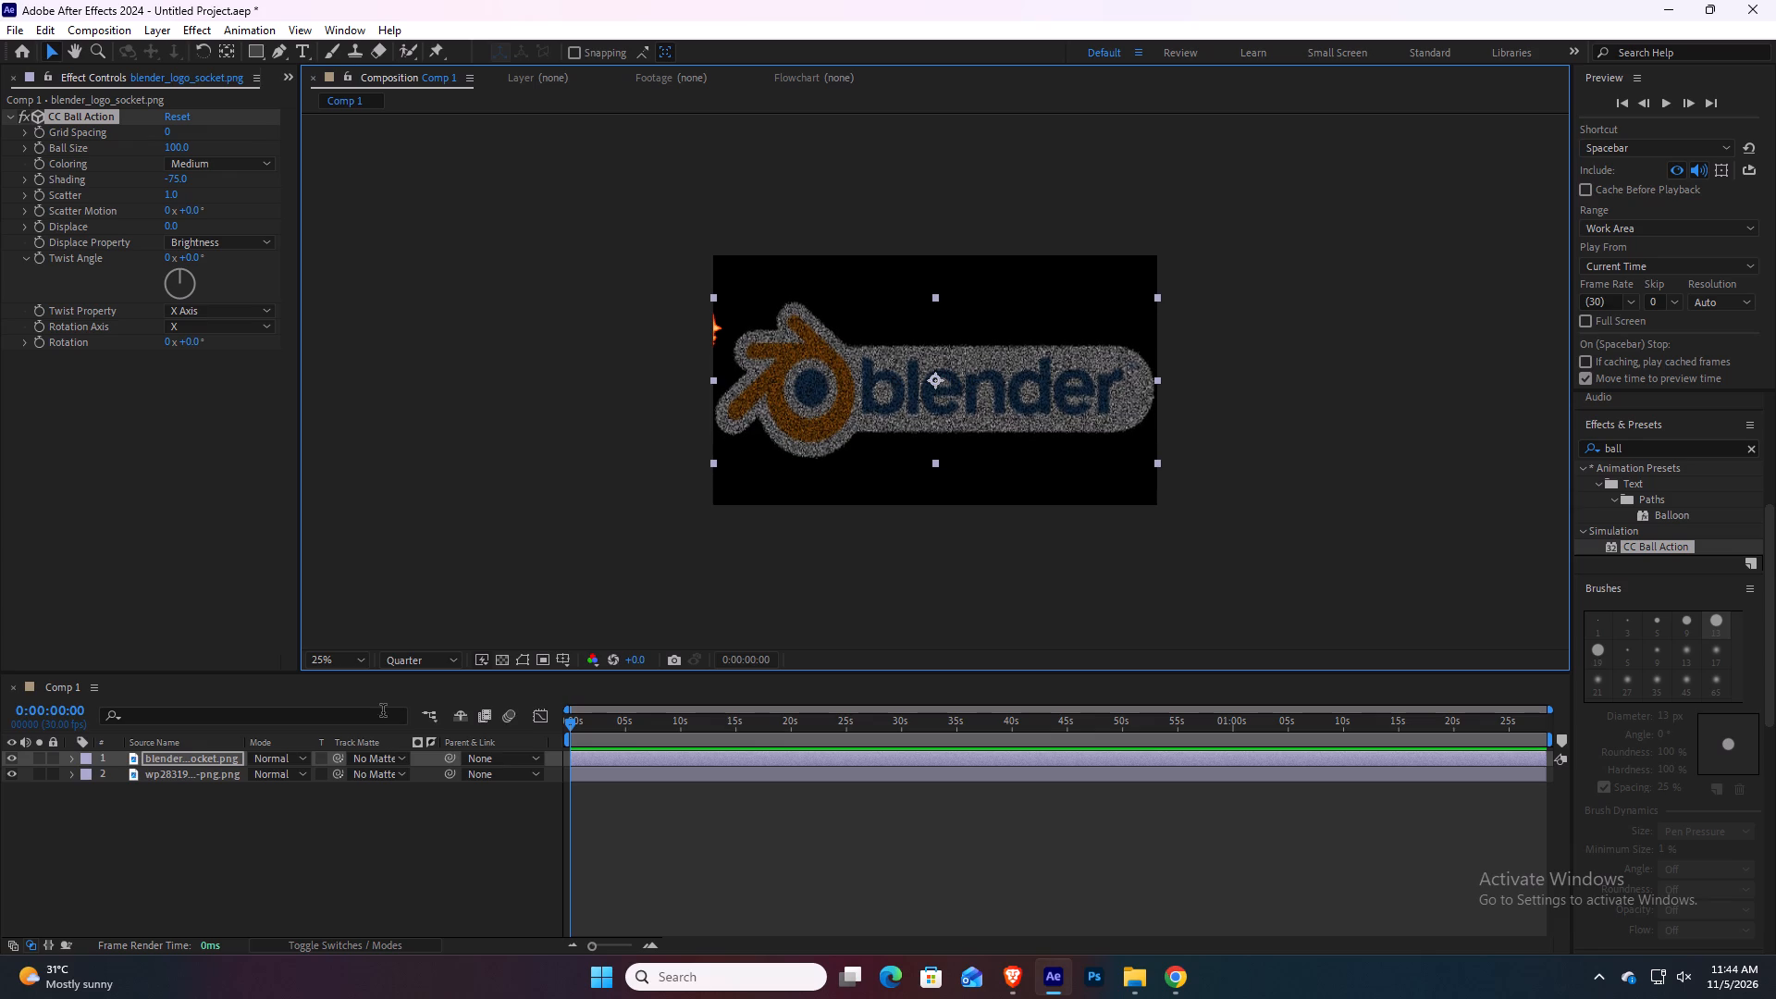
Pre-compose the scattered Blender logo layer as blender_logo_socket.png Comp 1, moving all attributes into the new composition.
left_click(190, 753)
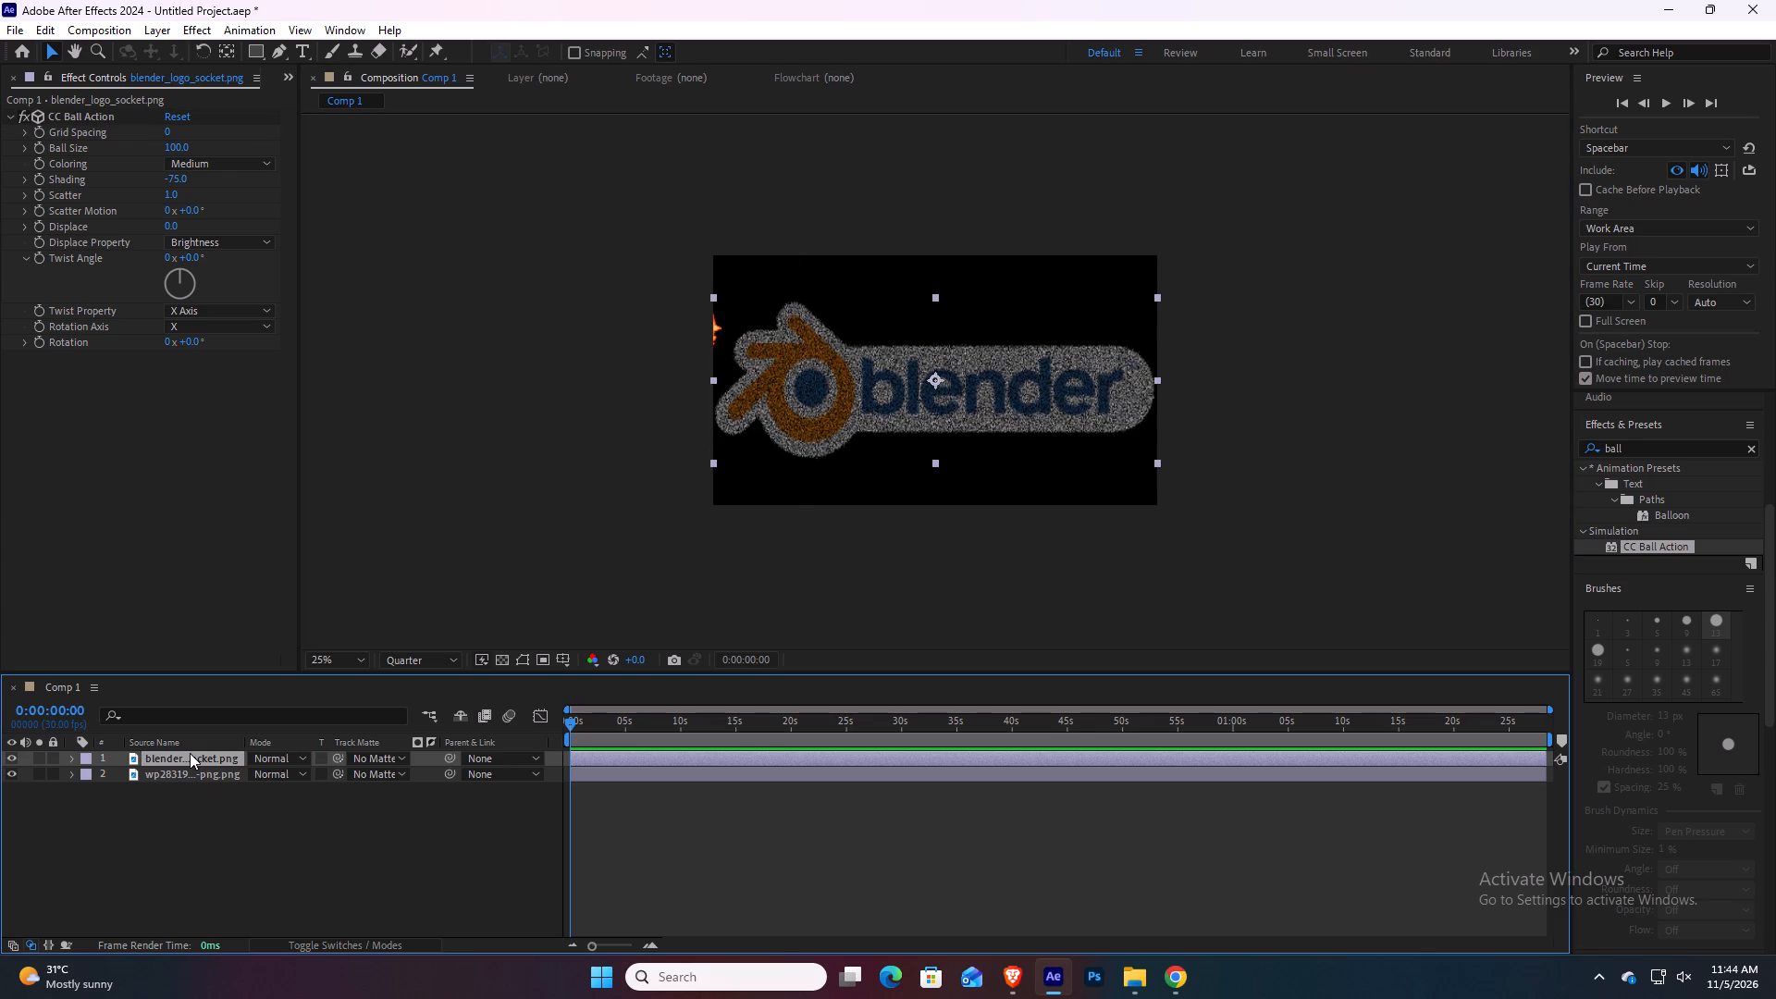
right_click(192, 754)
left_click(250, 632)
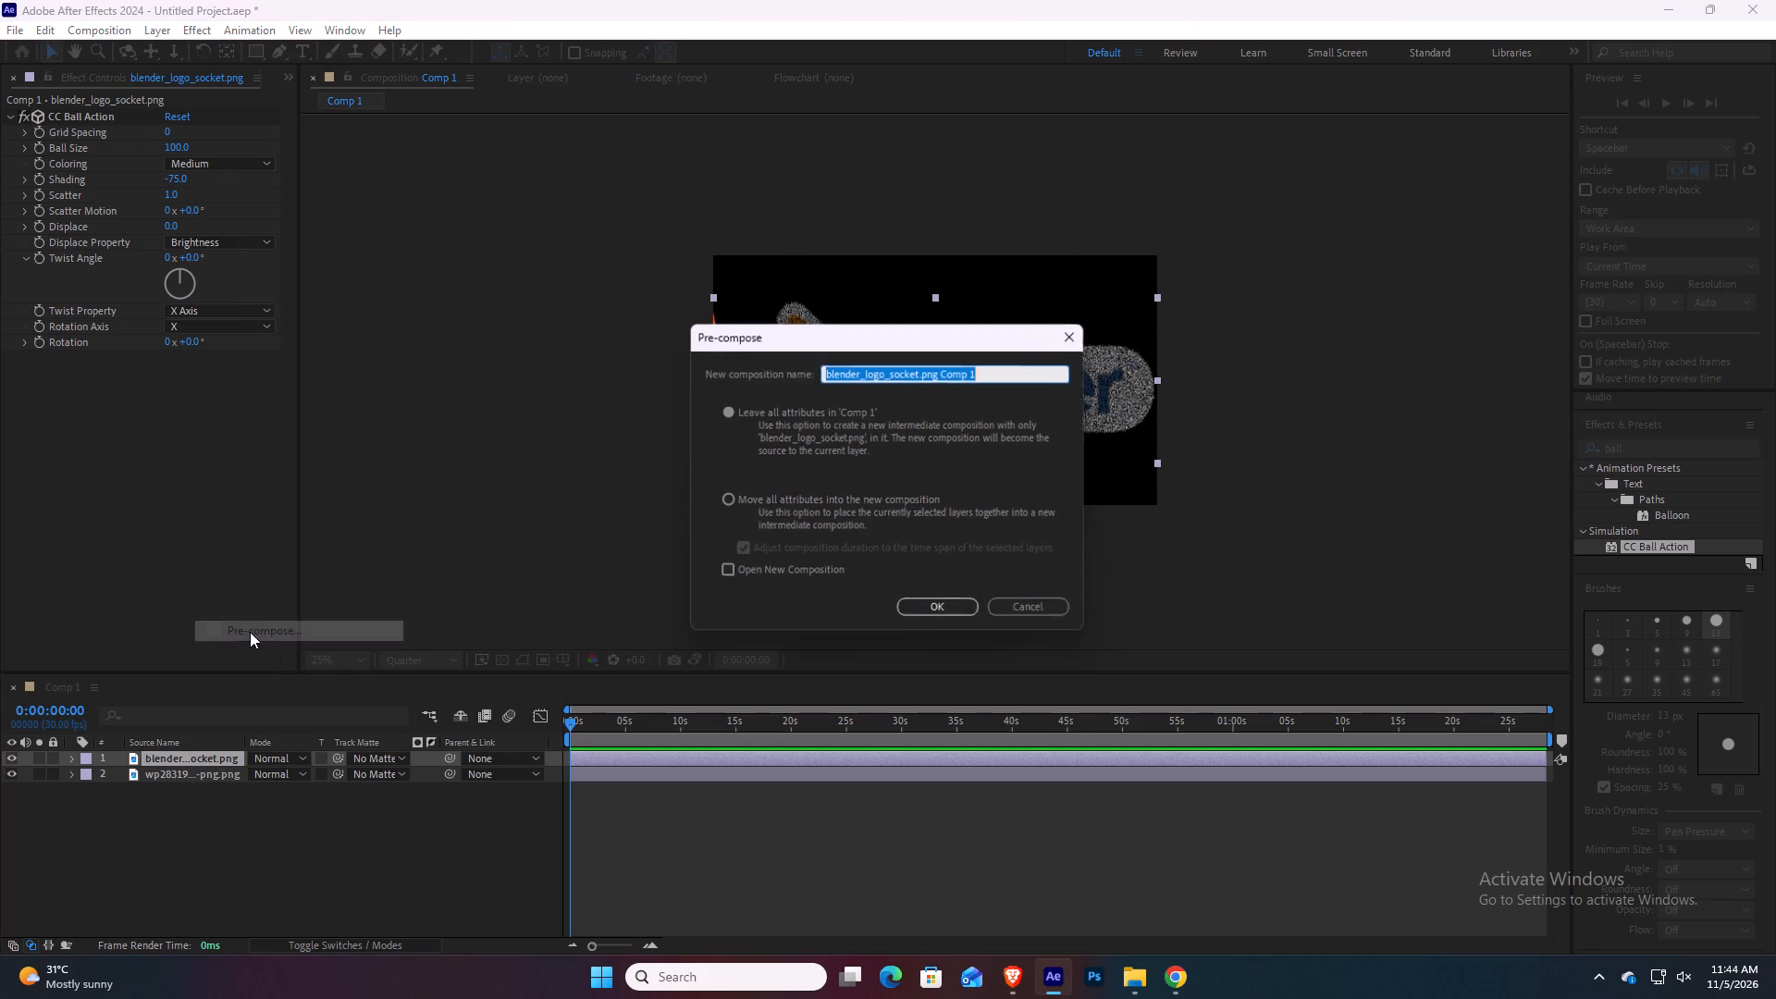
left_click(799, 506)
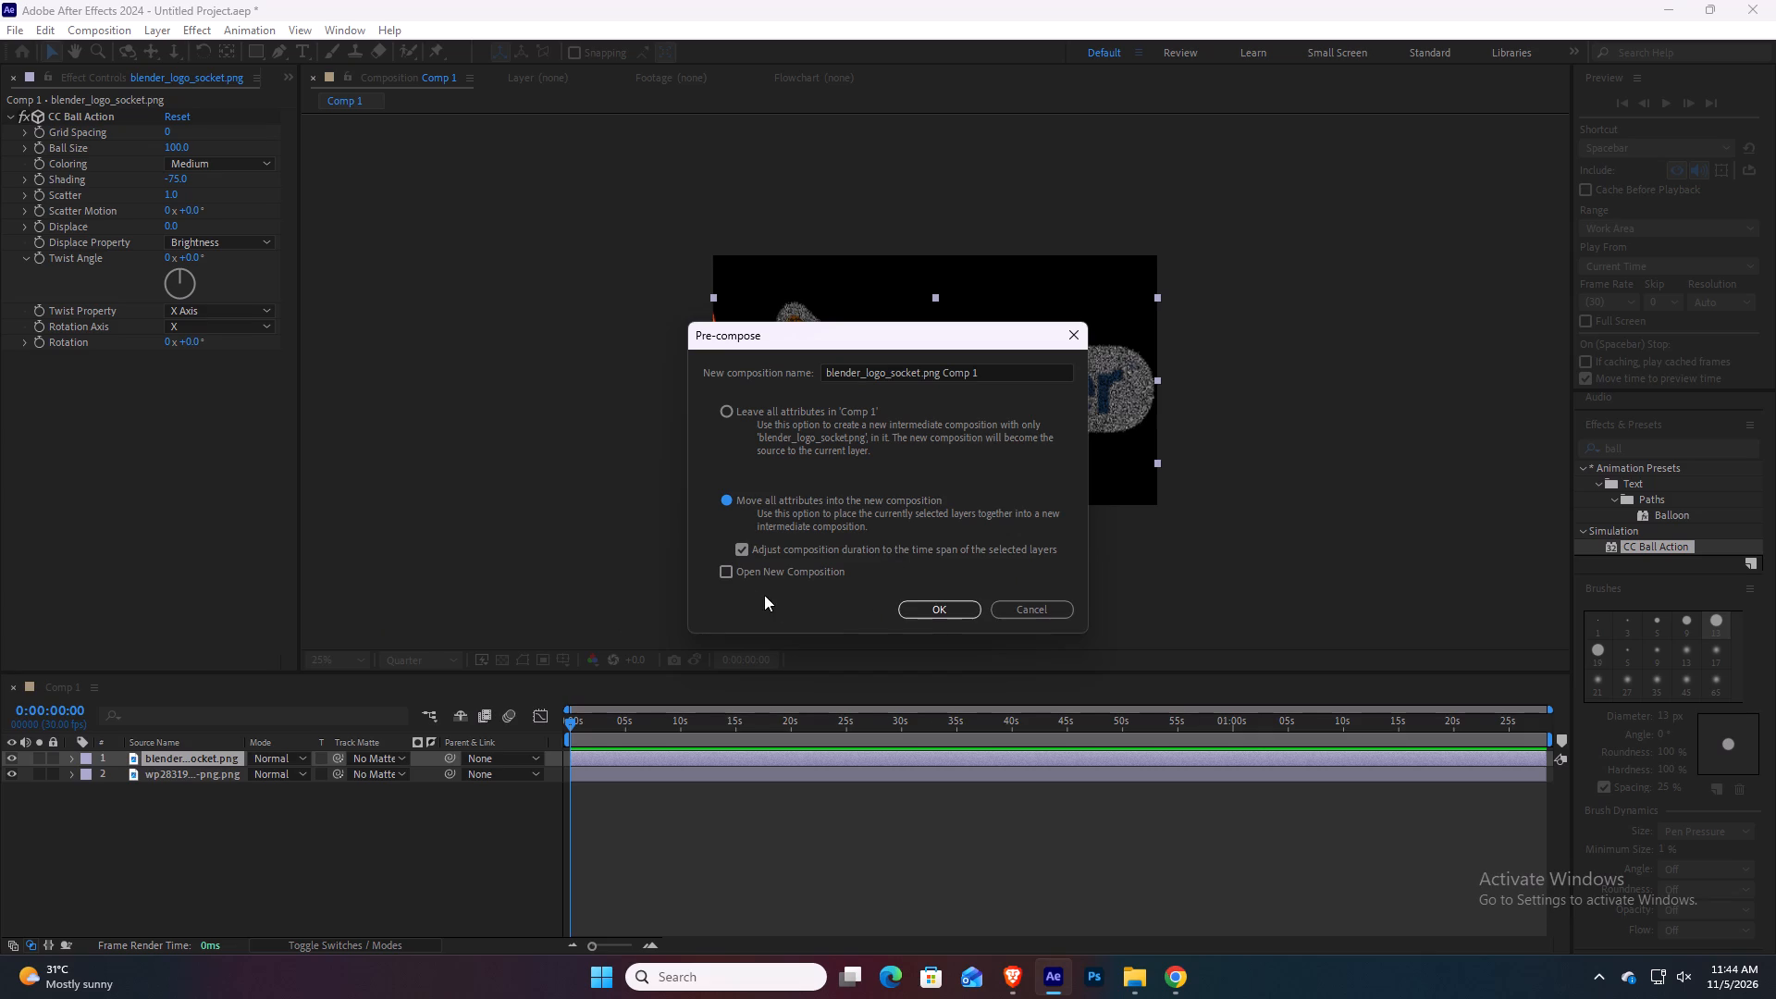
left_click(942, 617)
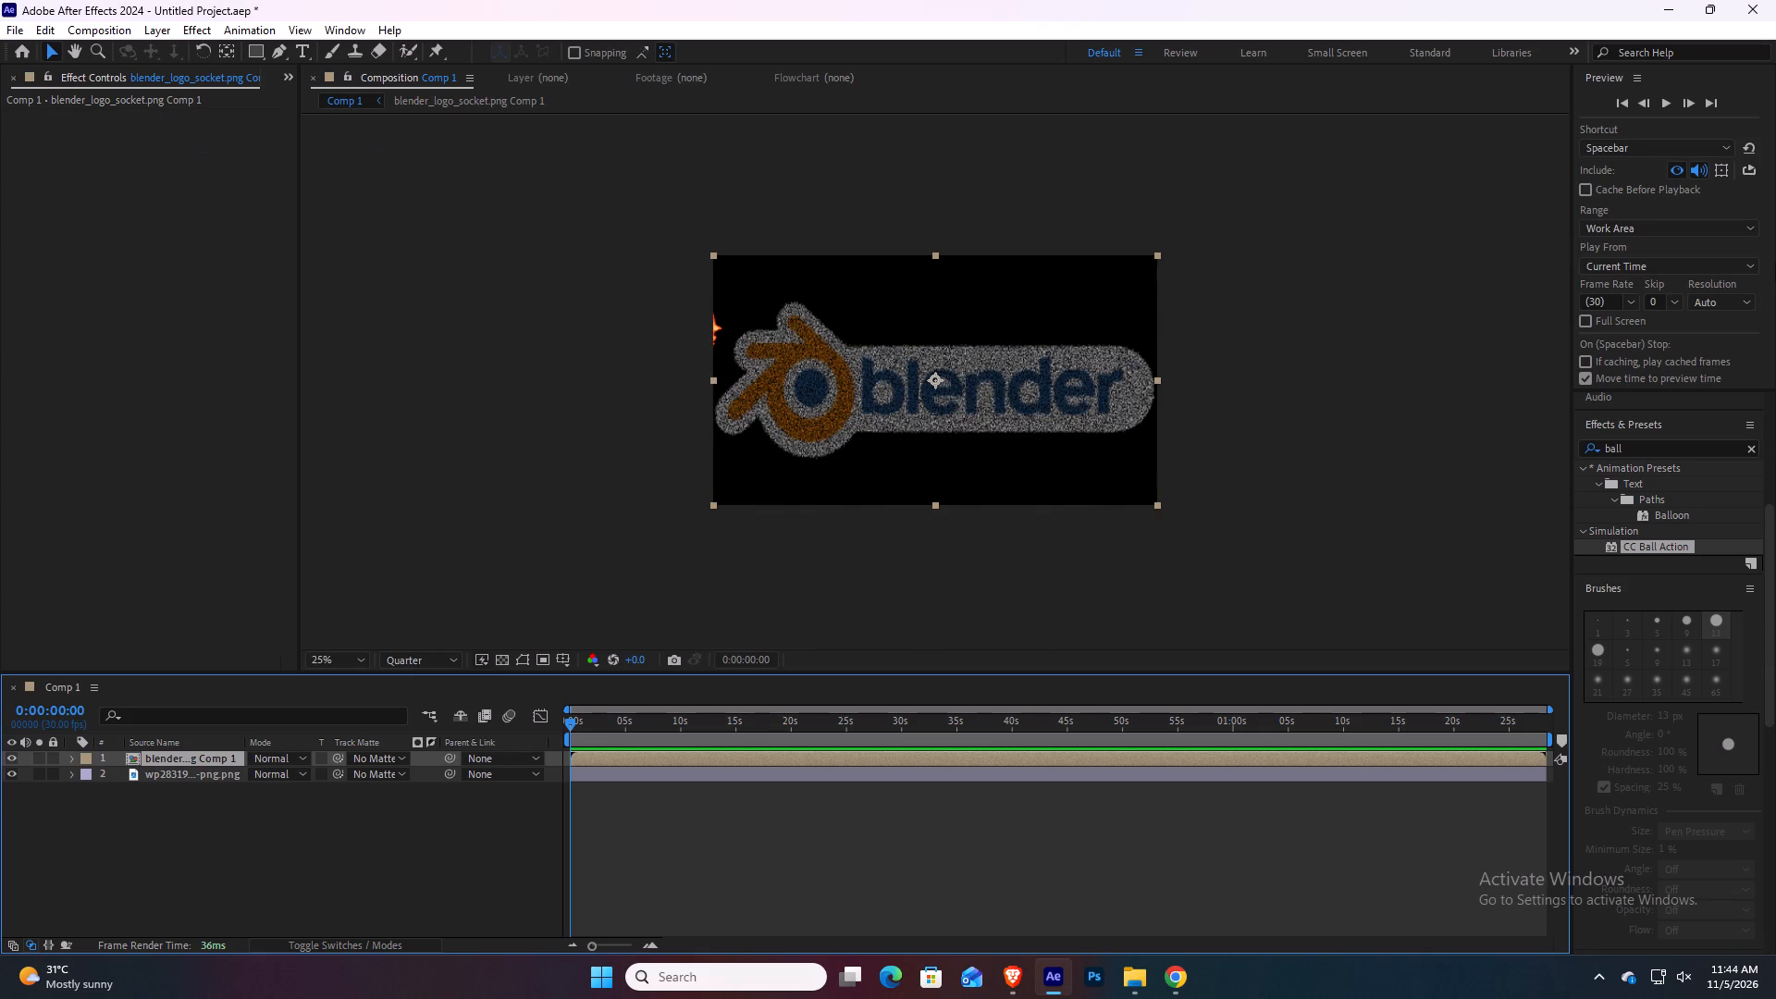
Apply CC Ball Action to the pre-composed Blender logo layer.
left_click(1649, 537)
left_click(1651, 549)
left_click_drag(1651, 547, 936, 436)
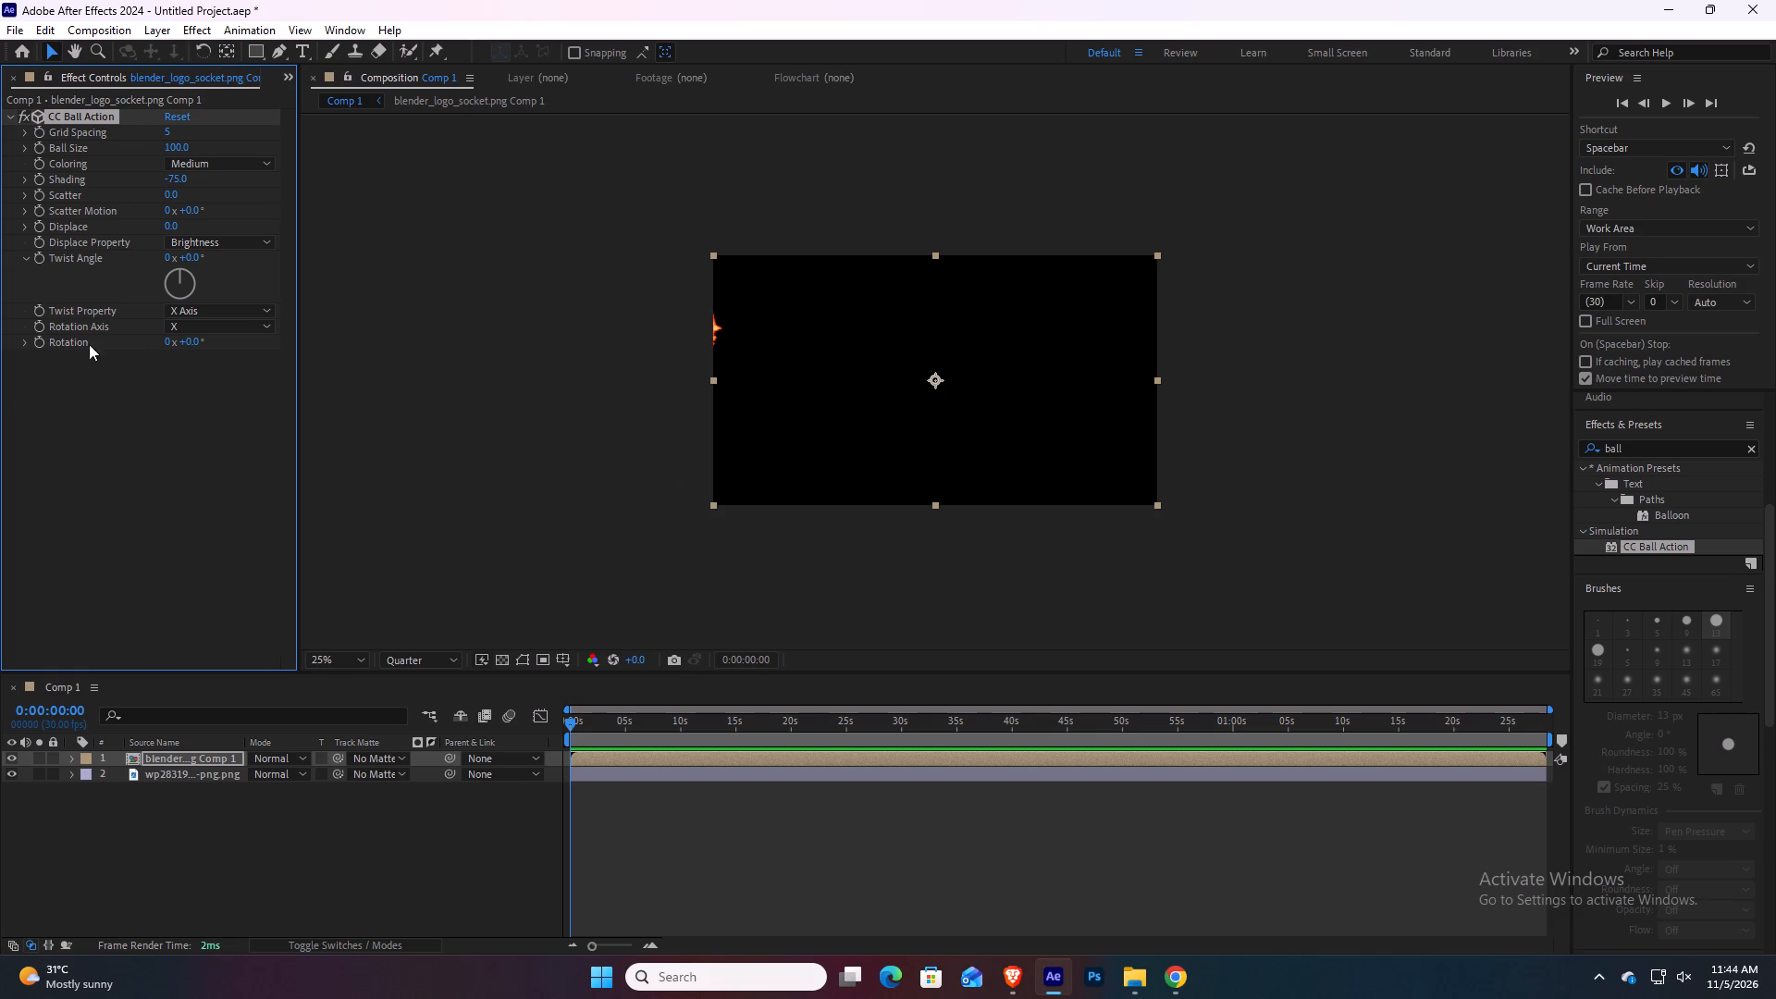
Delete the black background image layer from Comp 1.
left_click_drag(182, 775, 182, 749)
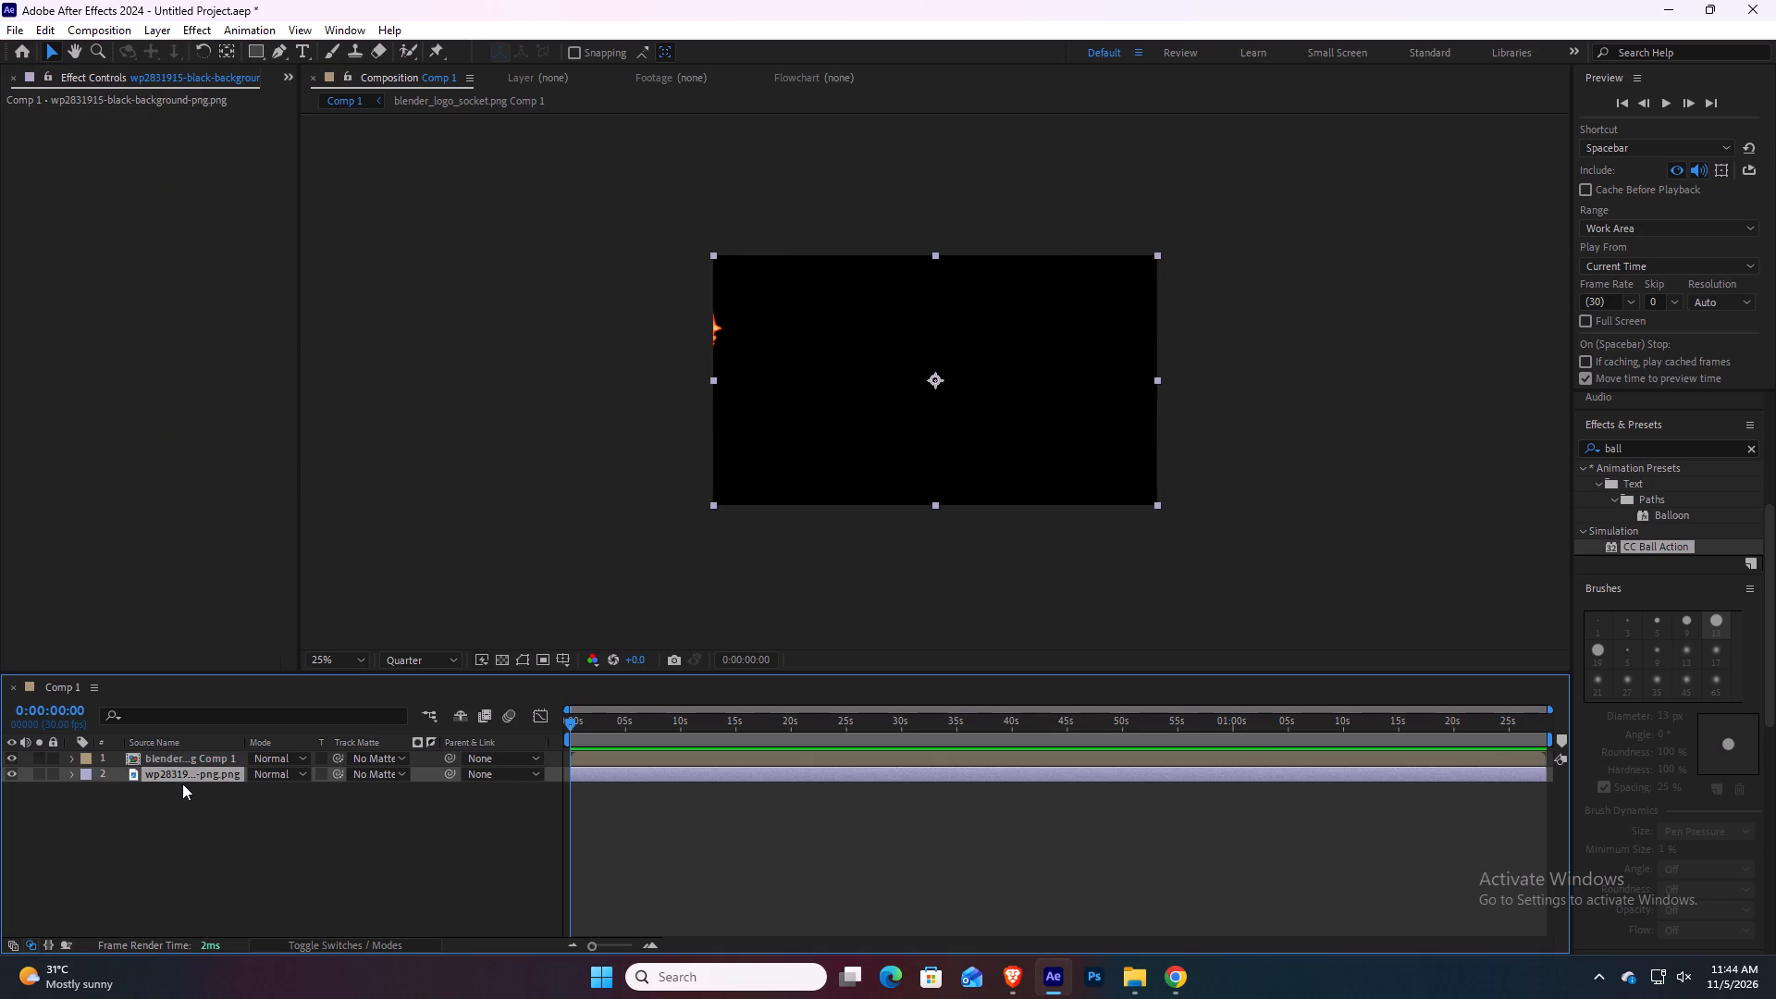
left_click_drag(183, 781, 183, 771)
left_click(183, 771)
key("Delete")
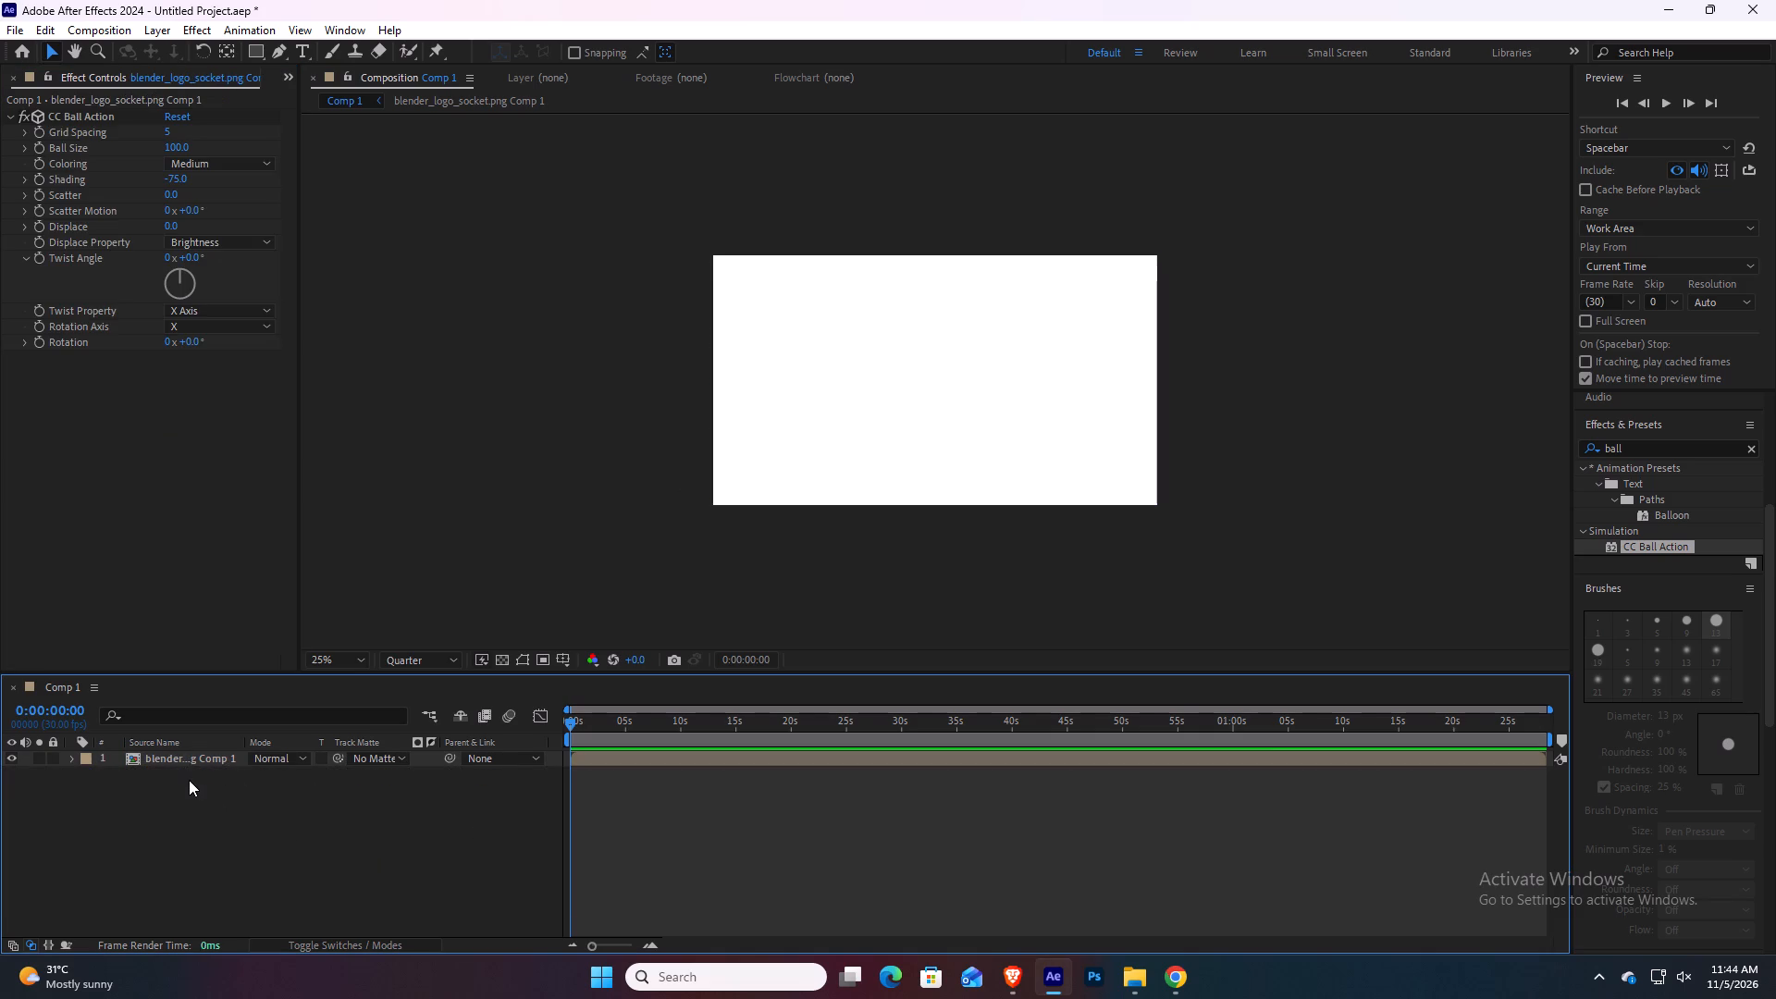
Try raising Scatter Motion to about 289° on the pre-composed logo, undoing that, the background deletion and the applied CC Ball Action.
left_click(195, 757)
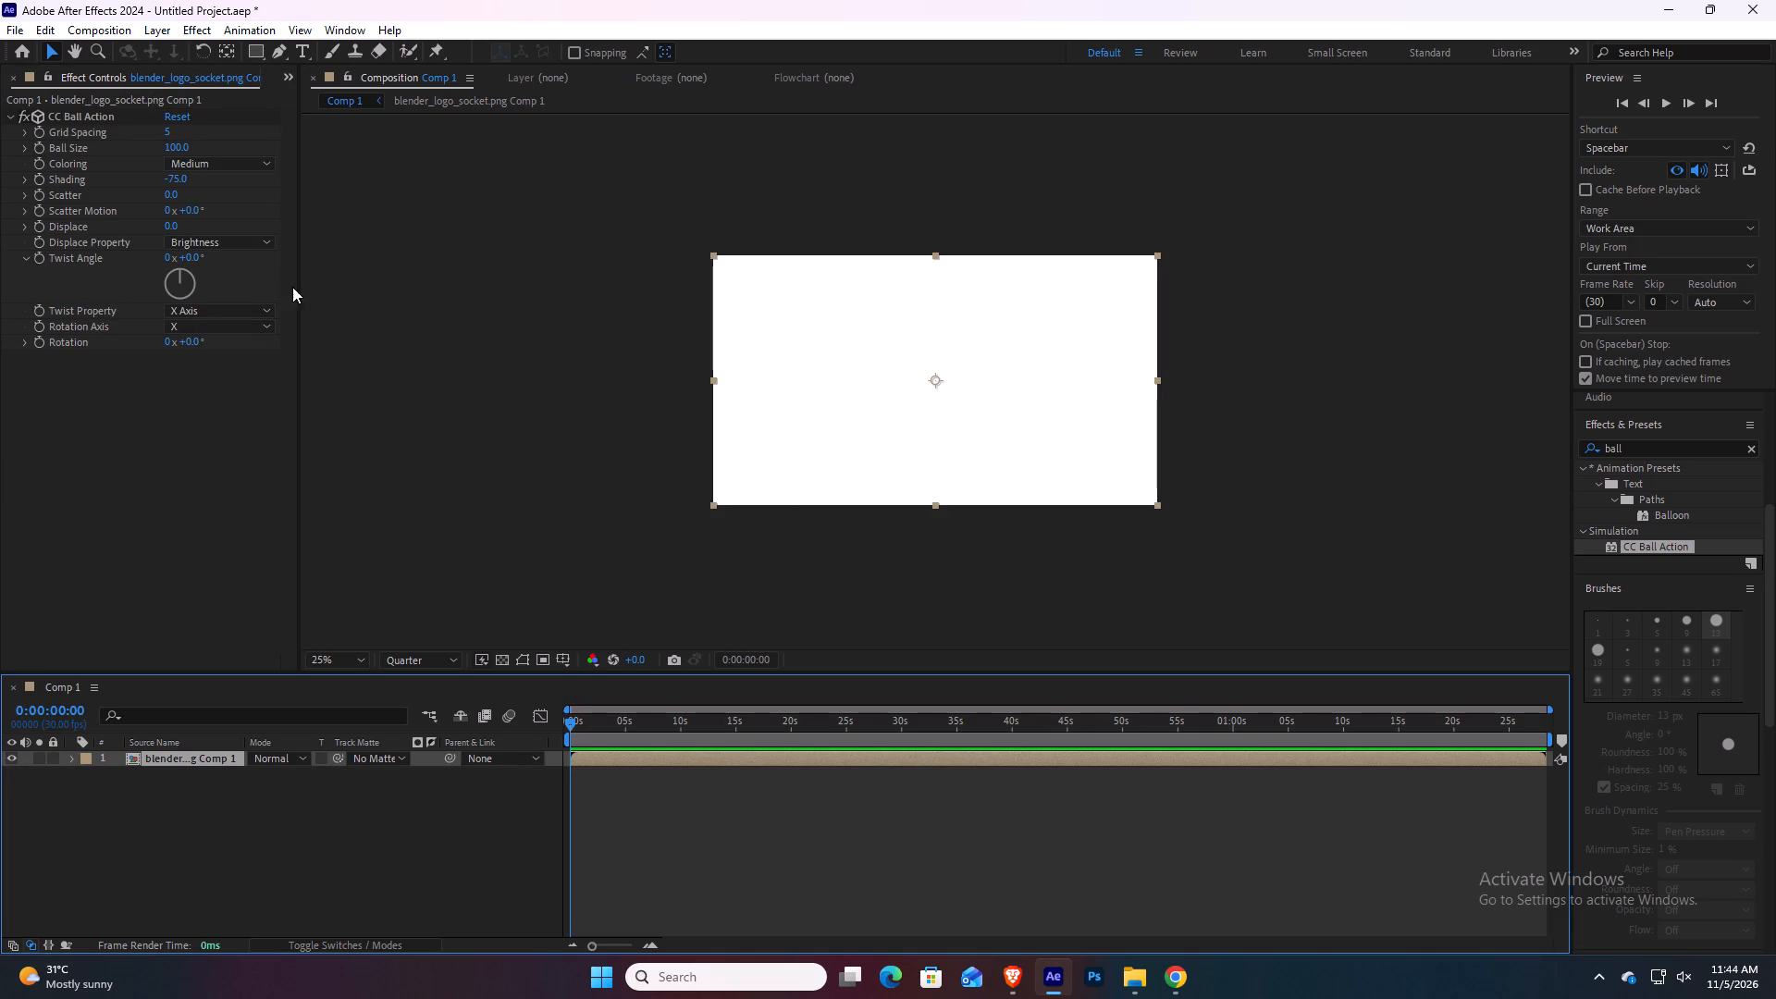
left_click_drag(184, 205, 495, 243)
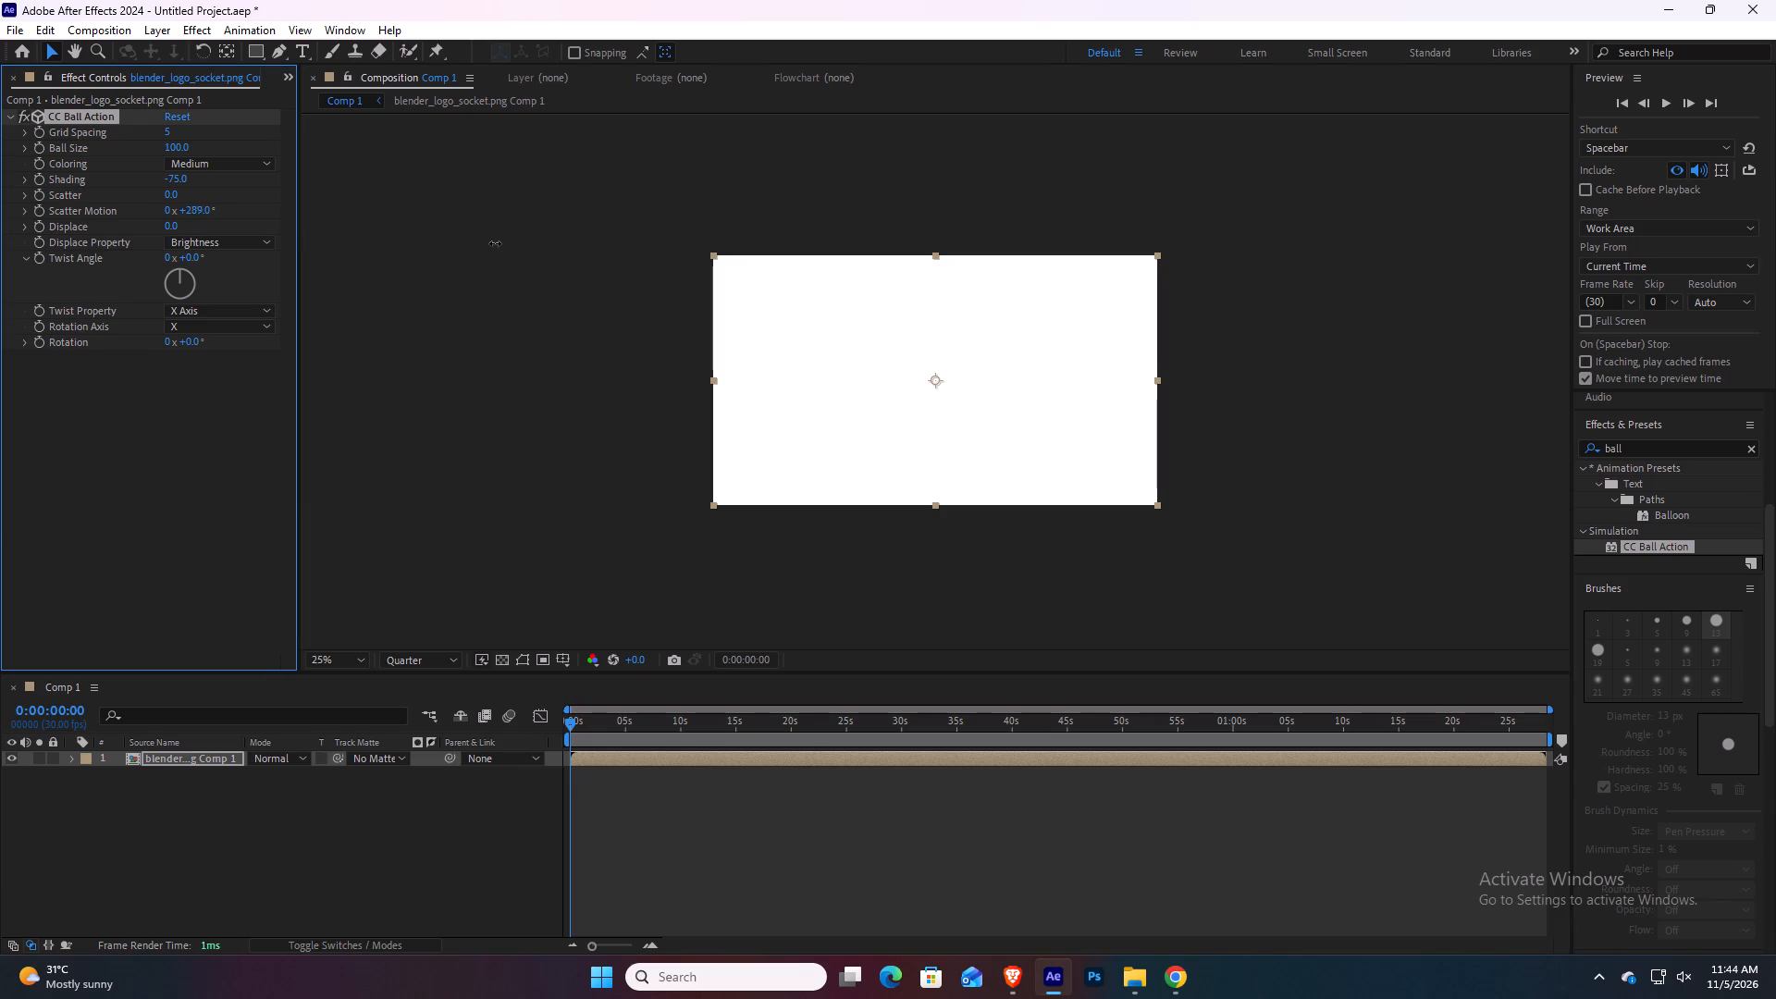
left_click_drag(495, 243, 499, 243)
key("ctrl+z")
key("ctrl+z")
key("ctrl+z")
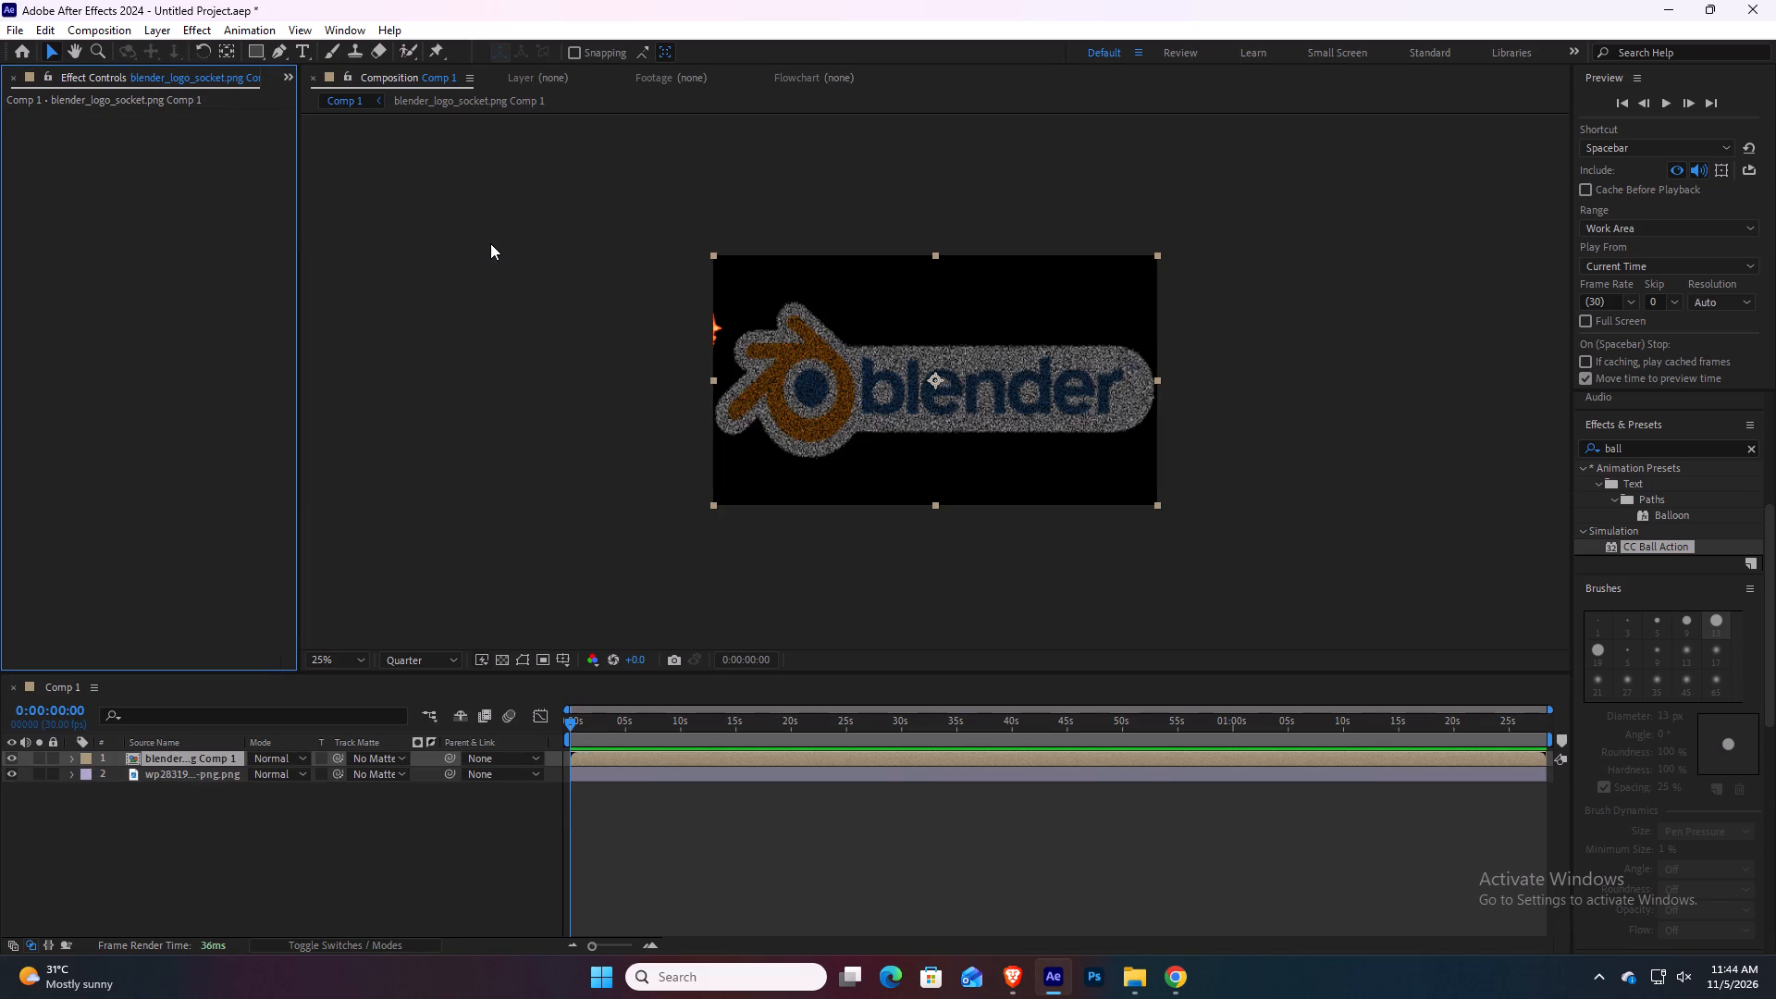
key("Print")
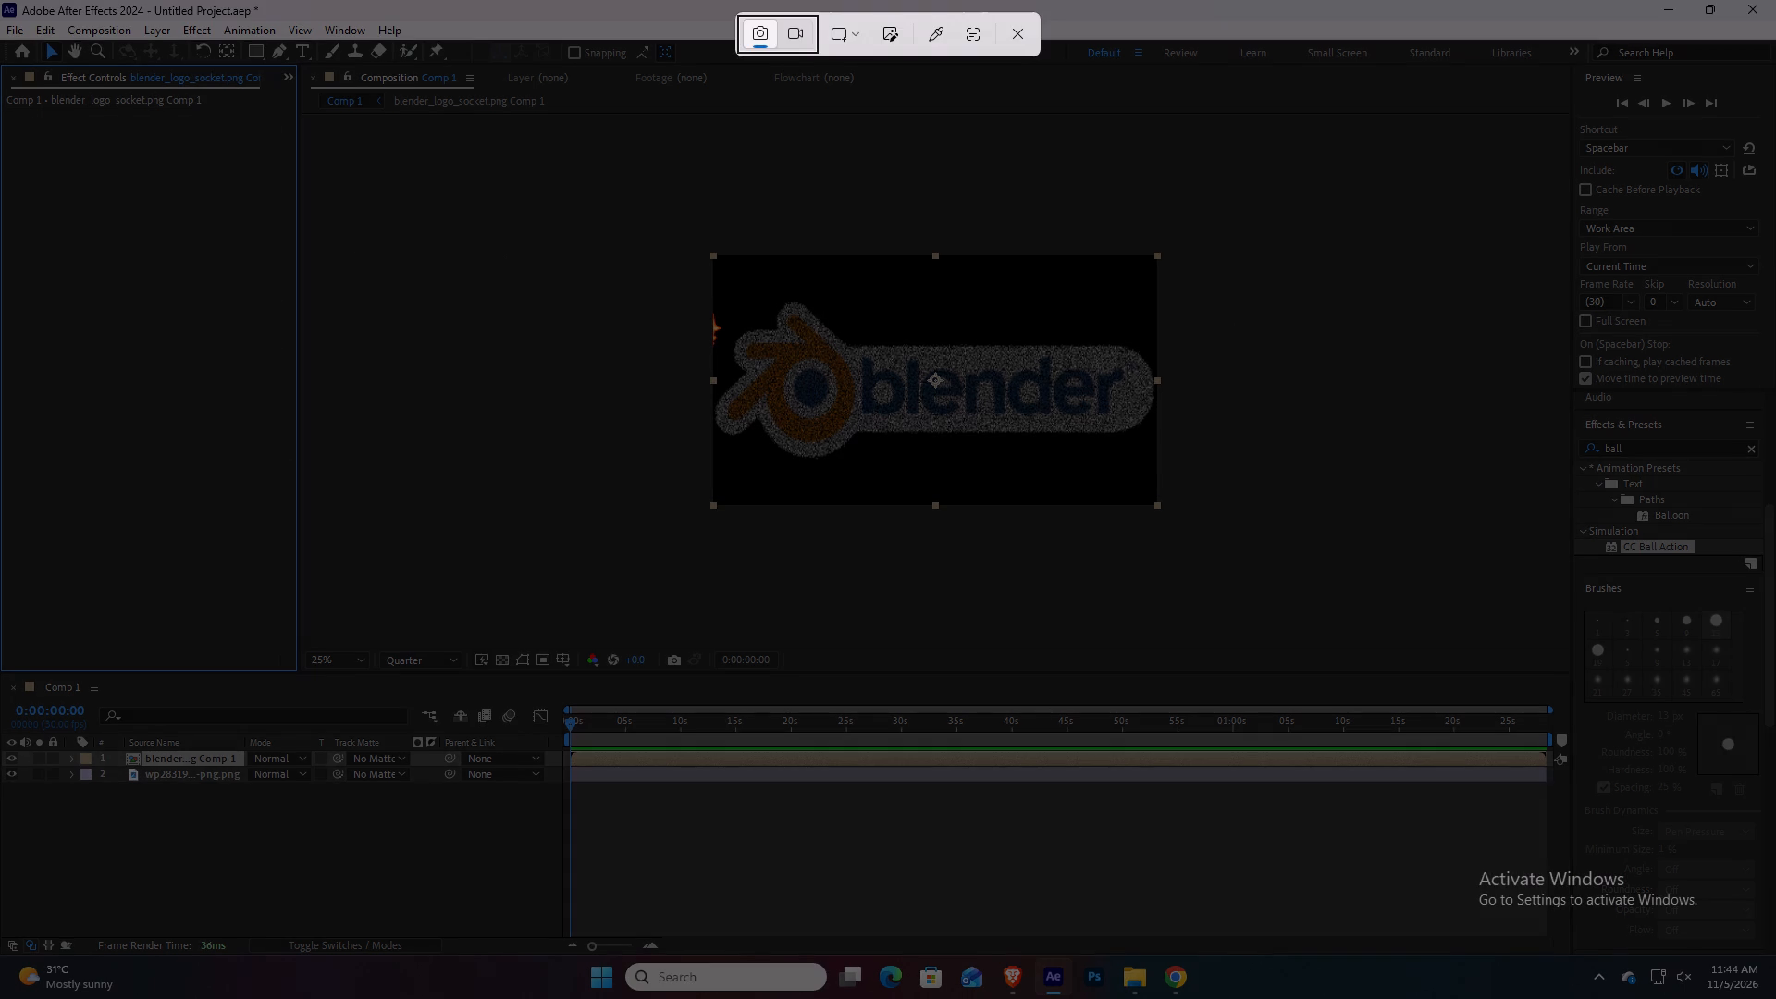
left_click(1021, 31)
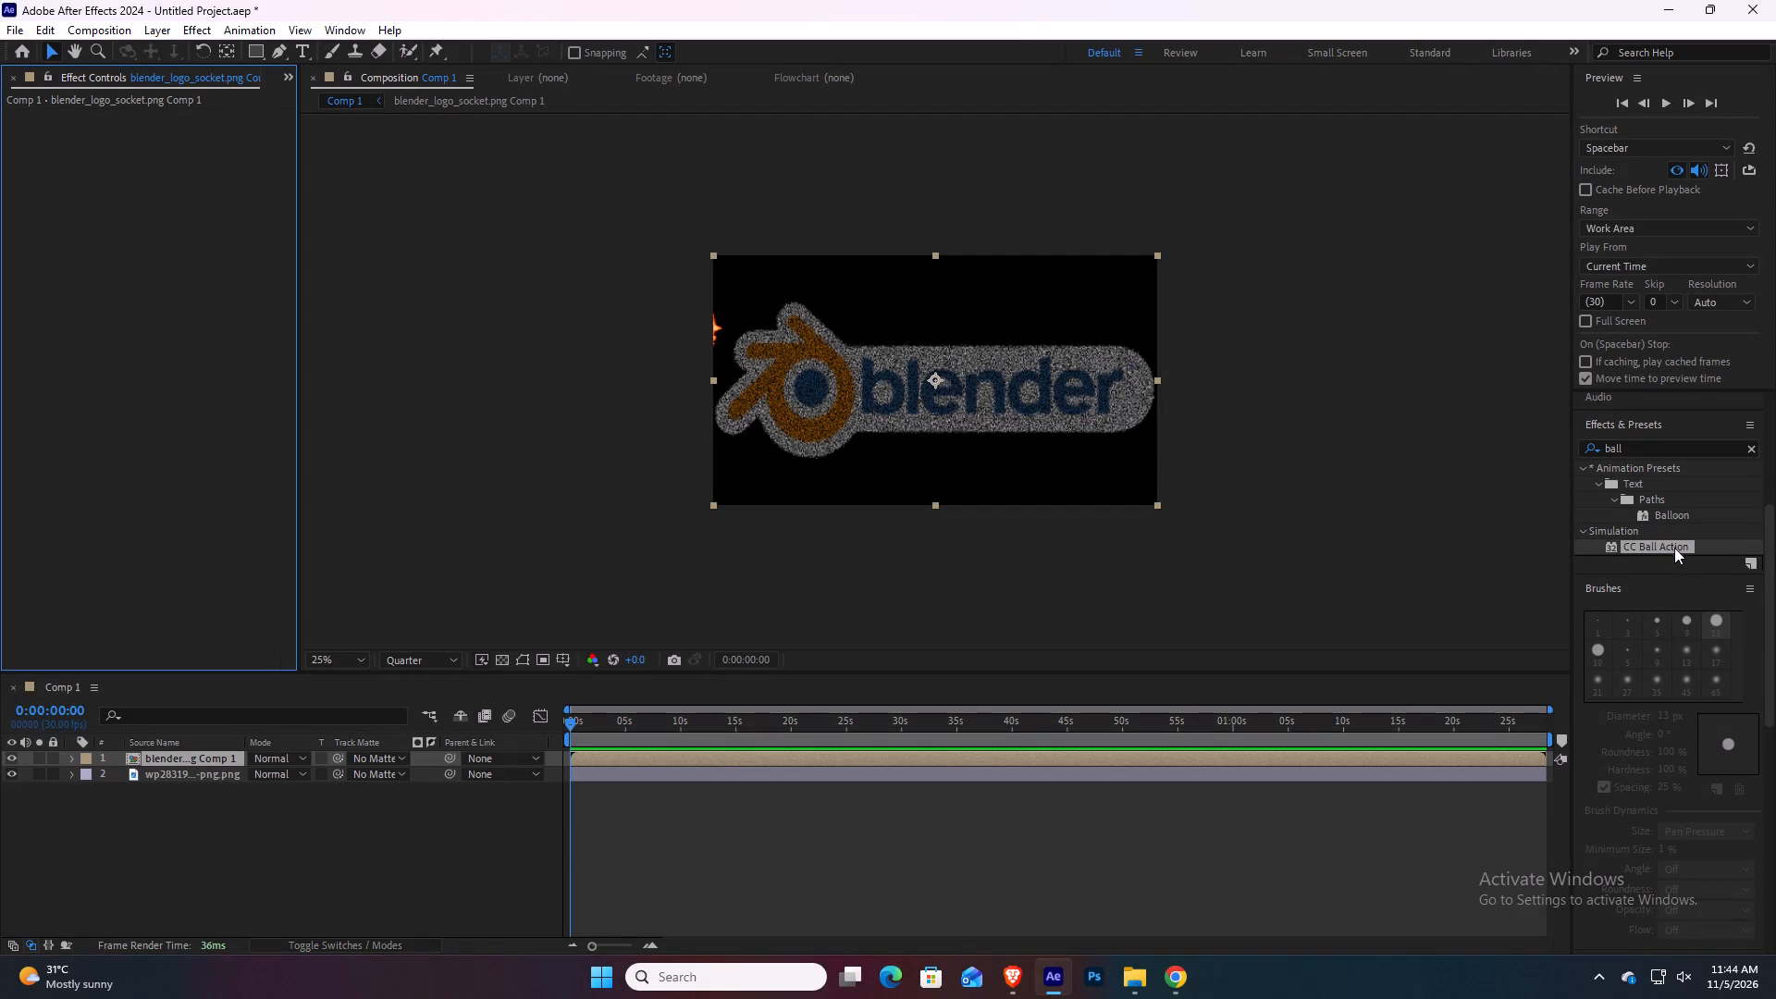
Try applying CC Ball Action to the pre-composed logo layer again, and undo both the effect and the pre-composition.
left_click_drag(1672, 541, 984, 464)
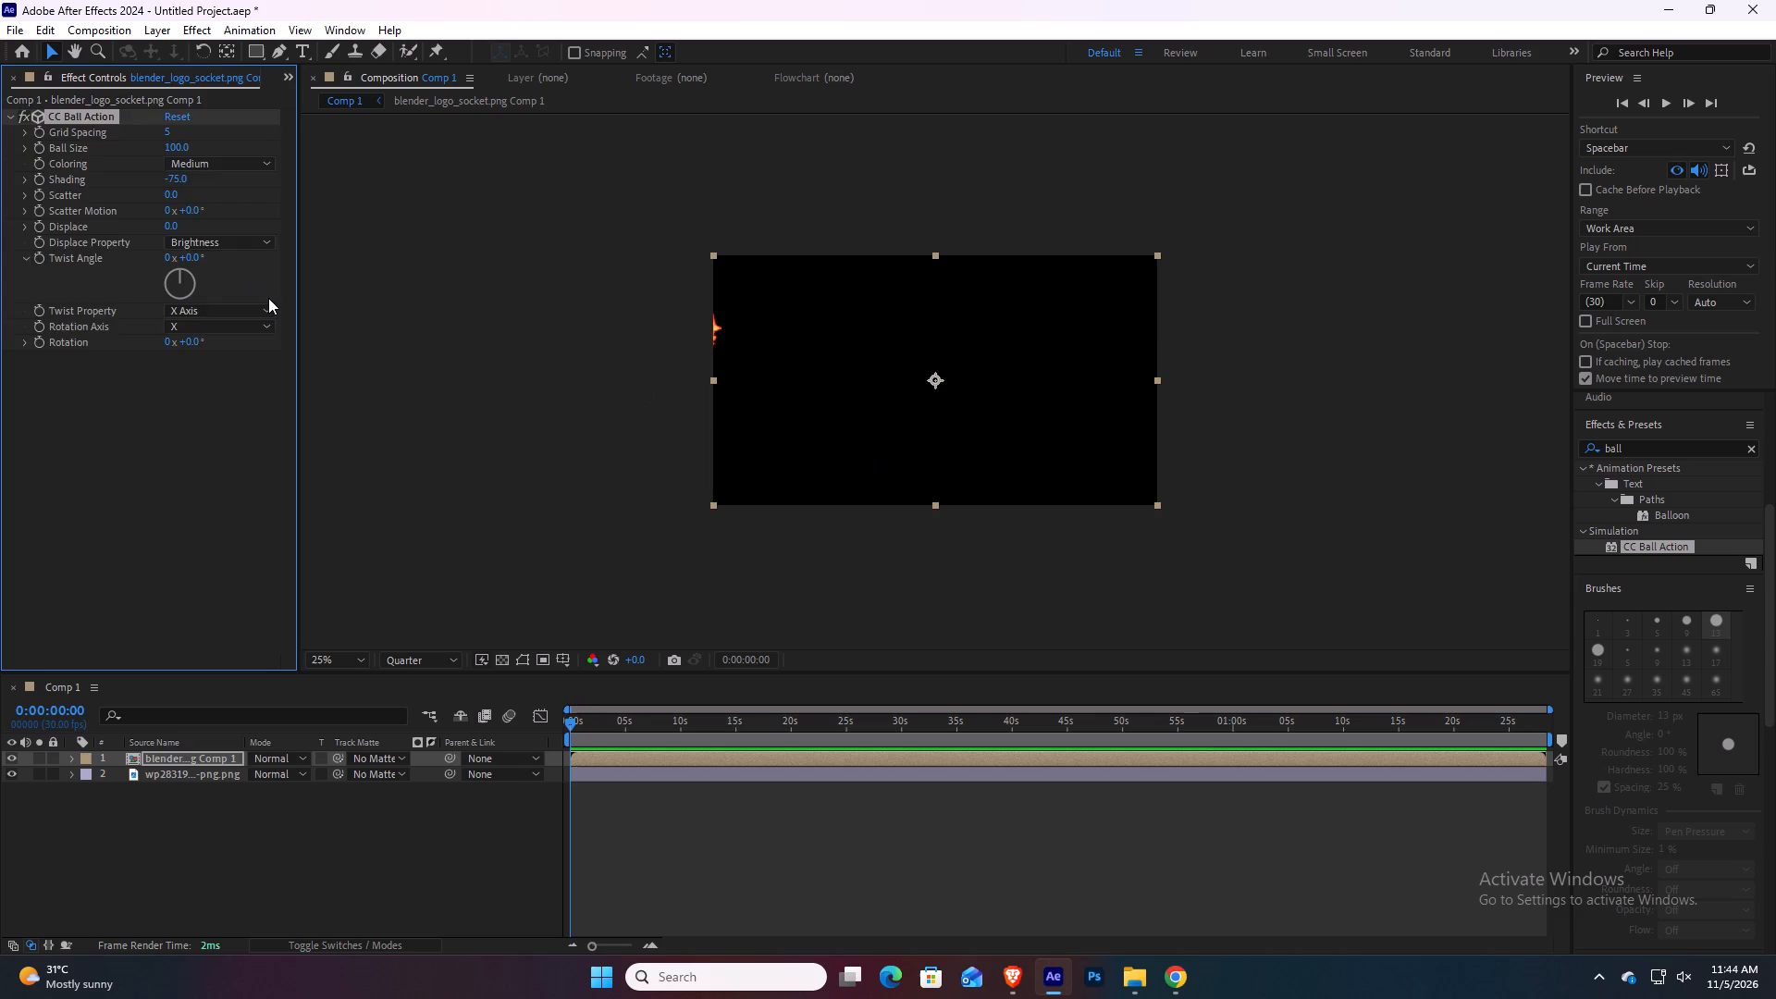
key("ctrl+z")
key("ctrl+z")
Capture a screenshot of the After Effects workspace showing the scattered Blender logo.
key("Print")
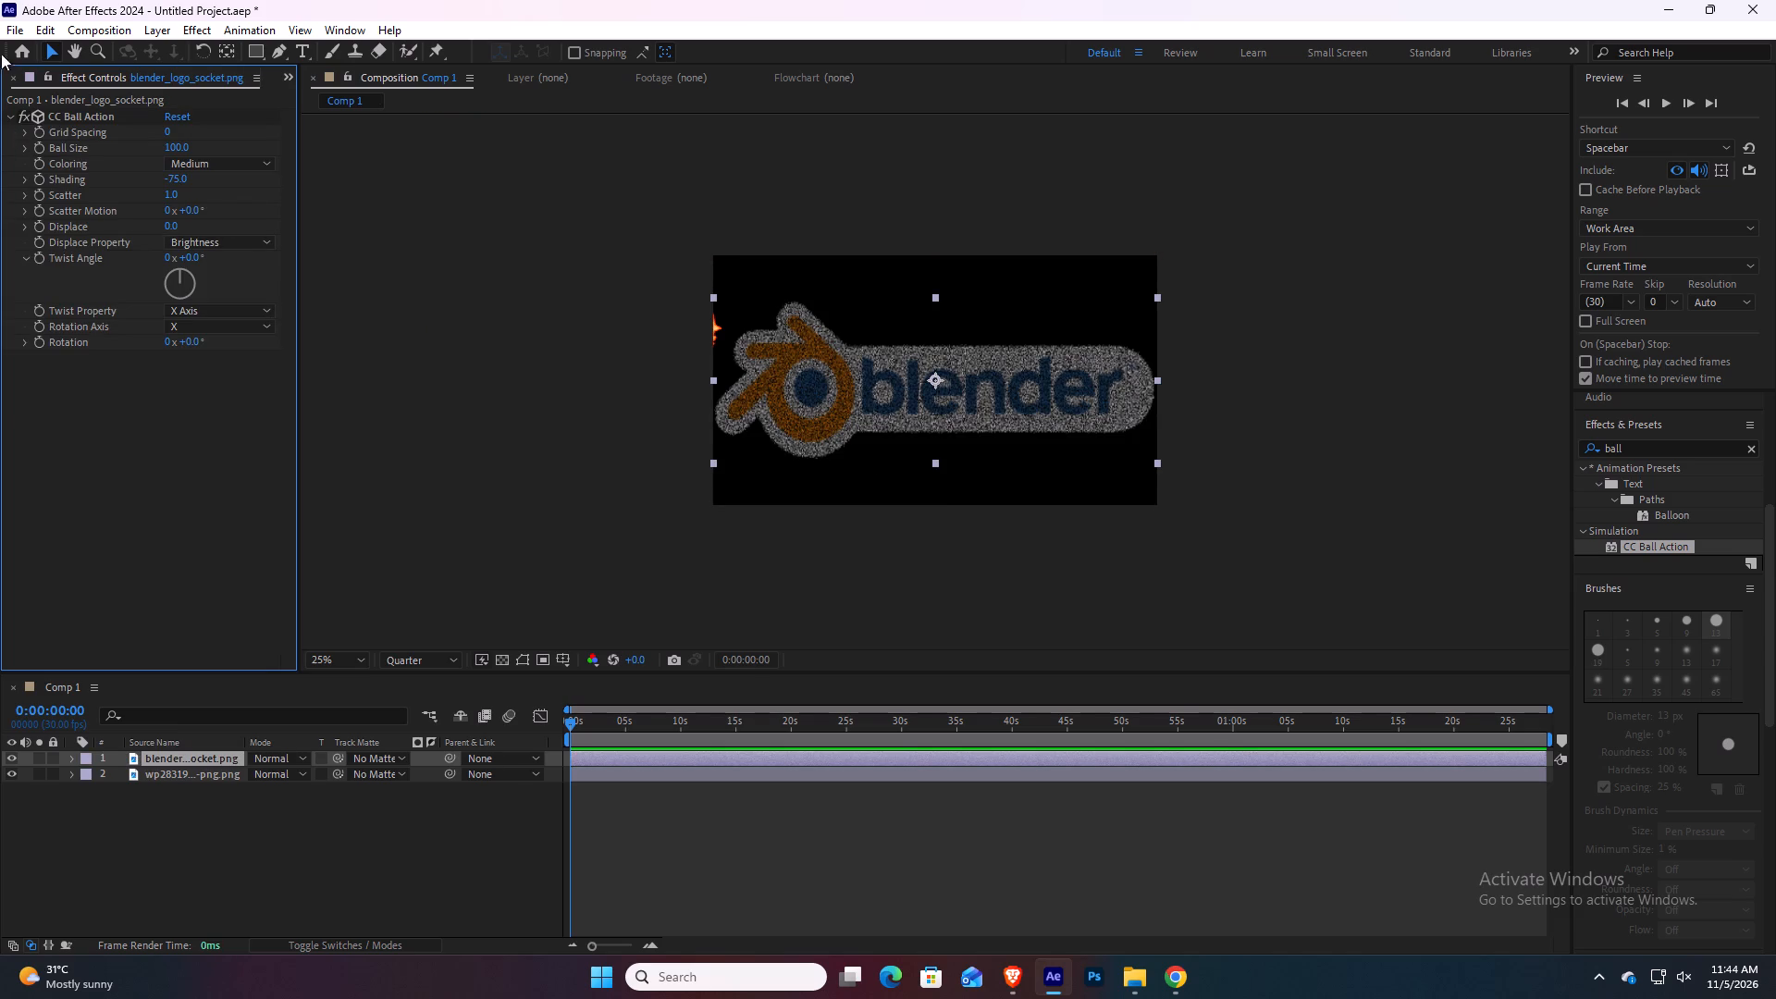
left_click_drag(0, 39, 1525, 920)
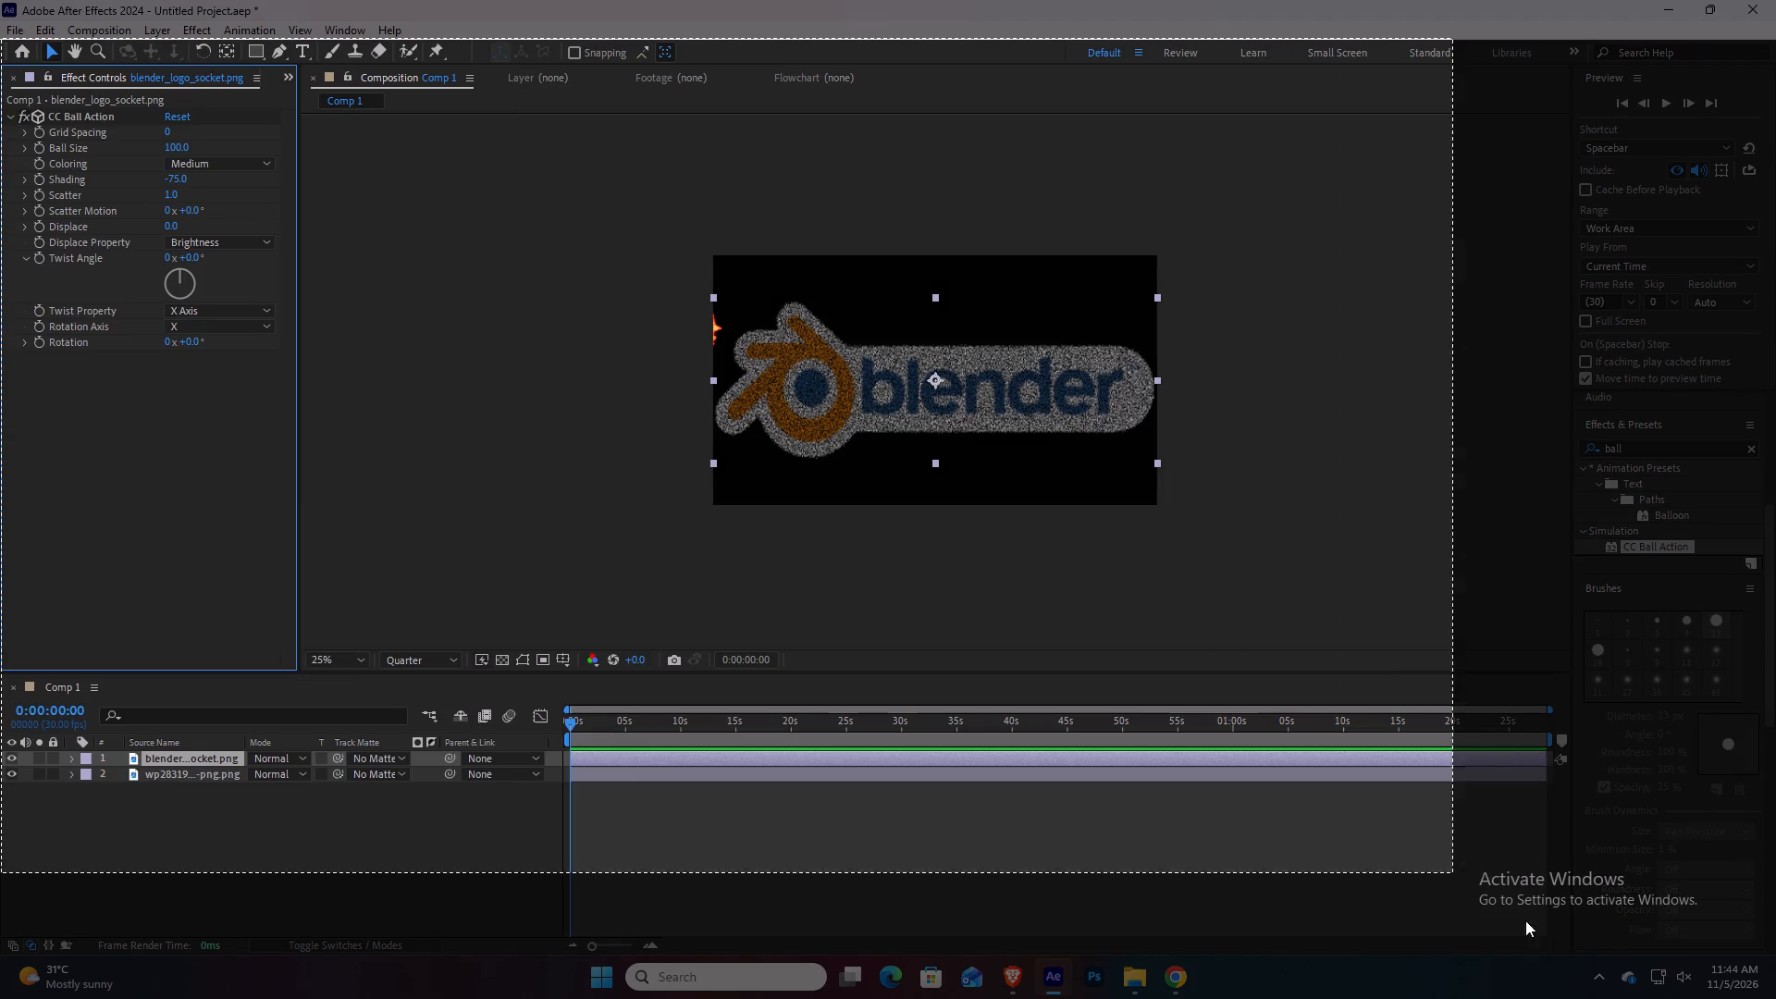
left_click_drag(1525, 920, 1774, 951)
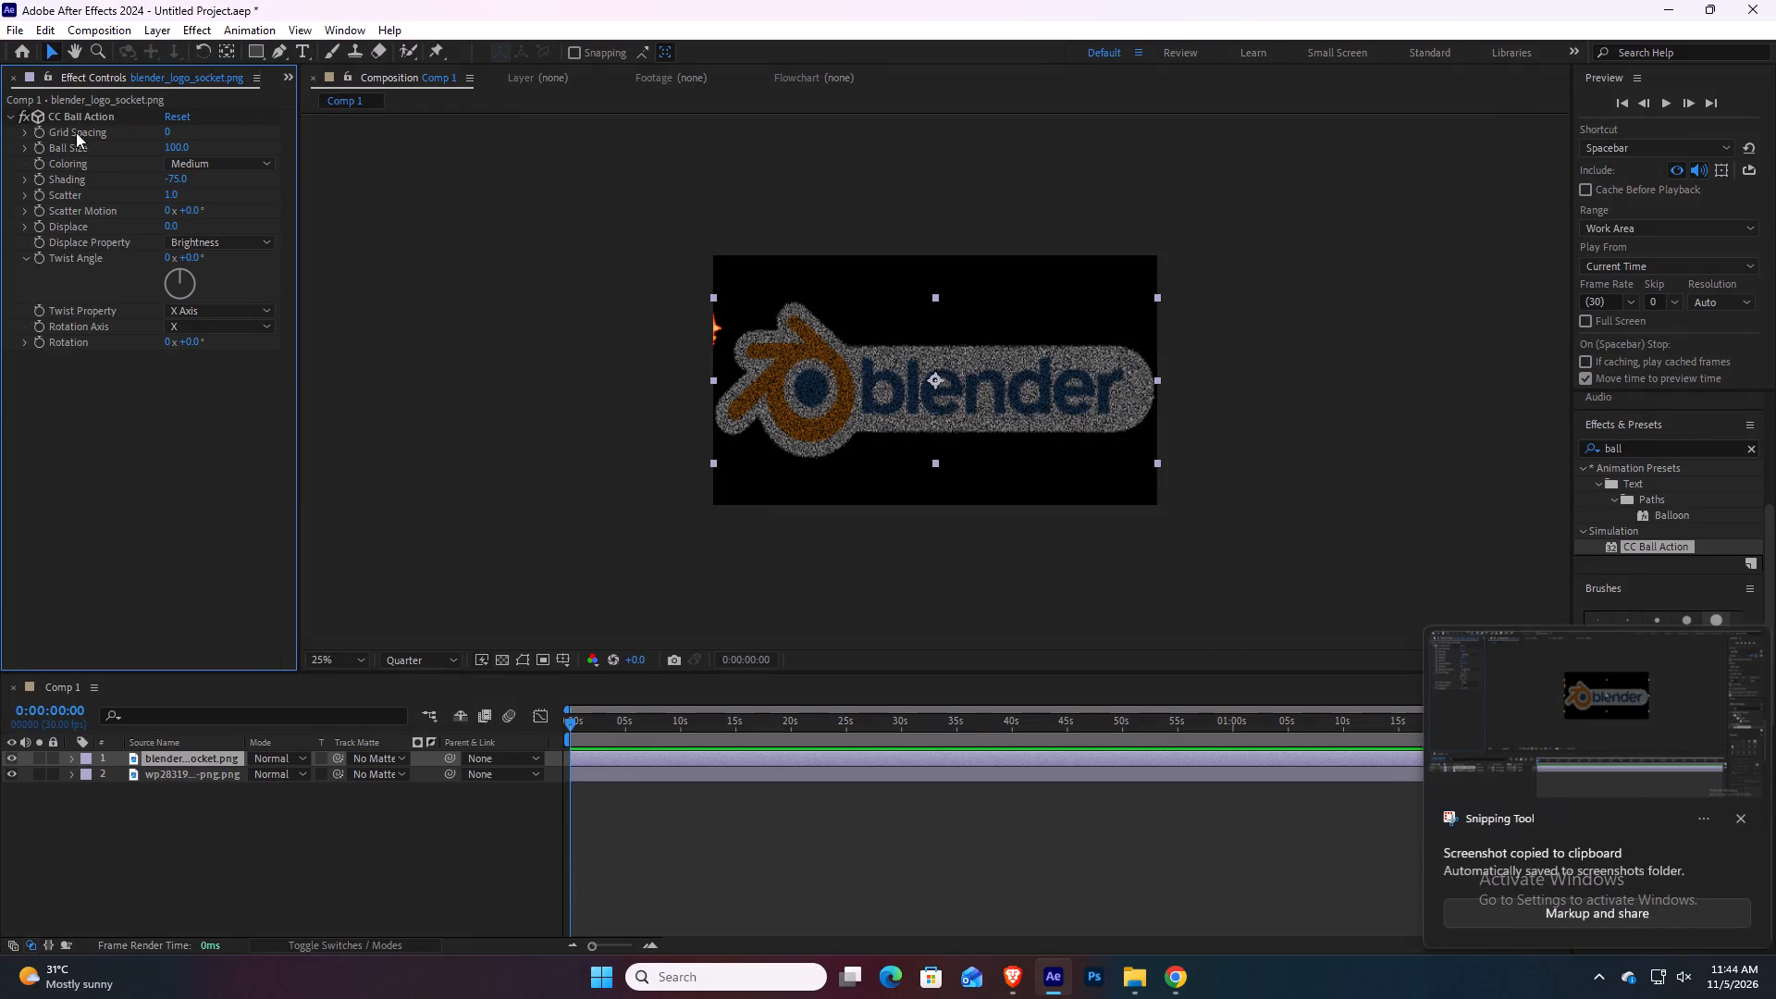
Start a new After Effects project, discarding the changes to Untitled Project.aep.
left_click(6, 27)
left_click(83, 52)
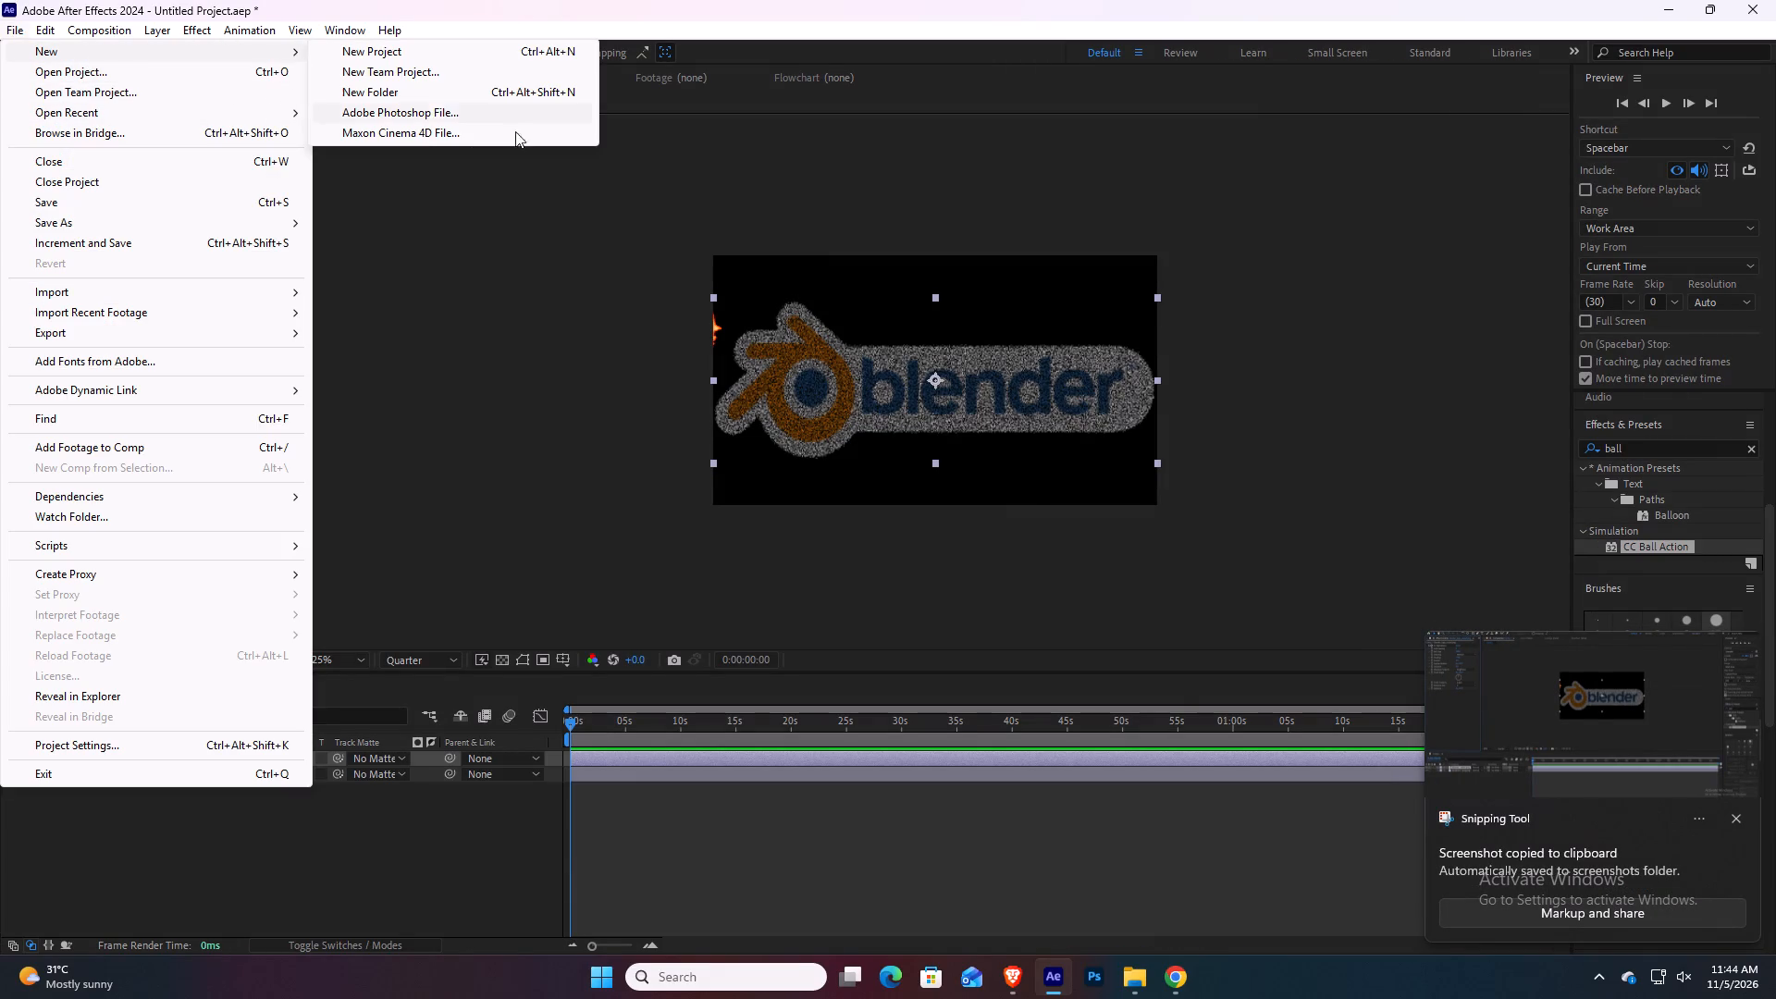
left_click(511, 49)
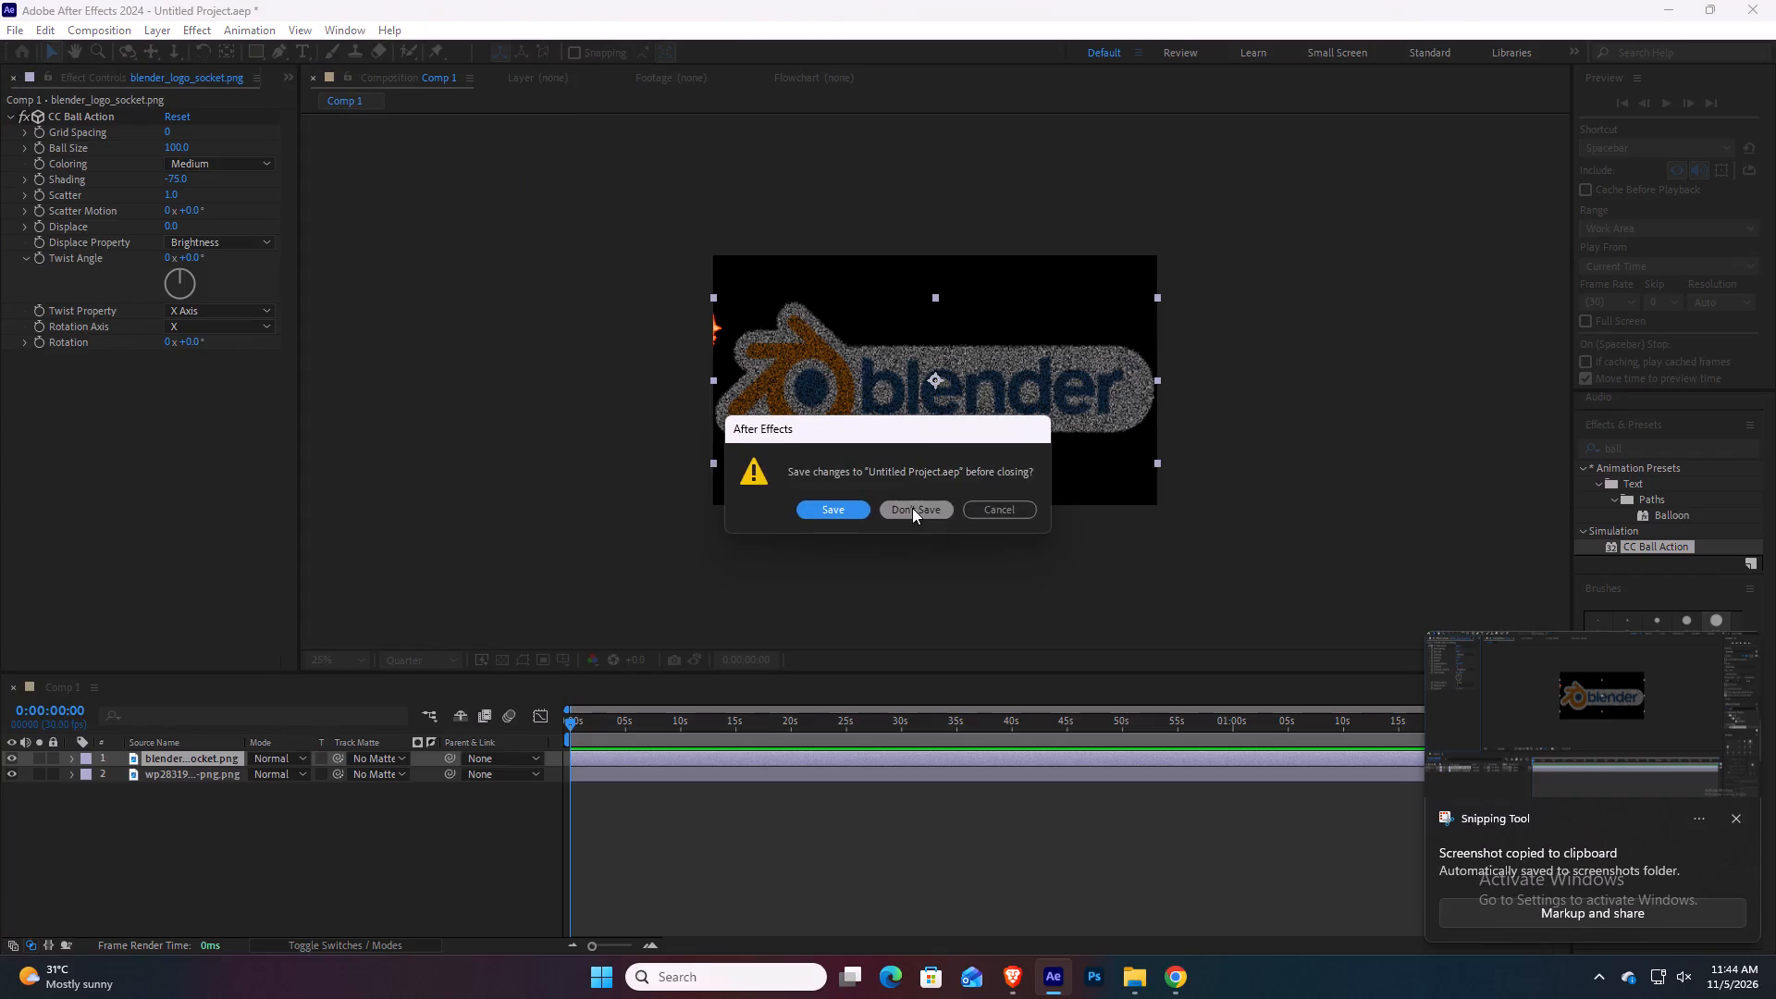
left_click(912, 508)
Switch to Brave and search for "ball png" in a new tab, showing the image results.
key("alt+Tab")
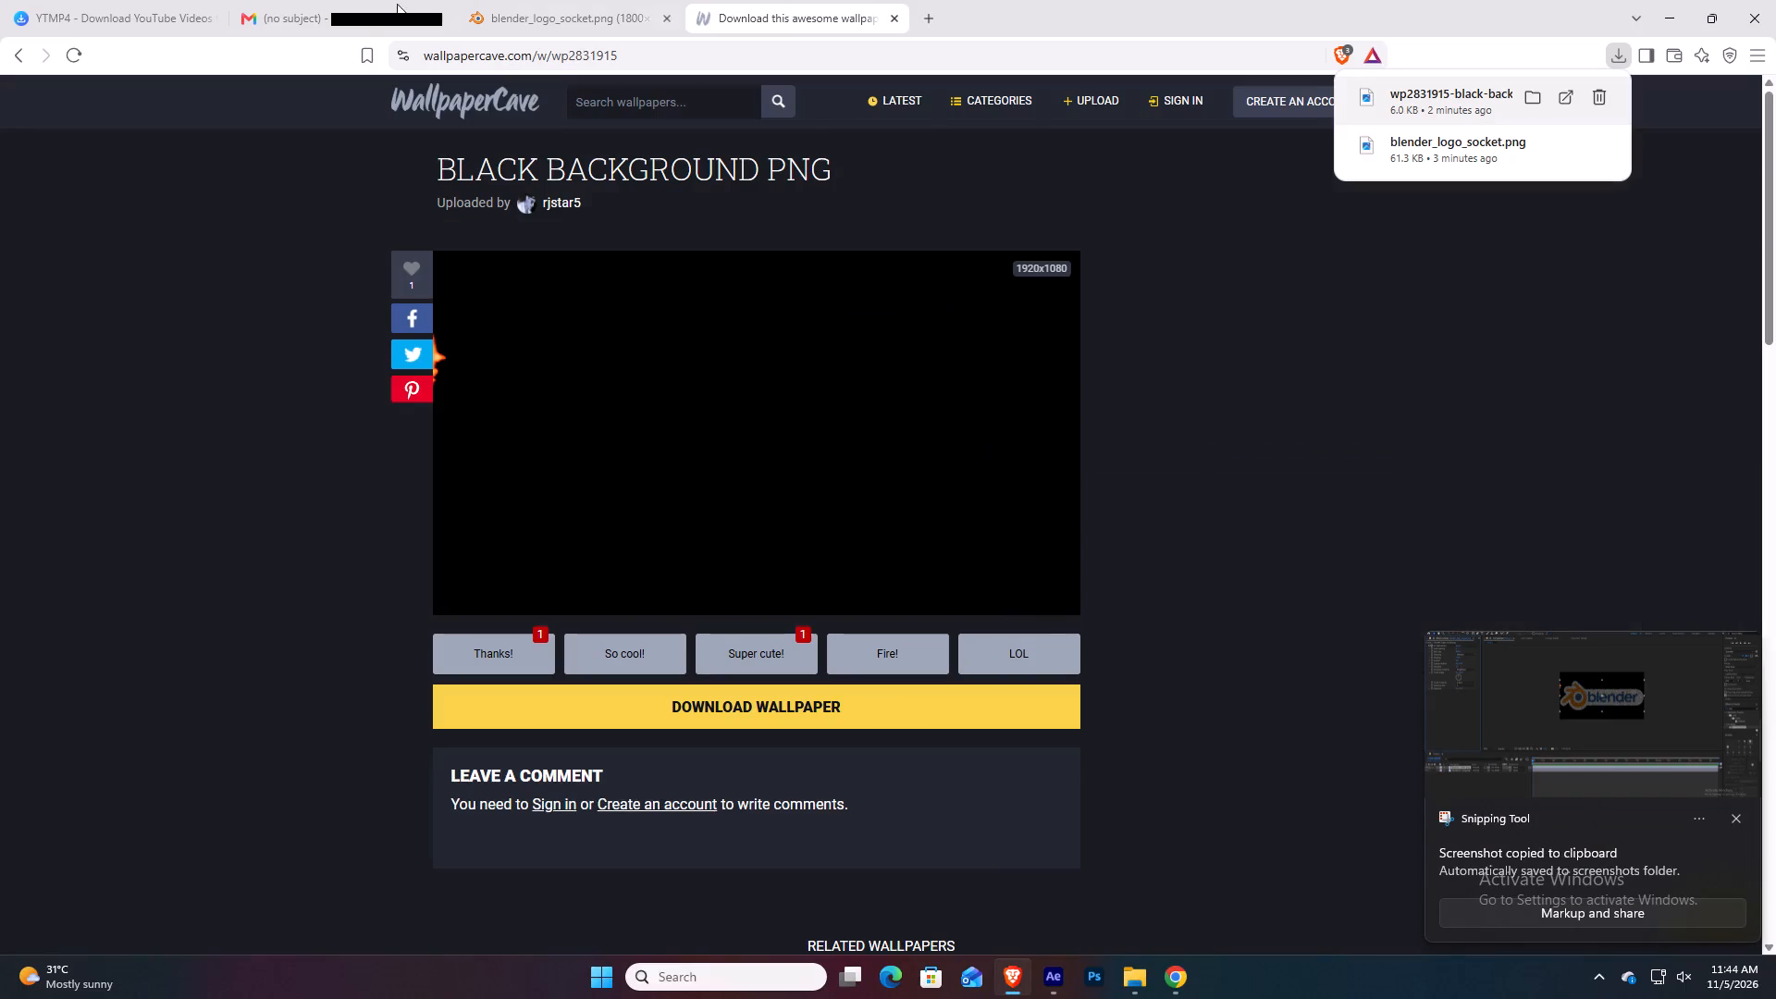
left_click(923, 20)
key("v")
key("BackSpace")
type("ball bounce")
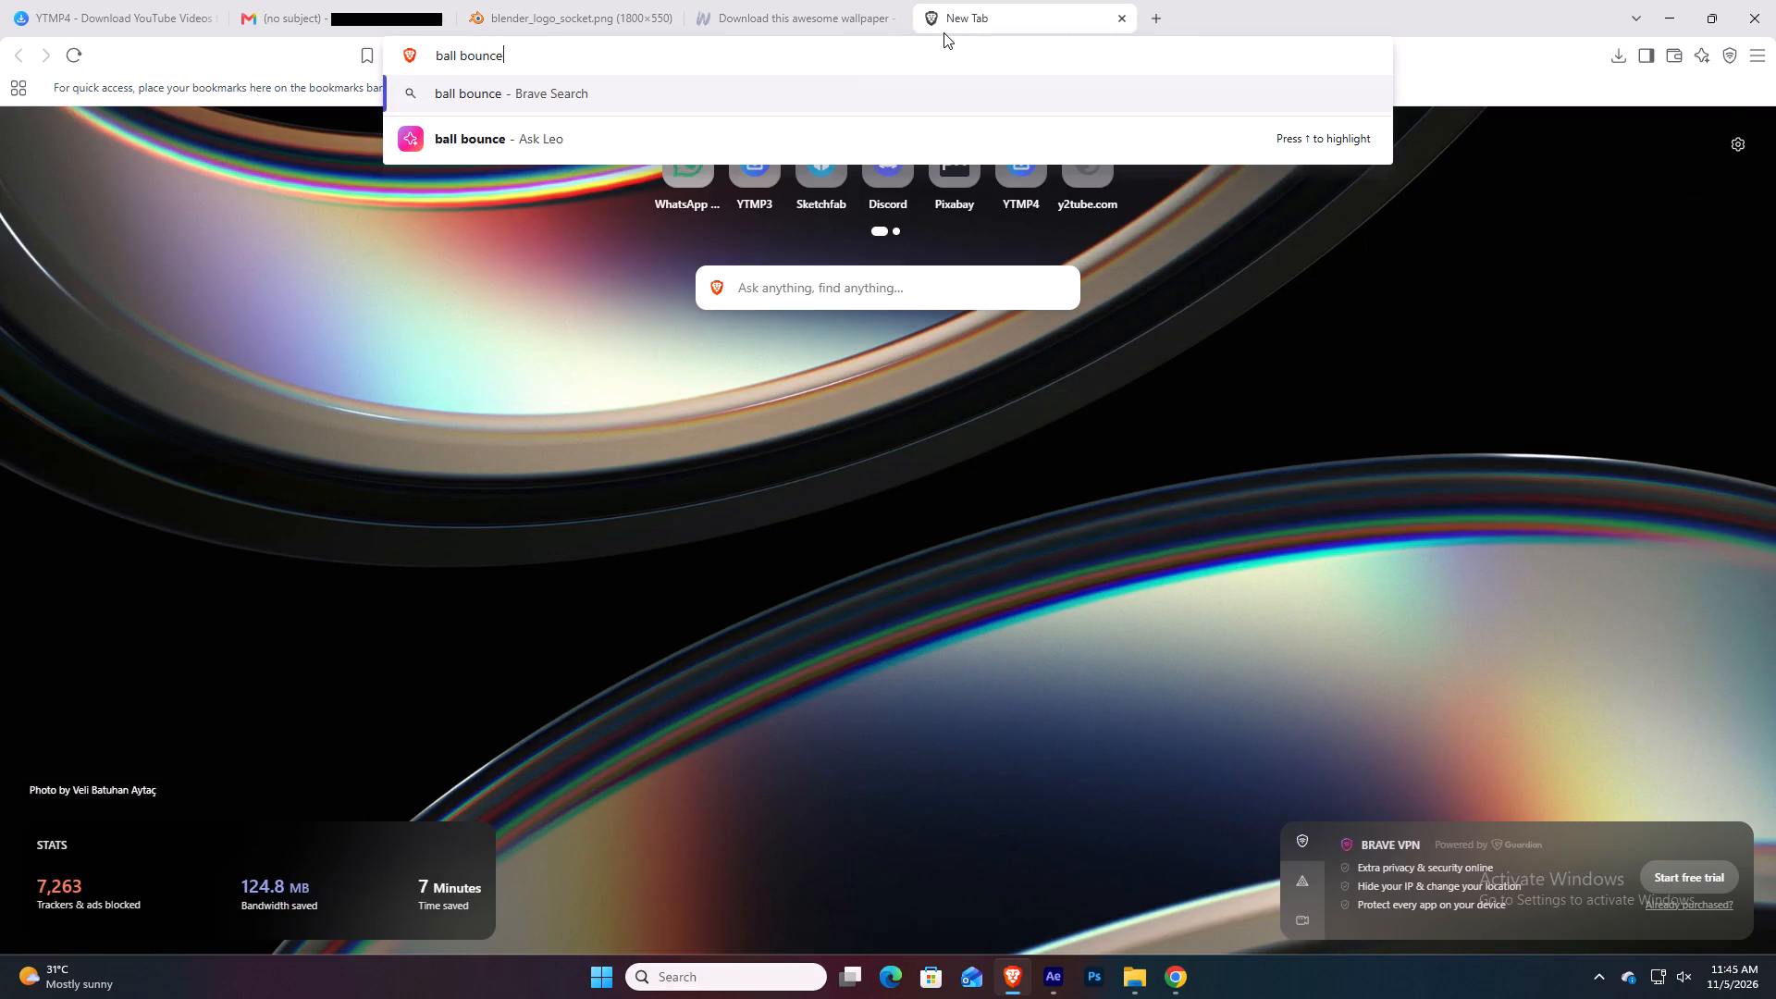
key("F11")
key("BackSpace")
key("F11")
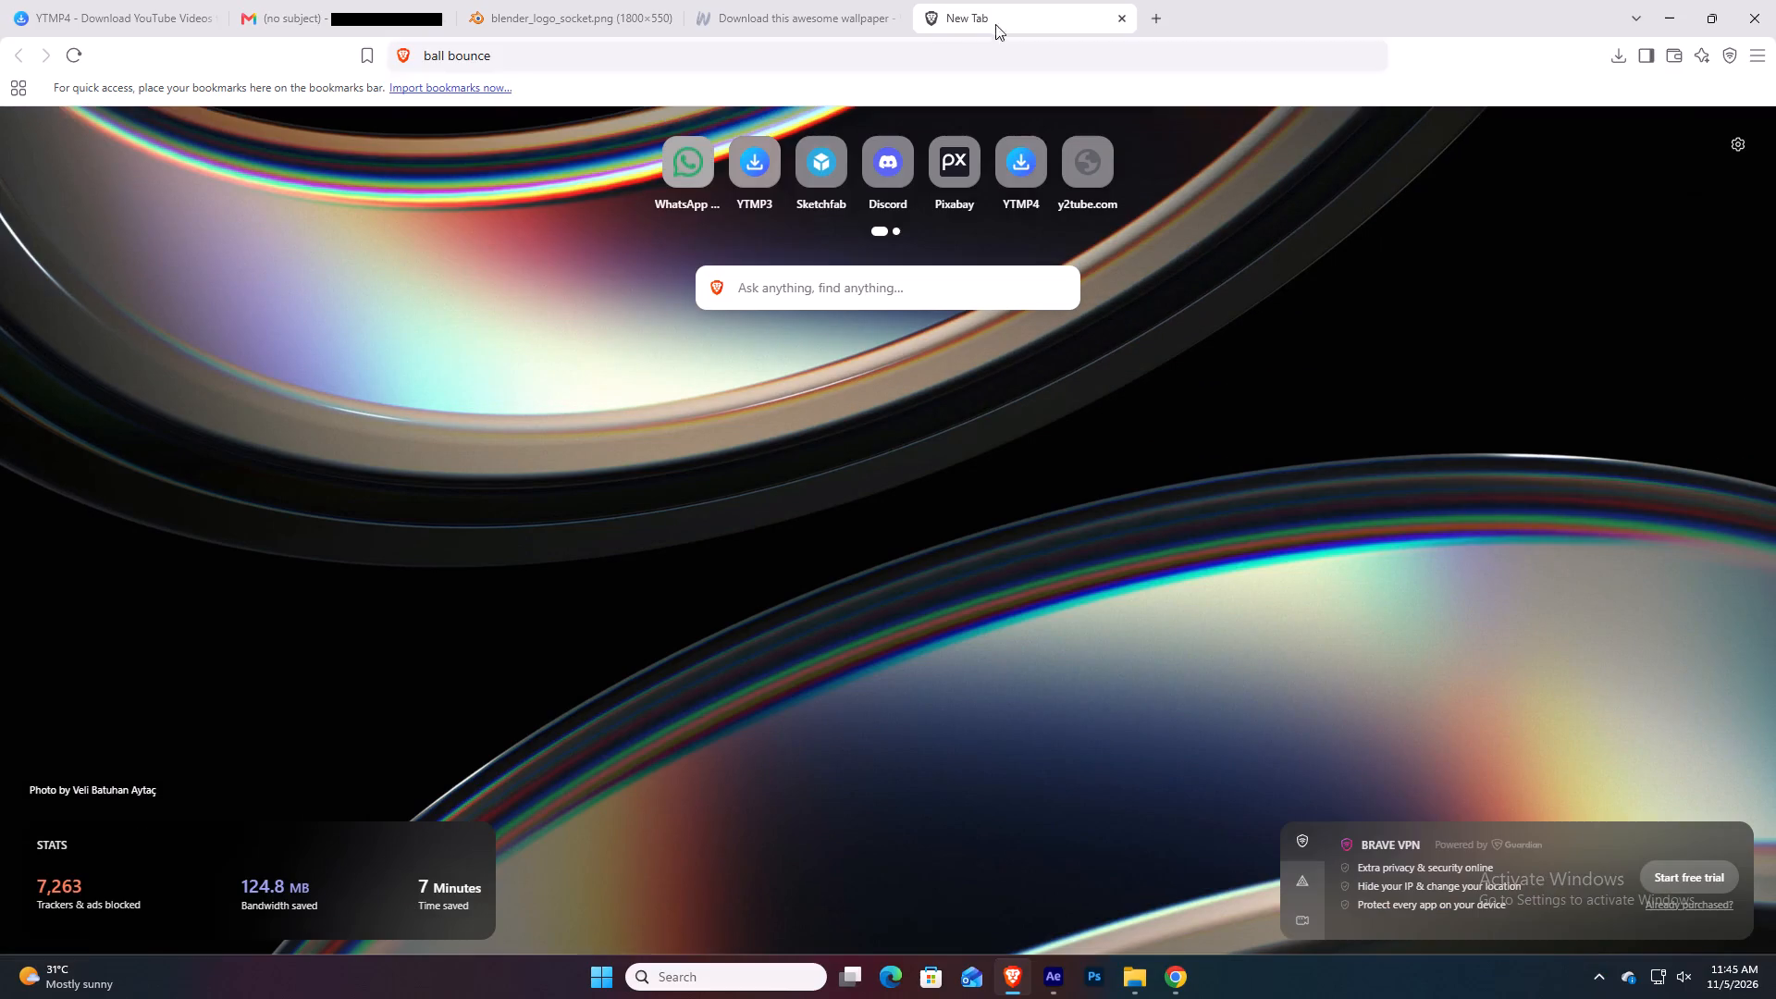
left_click(804, 56)
key("BackSpace")
key("BackSpace")
type("ball png")
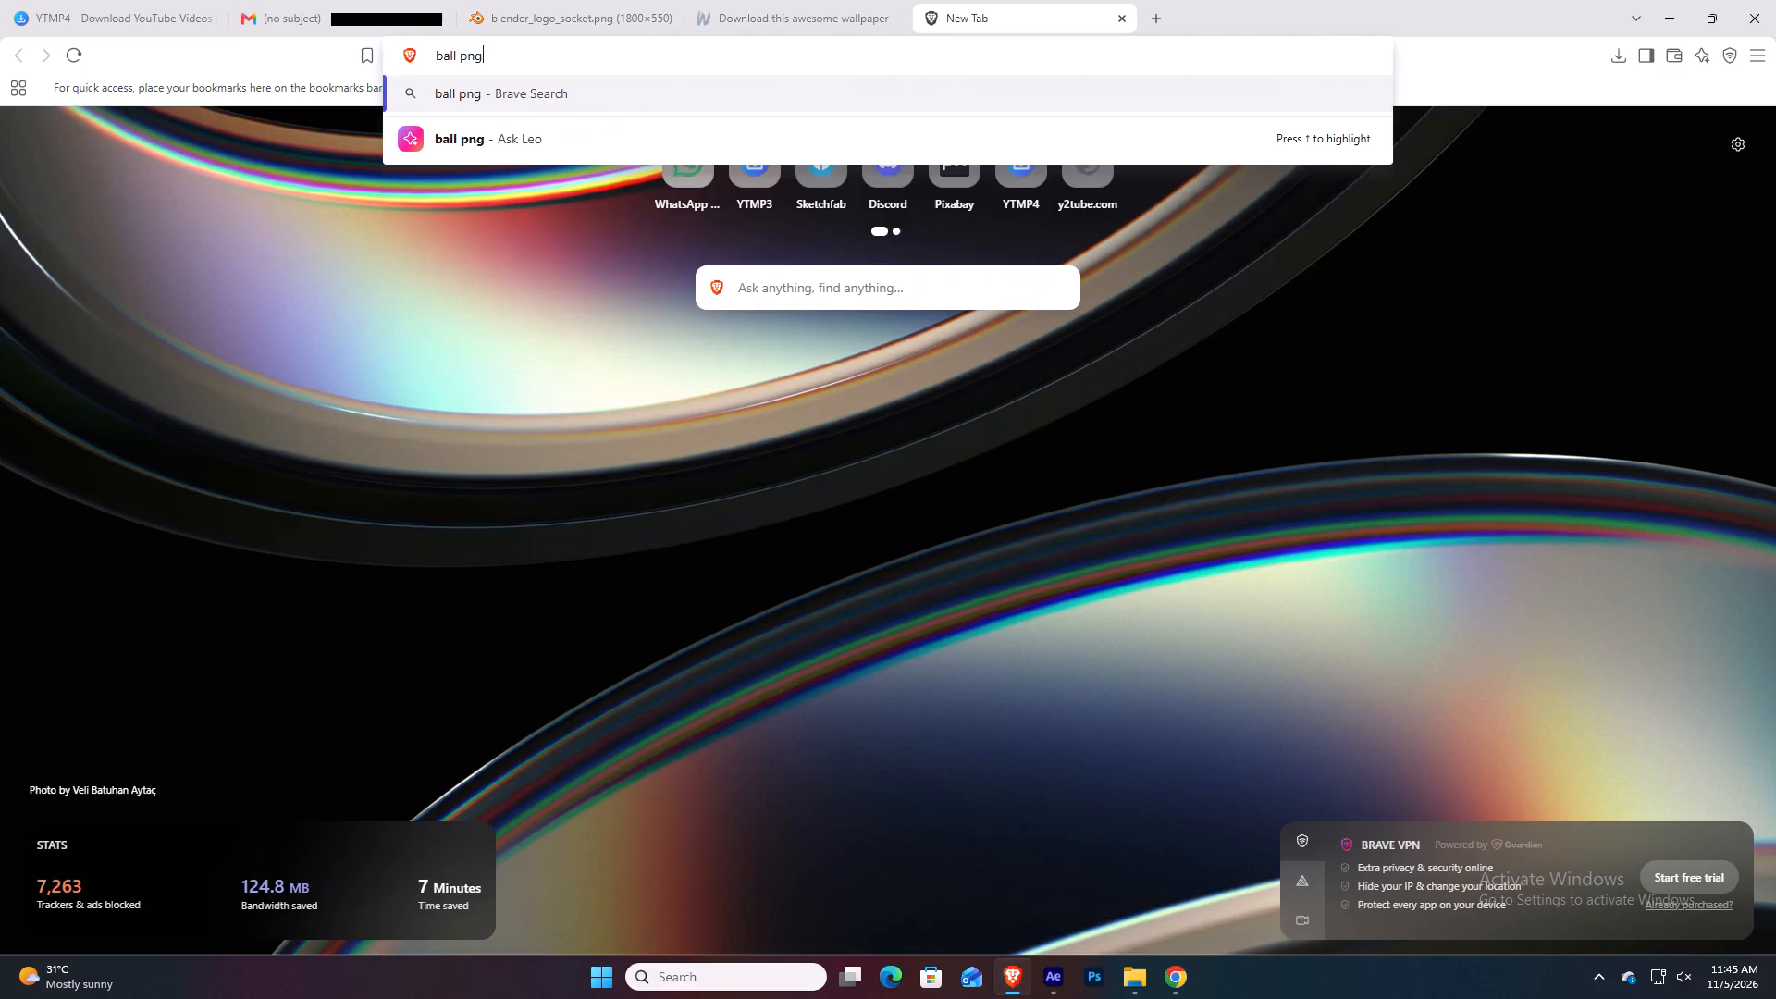
key("Return")
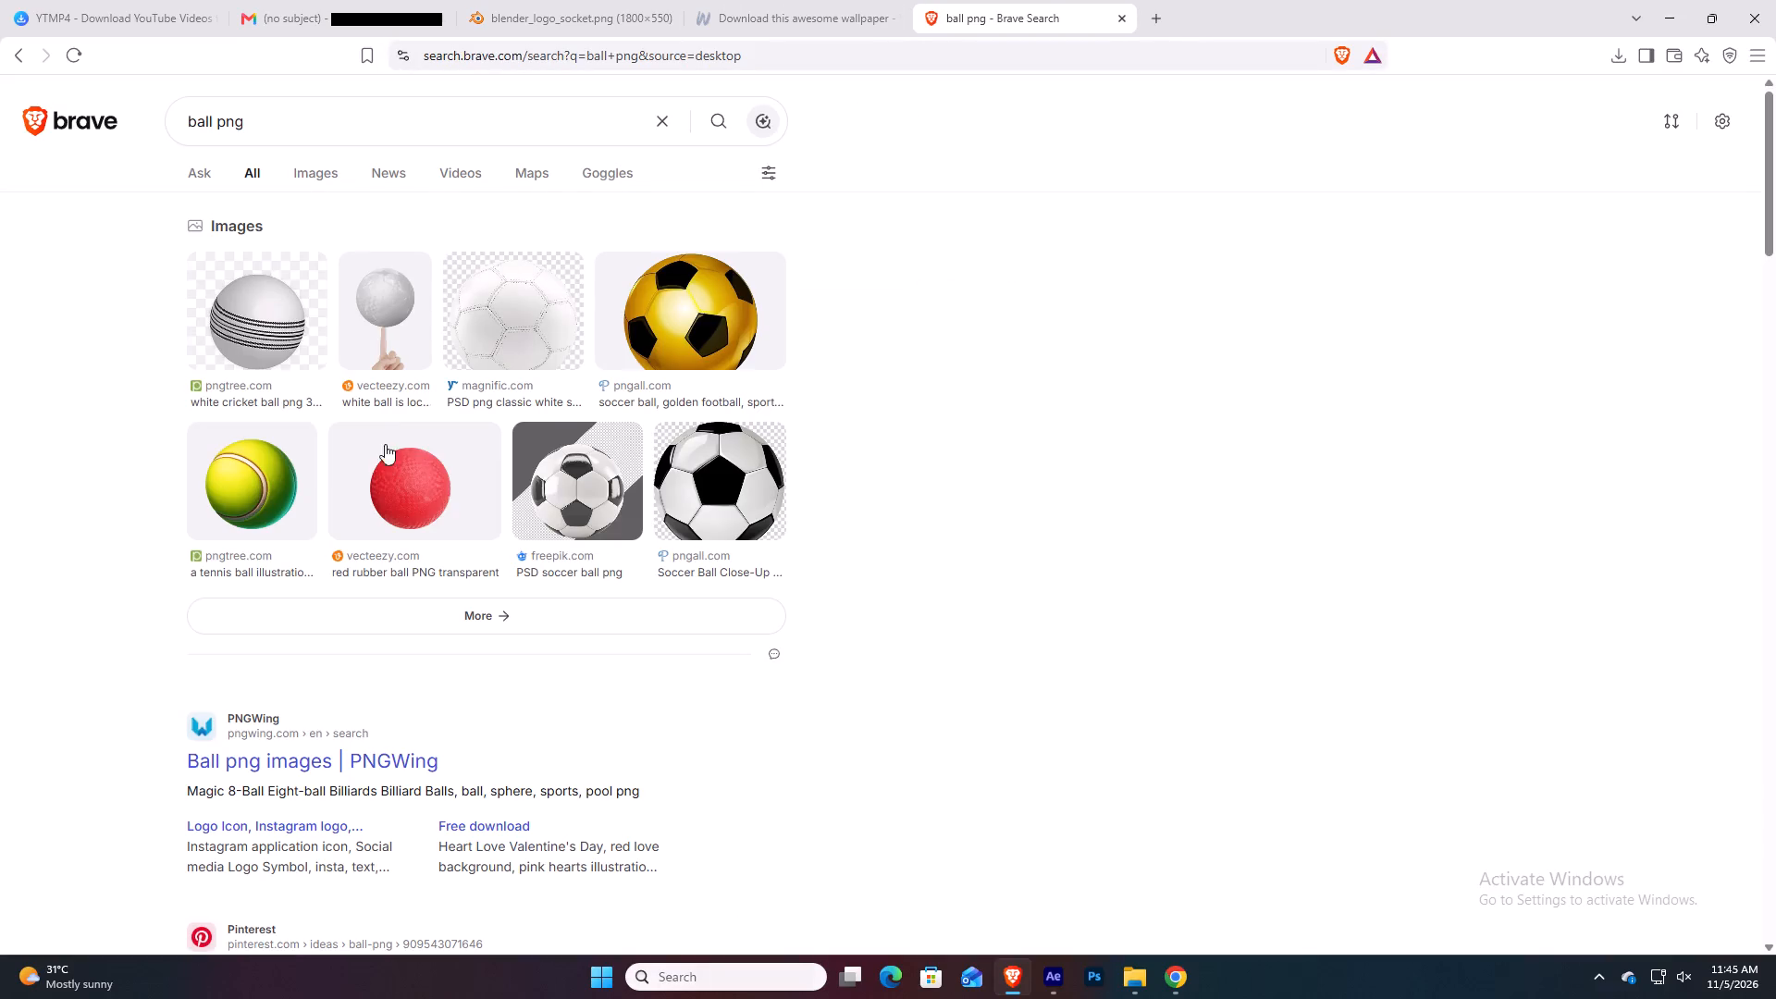
left_click(336, 178)
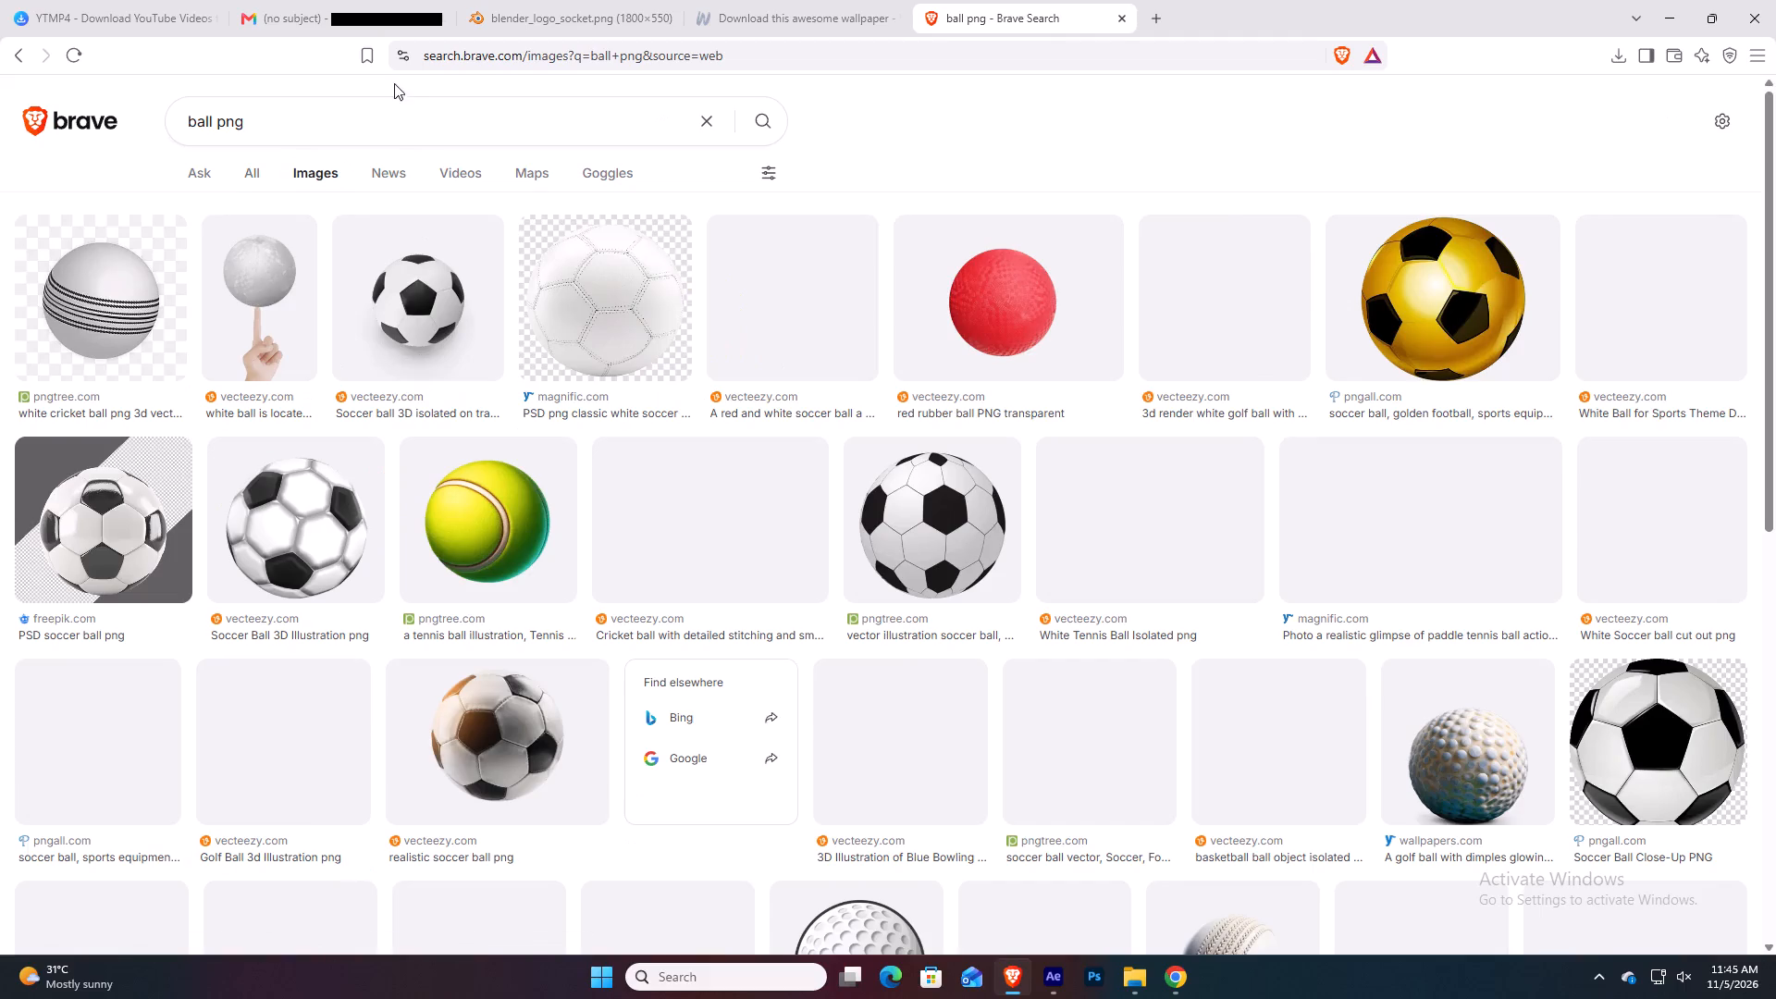
Search for "png tree" and open the Pngtree website from the web results.
left_click_drag(364, 111, 102, 139)
type("png tree")
key("Return")
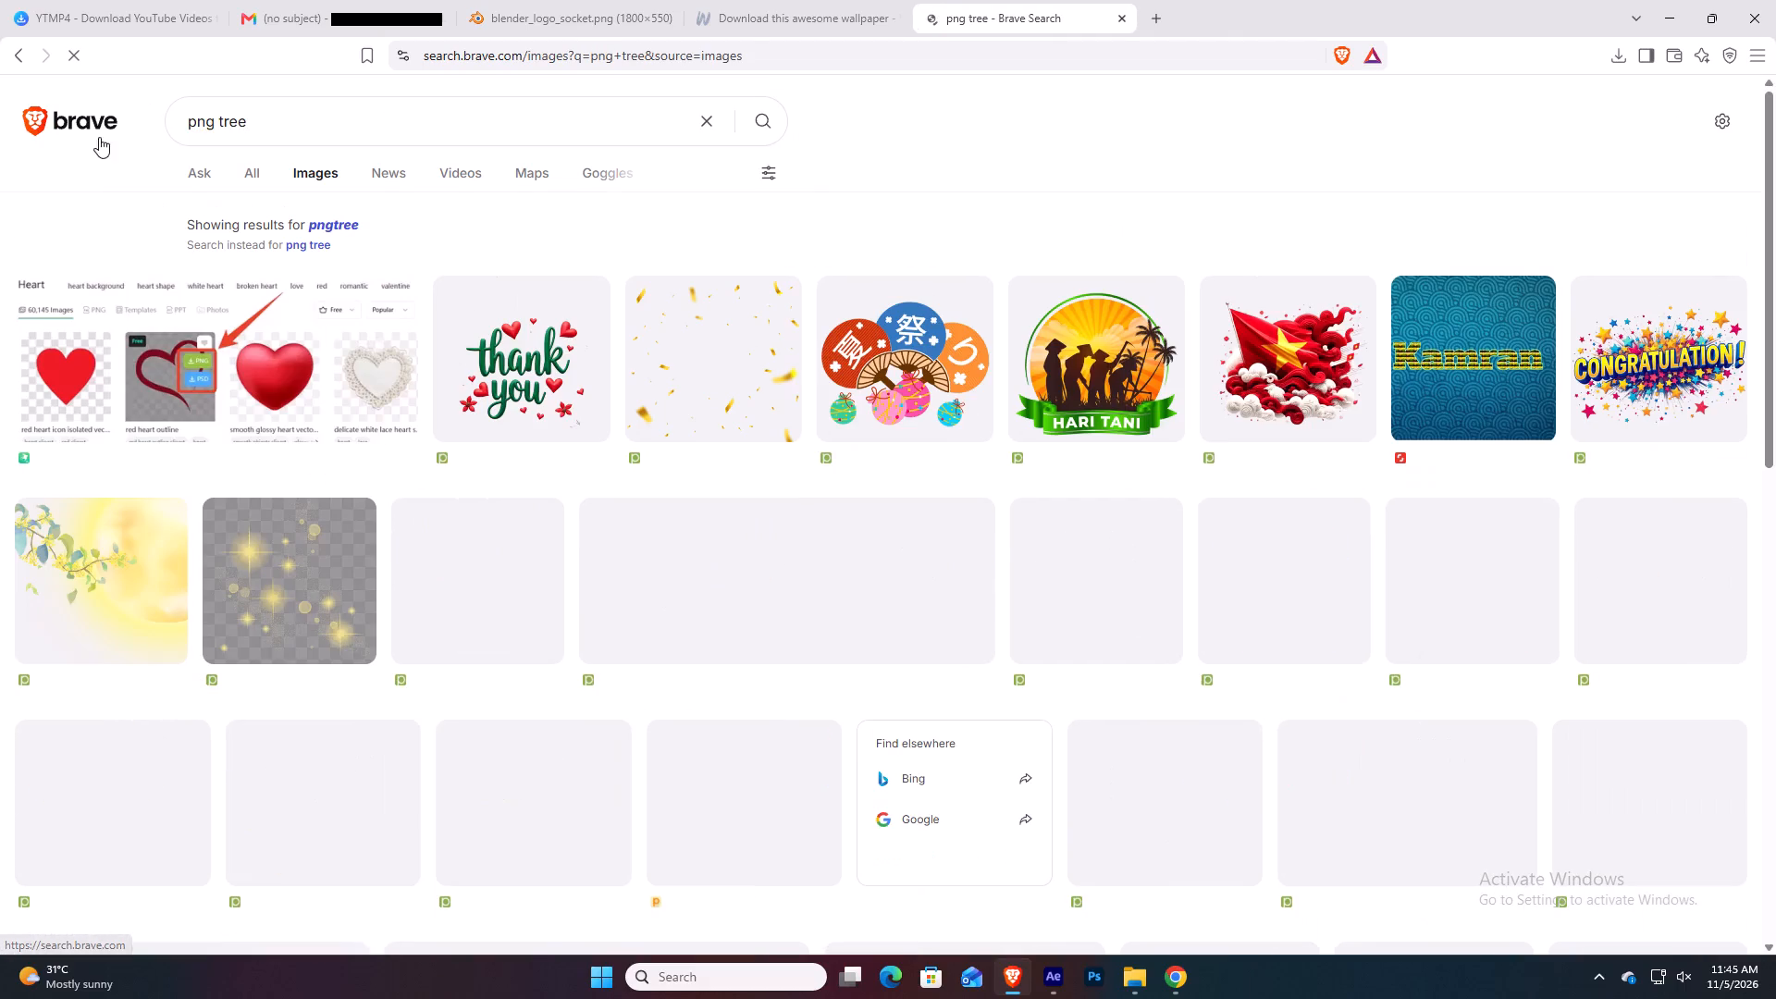
left_click_drag(360, 112, 263, 119)
left_click(825, 98)
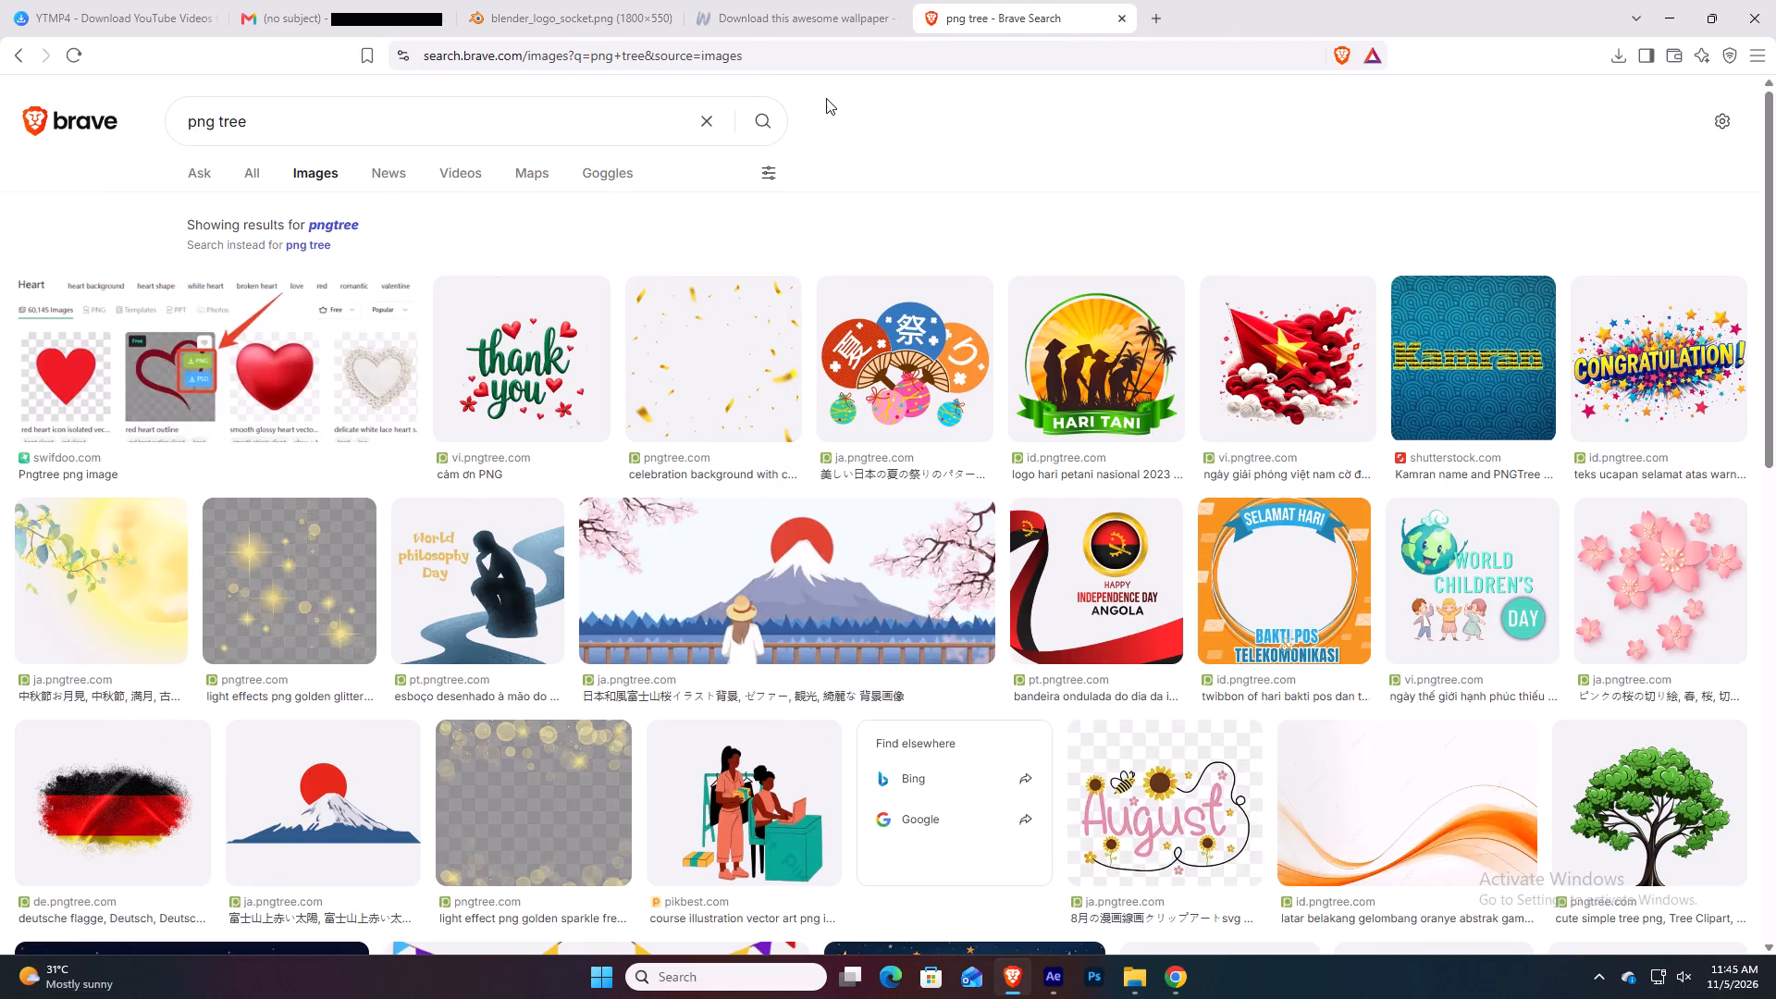
left_click(263, 180)
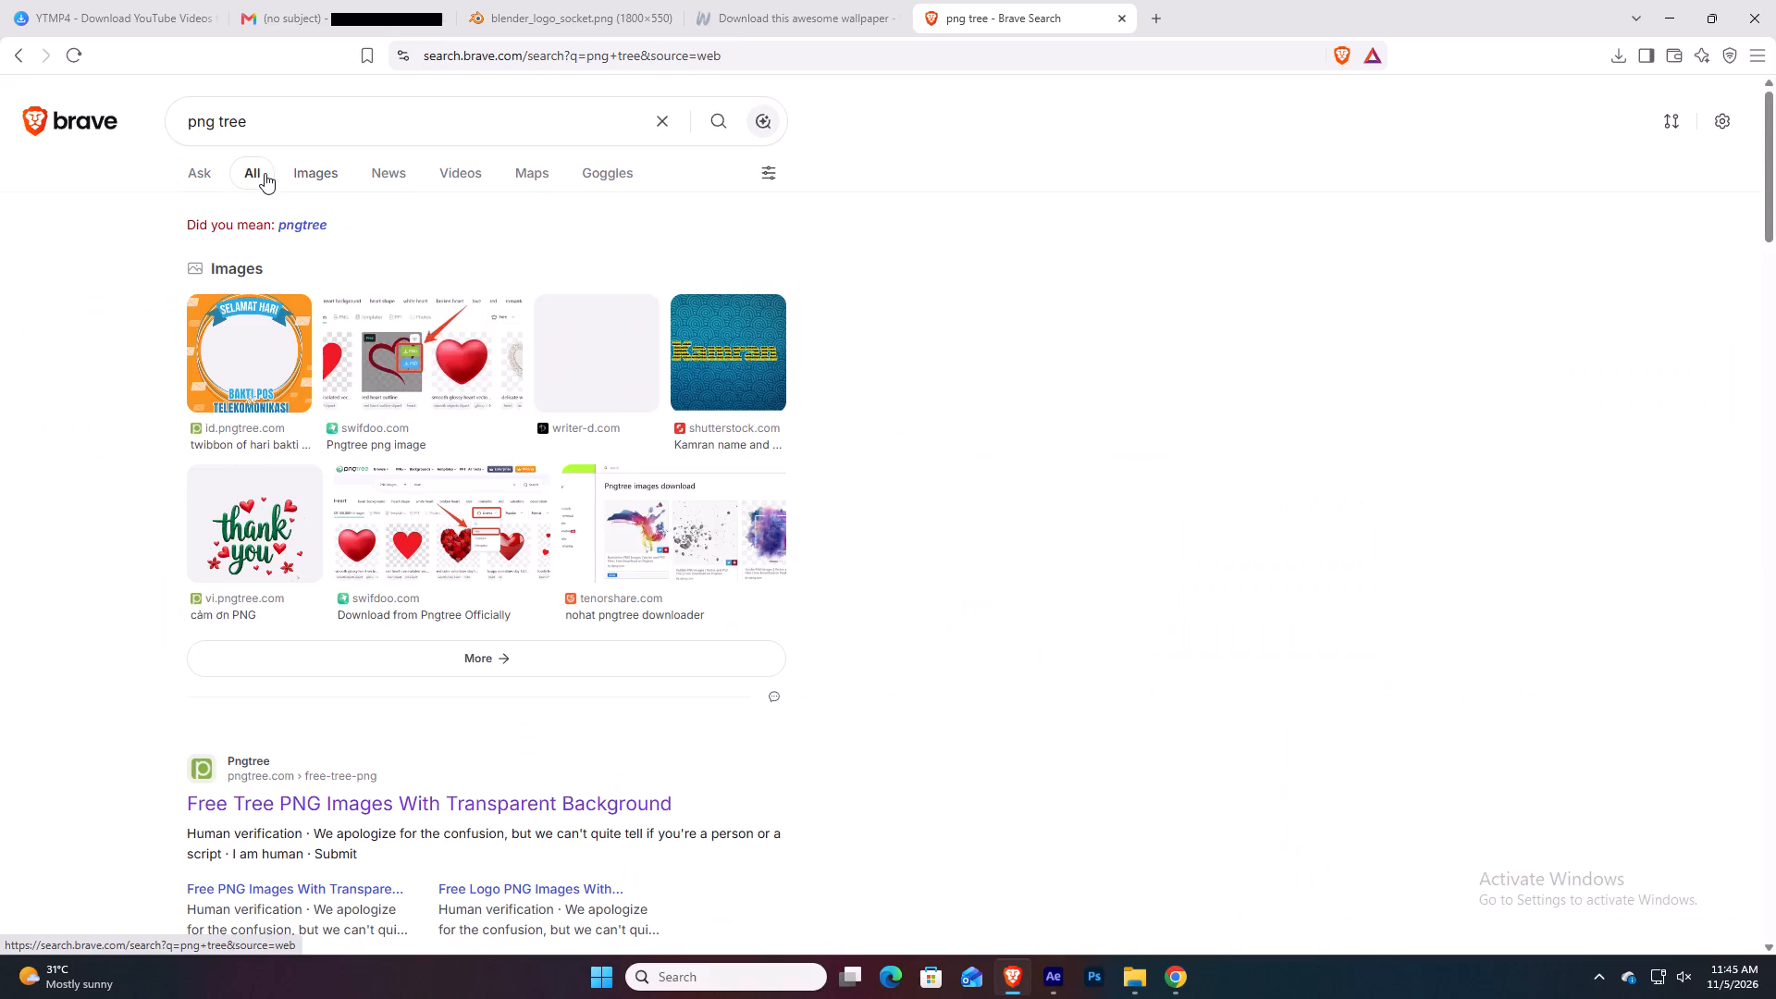
left_click(331, 778)
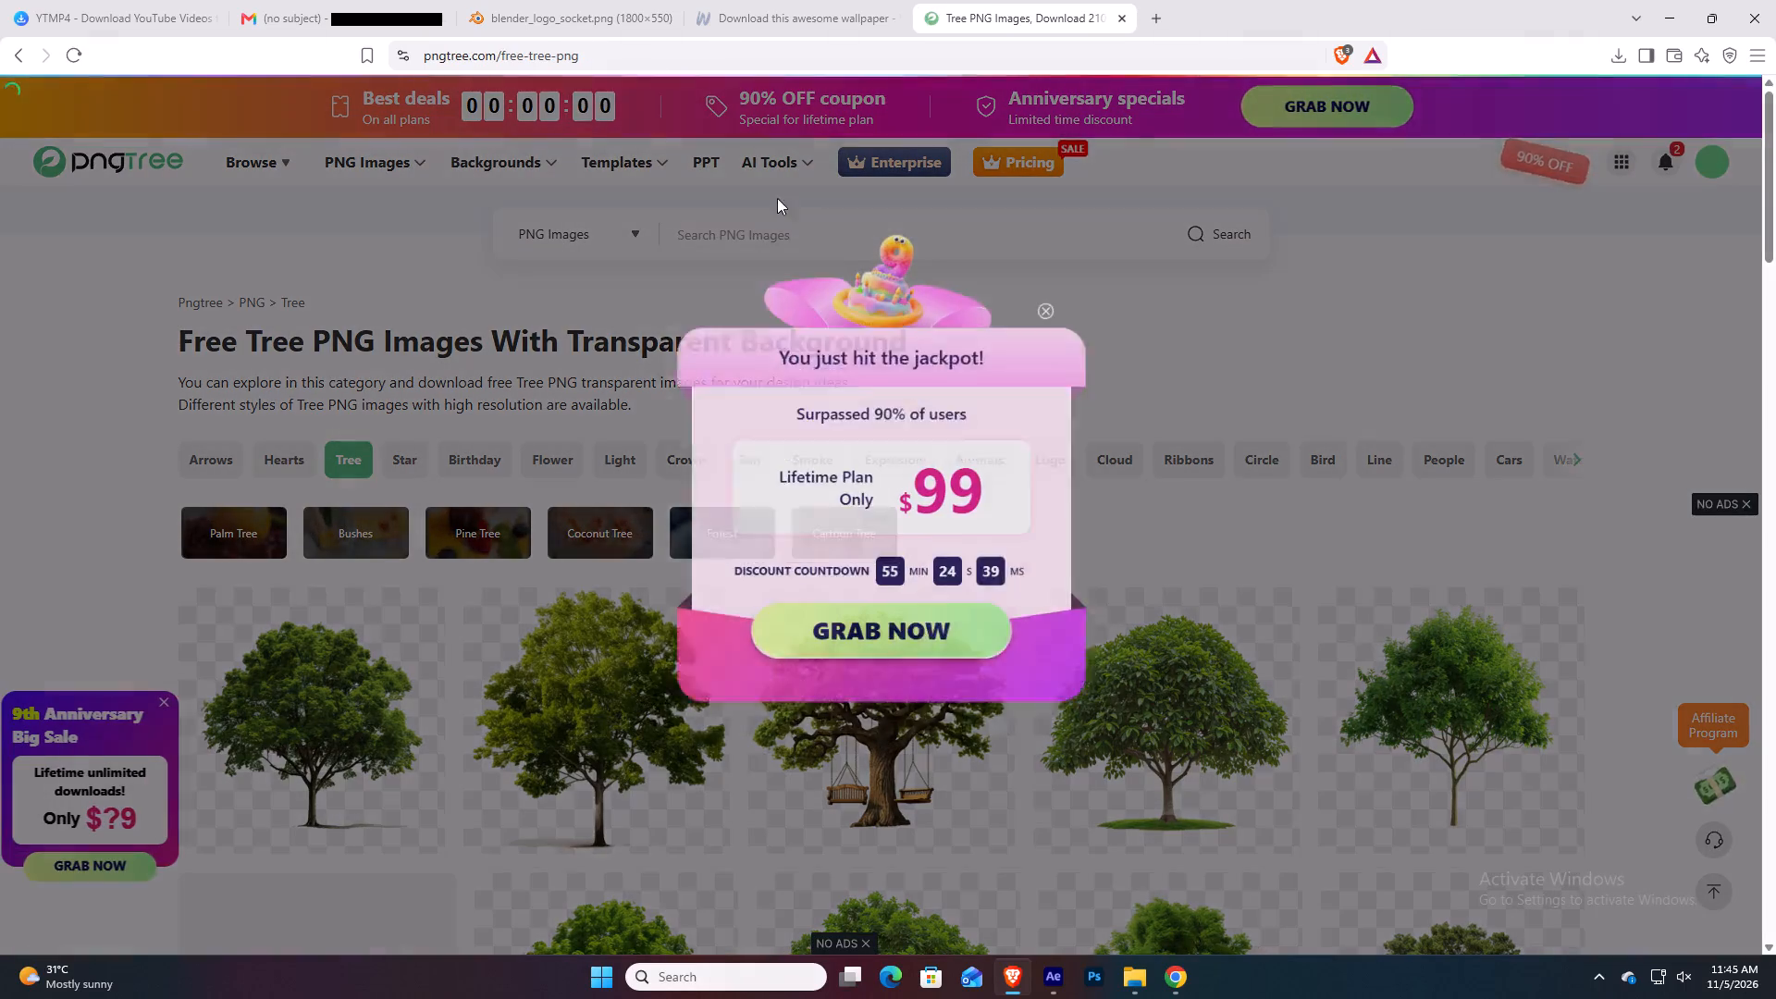
Dismiss the Lifetime Plan promotion and the follow-up special offer on the Pngtree page.
left_click(1083, 277)
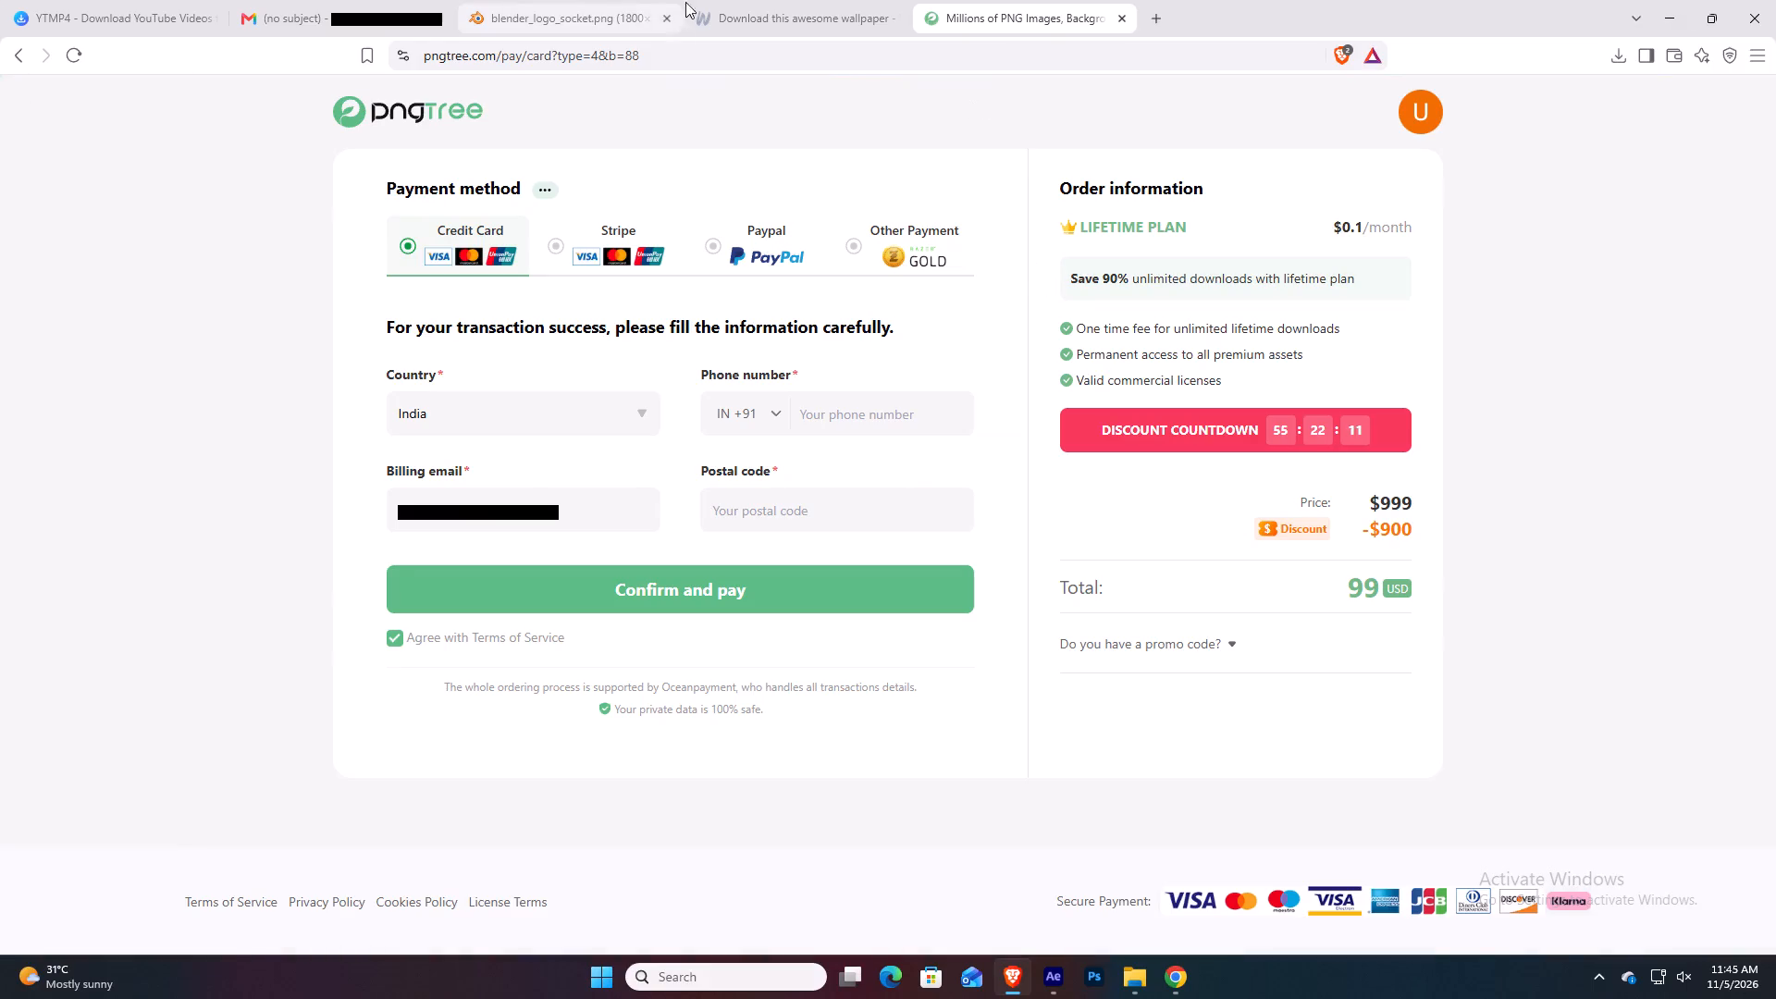
left_click(8, 53)
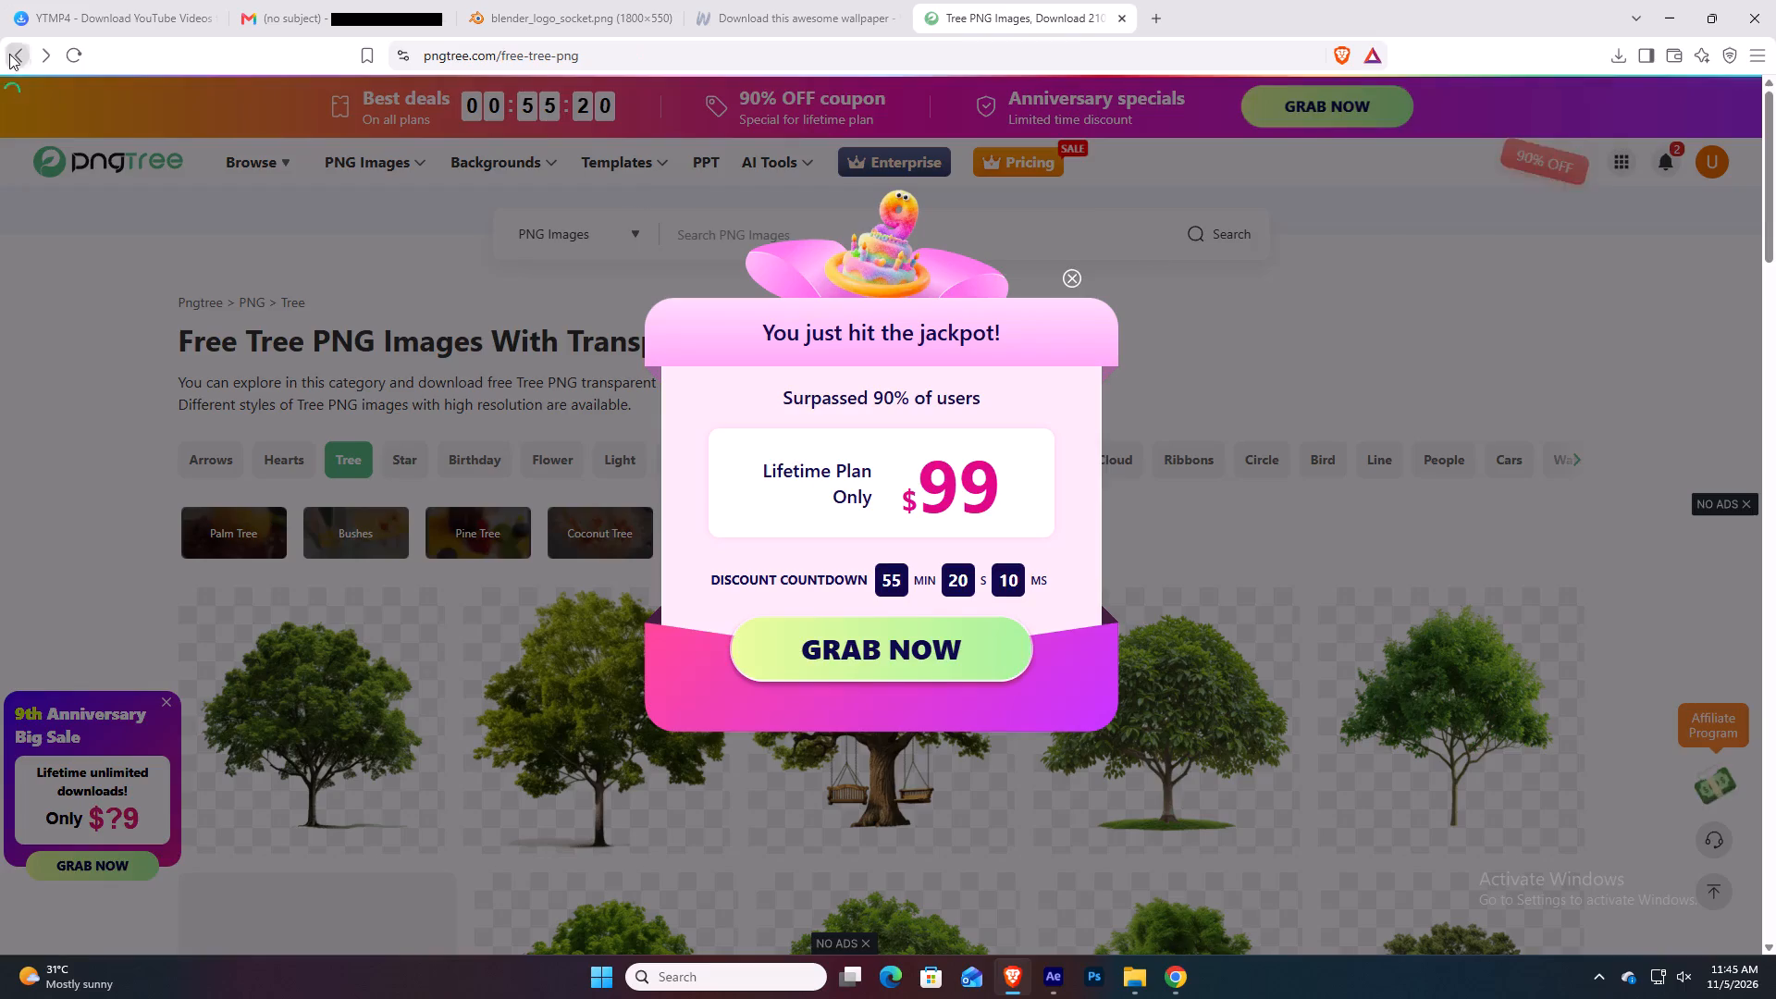
left_click(1070, 279)
left_click(790, 234)
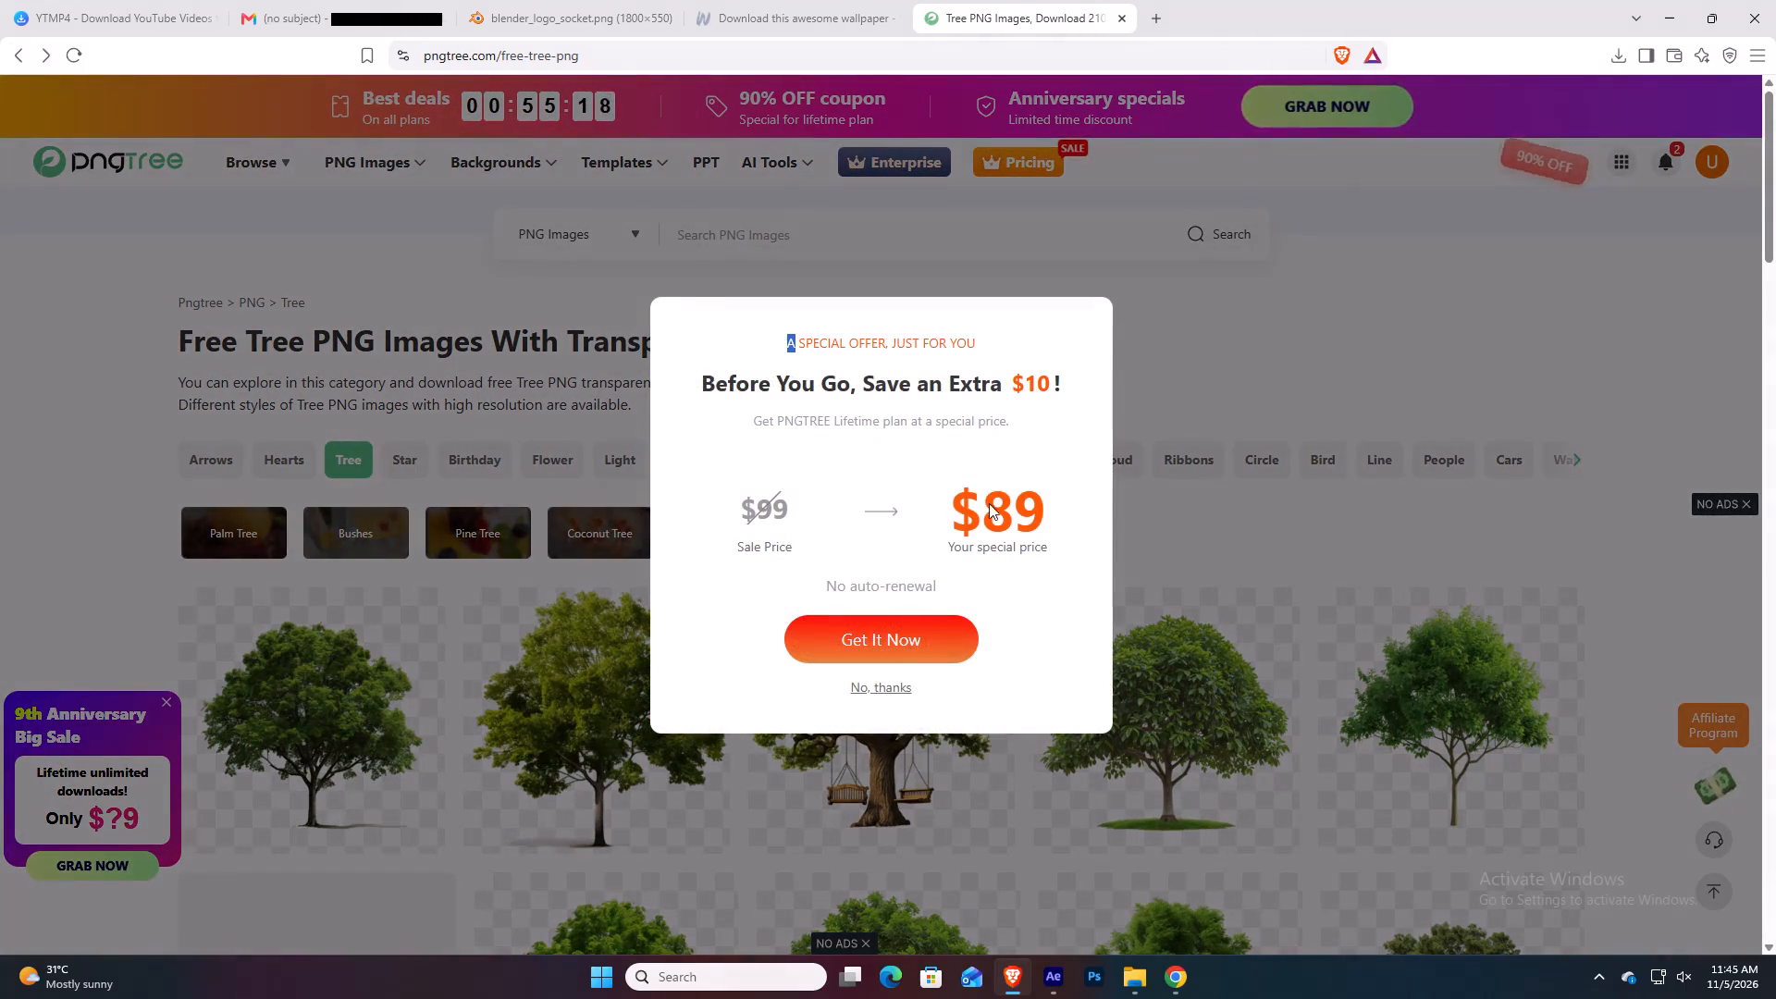
left_click(882, 697)
left_click(882, 690)
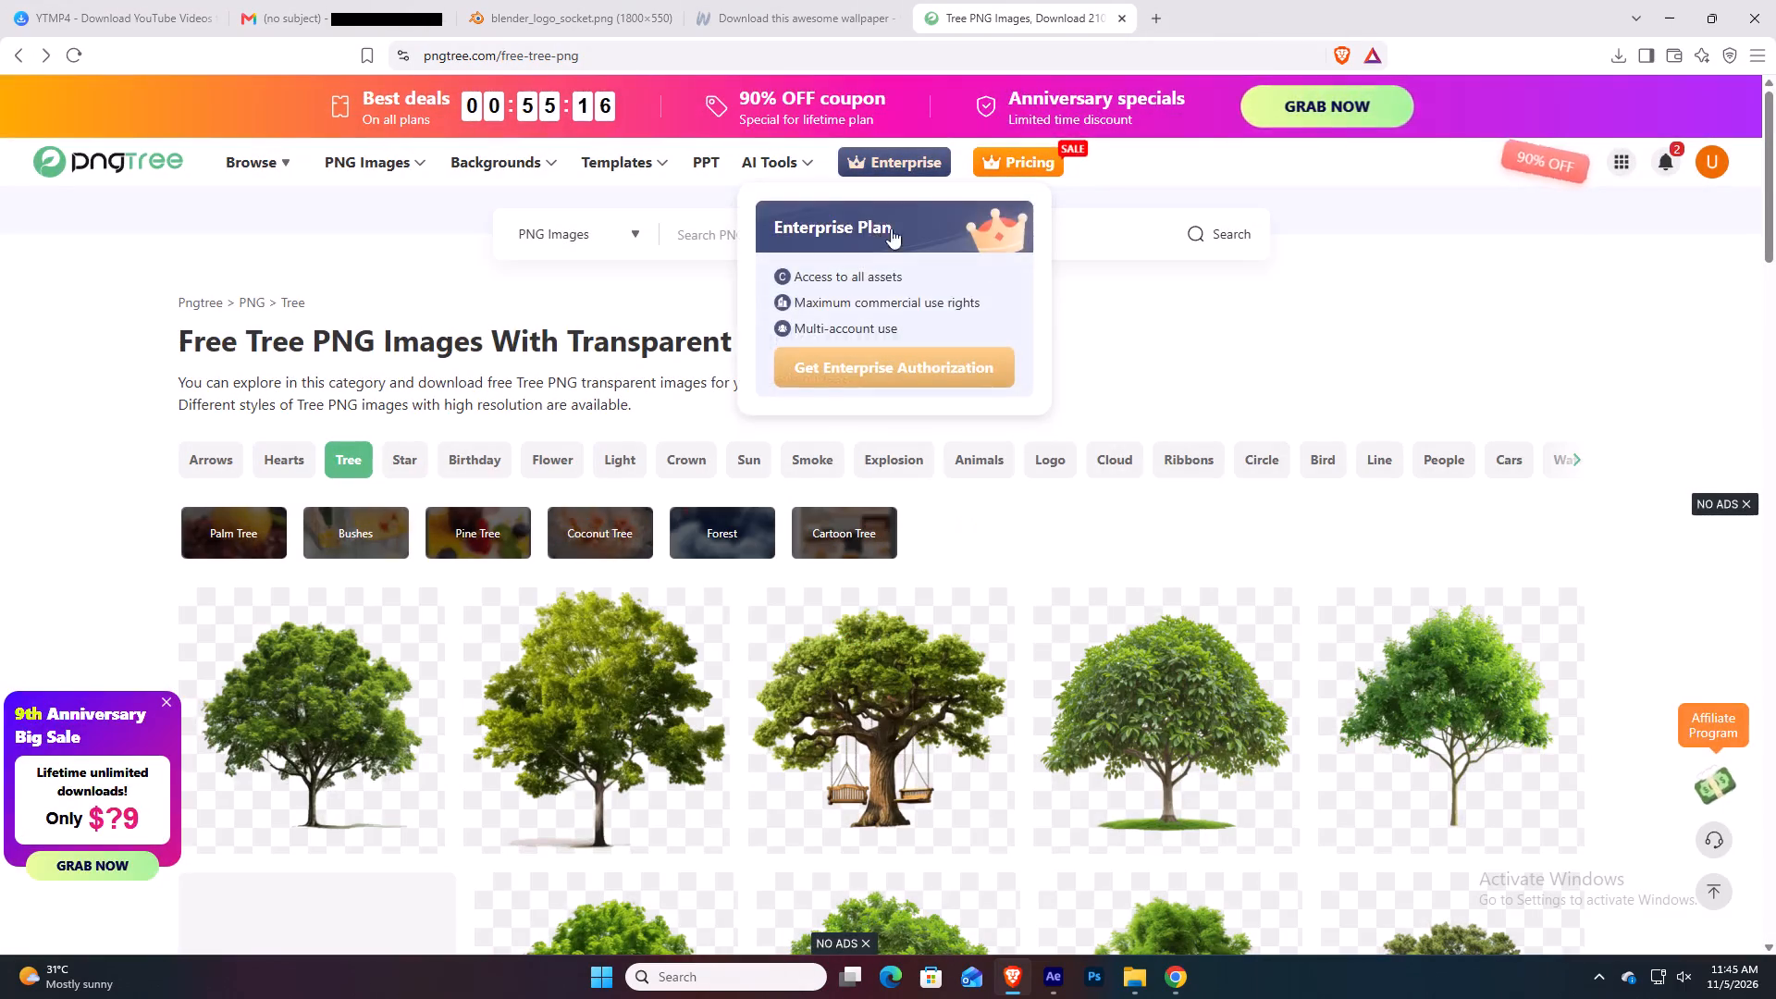
Search Pngtree's PNG images for "ball".
left_click(1205, 307)
left_click(1030, 224)
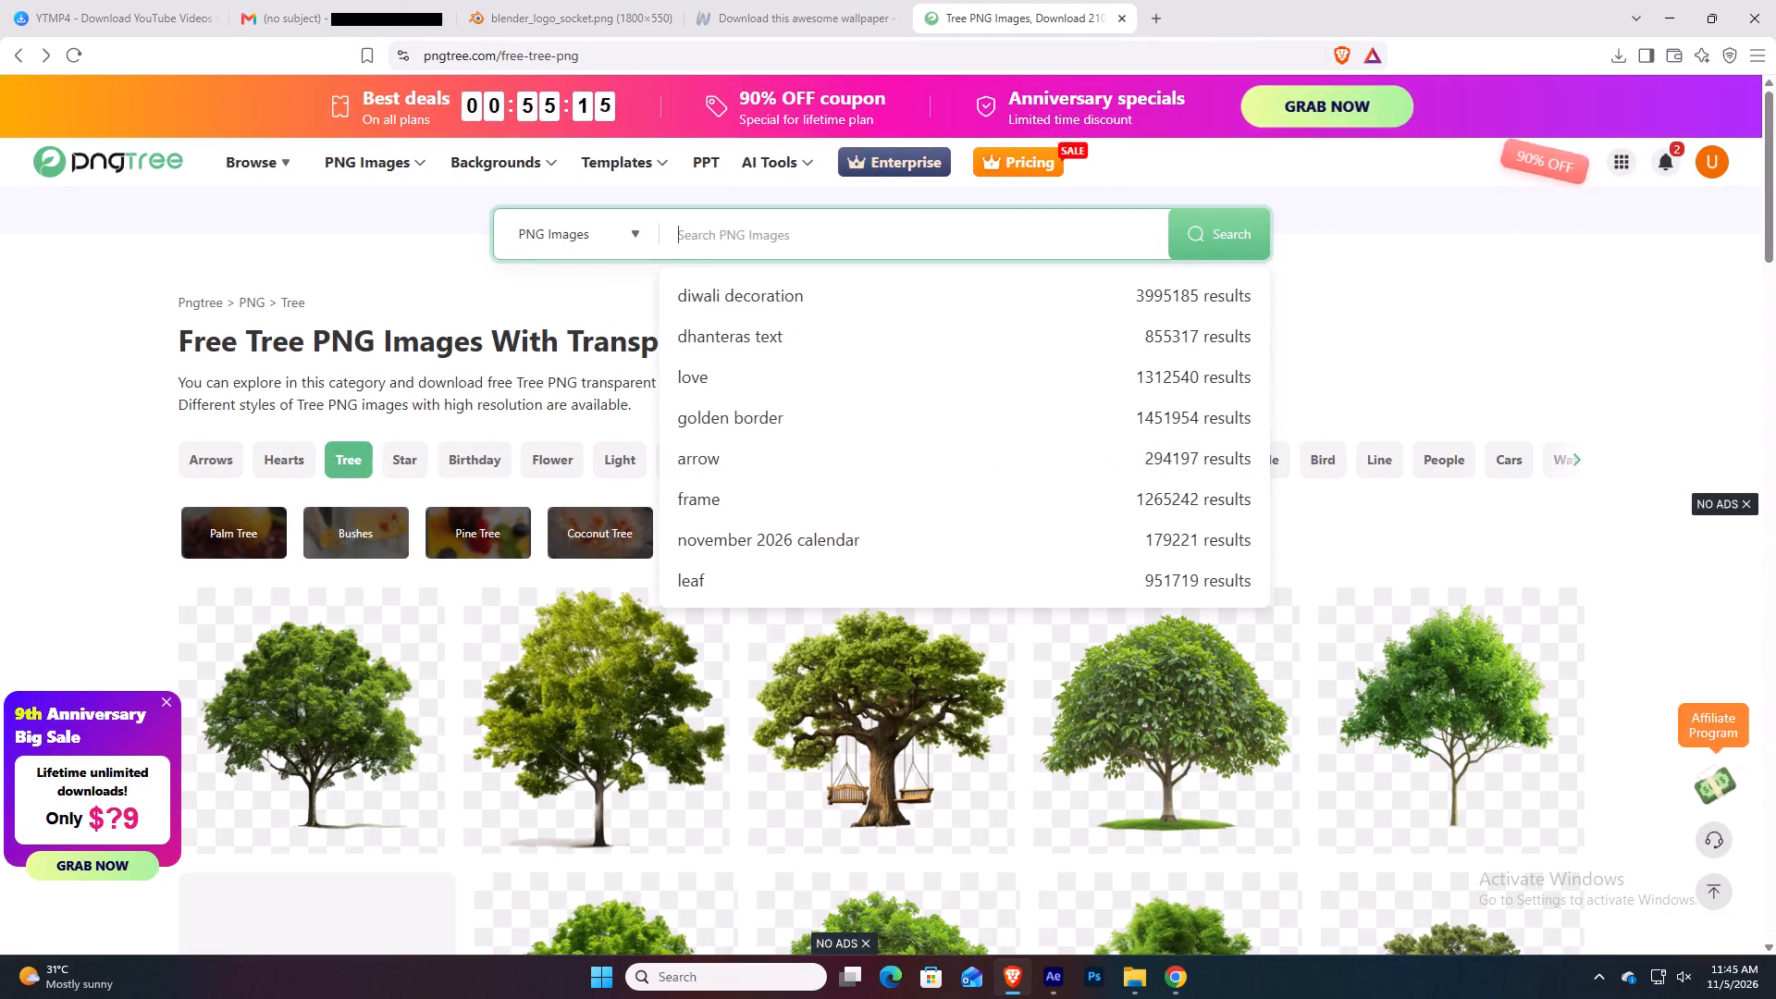
type("baaa")
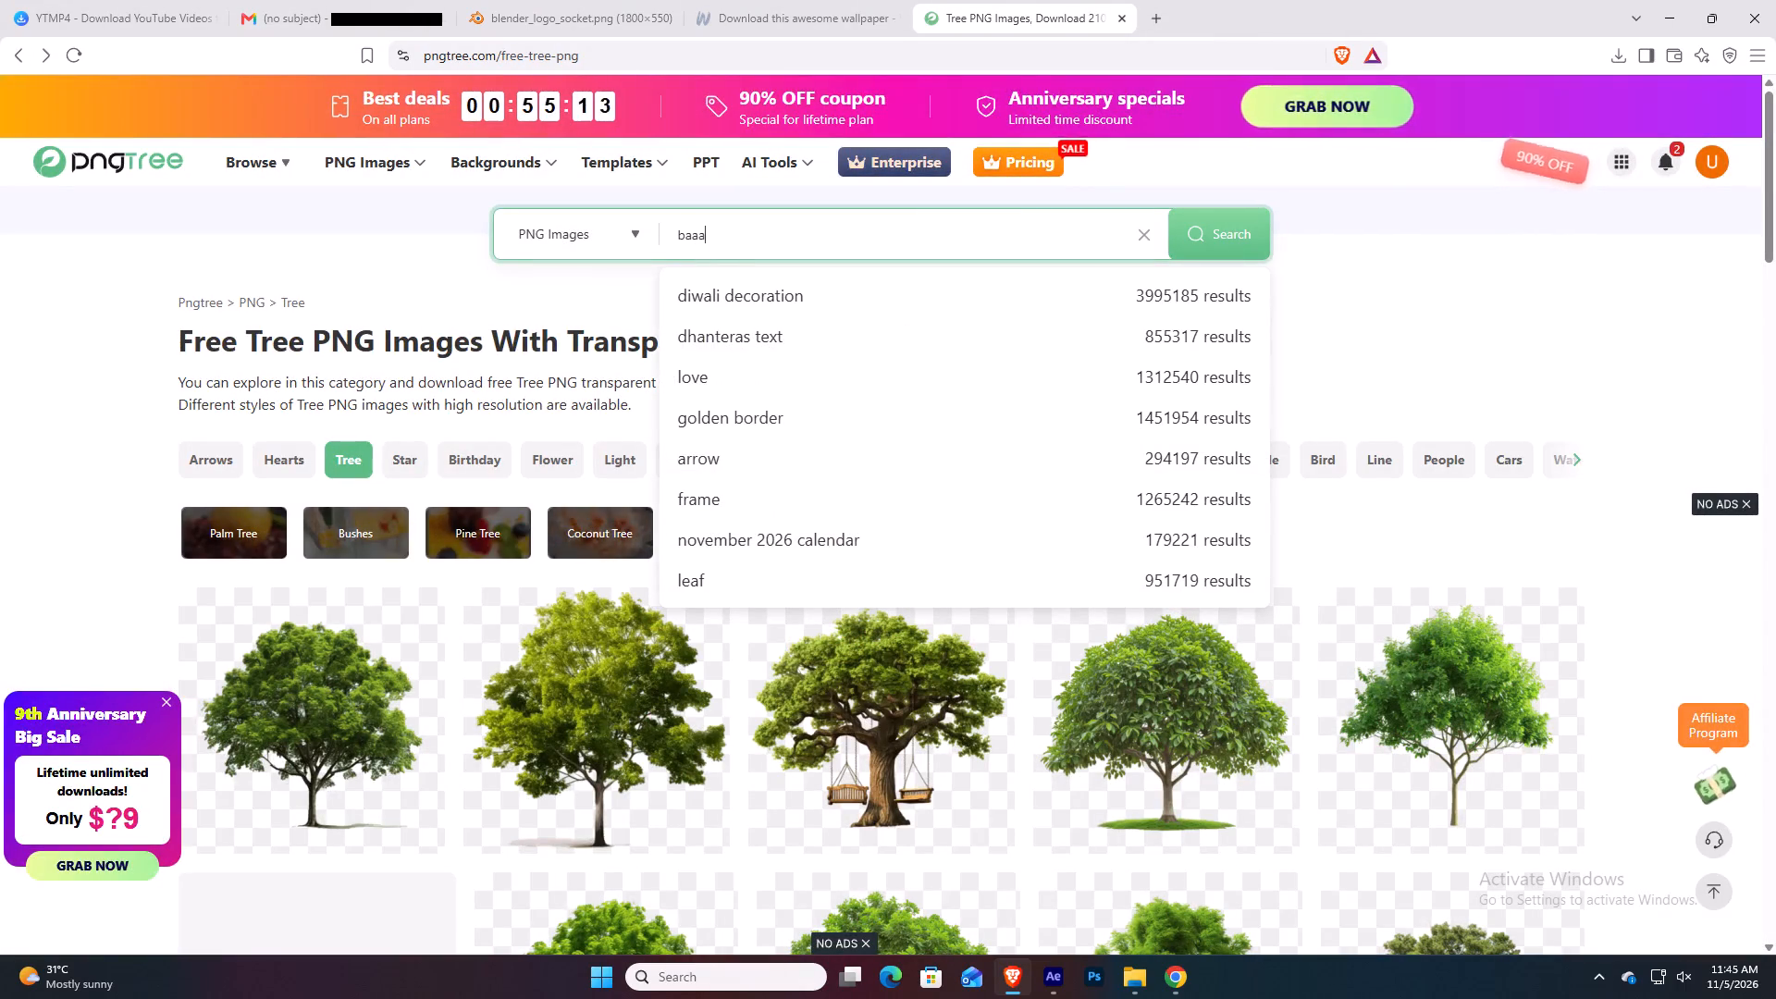
key("BackSpace")
key("BackSpace")
type("ll")
key("Return")
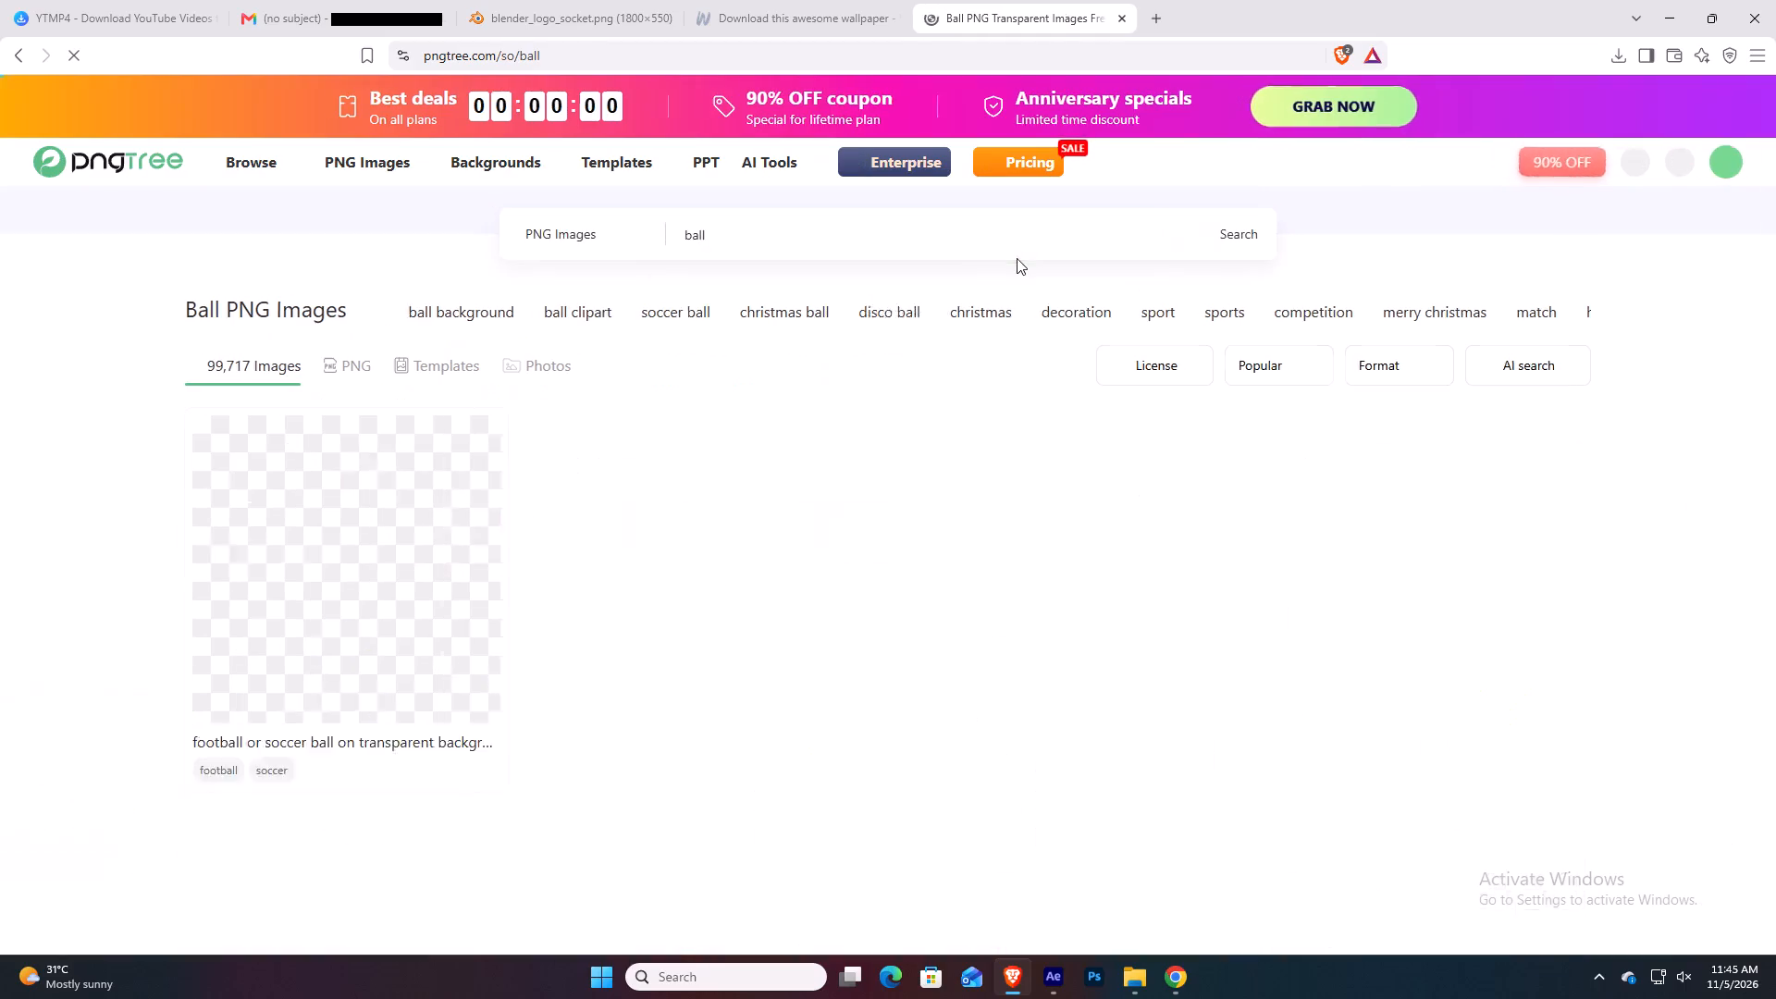
Download the cartoon colorful bouncy balls clipart as a free PNG, saving it in the Downloads folder under its suggested name.
left_click(1204, 533)
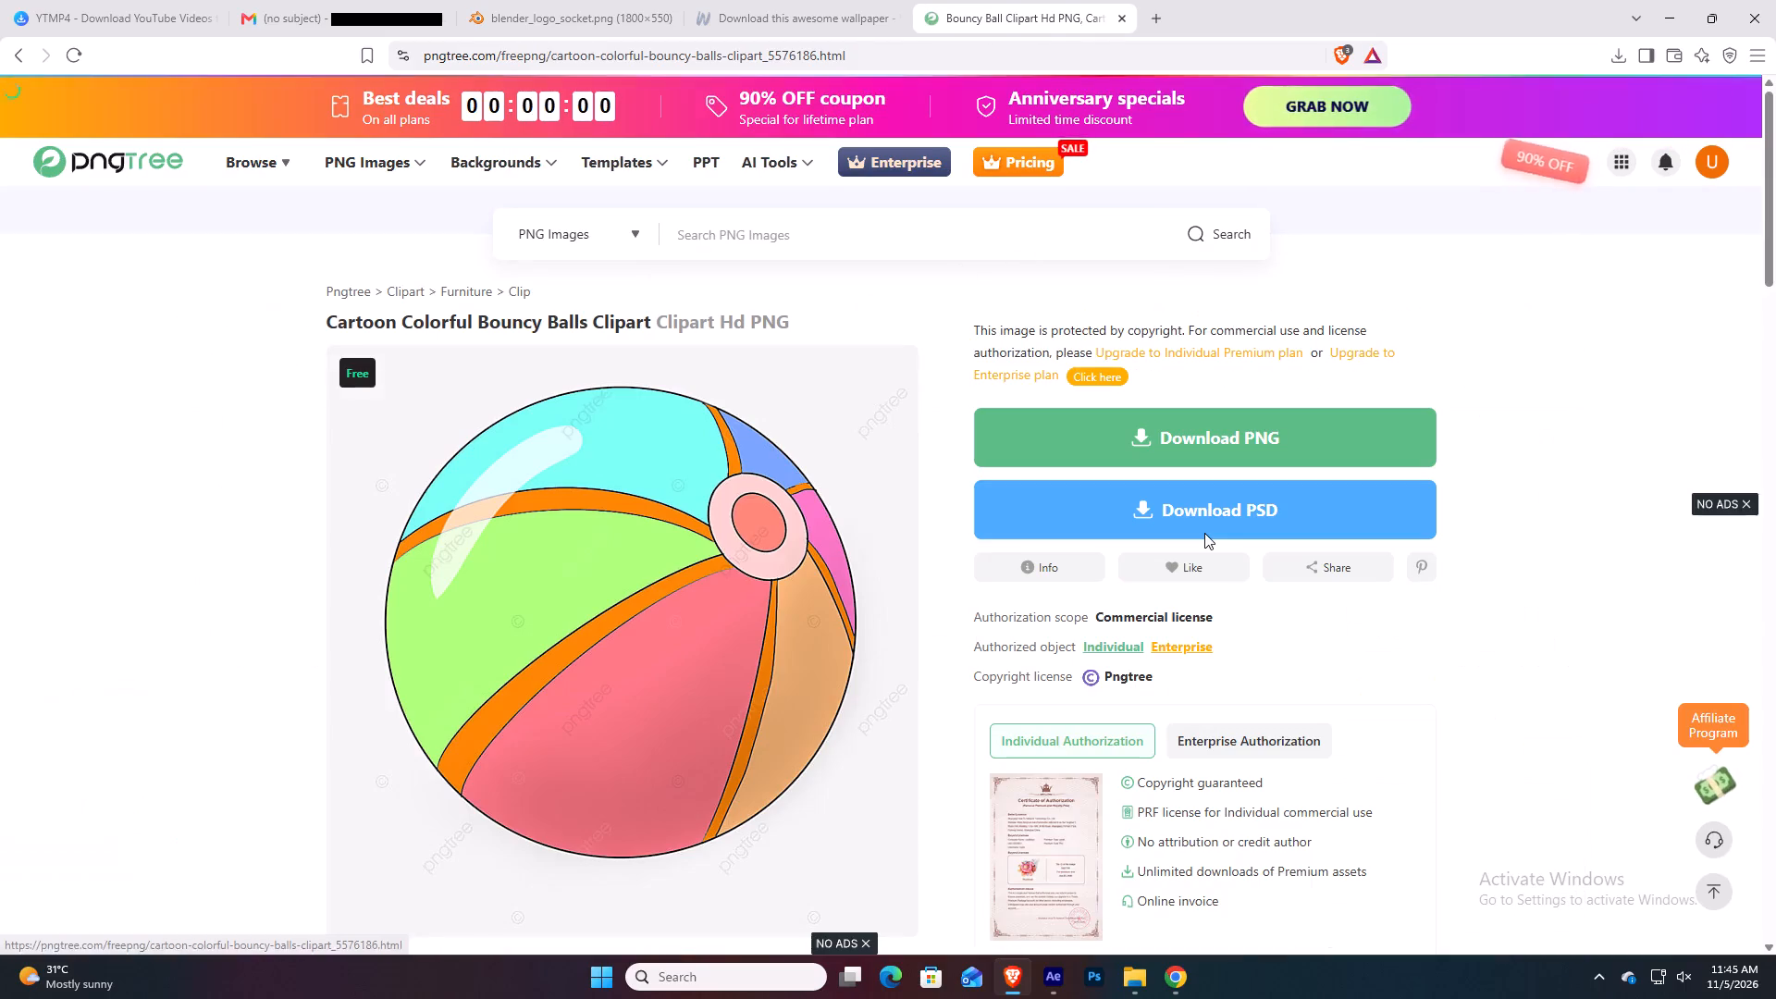
left_click(1257, 443)
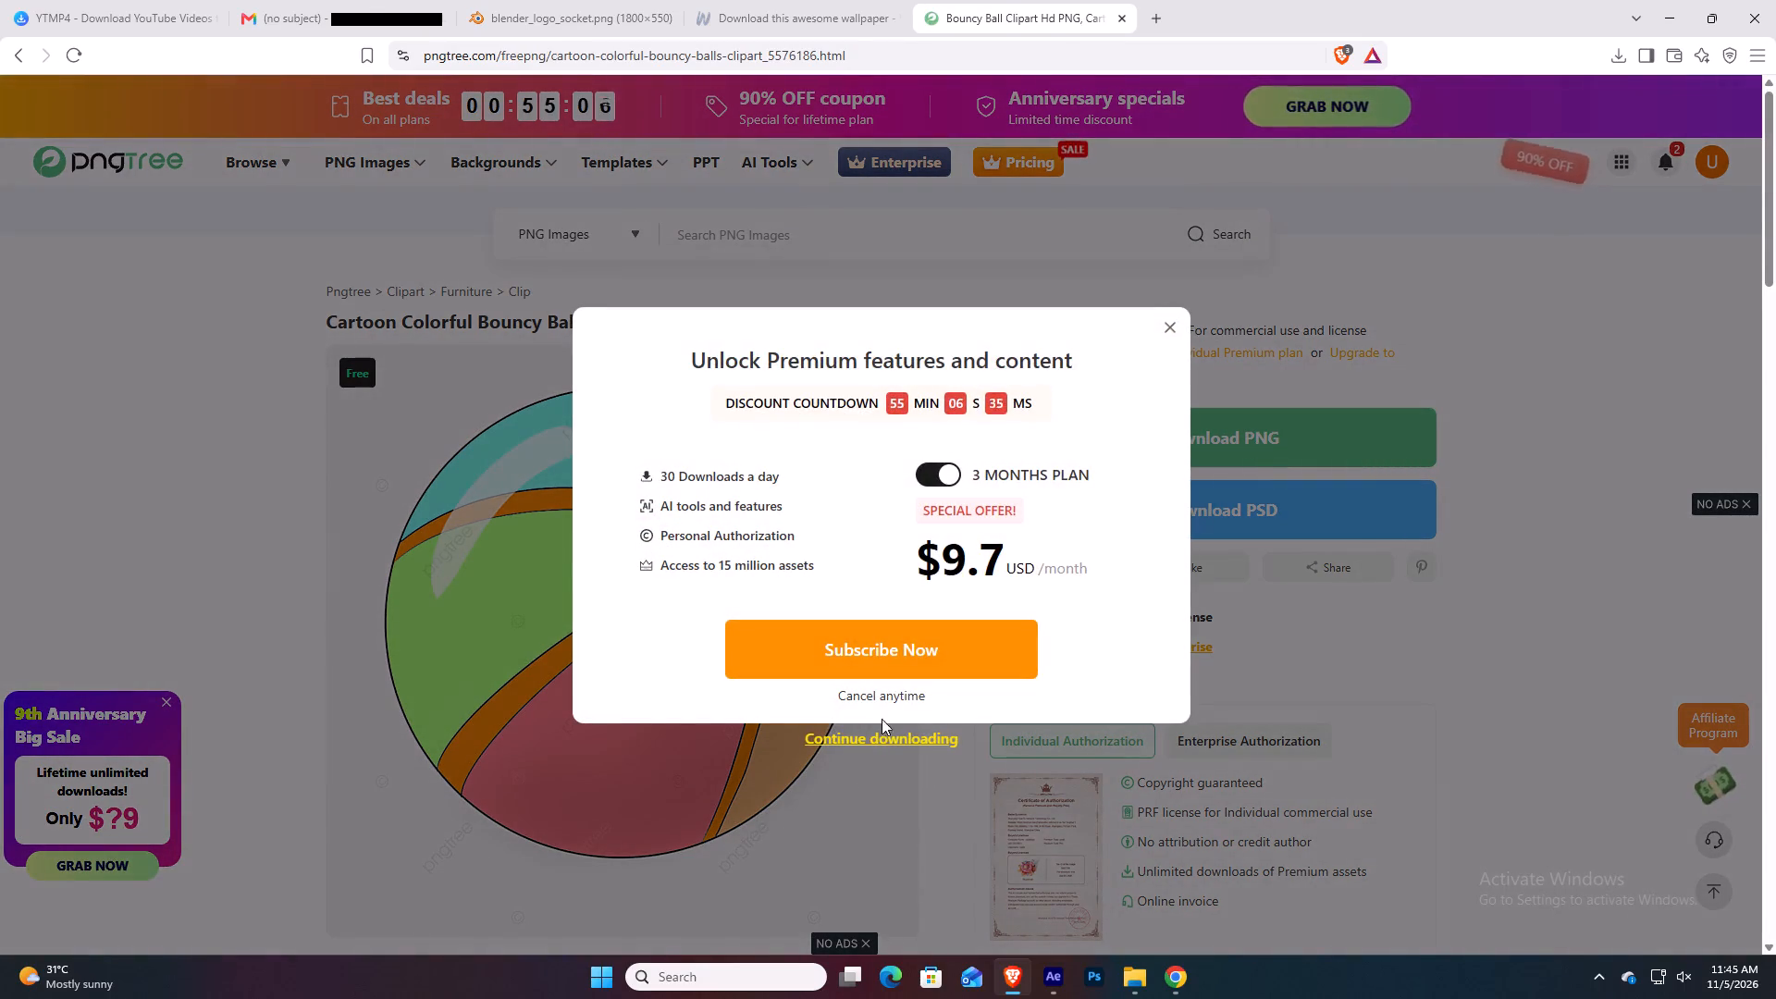
left_click(892, 745)
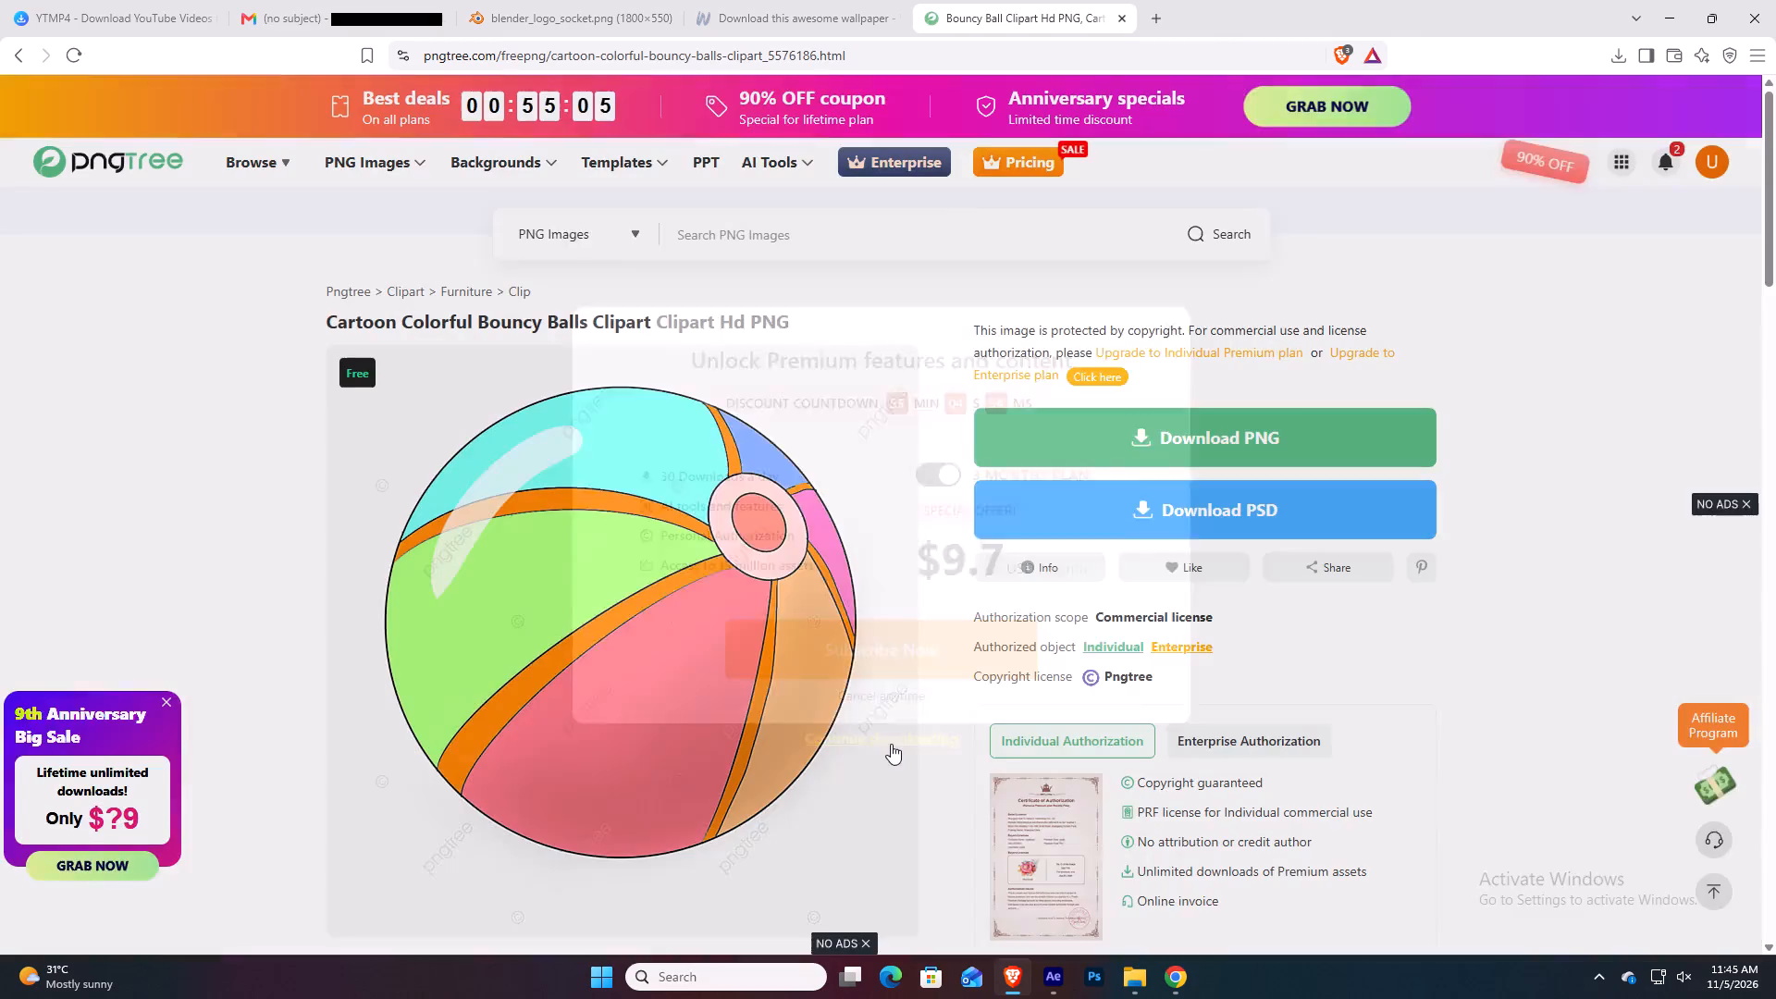
left_click(673, 512)
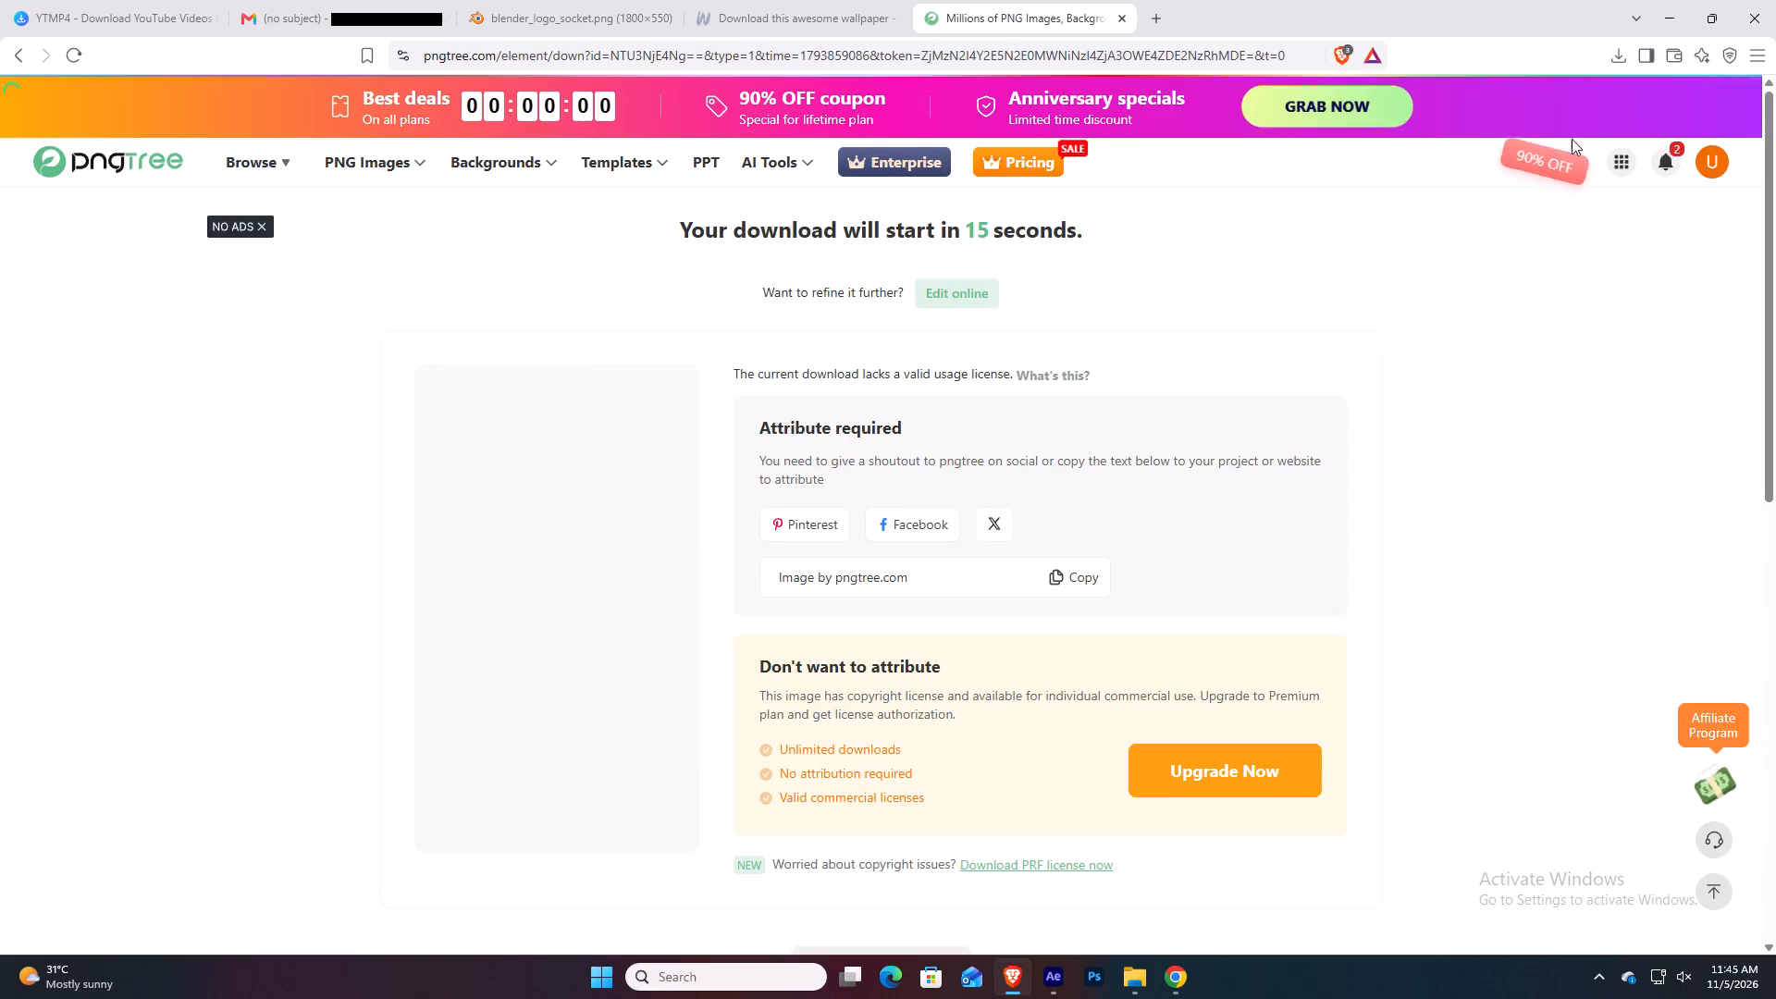
left_click(1615, 52)
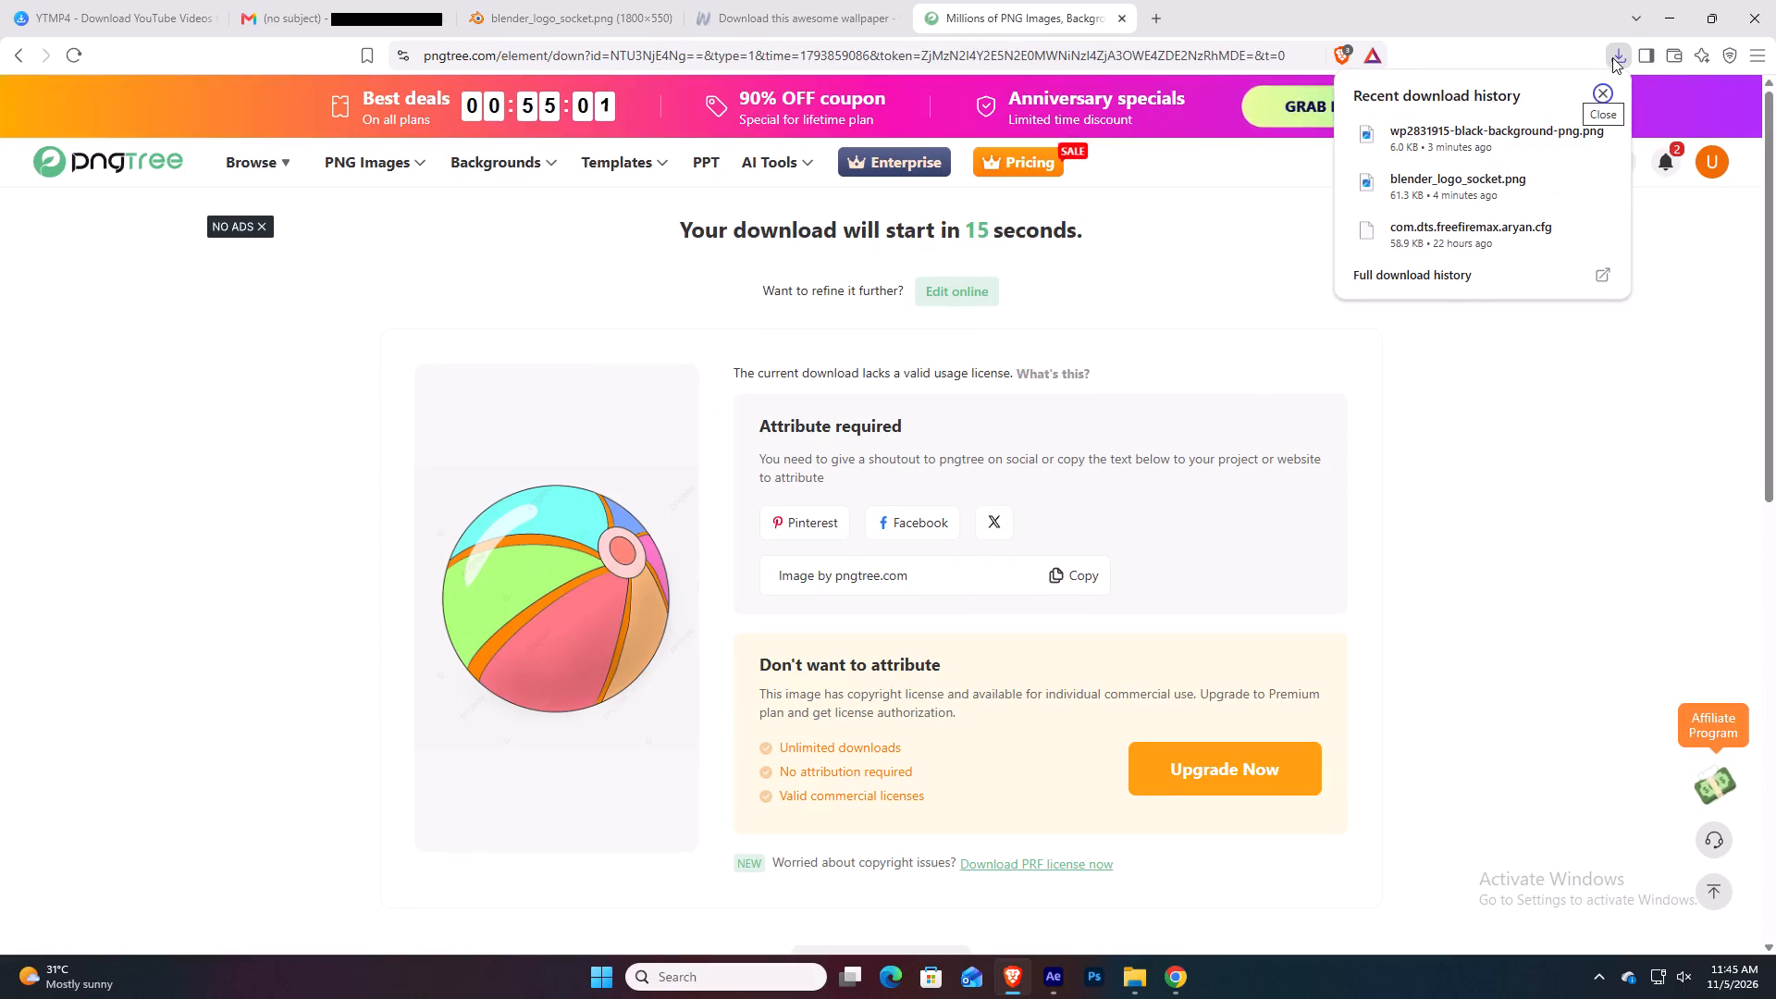
left_click(1695, 260)
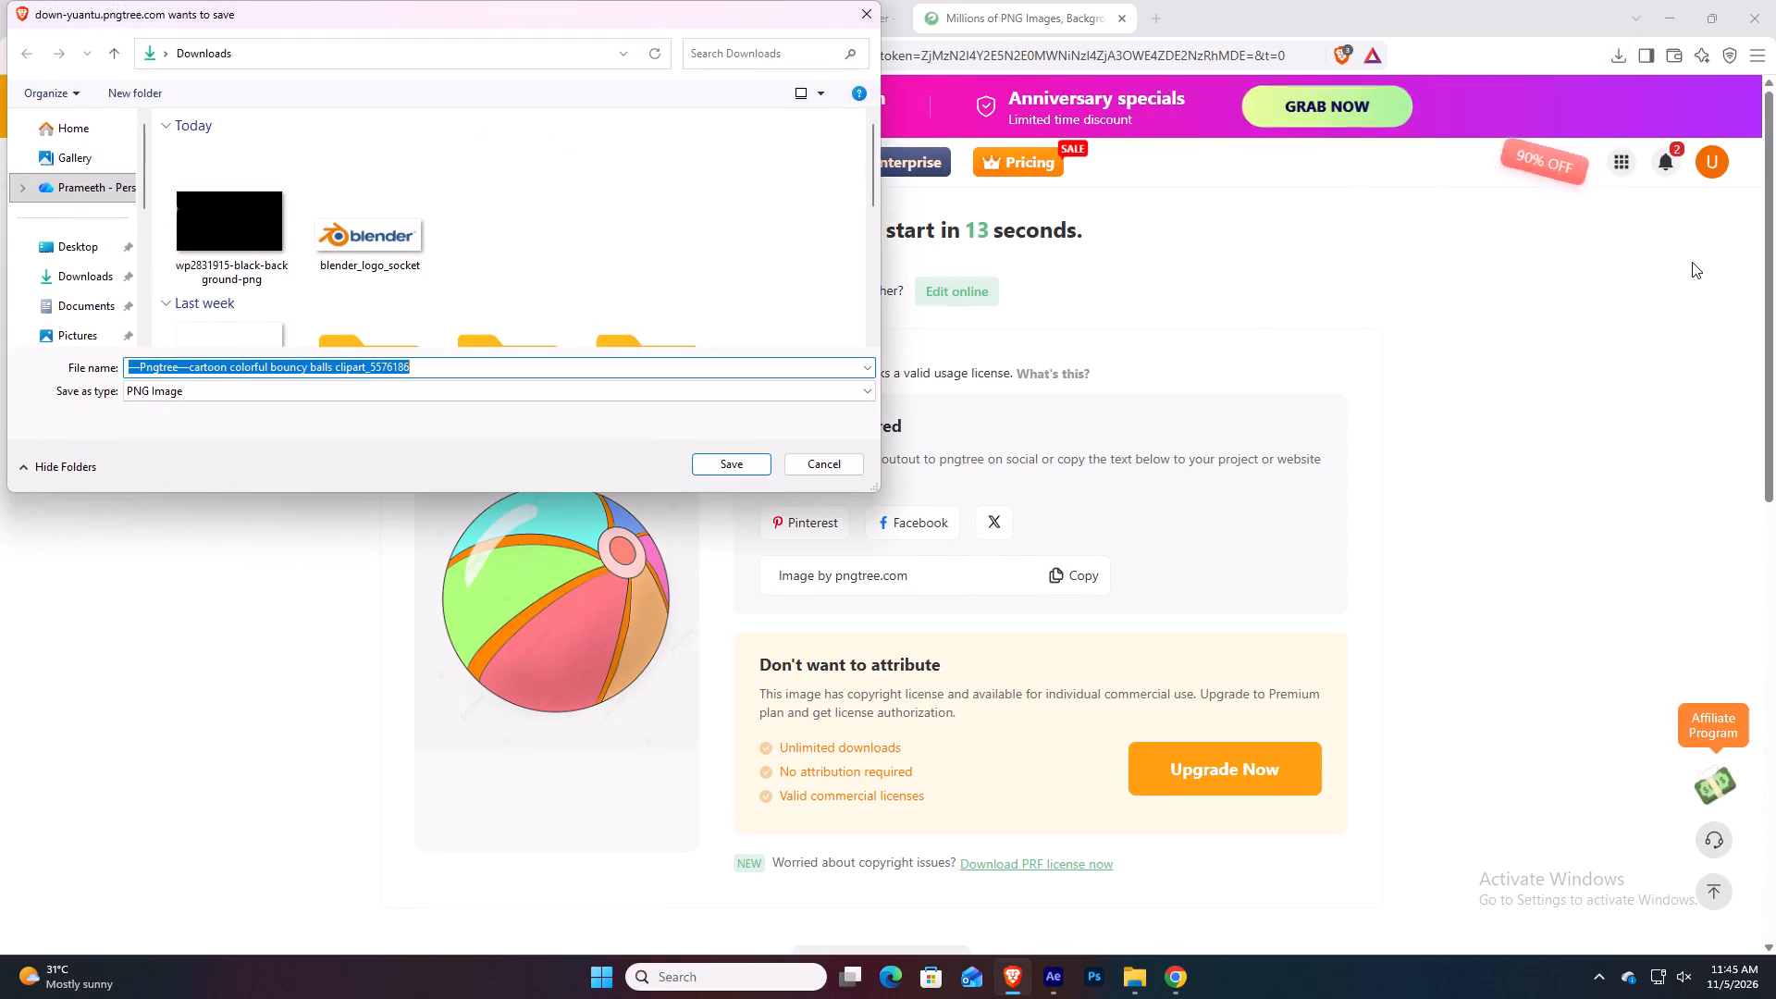
left_click(717, 469)
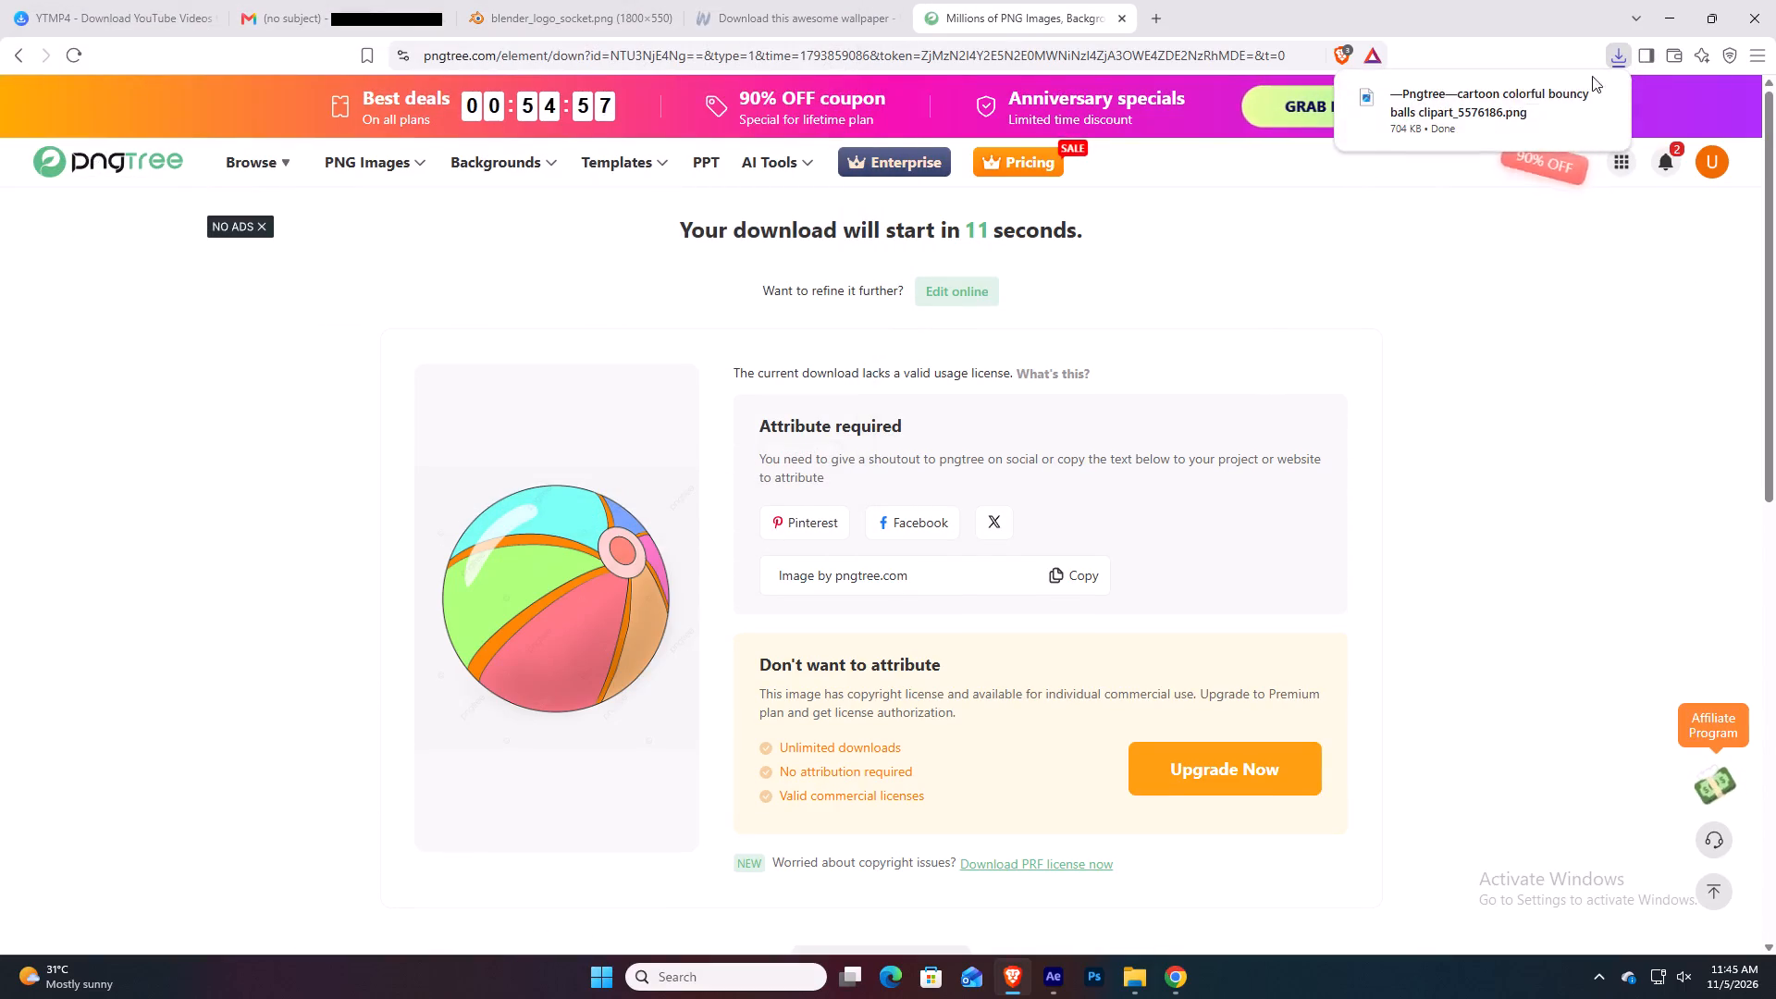
Import the downloaded bouncy ball PNG into the project in After Effects.
left_click_drag(1488, 107, 104, 355)
key("alt+Tab")
Create a new 1920 x 1080, 30 fps composition.
left_click(844, 358)
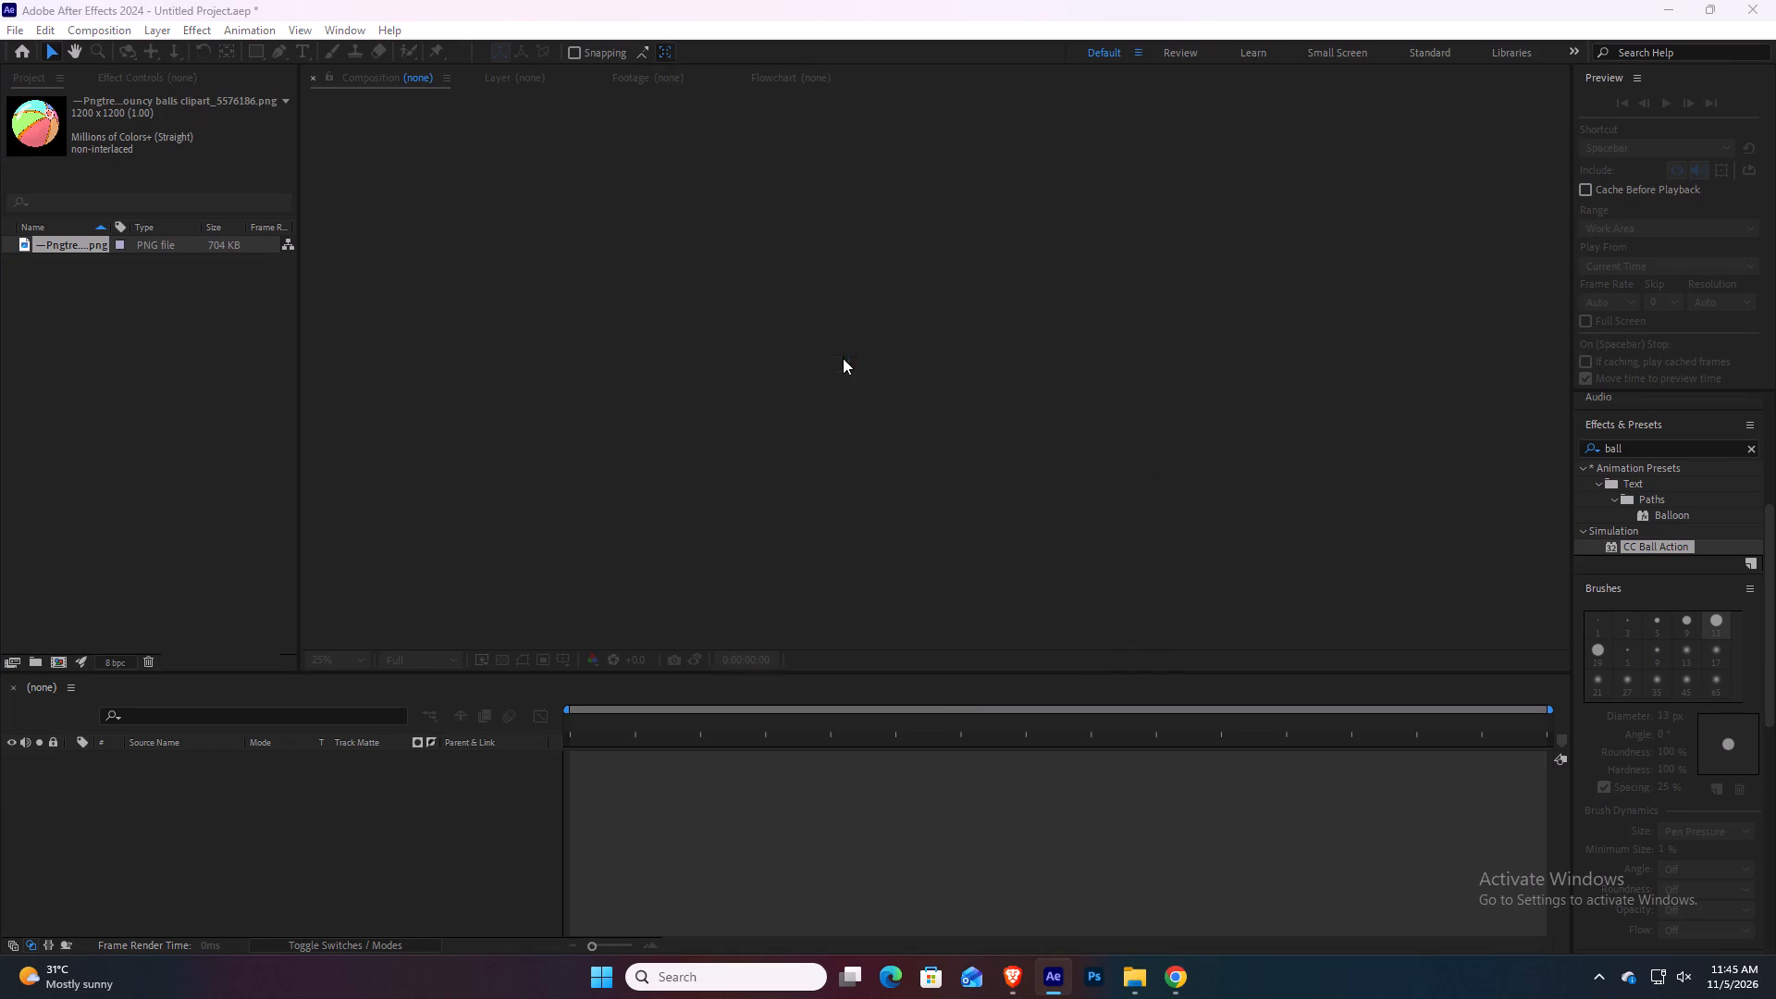
left_click(1025, 713)
left_click(1017, 696)
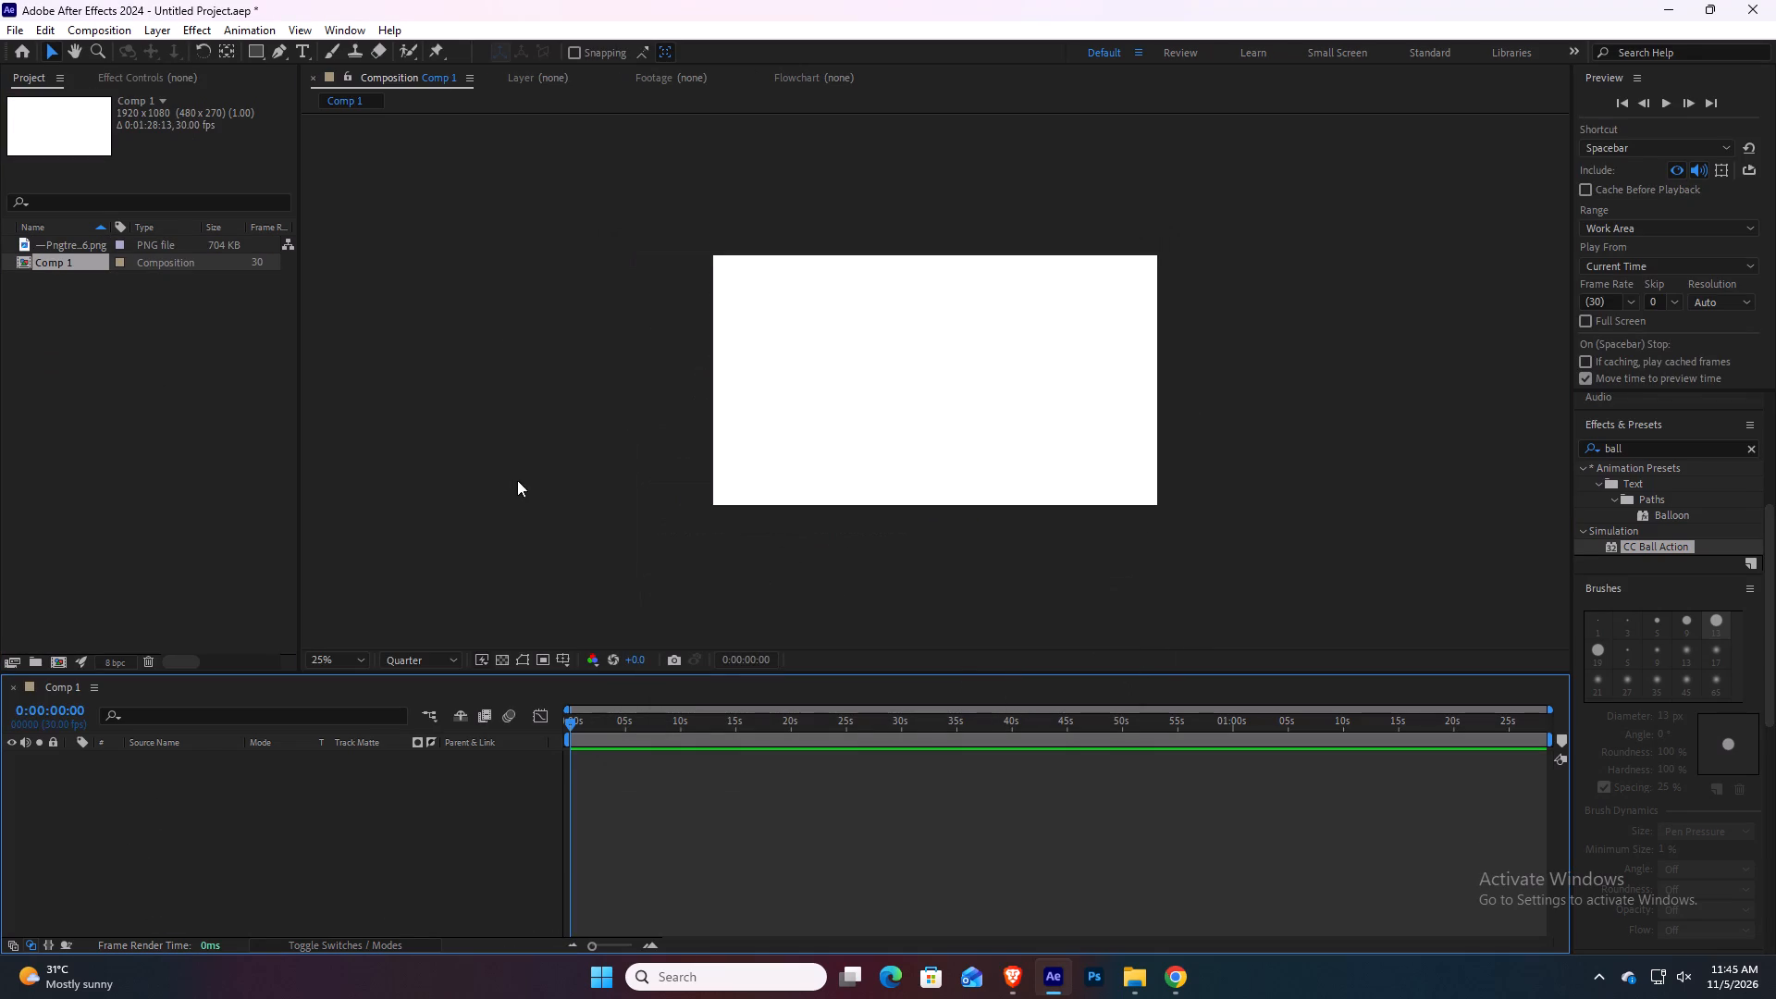
Switch back to Brave, return to the Pngtree search page and search for "house background", checking the results.
left_click(79, 245)
key("alt+Tab")
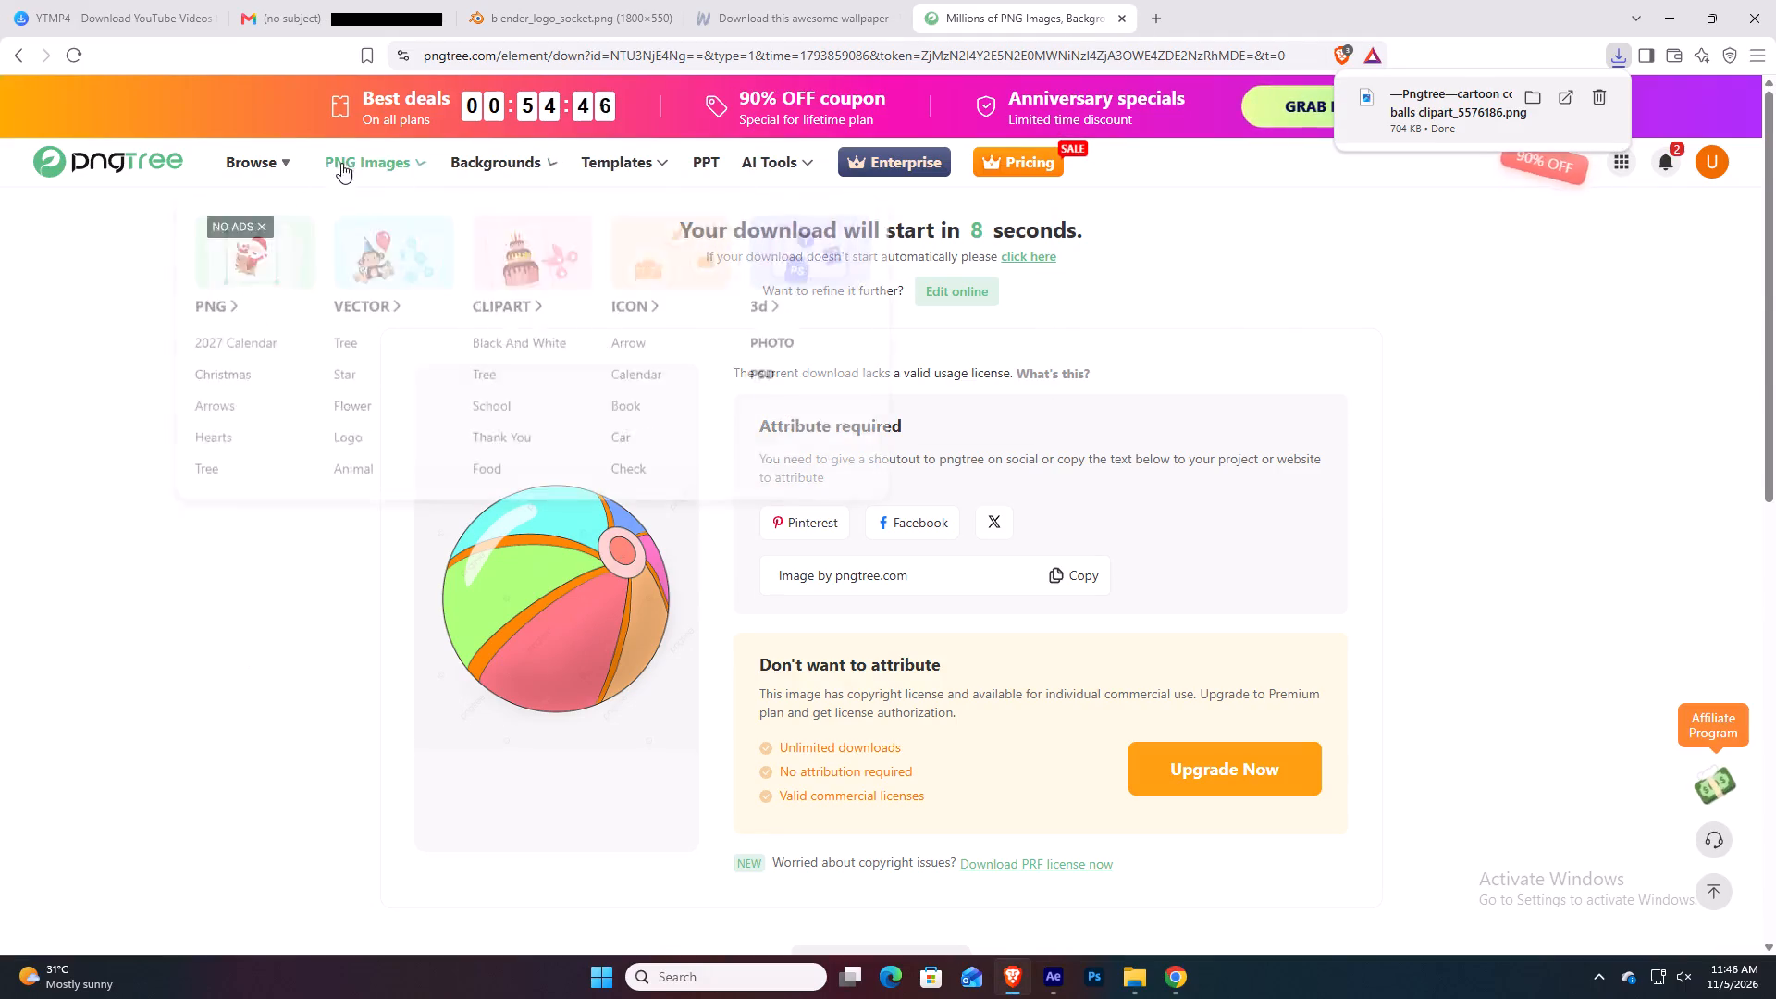
left_click(610, 237)
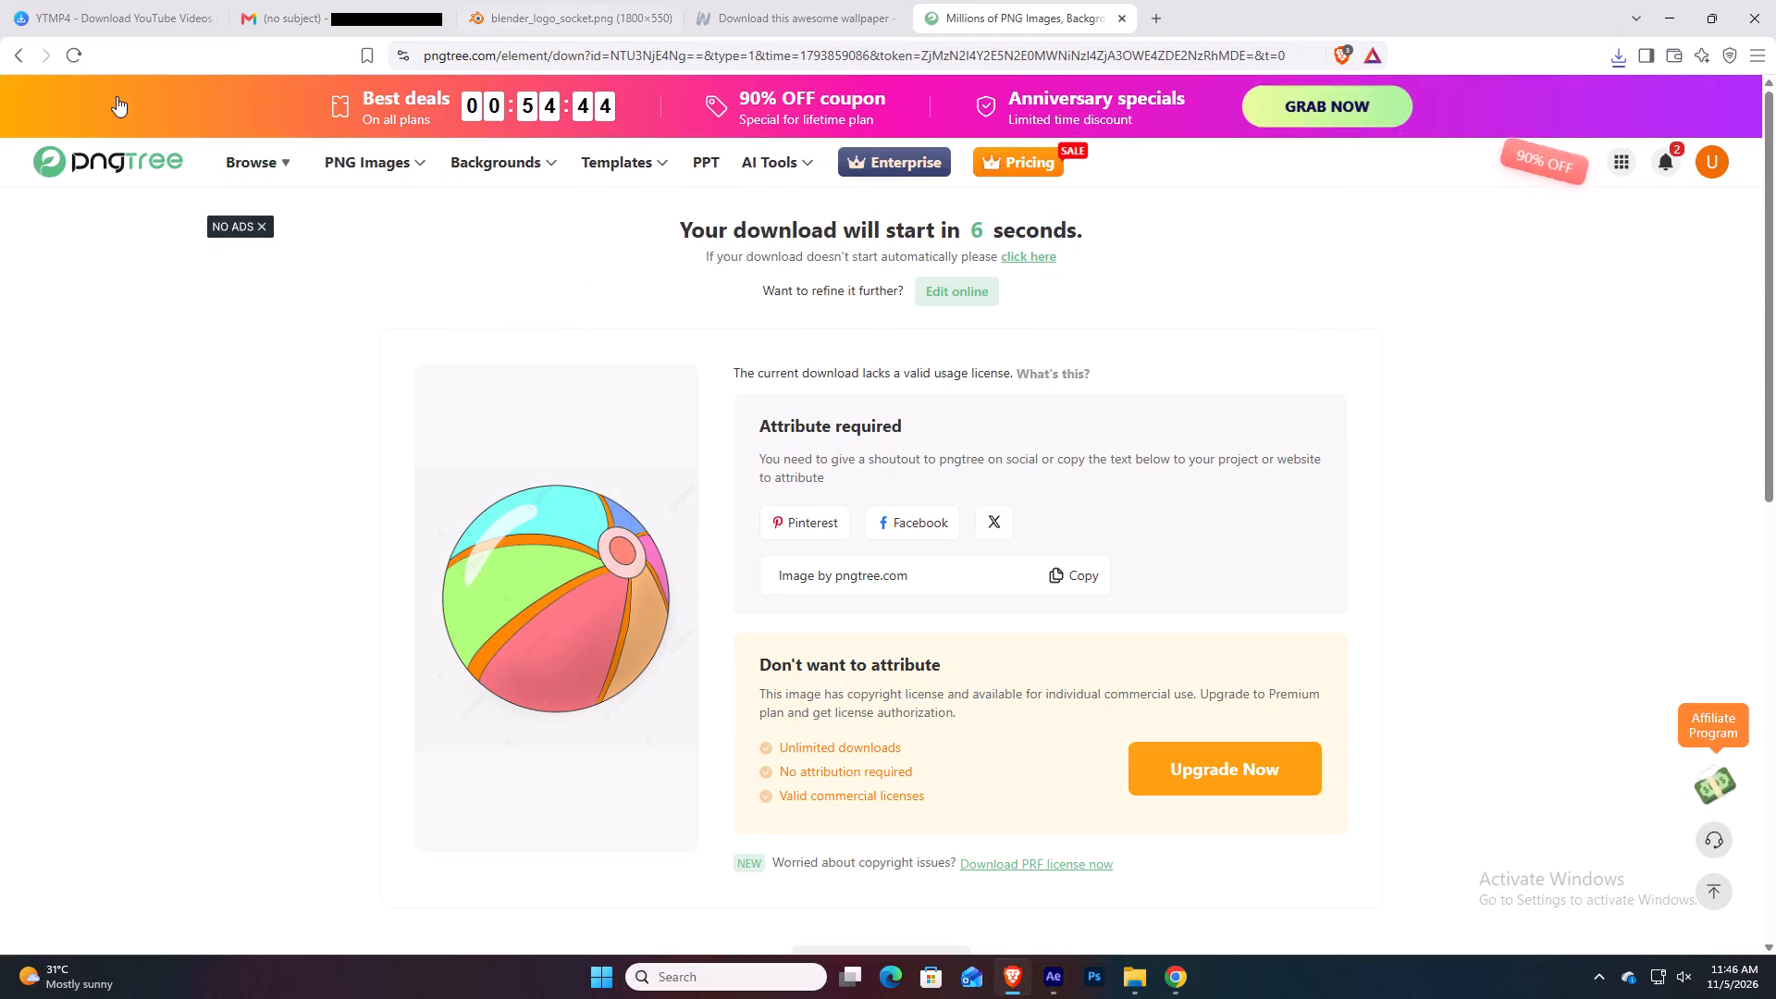
left_click(21, 61)
left_click(21, 61)
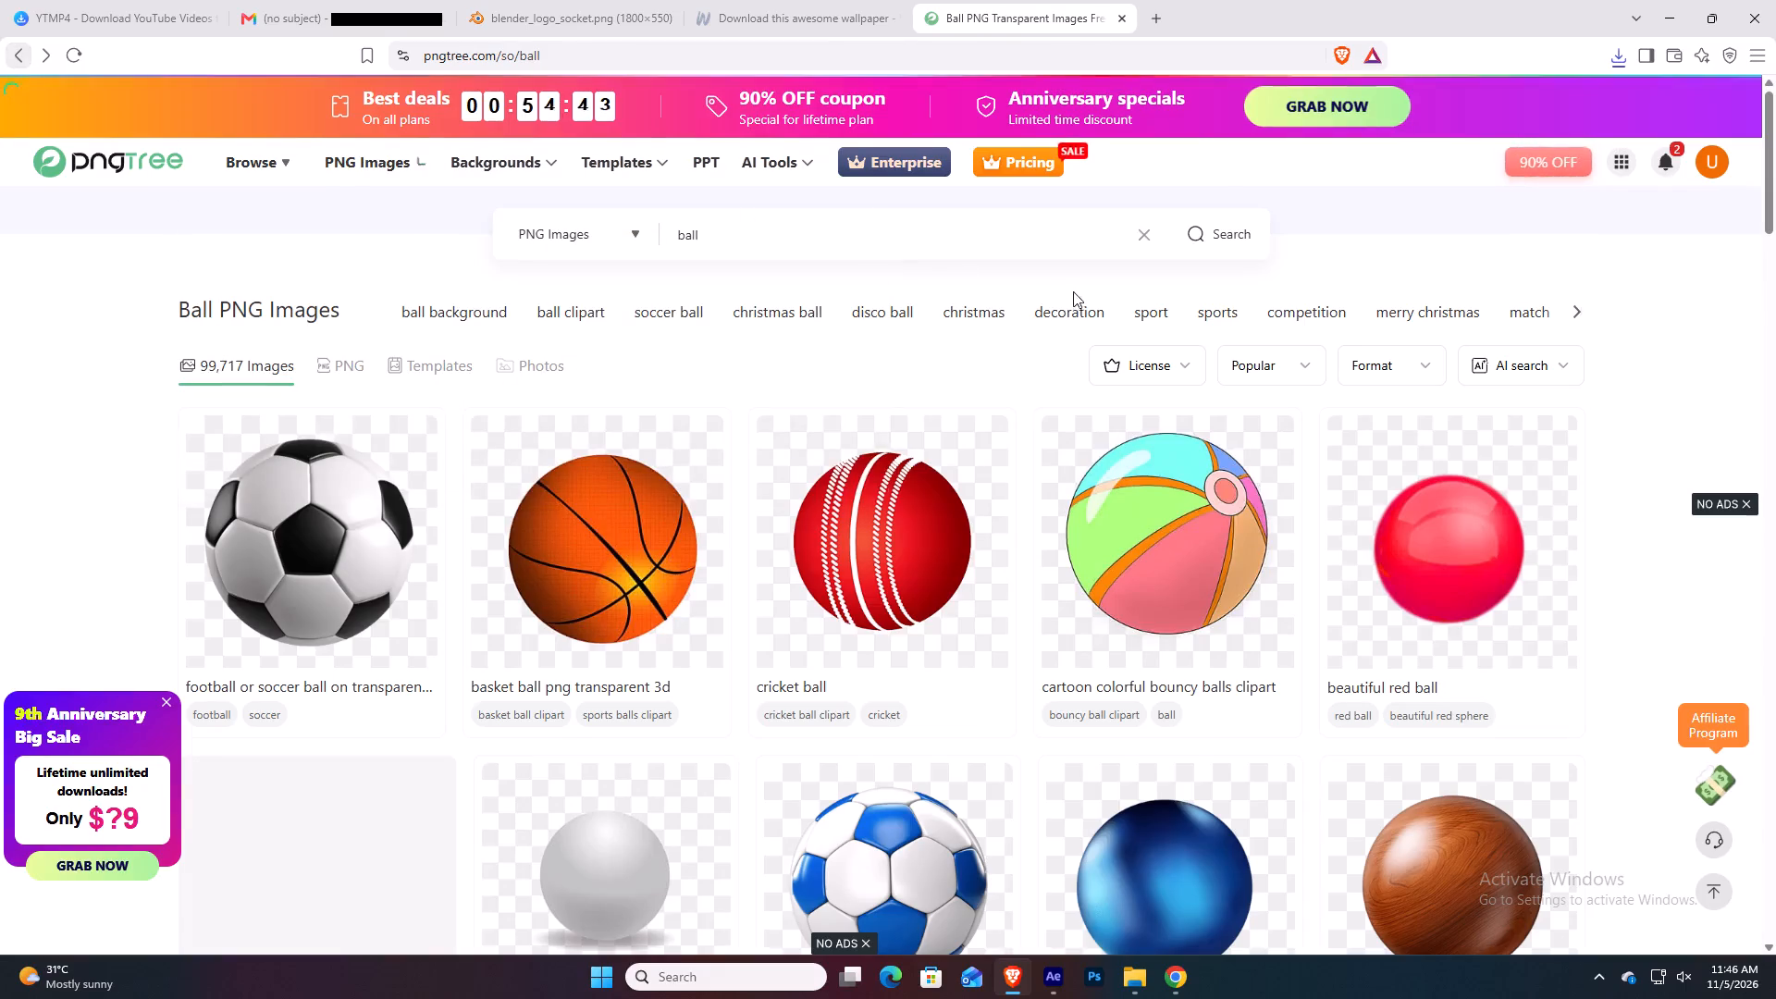
left_click_drag(857, 244, 349, 189)
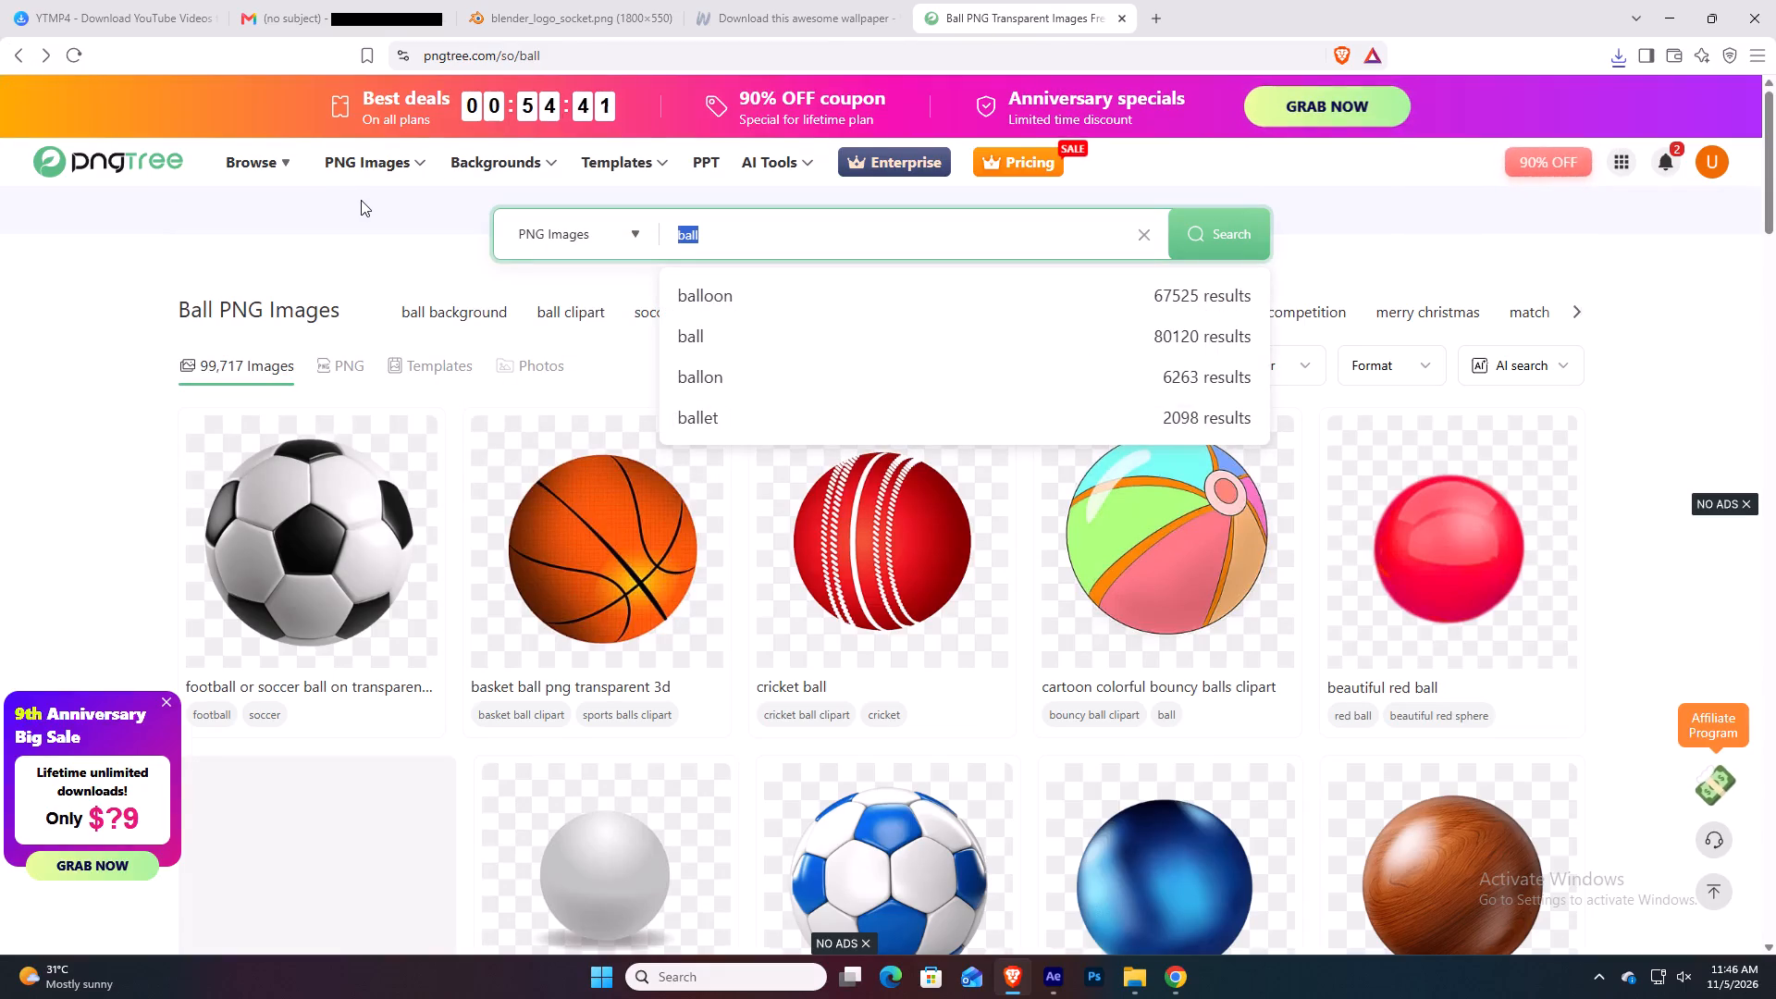
type("hoi")
key("BackSpace")
type("use background")
key("Return")
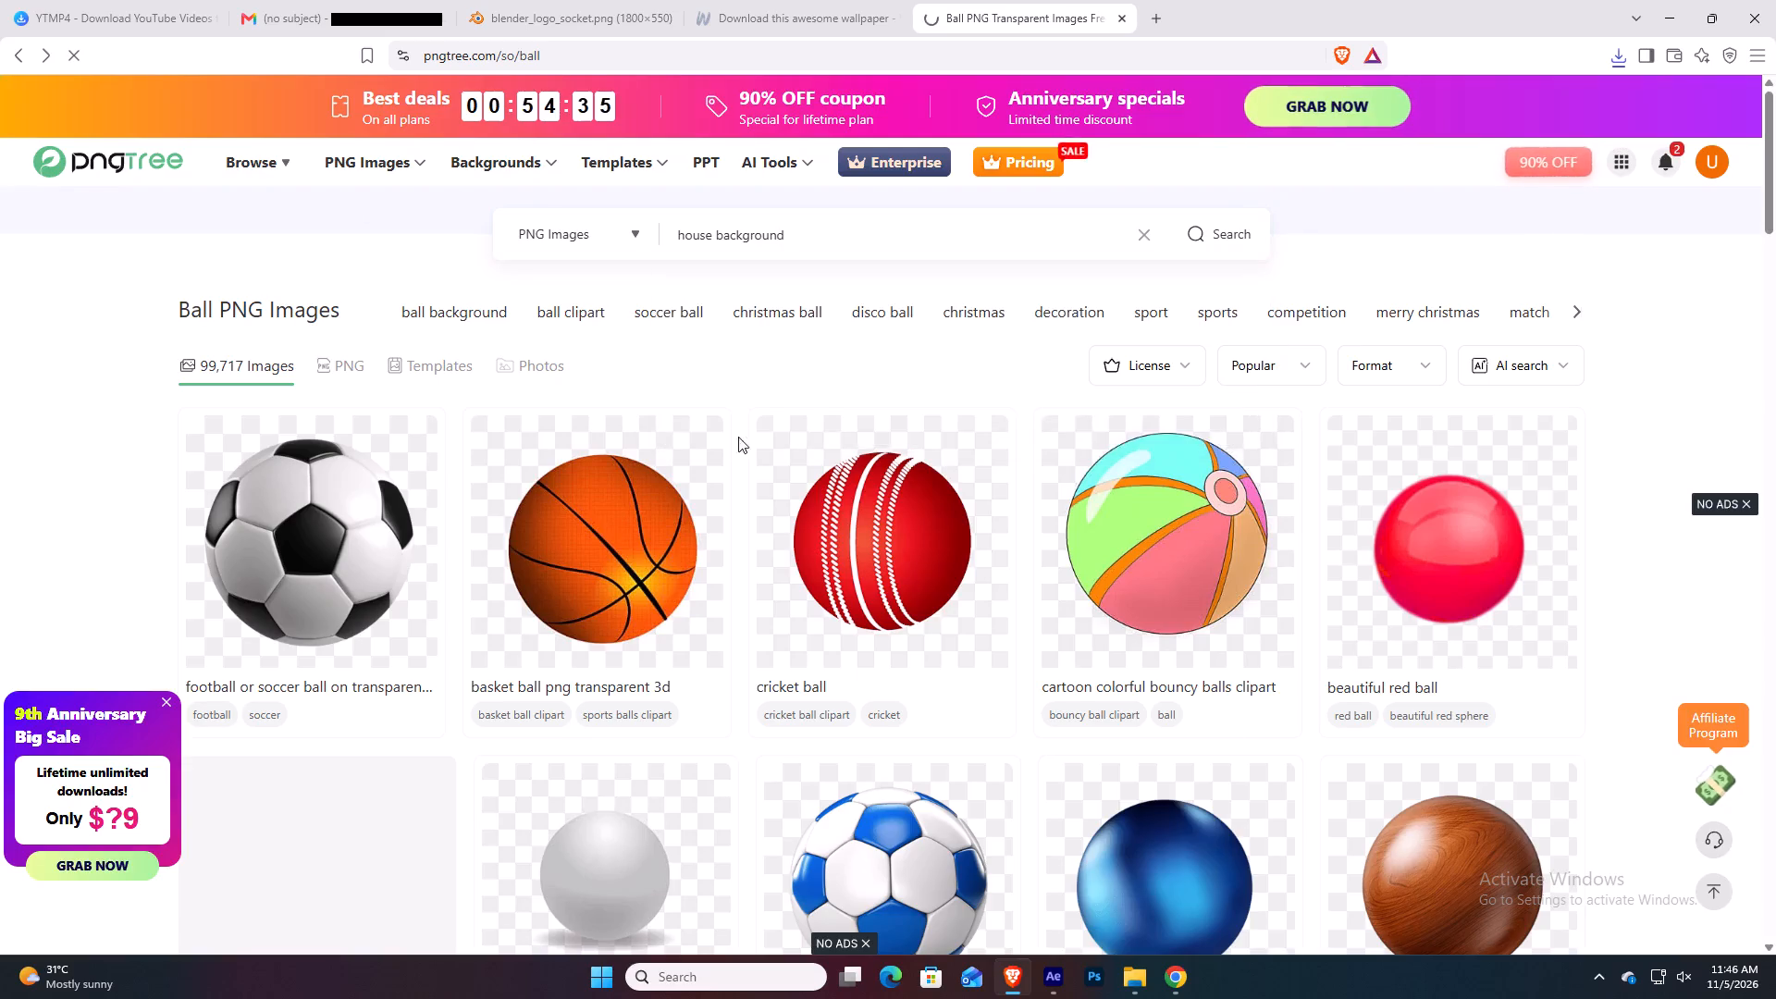
scroll(1015, 544, "down", 8)
scroll(1003, 590, "up", 3)
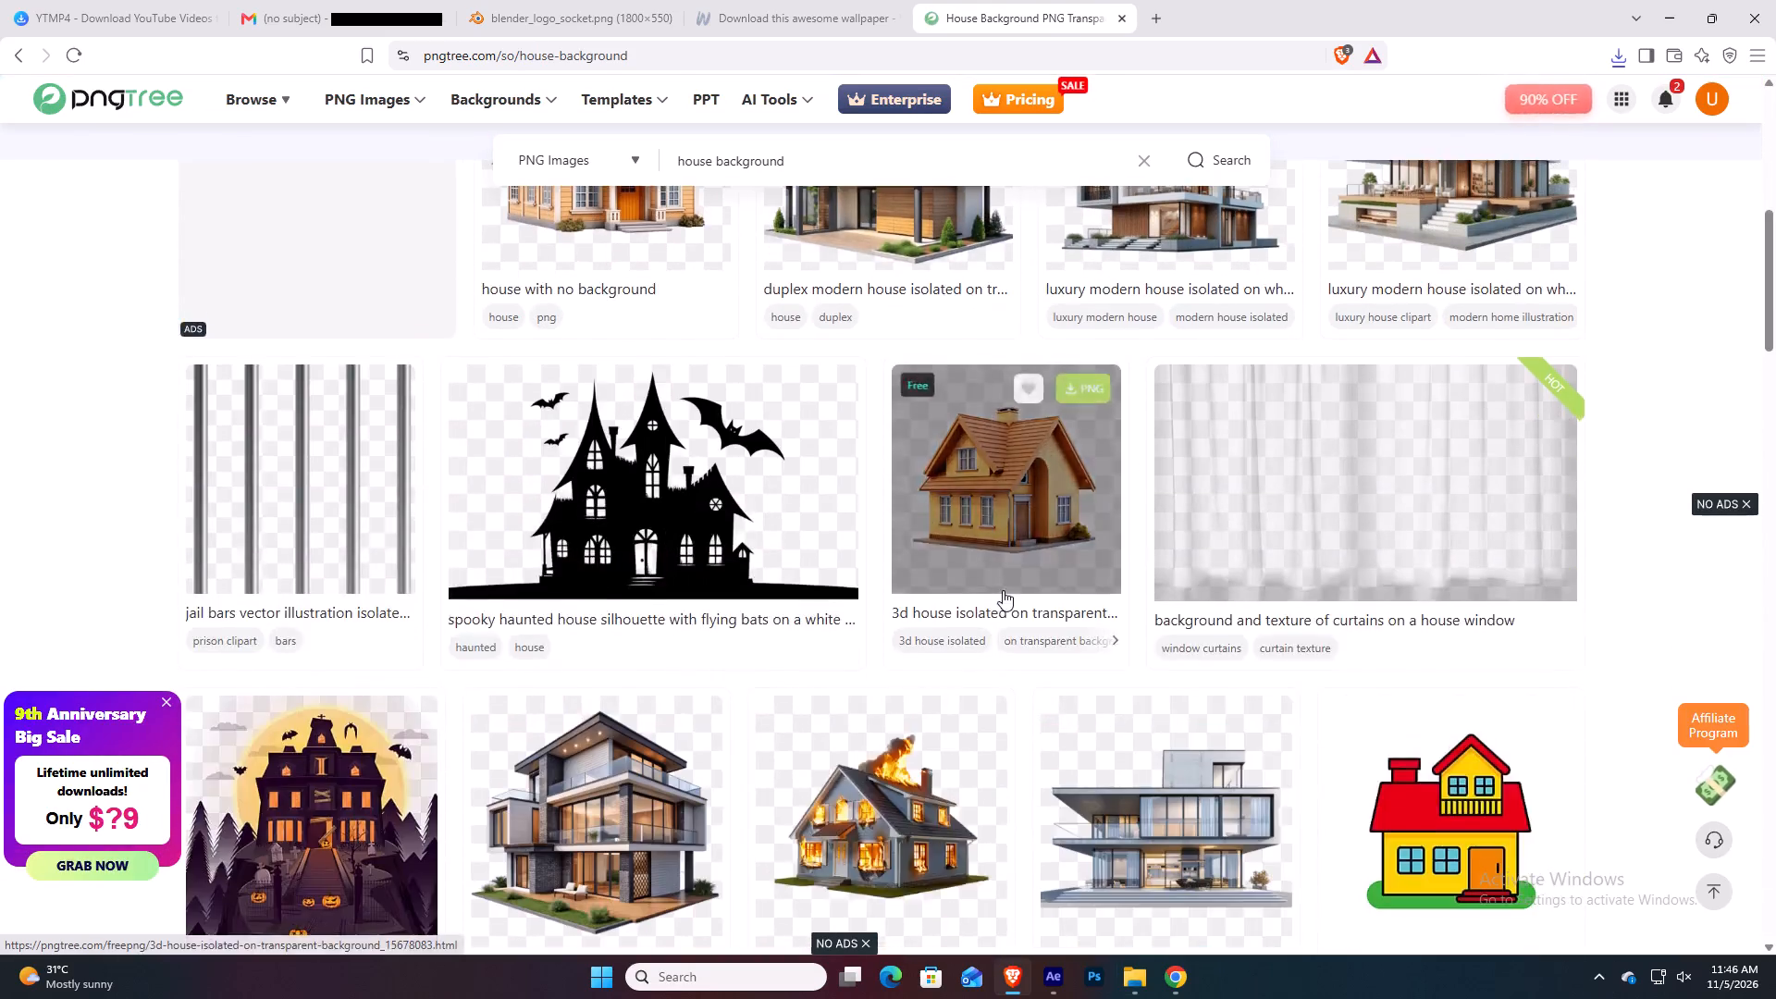
scroll(1003, 590, "up", 4)
Change the Pngtree search to "house indoors".
left_click_drag(816, 159, 715, 160)
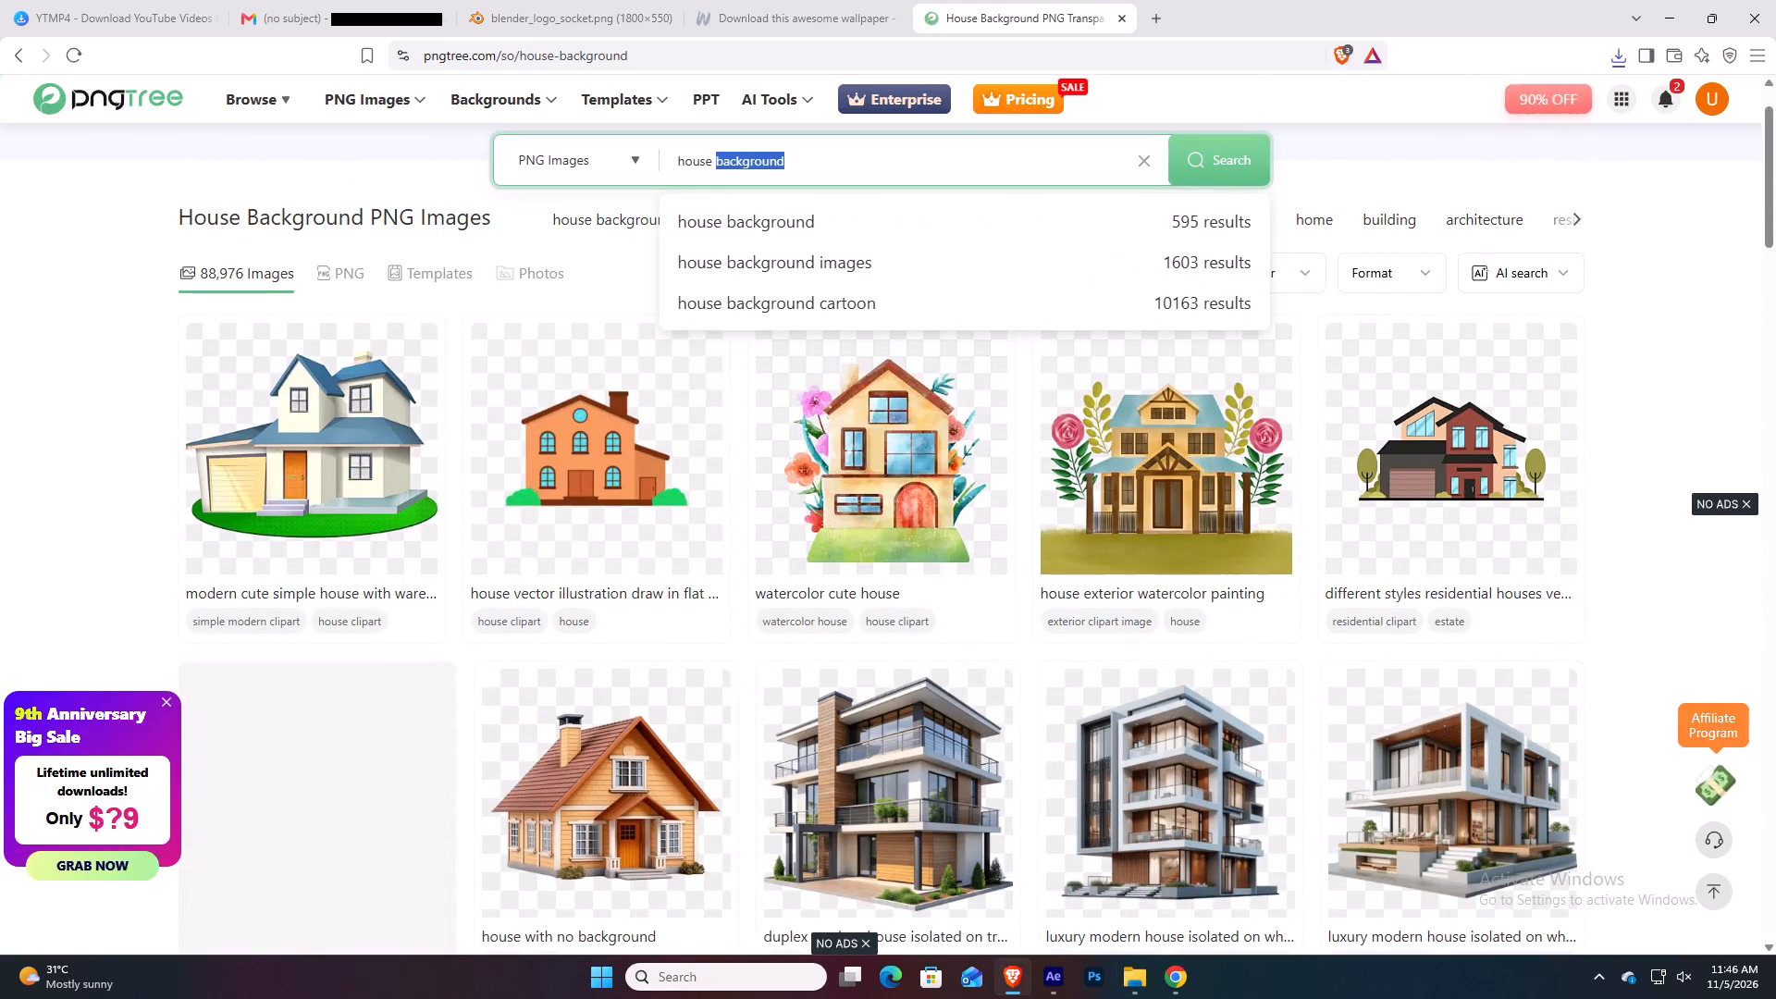
type("indoors")
key("Return")
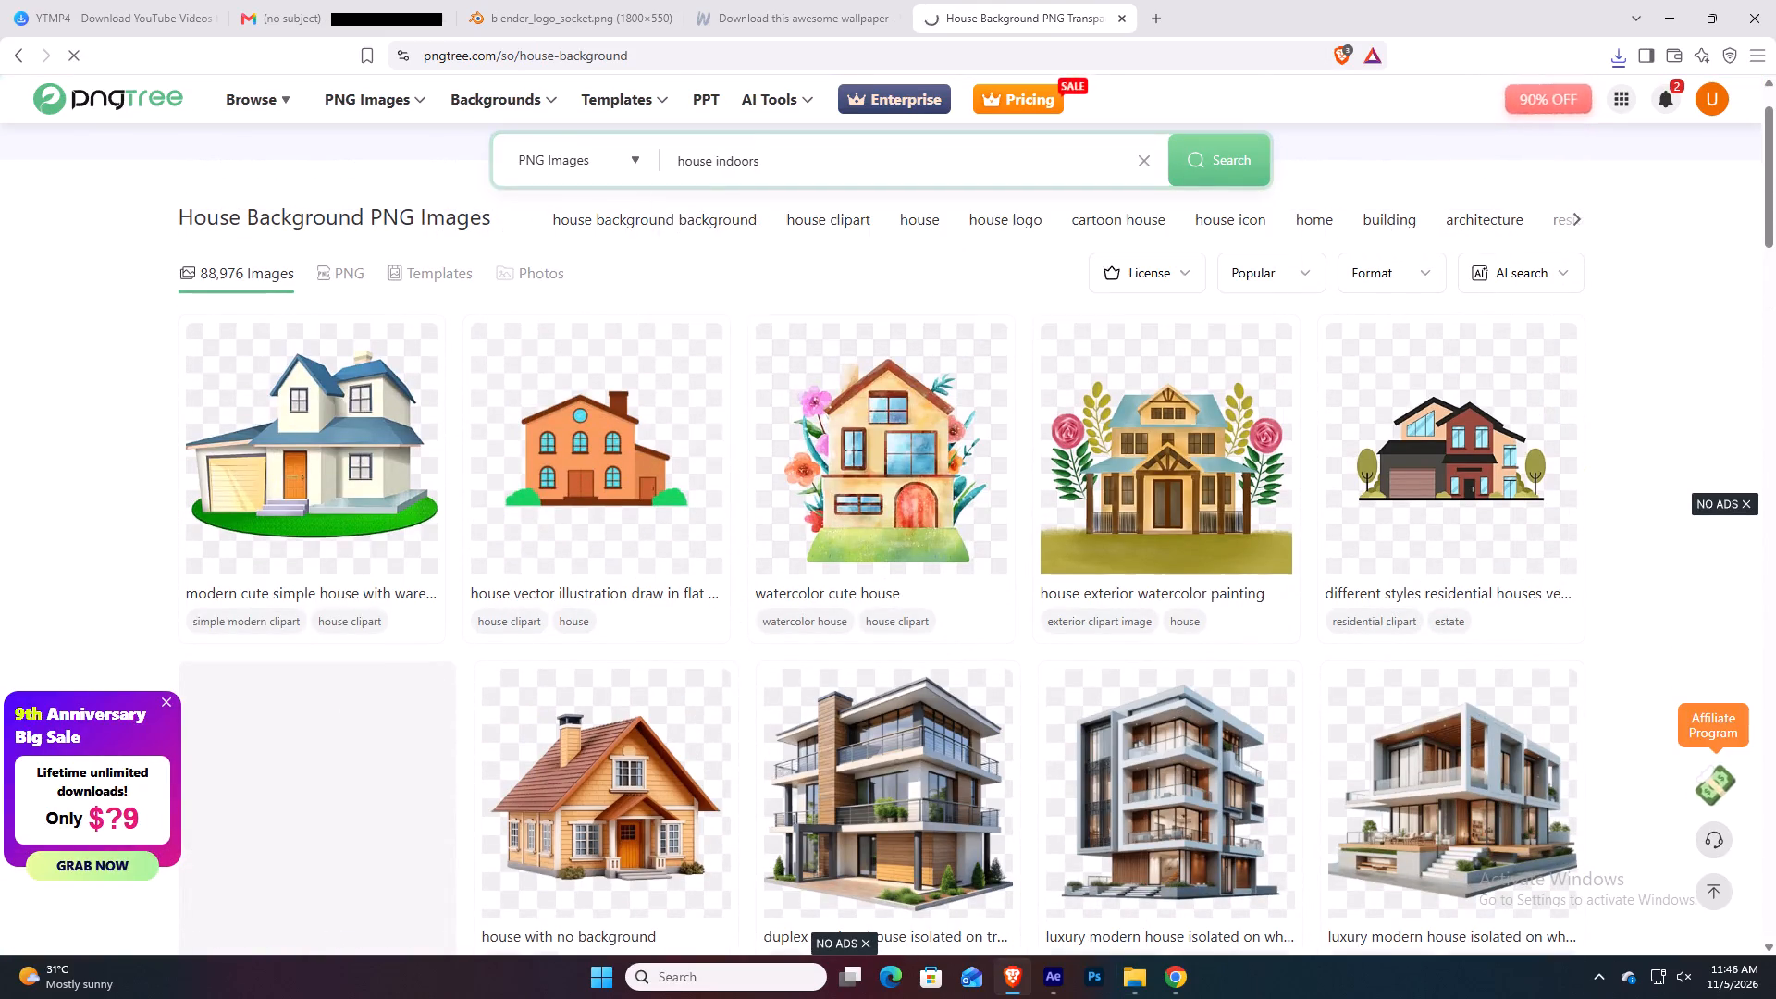
Look through the "house indoors" results for a suitable interior background image.
scroll(705, 177, "down", 4)
scroll(777, 504, "down", 8)
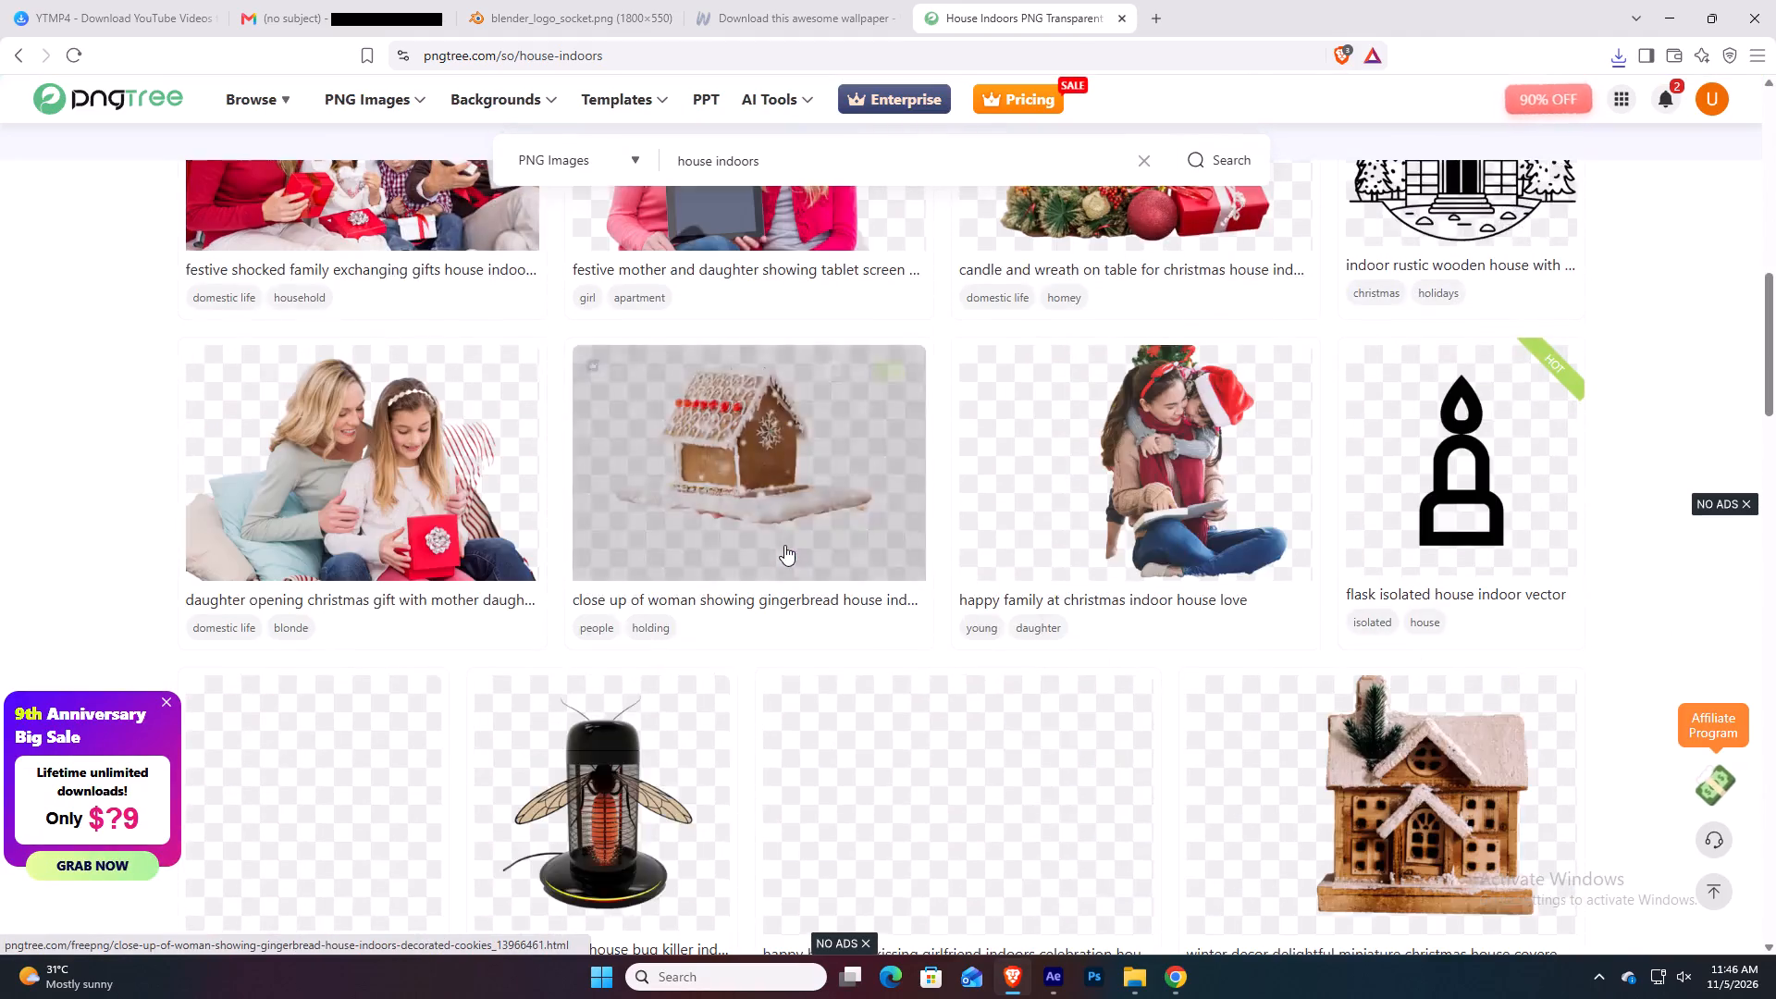
scroll(784, 545, "down", 16)
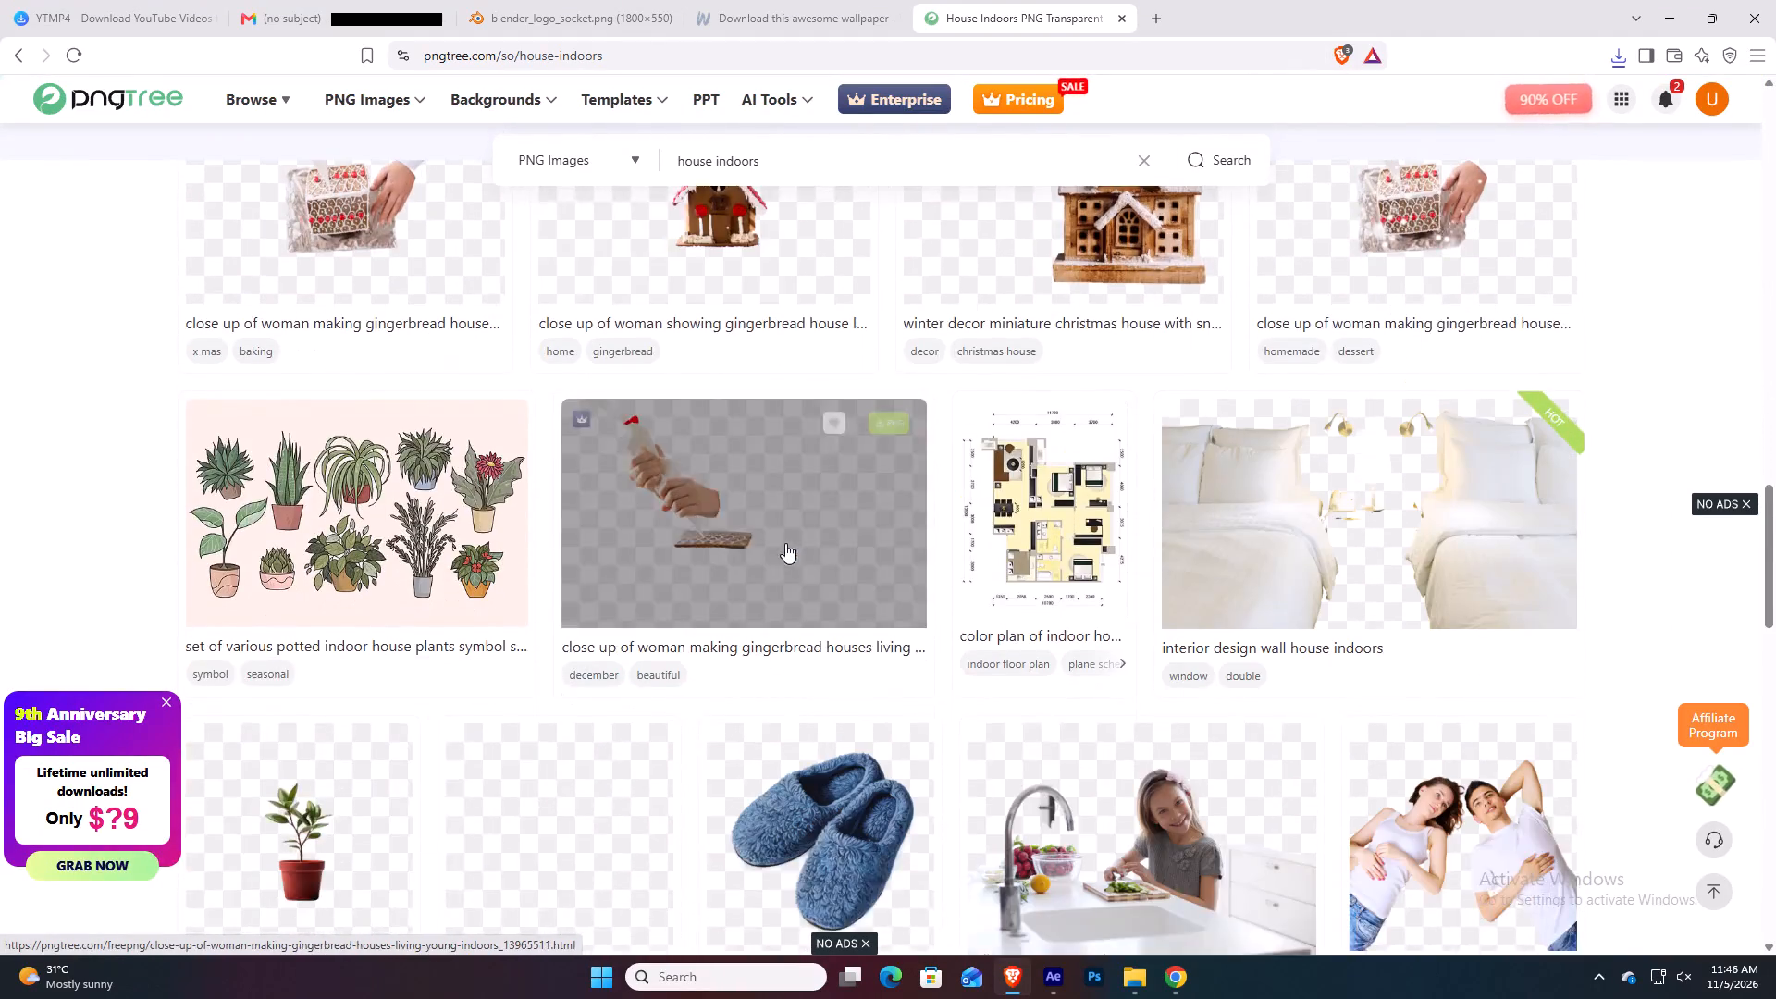
scroll(785, 543, "down", 17)
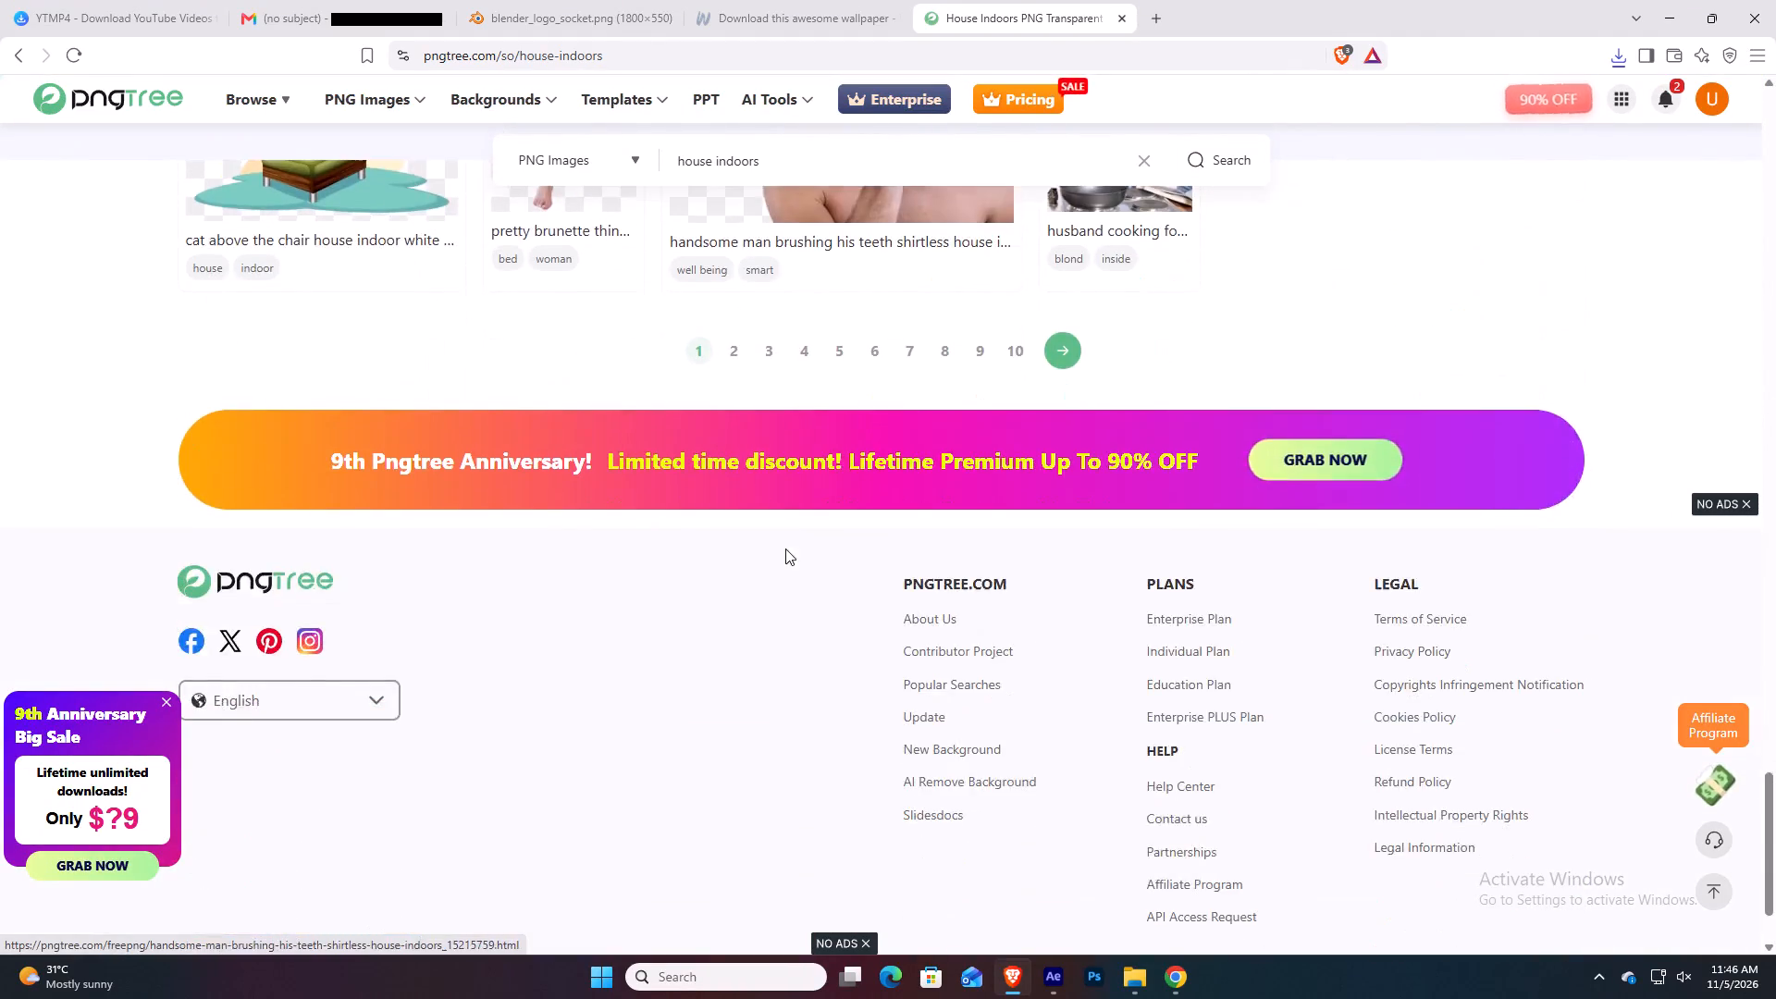
scroll(785, 549, "up", 16)
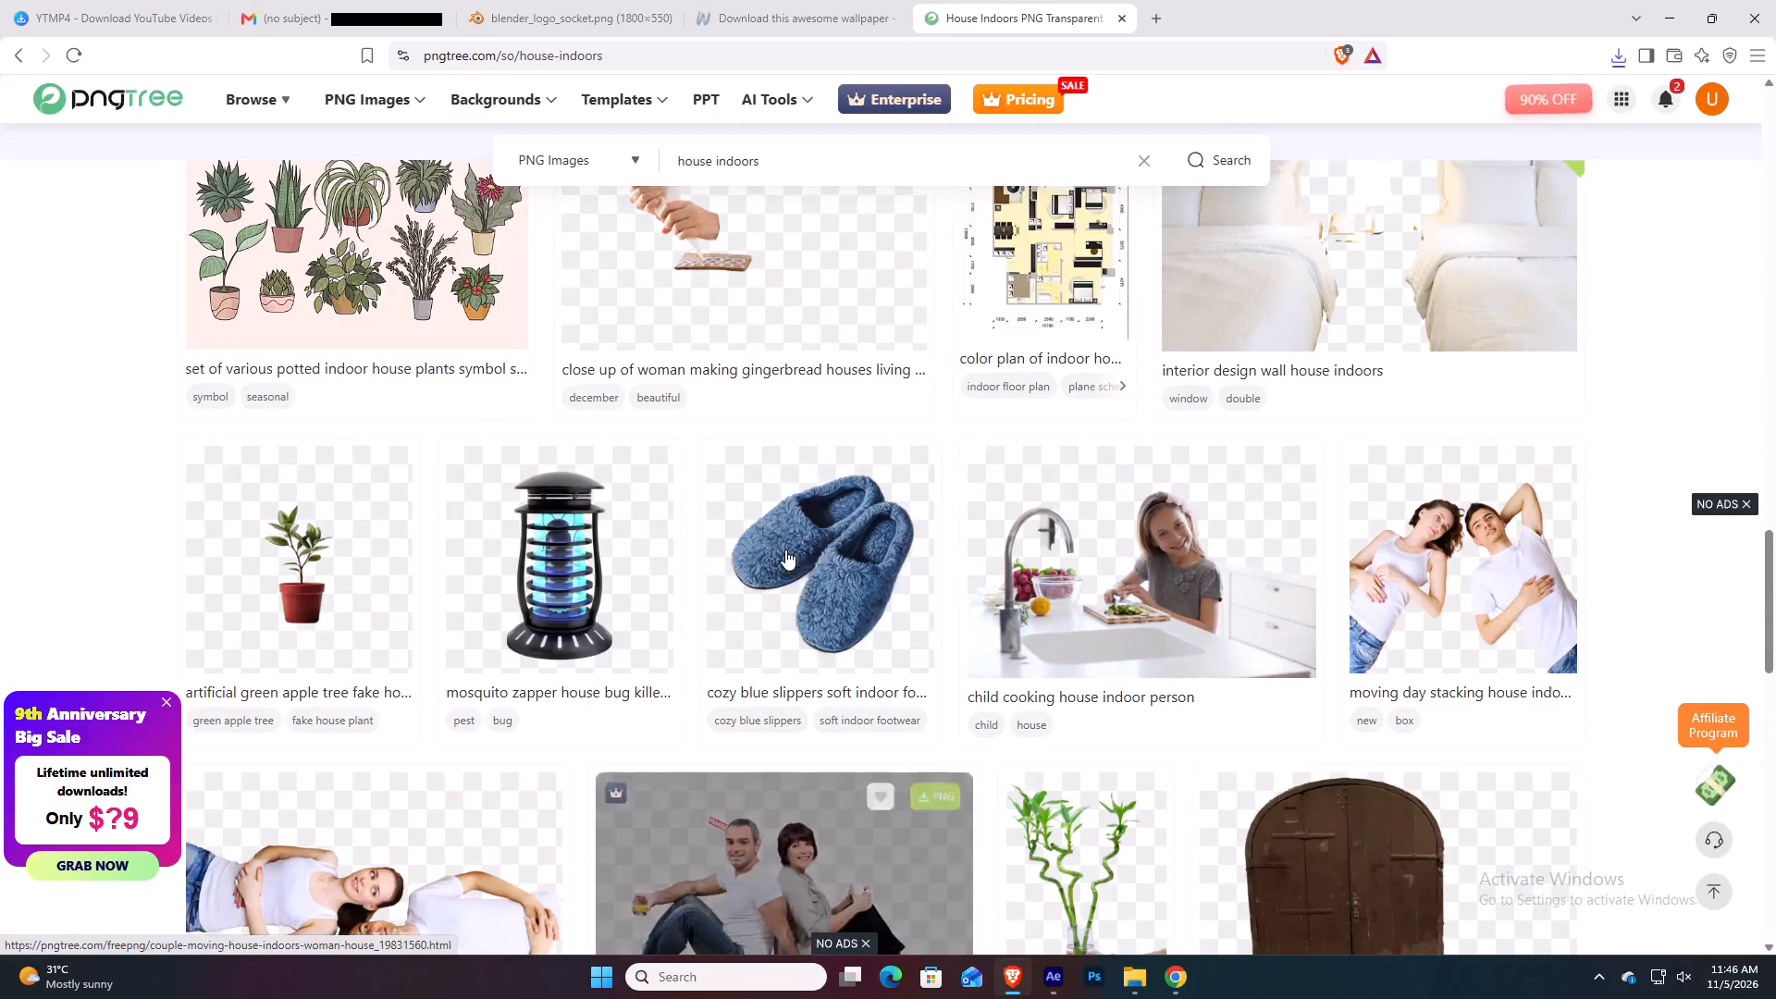
scroll(785, 549, "up", 20)
scroll(785, 550, "up", 6)
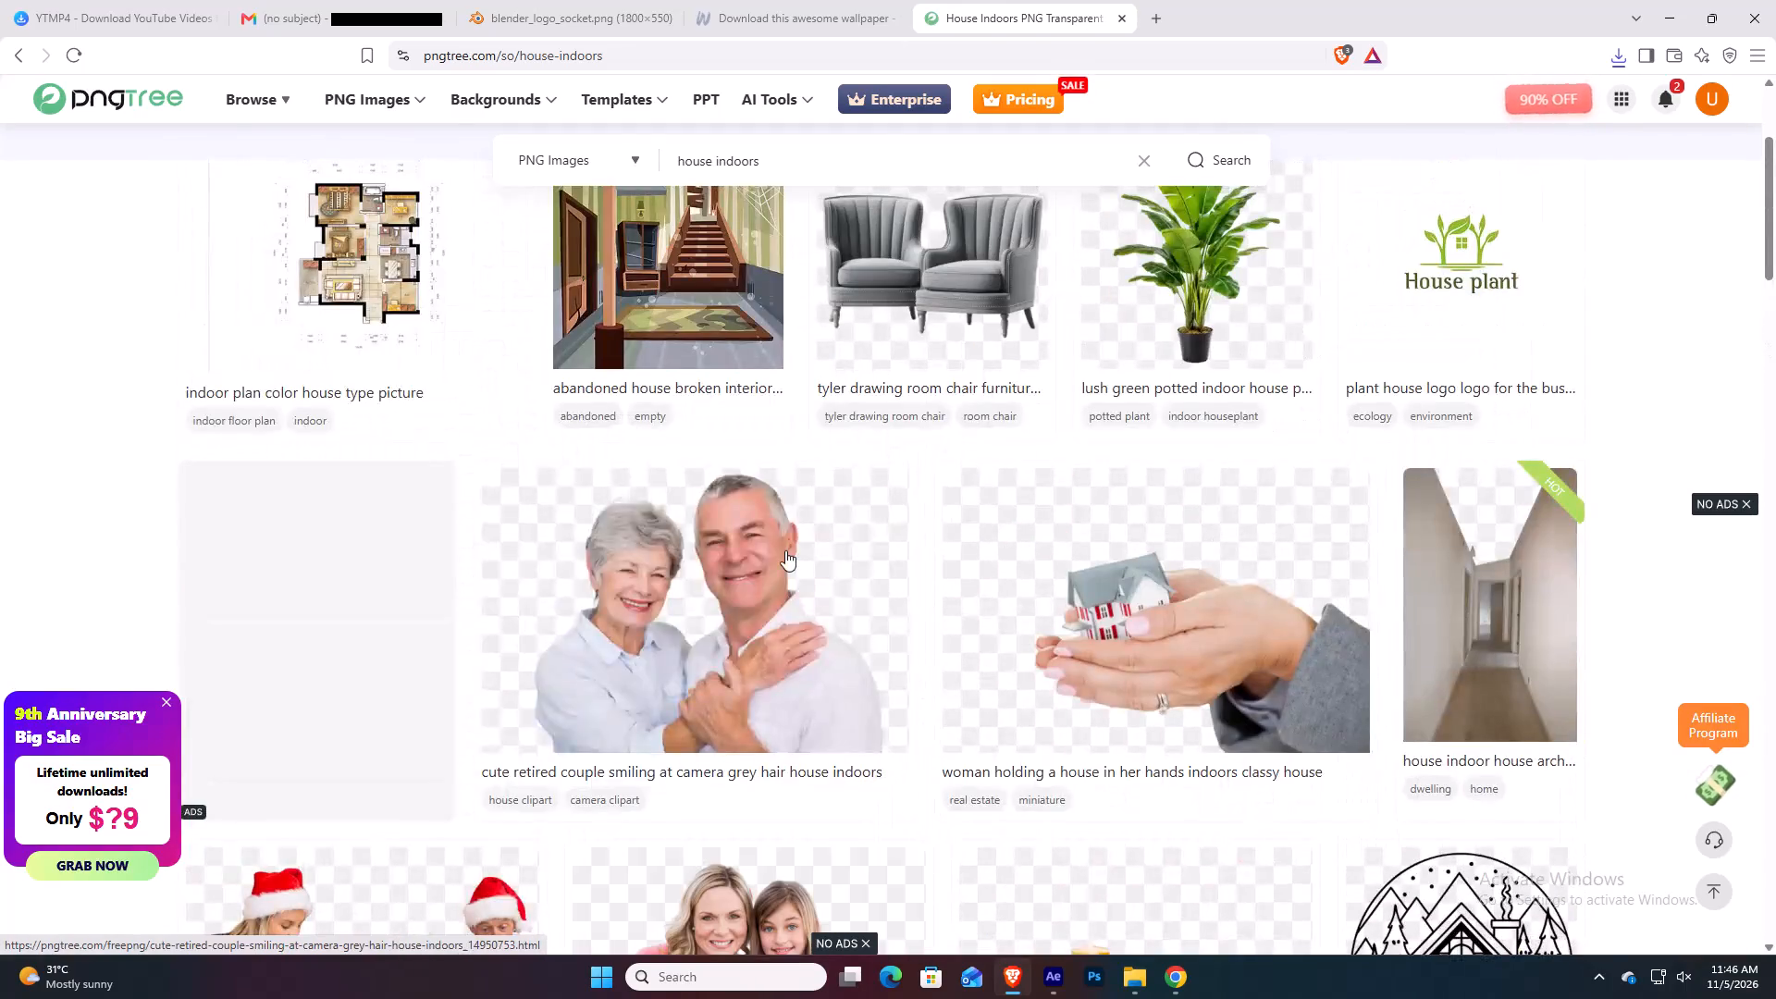
scroll(785, 550, "up", 7)
Shorten the Pngtree search to "indoors".
left_click_drag(712, 237, 653, 249)
key("BackSpace")
key("Return")
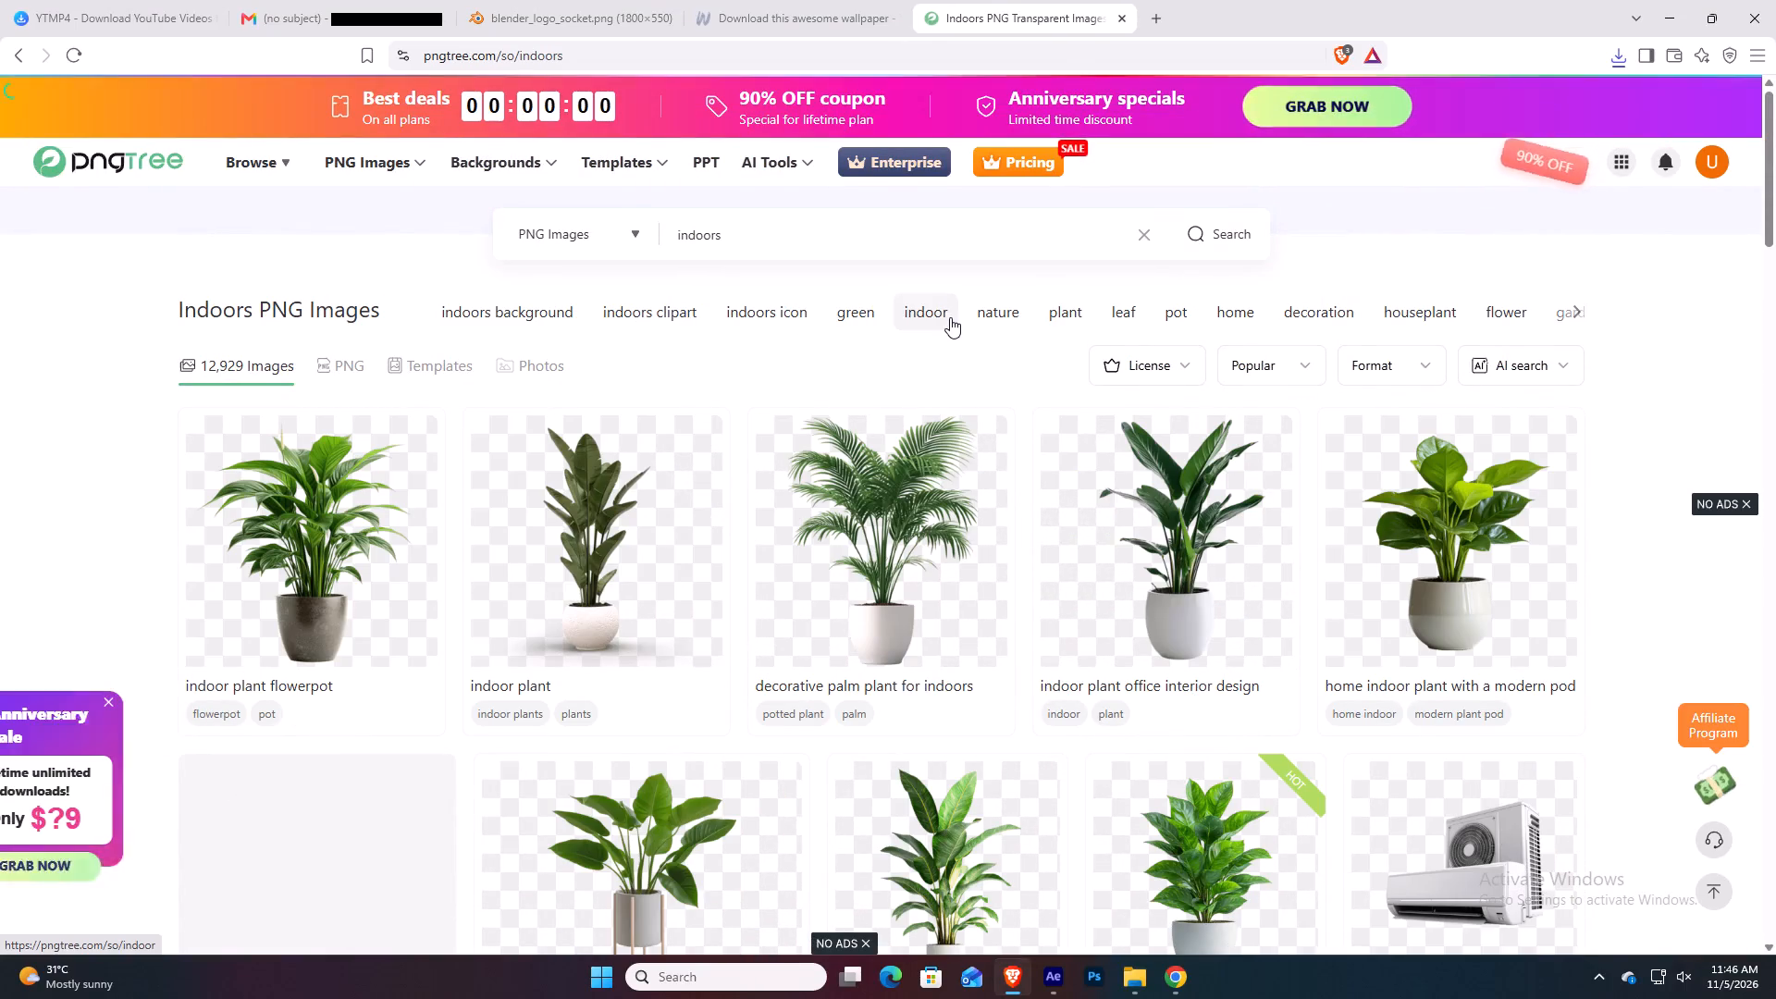
Retry the indoor search on Pngtree and look through the indoor image results for a usable background.
left_click(677, 231)
key("BackSpace")
key("backslash")
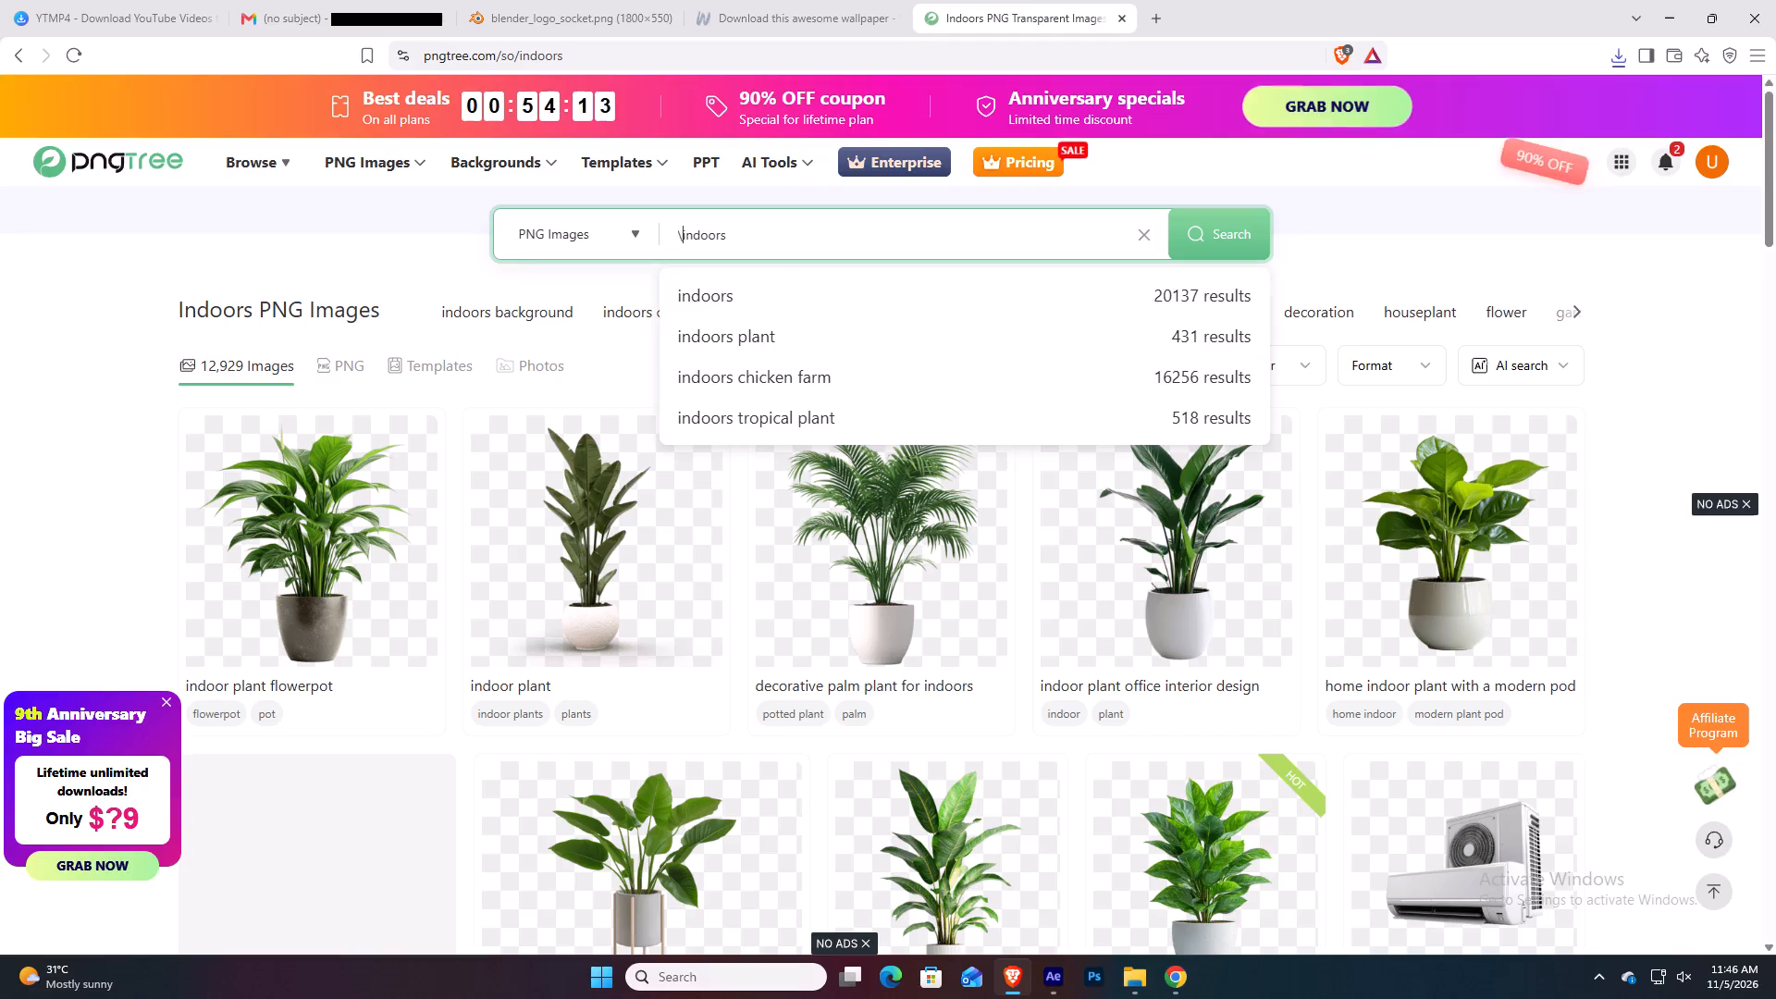
key("BackSpace")
key("Return")
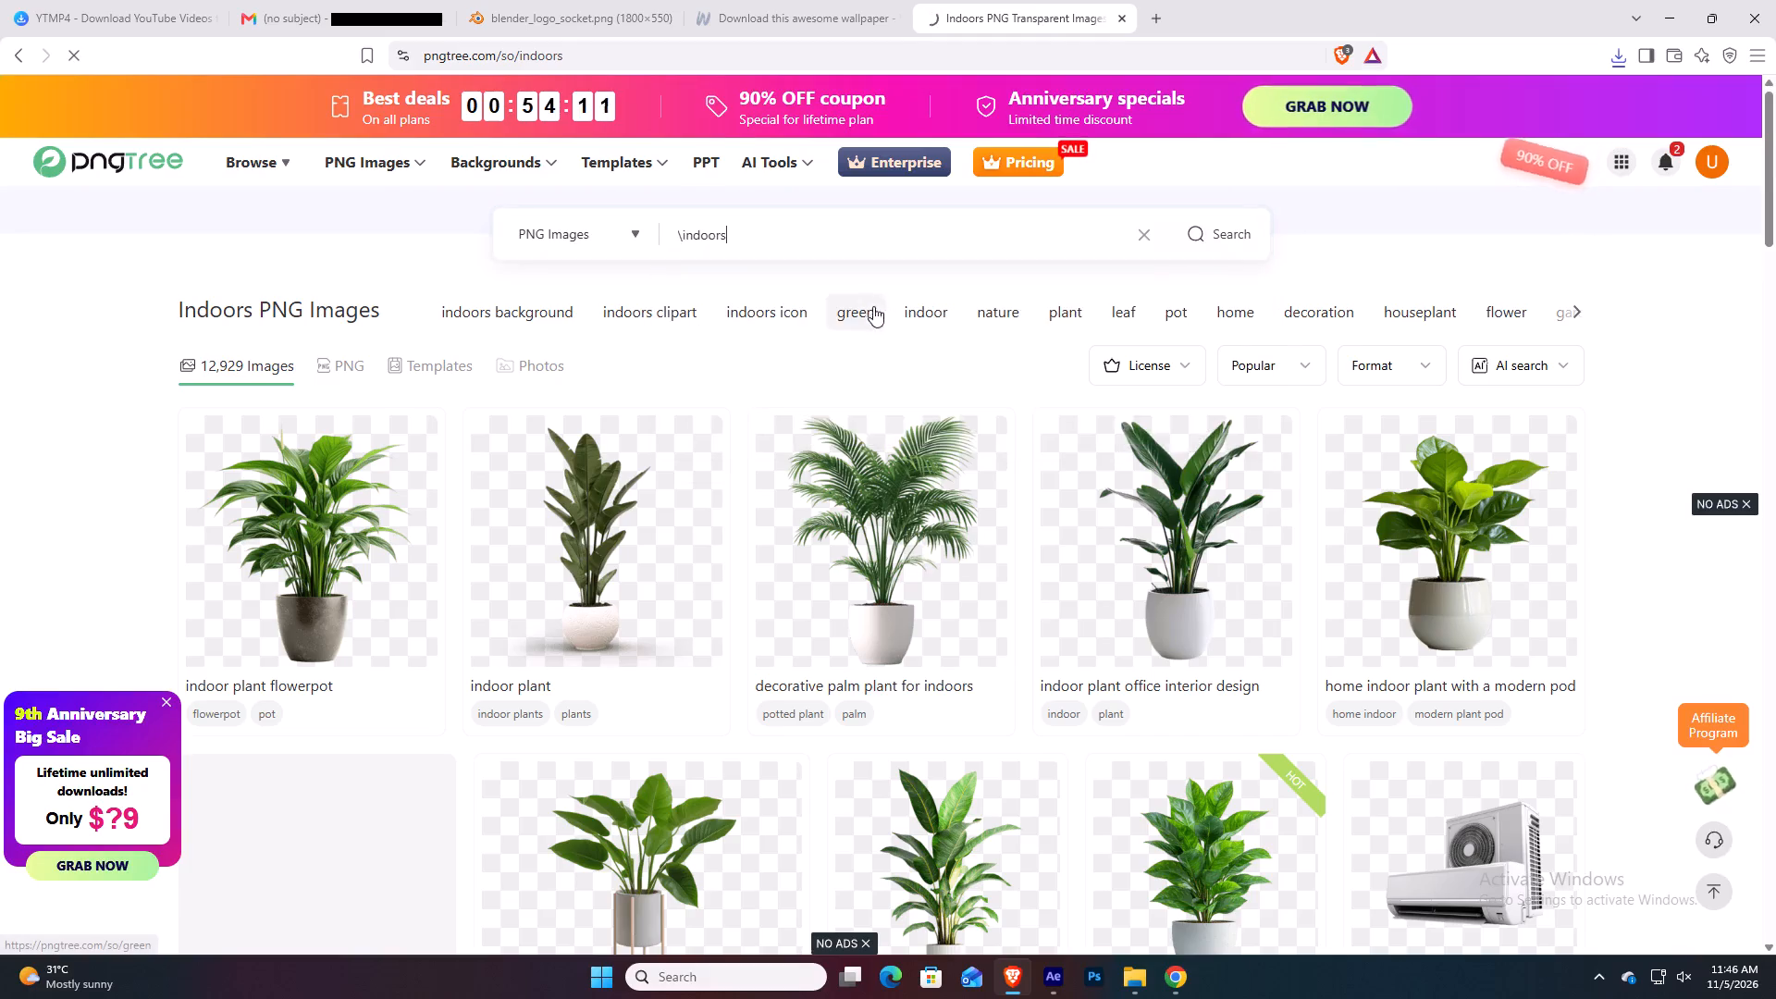
scroll(805, 295, "down", 12)
scroll(748, 831, "down", 5)
scroll(746, 814, "up", 3)
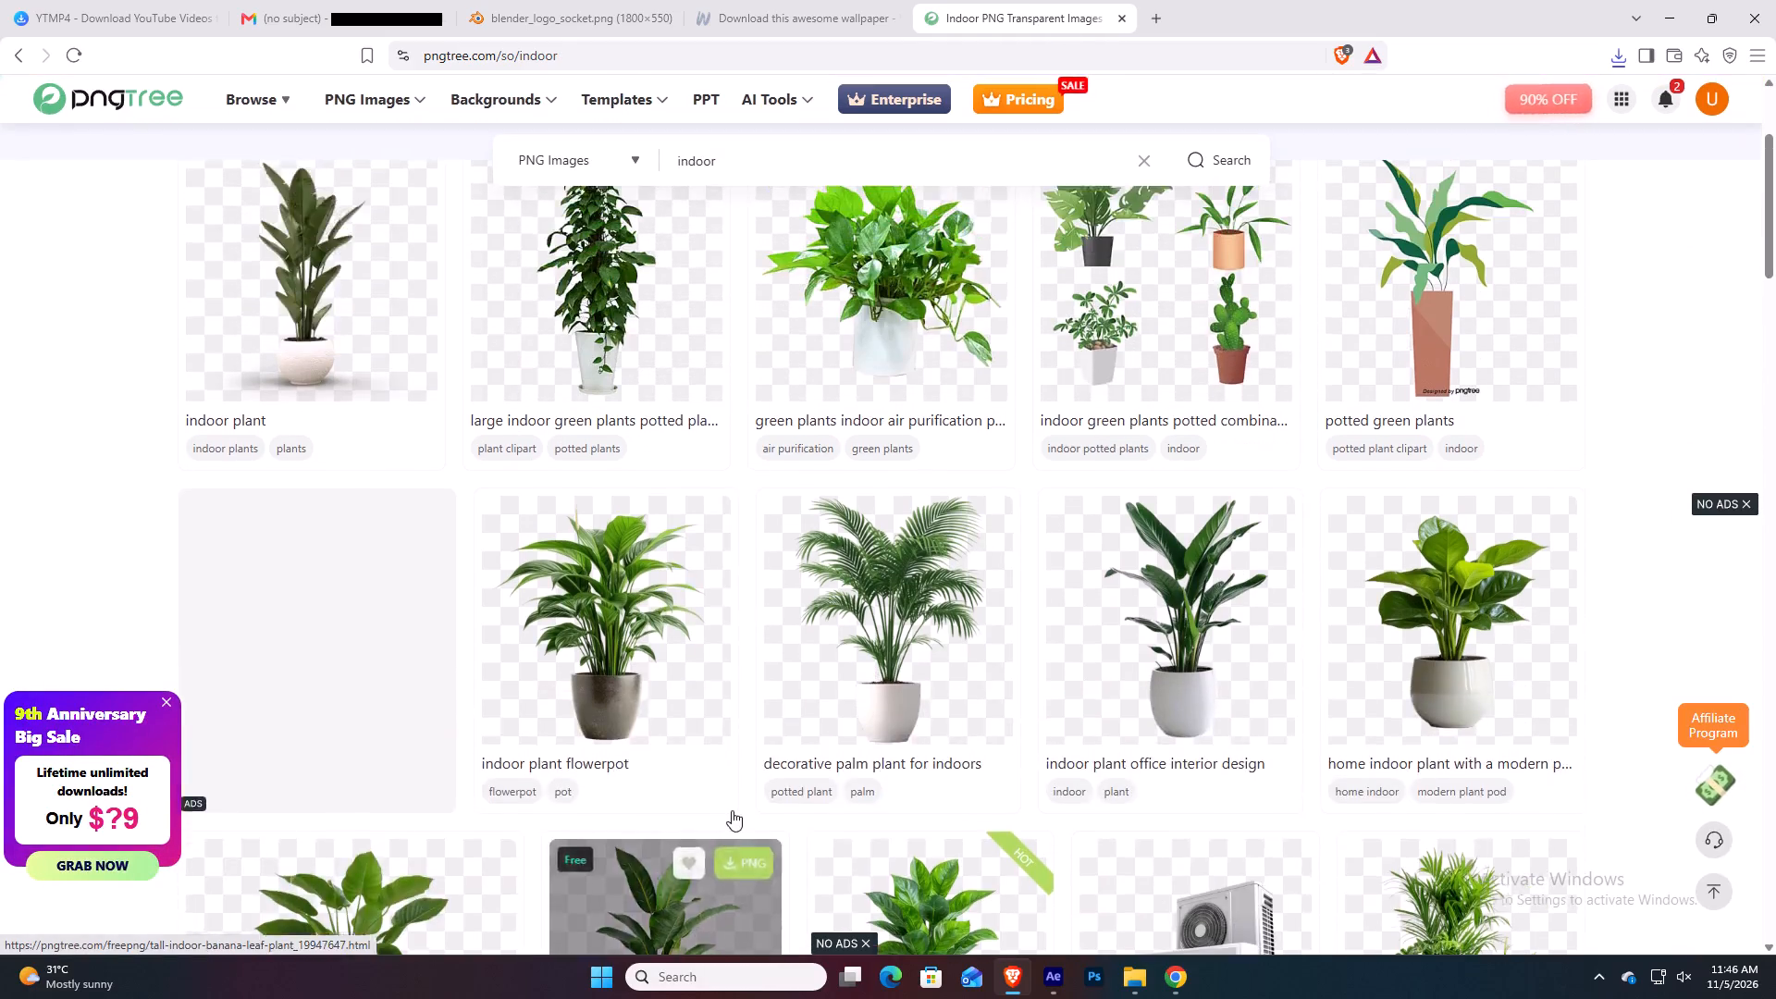
scroll(730, 809, "up", 4)
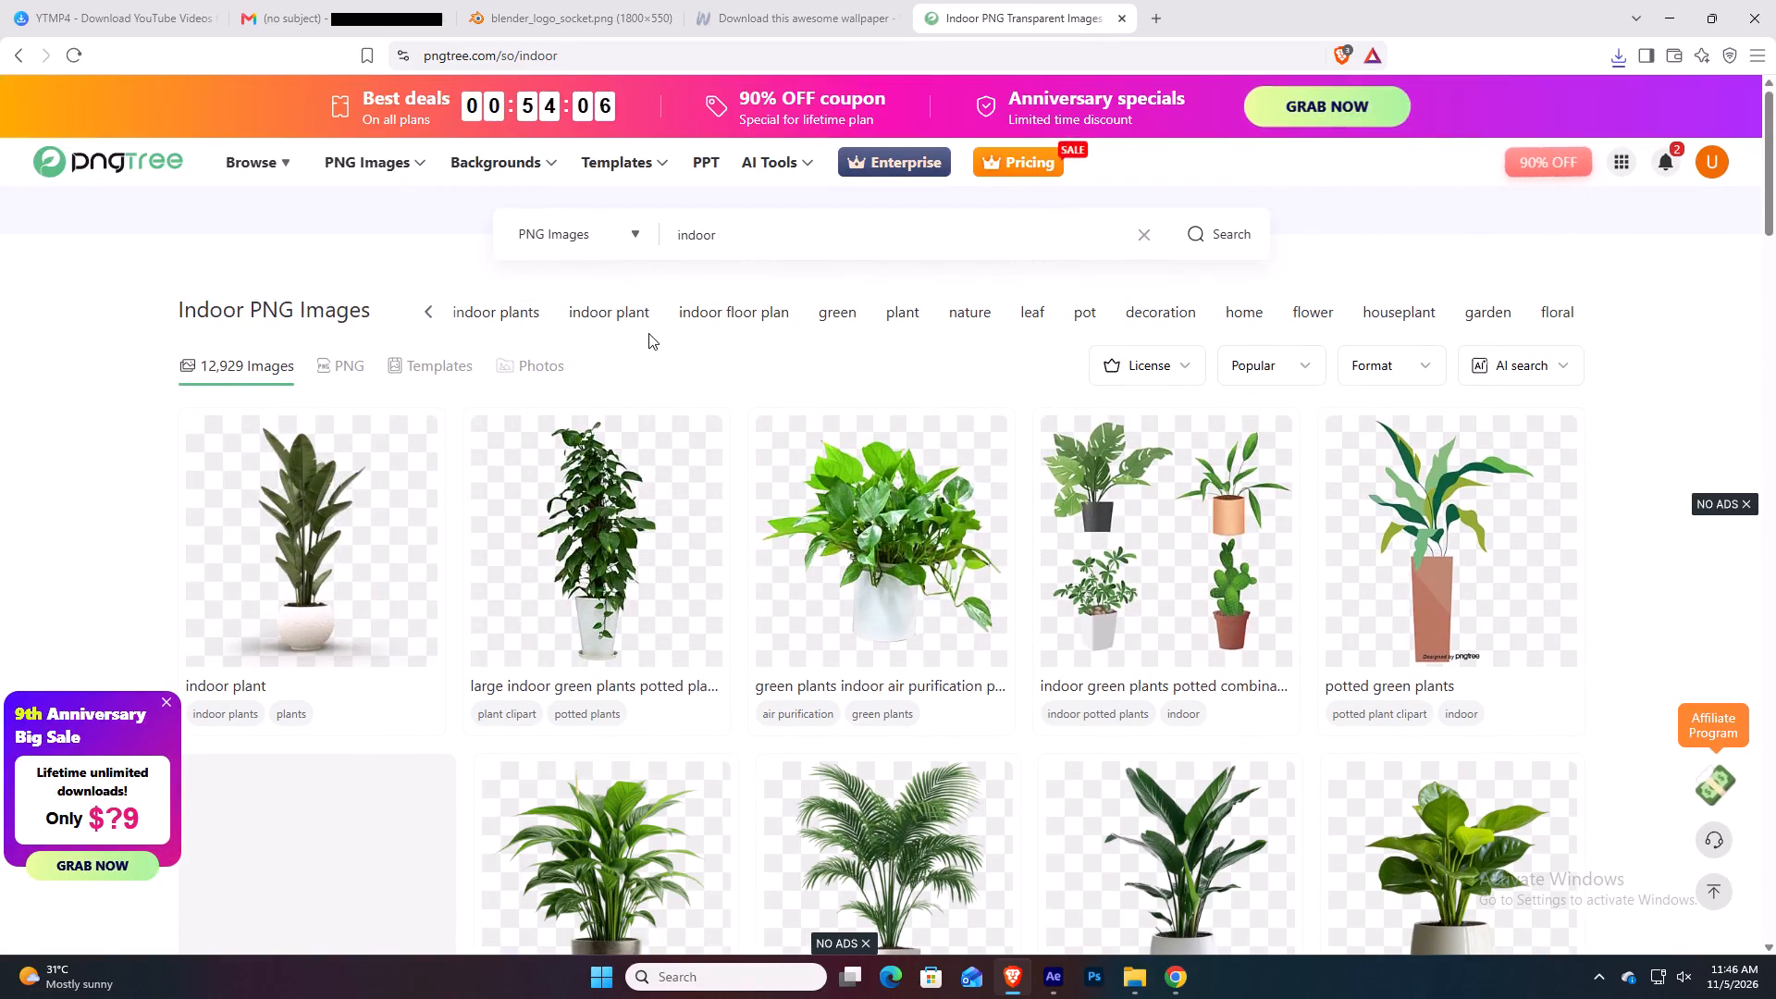
Switch to the related "home" search and look through its results for an interior background.
left_click(1264, 322)
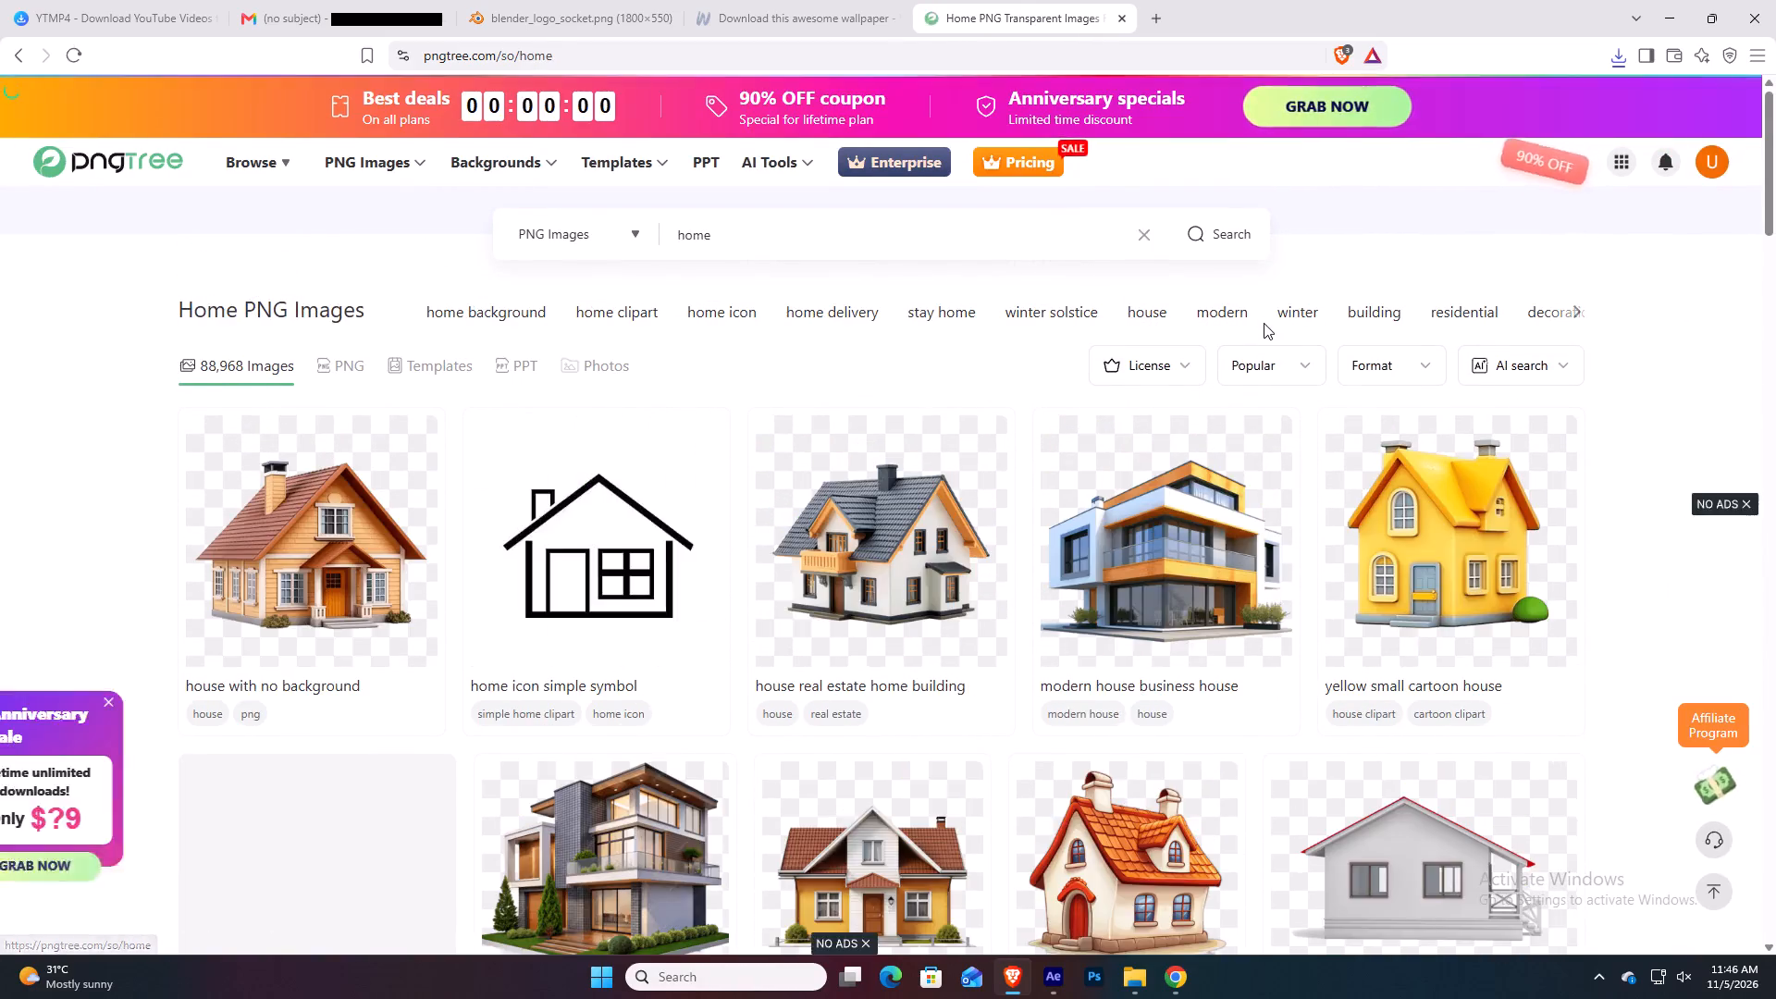
scroll(1068, 475, "down", 19)
scroll(1066, 480, "down", 5)
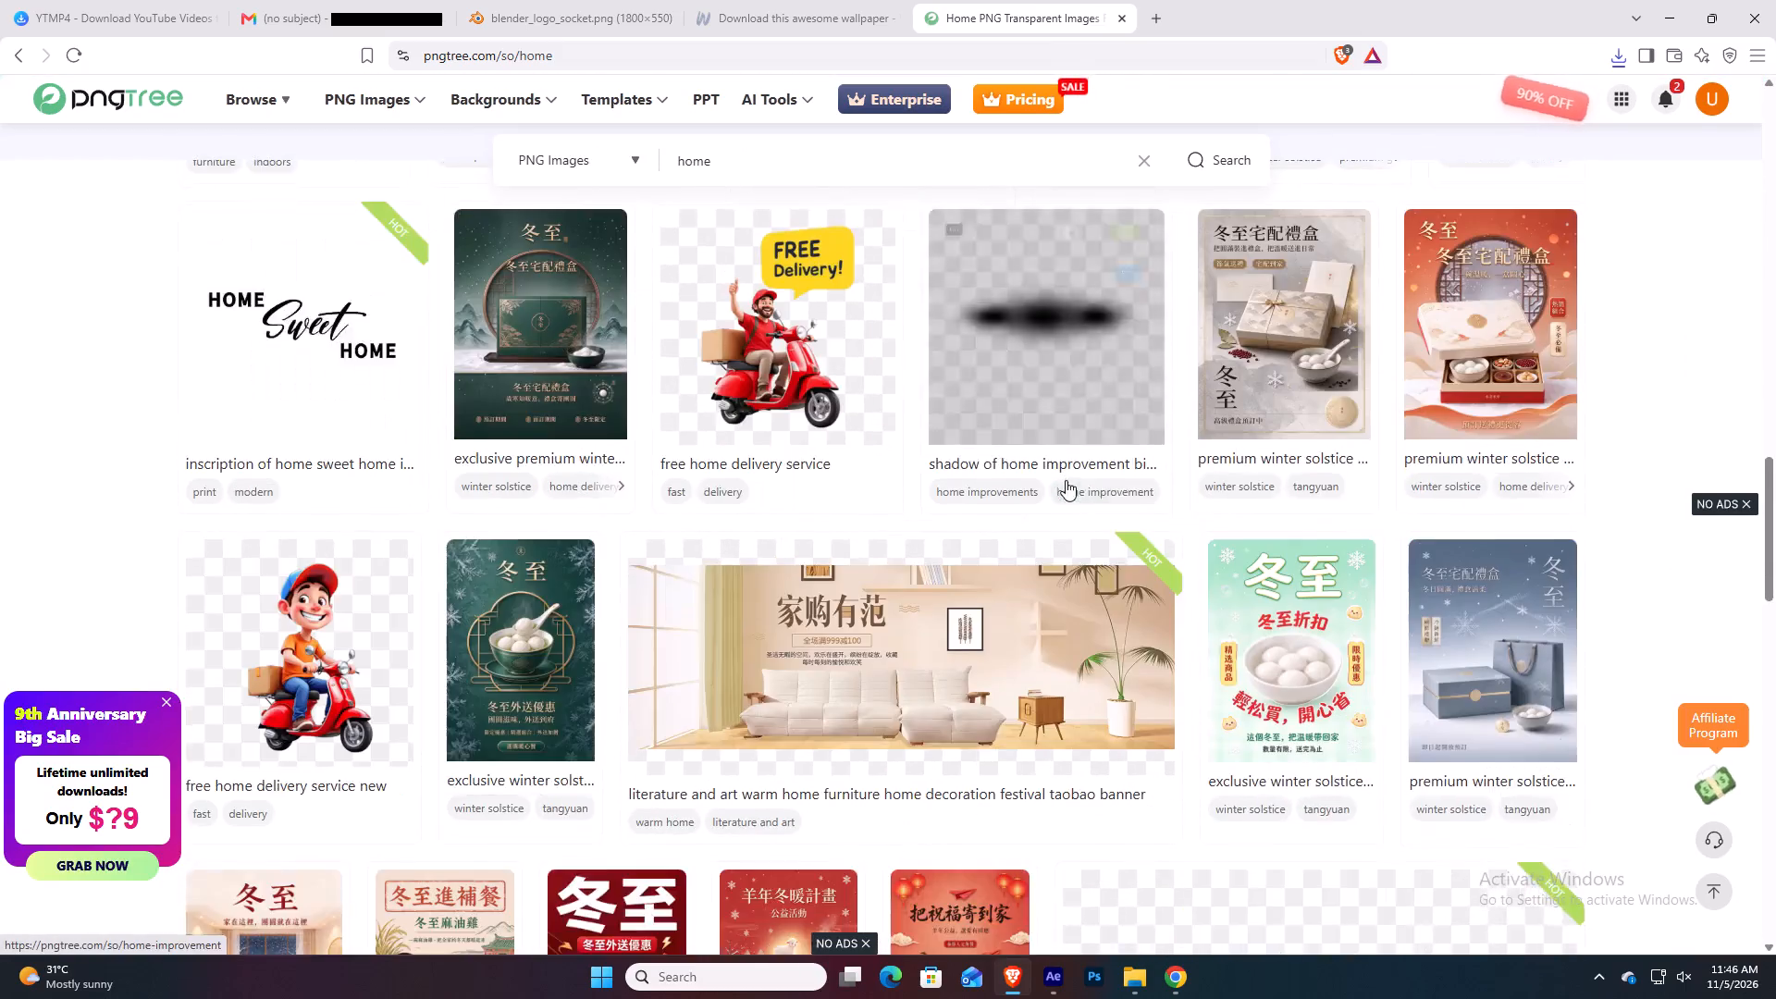
scroll(1066, 480, "down", 15)
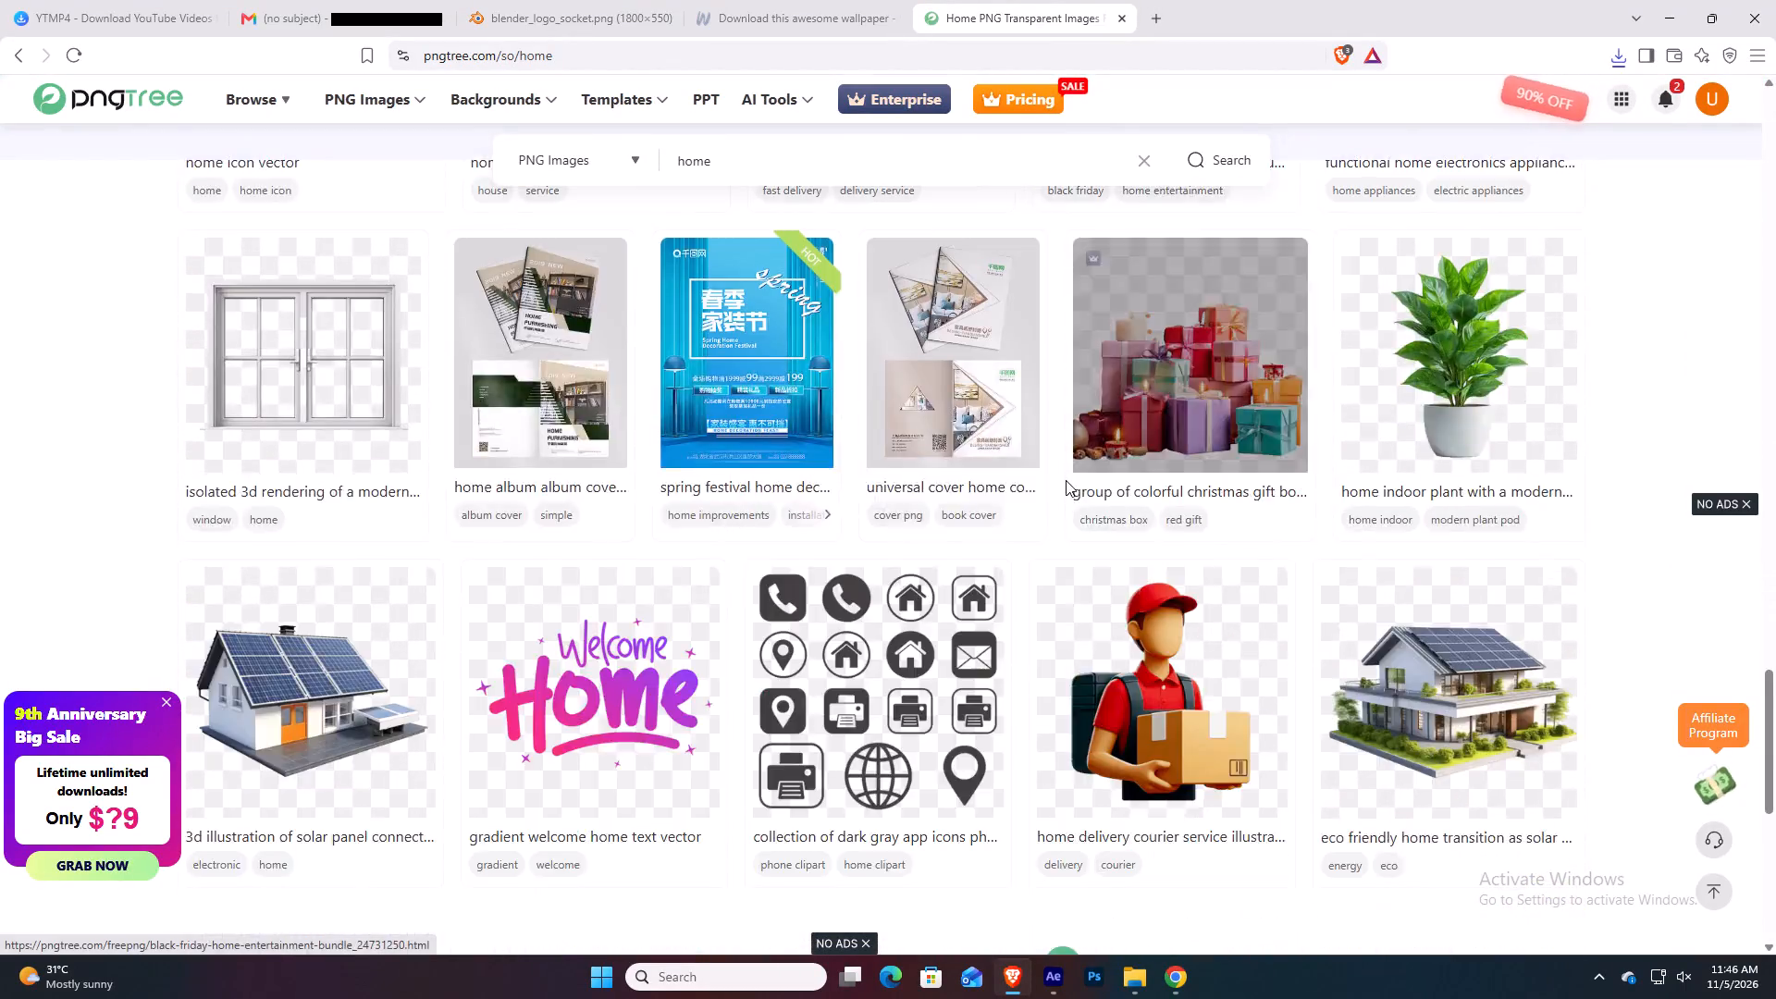
scroll(1066, 480, "down", 11)
scroll(1066, 480, "up", 7)
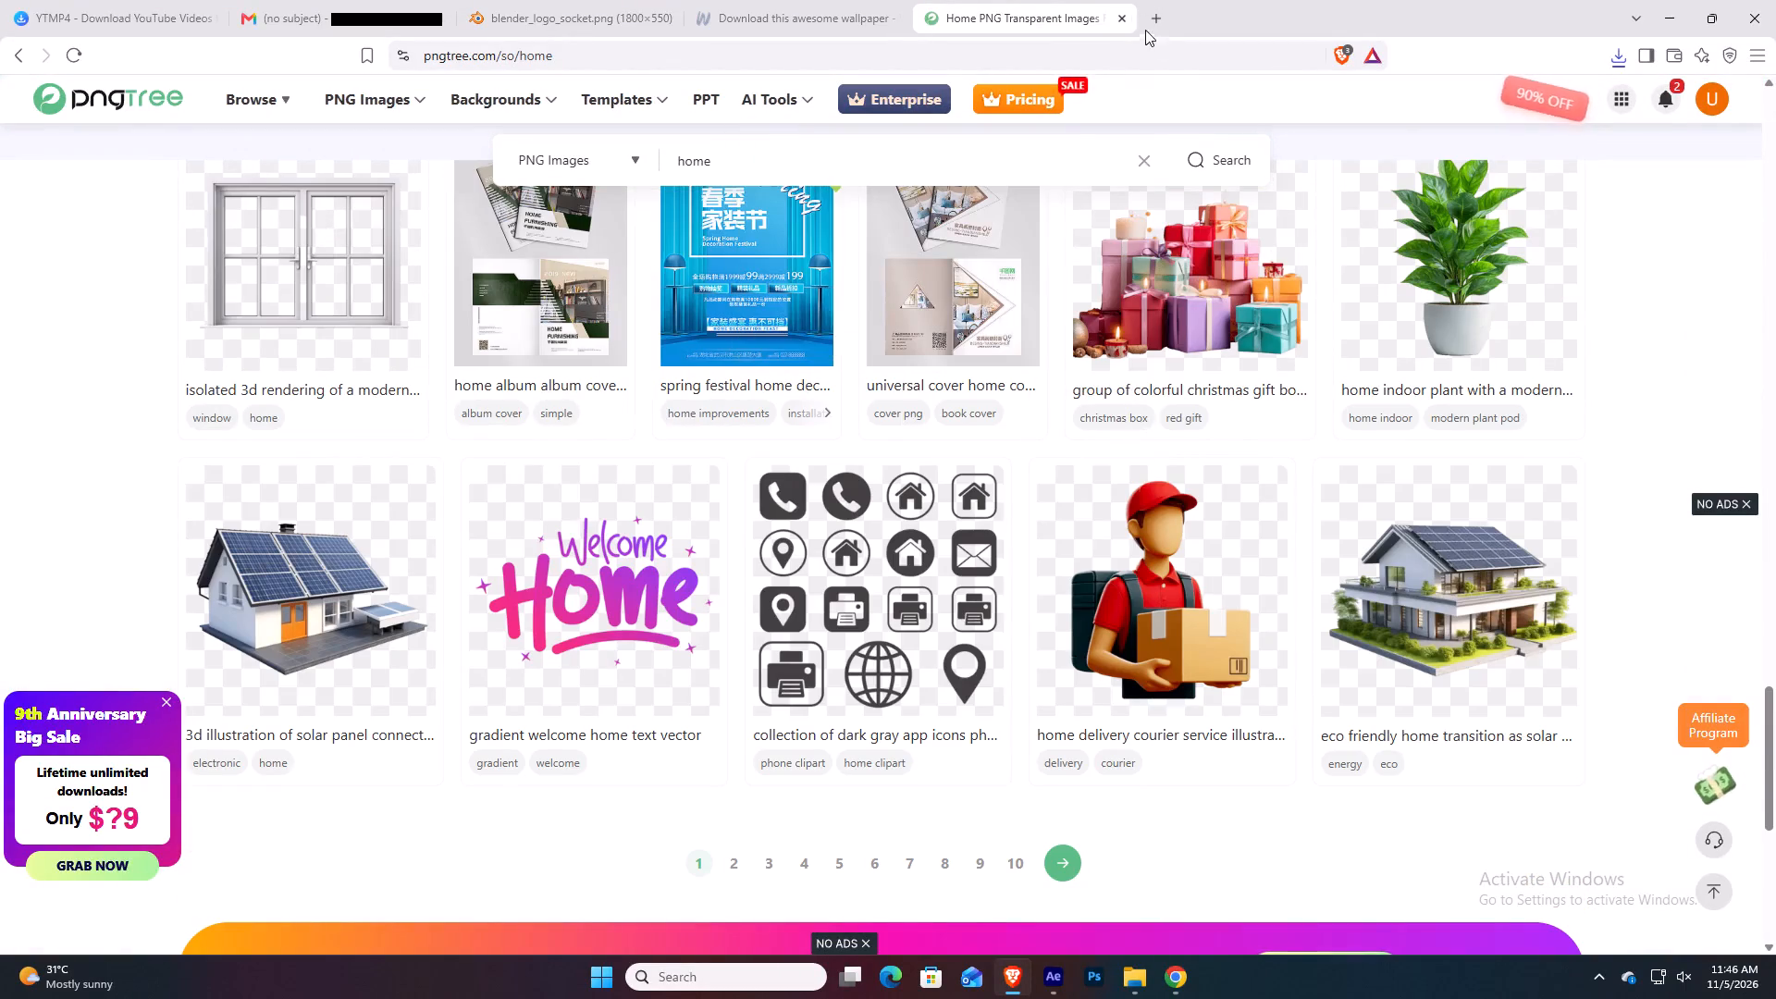
Search the web for "house indoors" in a new browser tab and show the image results.
left_click(1158, 10)
key("j")
key("BackSpace")
key("BackSpace")
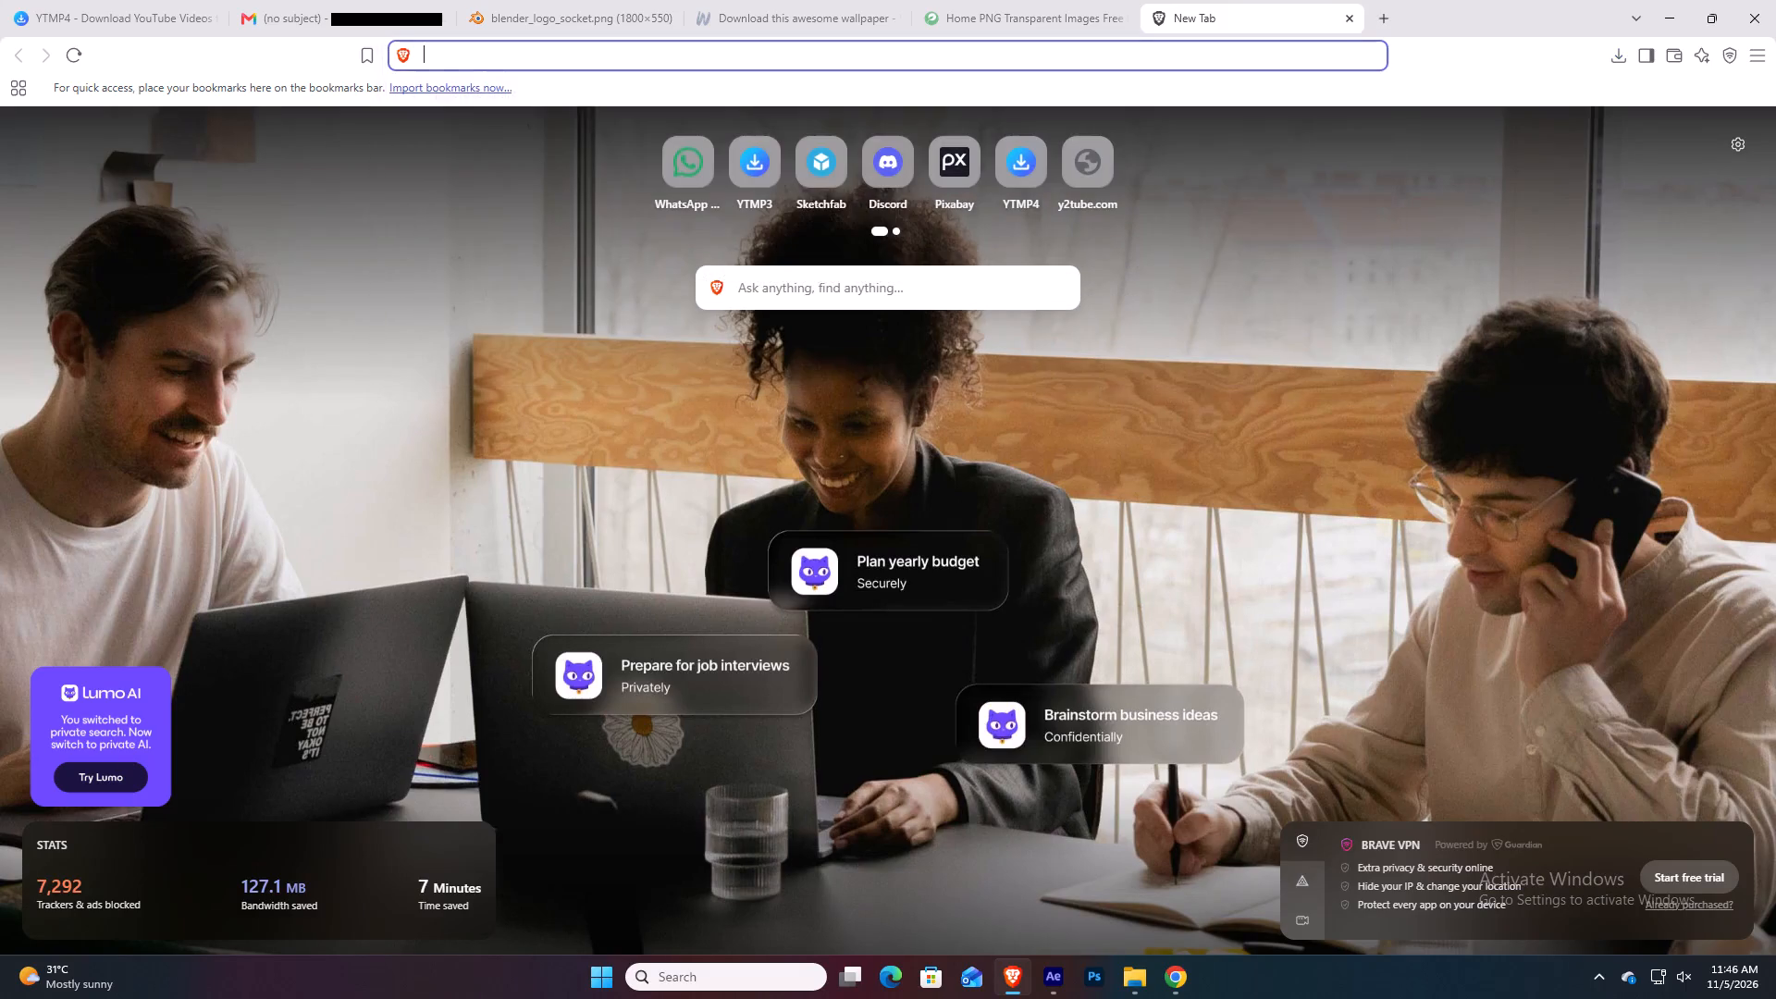
key("BackSpace")
type("house indoors")
key("Return")
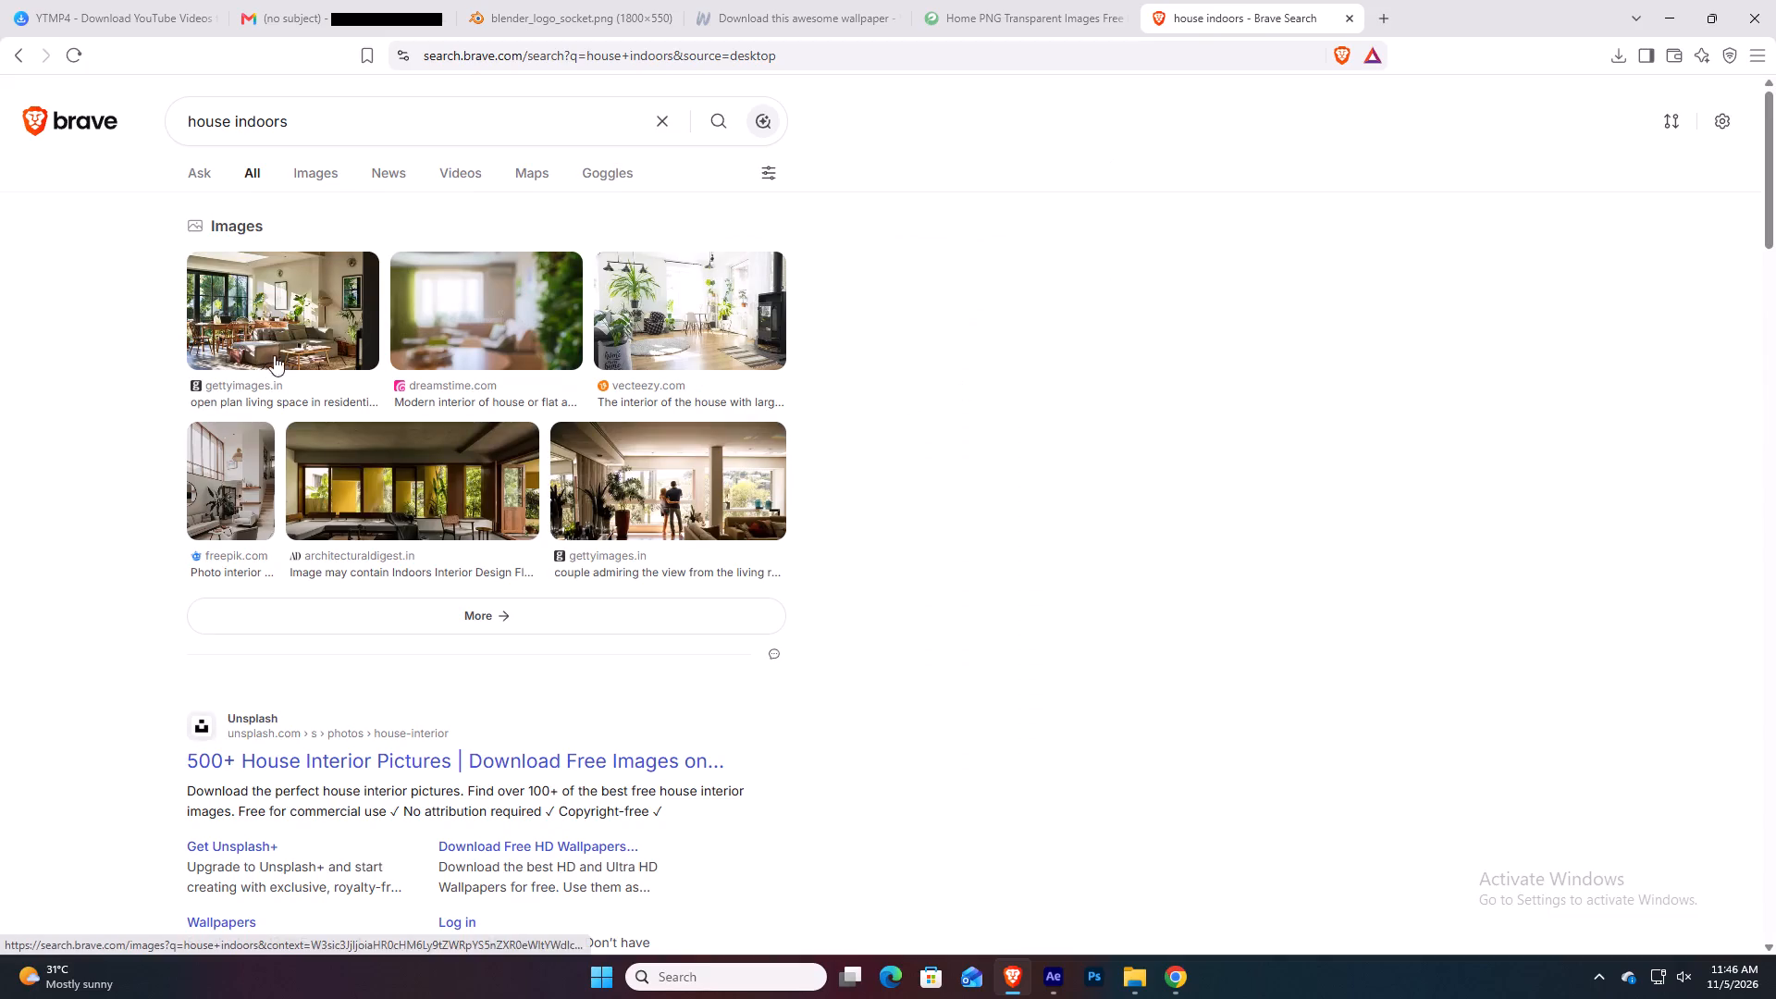
left_click(302, 179)
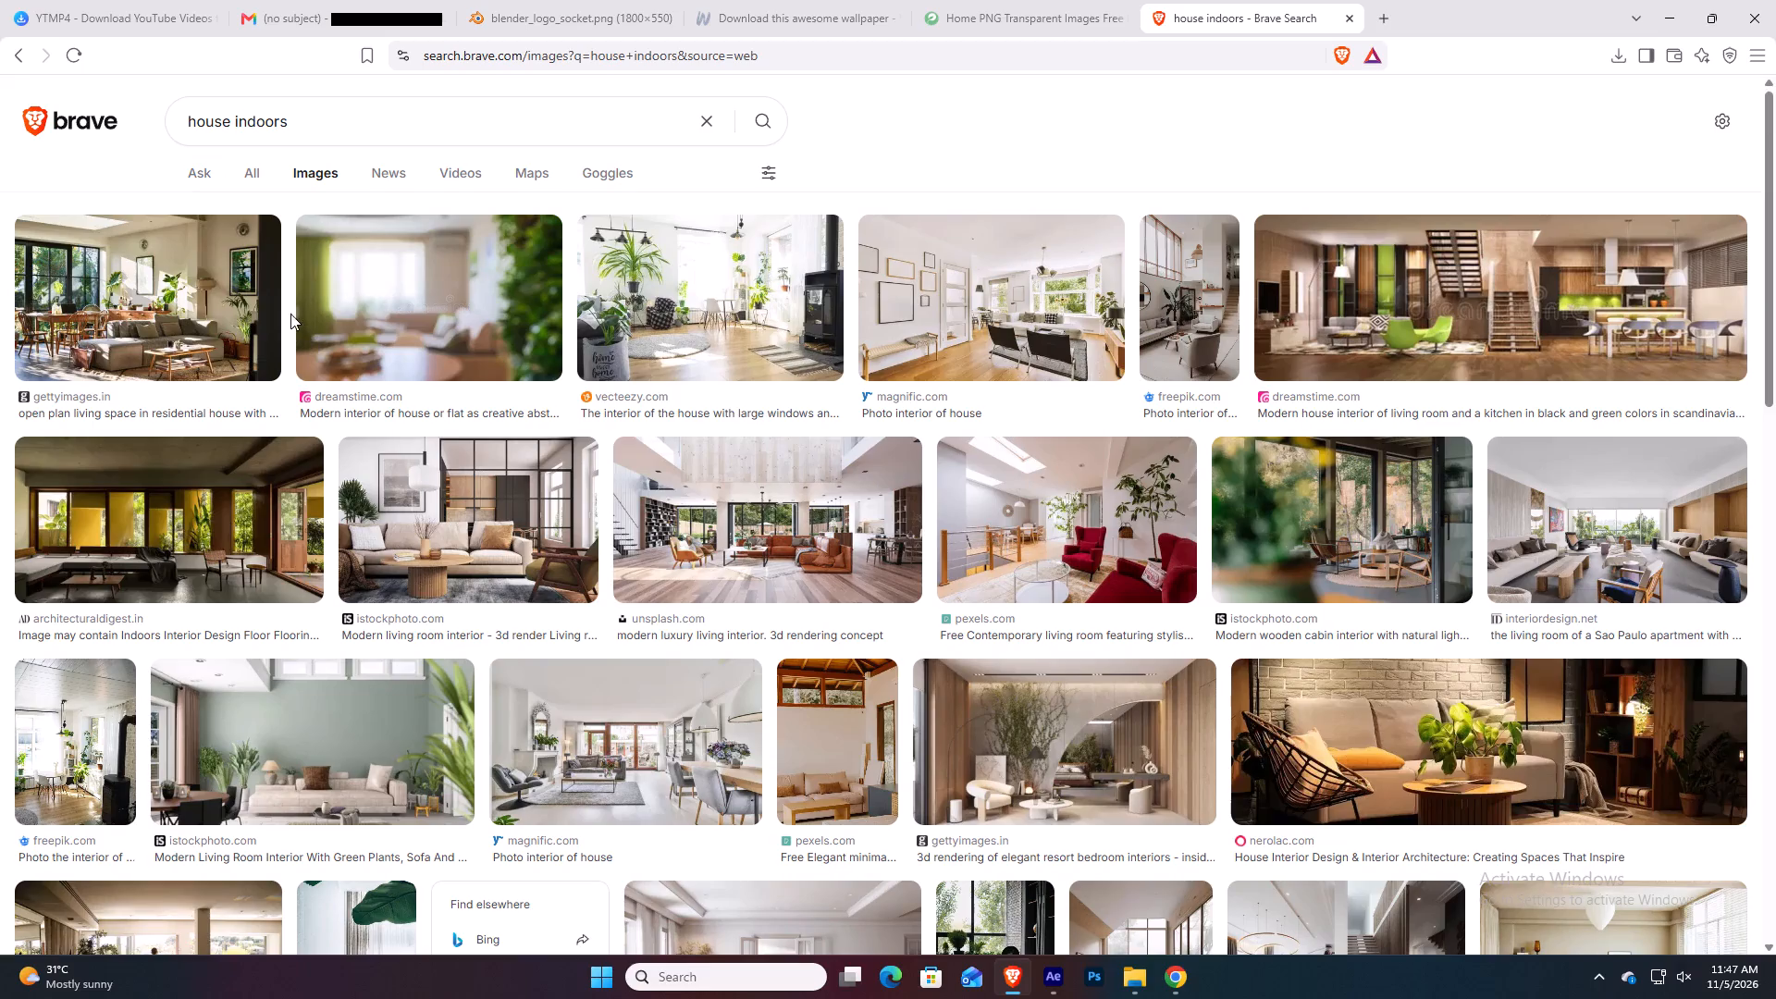
Look through the image results and open the Getty Images source of the luxury modern house interior with corner sofa and staircase.
scroll(653, 676, "down", 3)
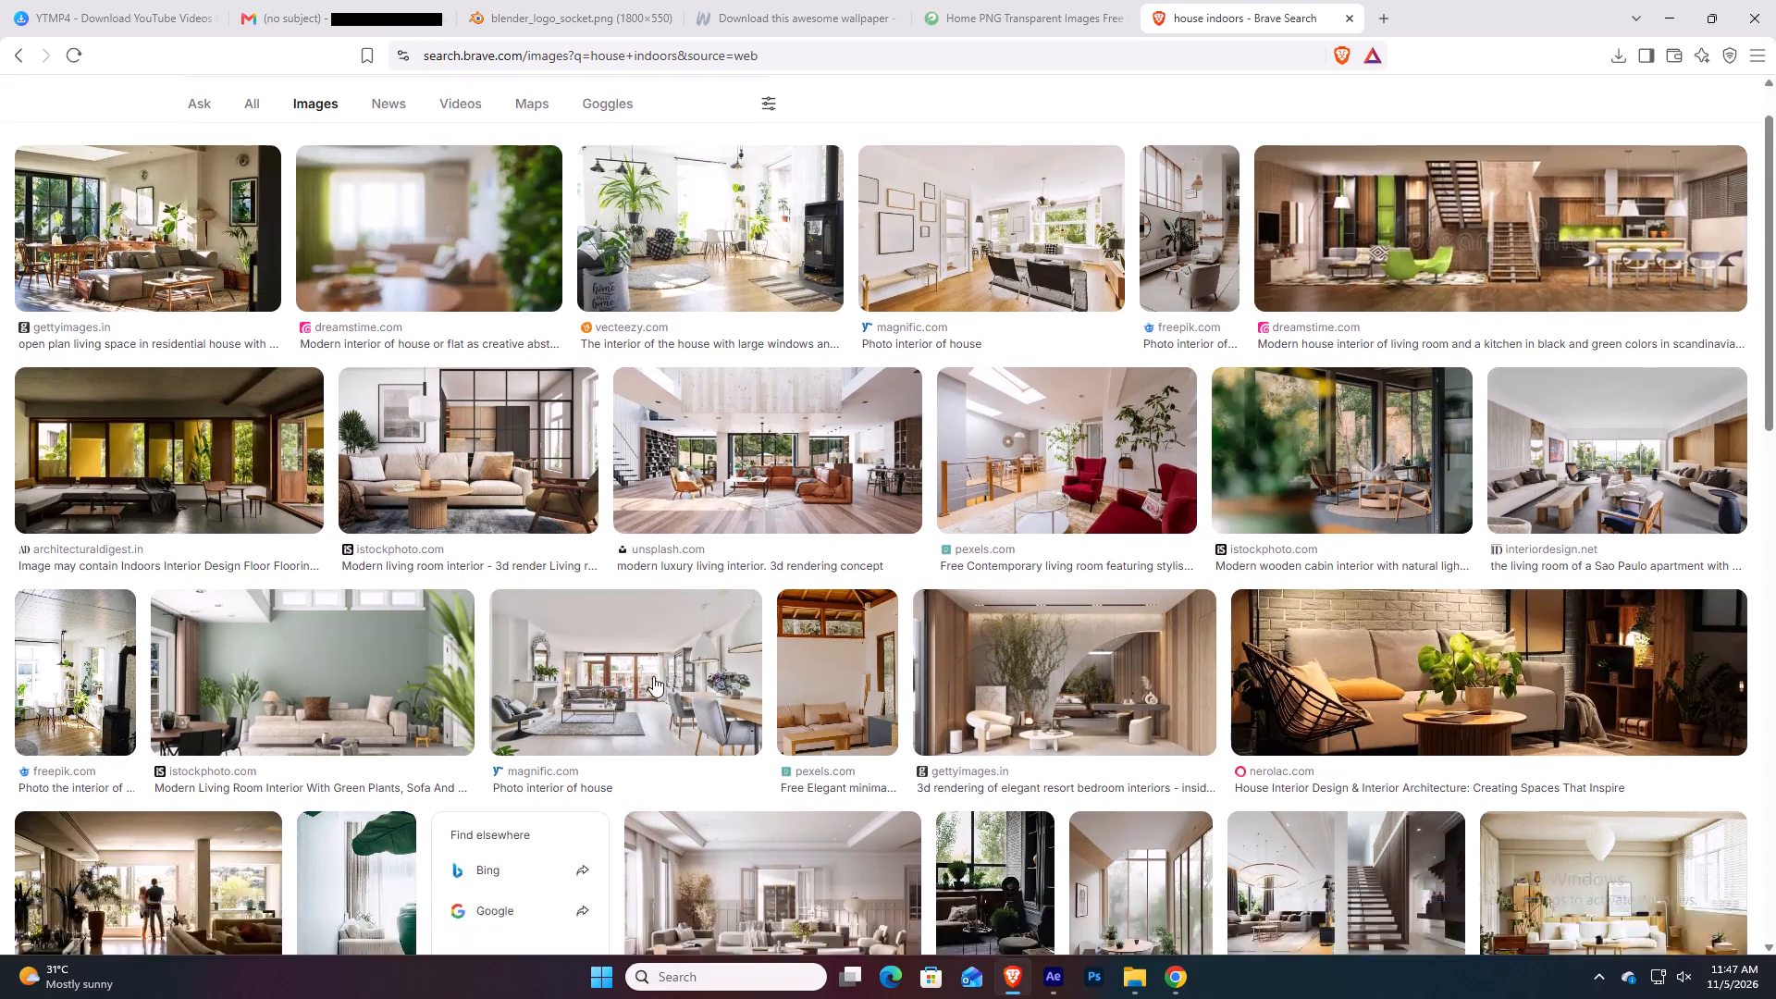
scroll(652, 676, "up", 5)
scroll(647, 664, "down", 3)
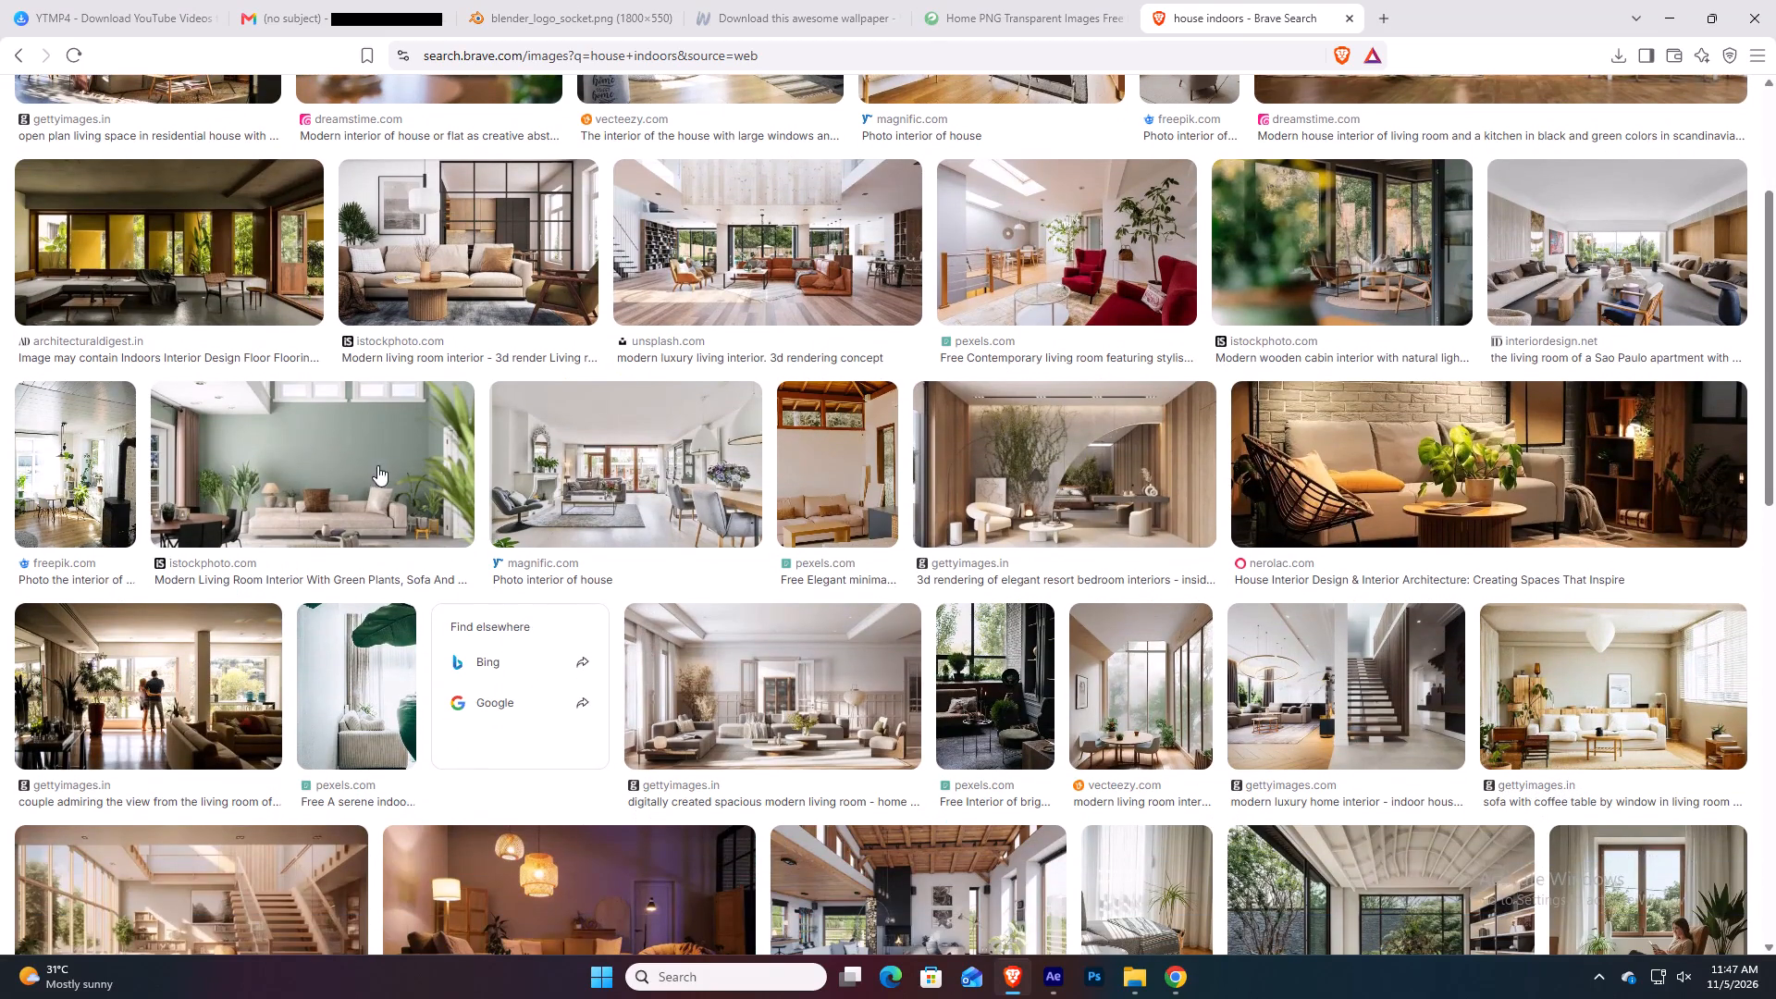
scroll(215, 657, "down", 5)
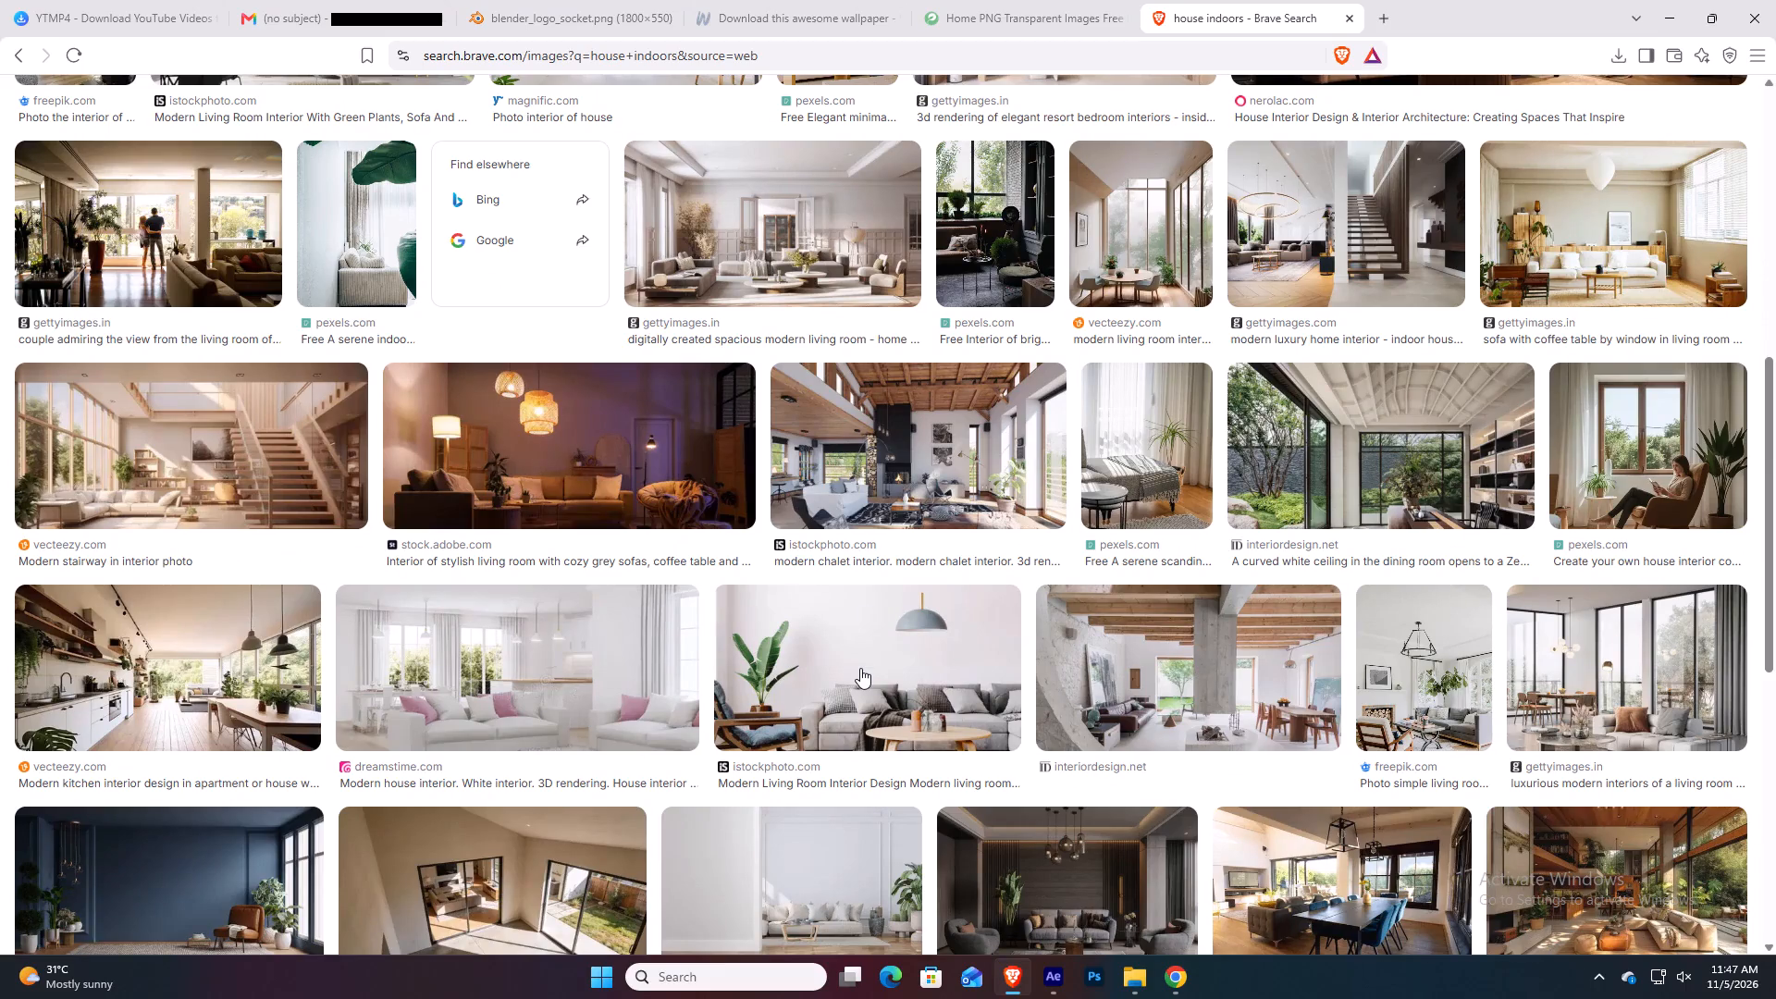
scroll(1006, 407, "down", 4)
scroll(1090, 496, "down", 1)
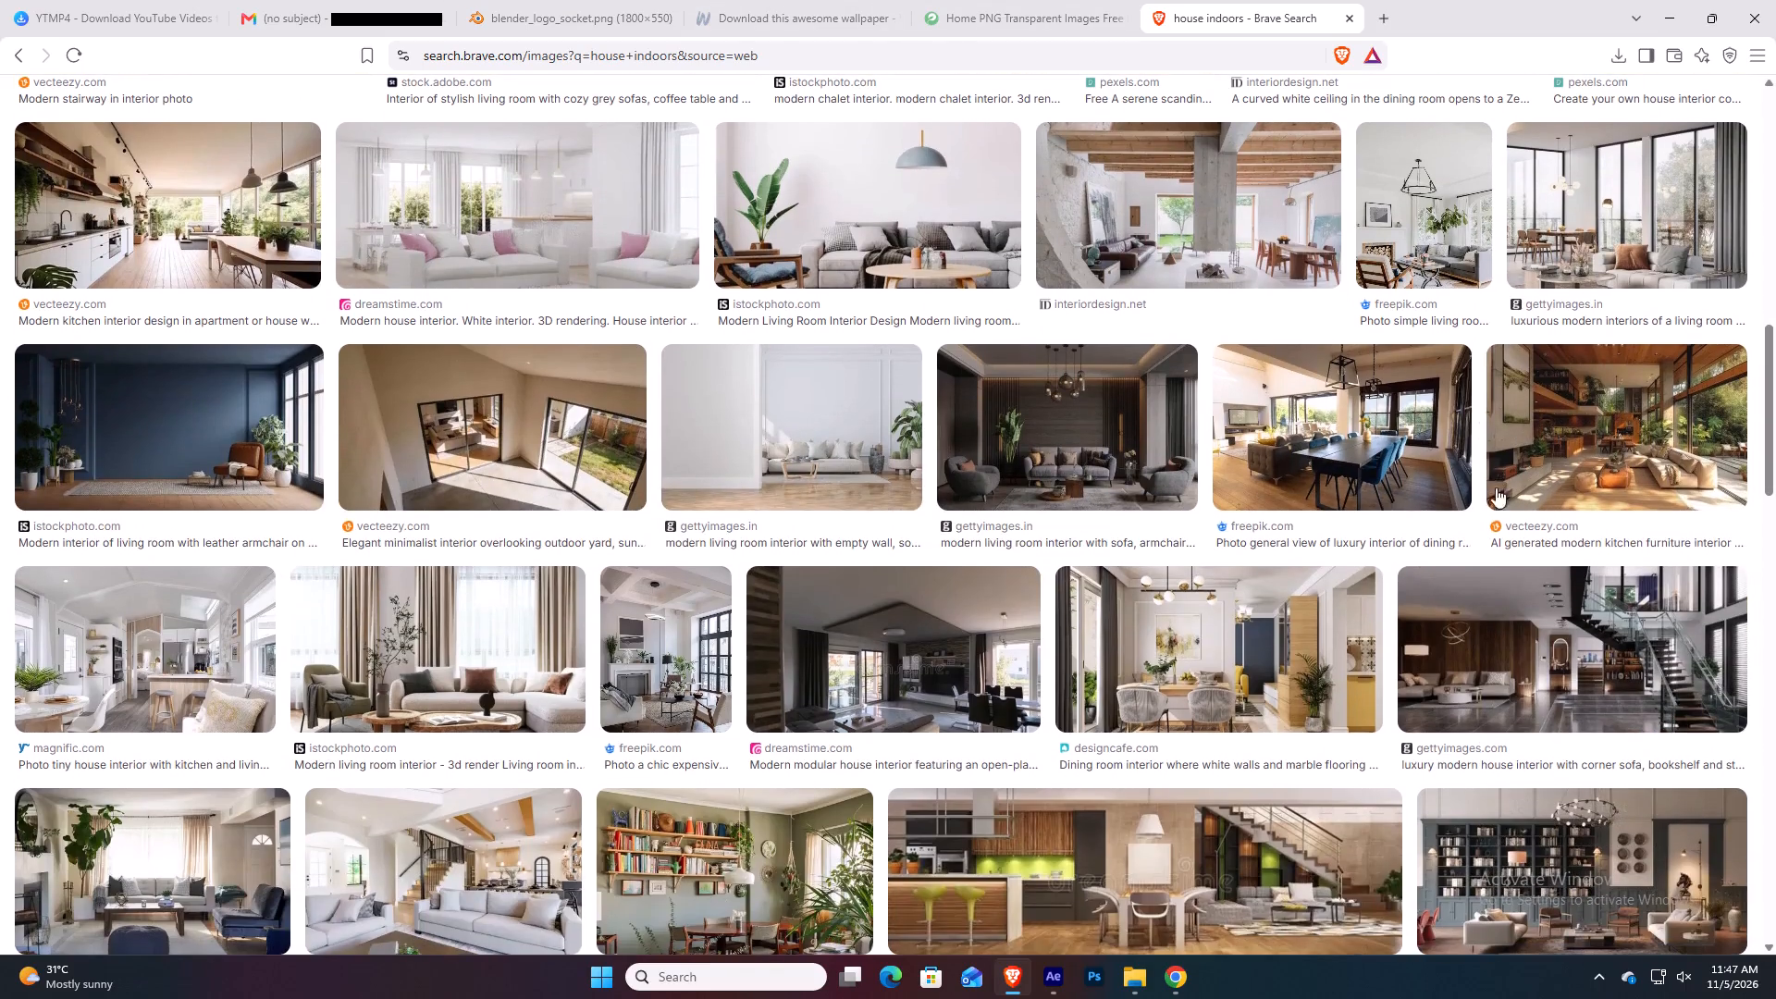
left_click(1560, 697)
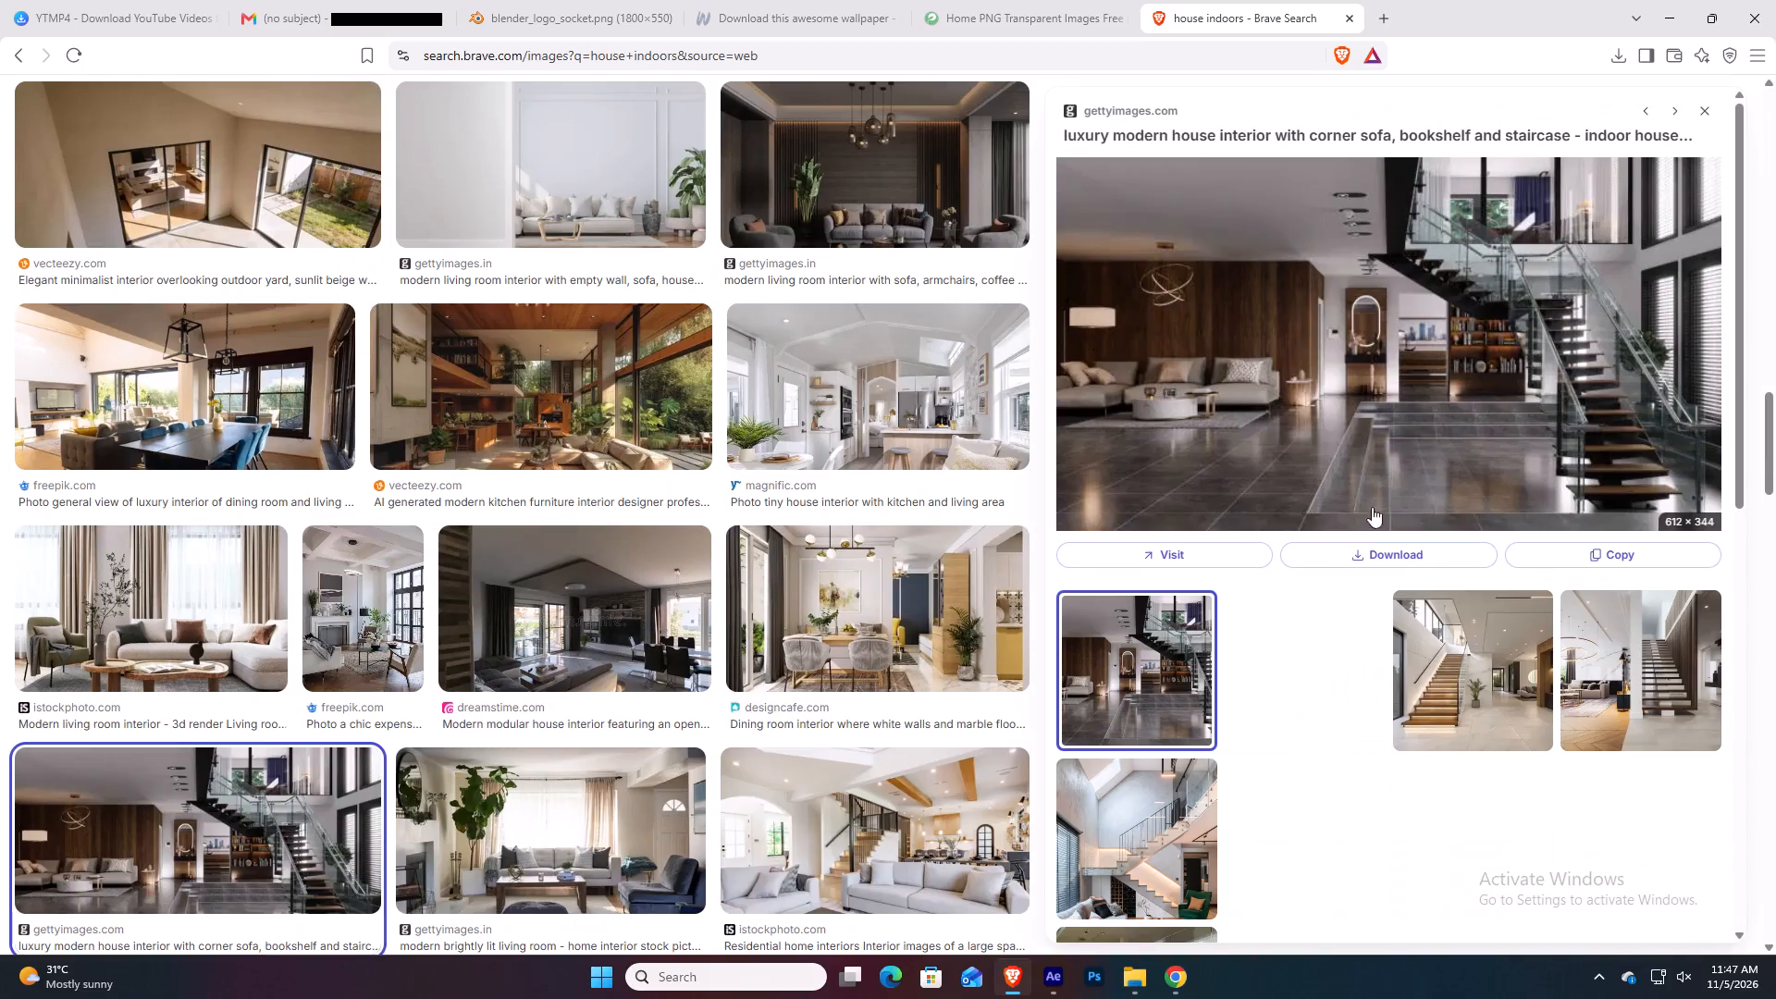
left_click(1425, 403)
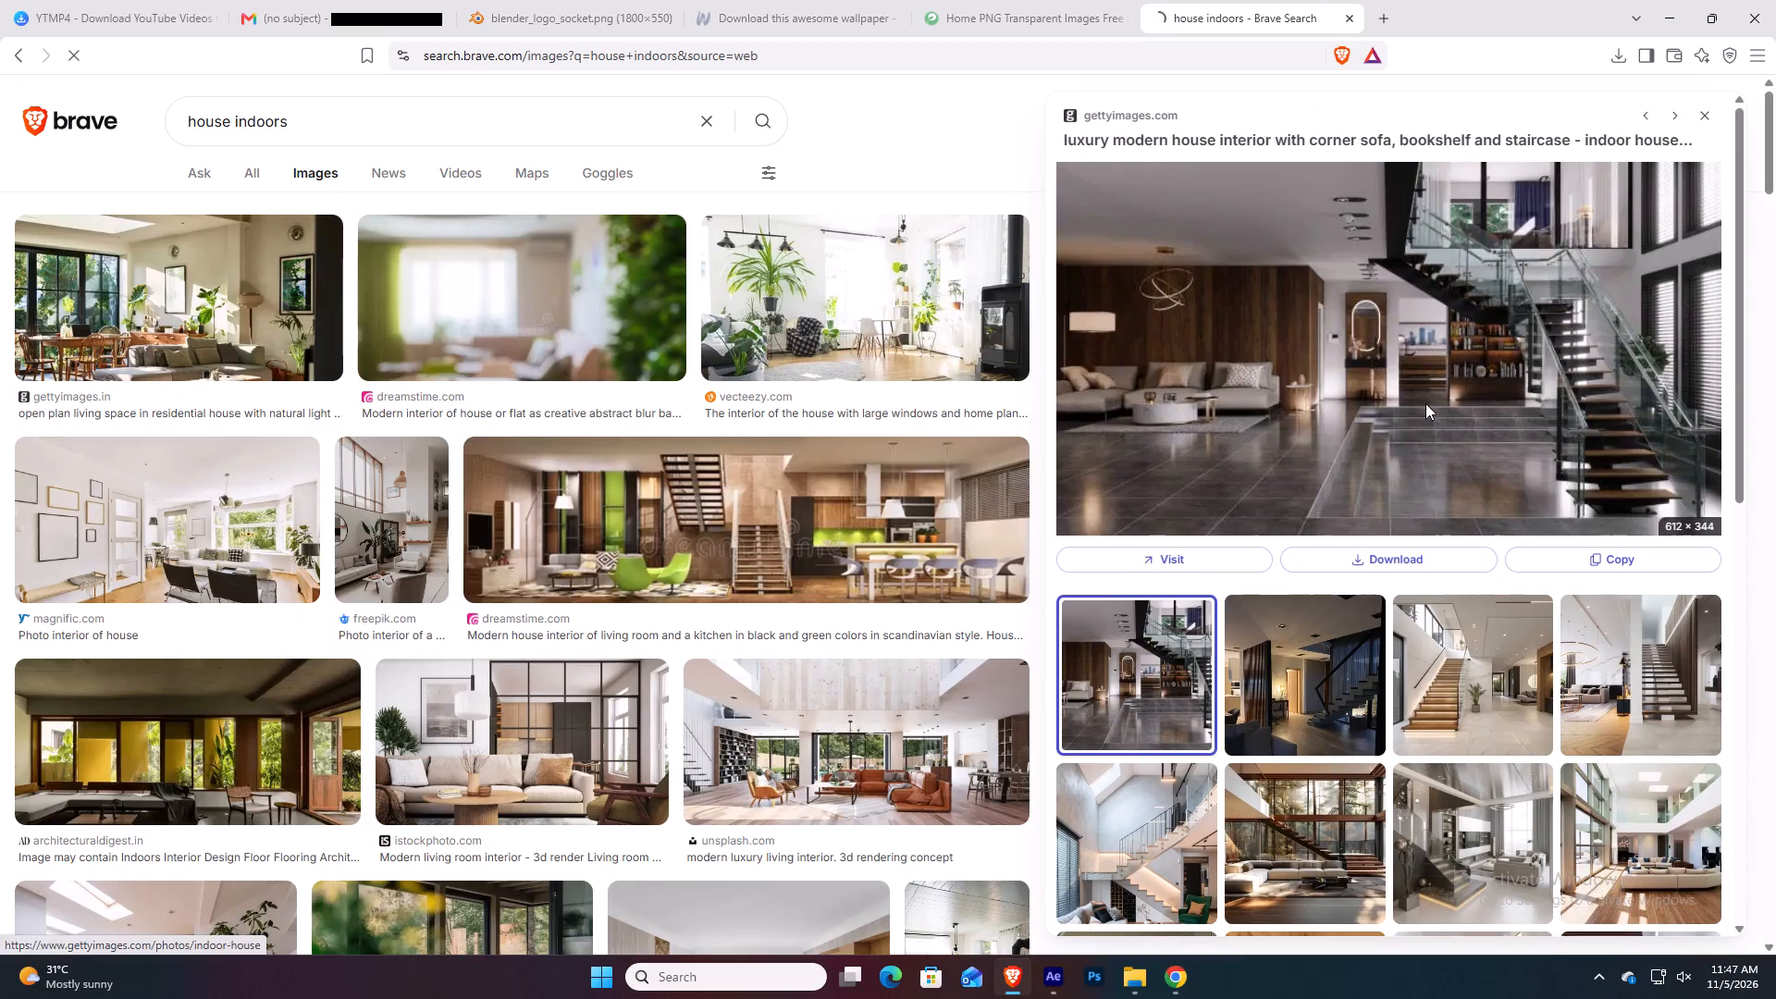
Dismiss the AI-free imagery notice and check the detail page of the "Digitally Created Spacious Modern Living Room" photo, then close it.
scroll(263, 744, "down", 4)
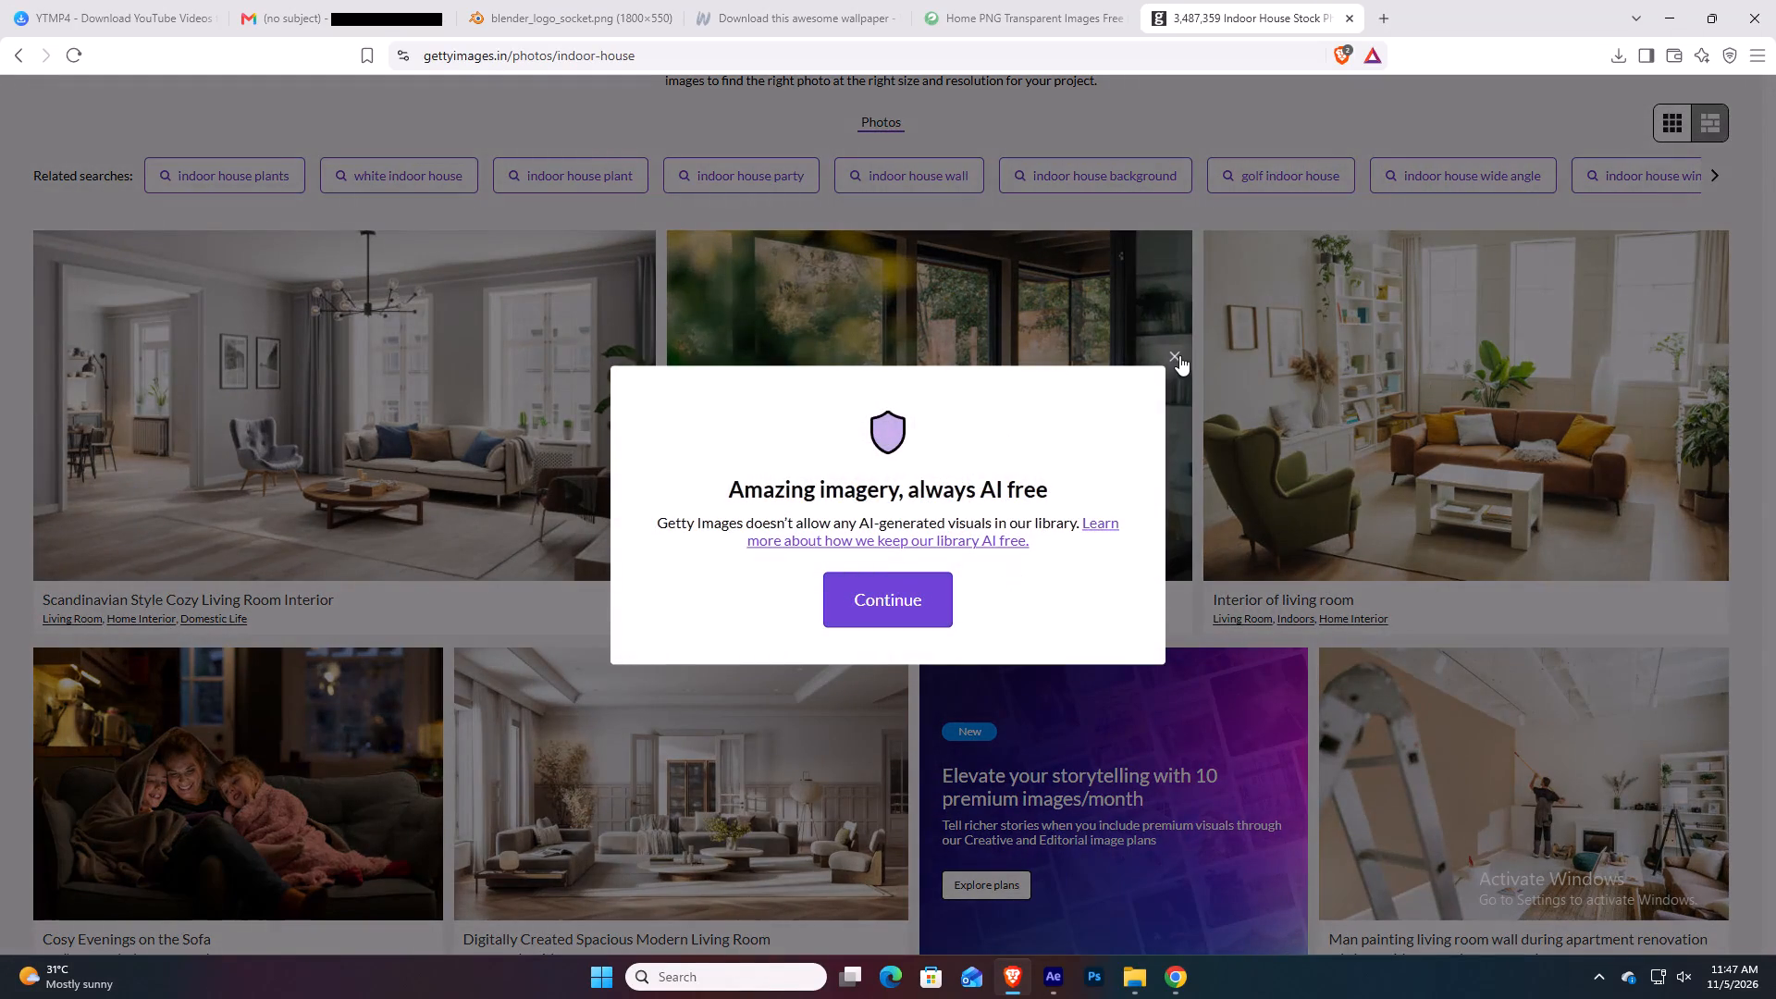
left_click(1174, 352)
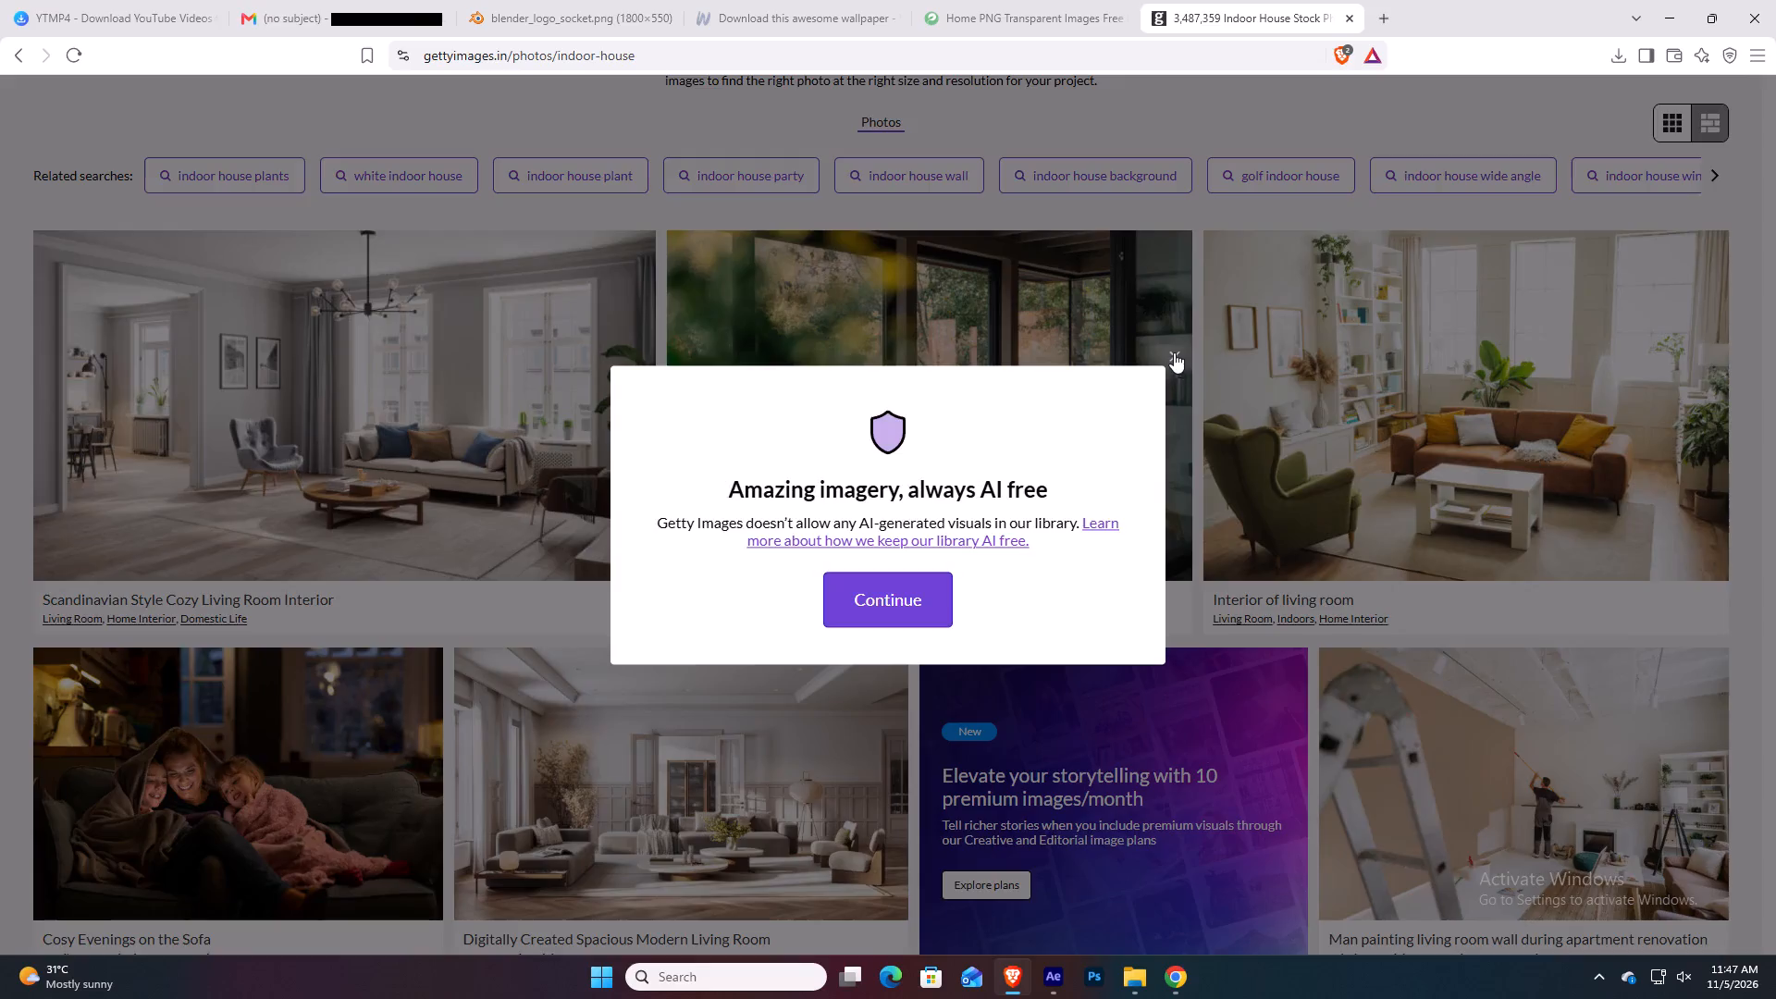
scroll(1019, 593, "down", 4)
left_click(684, 443)
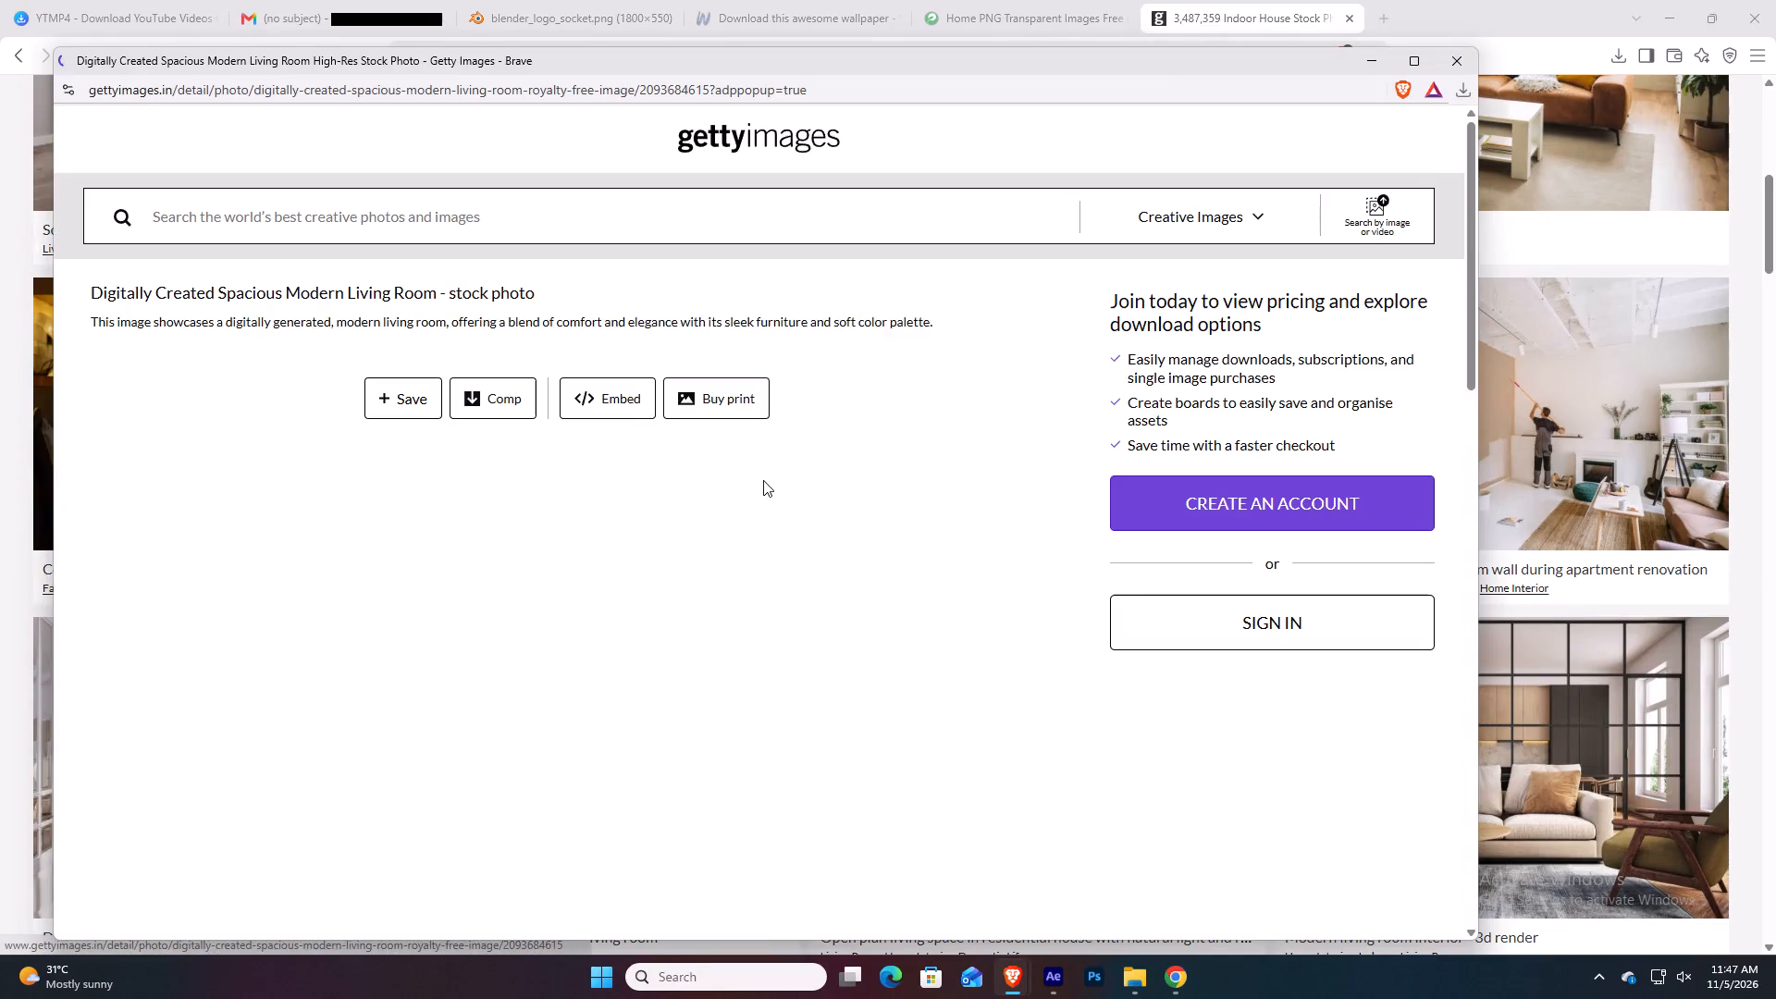
left_click(1458, 68)
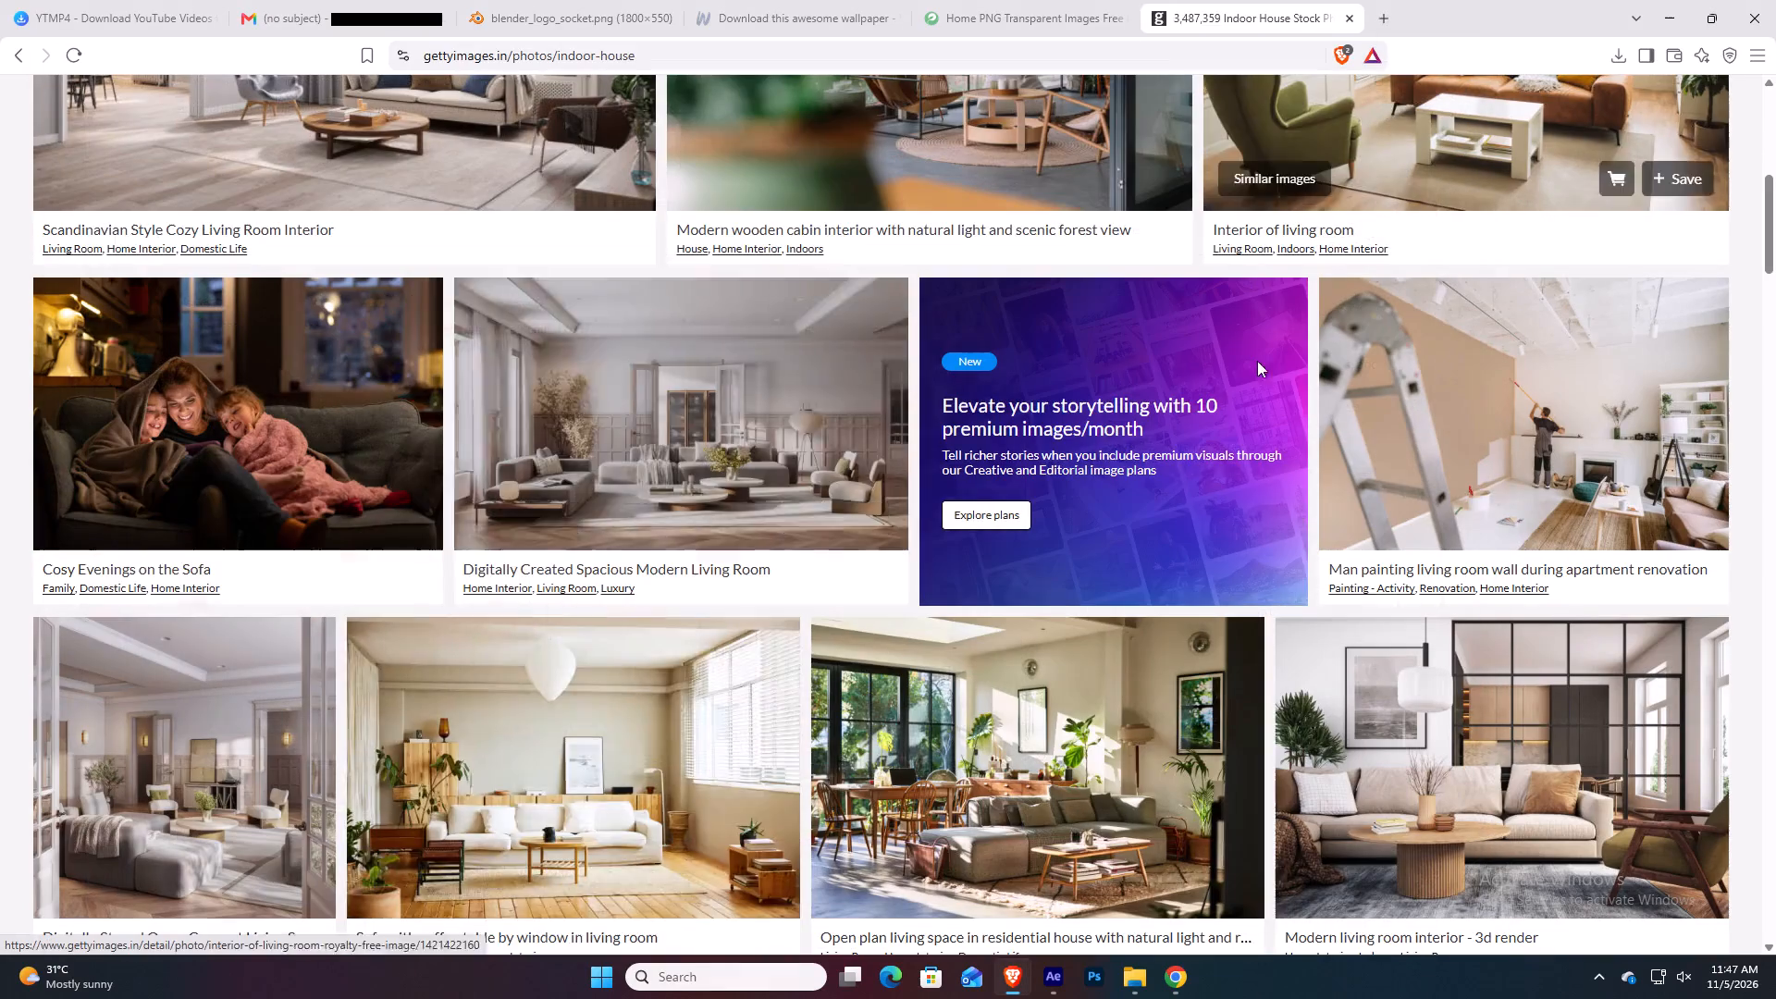
right_click(675, 421)
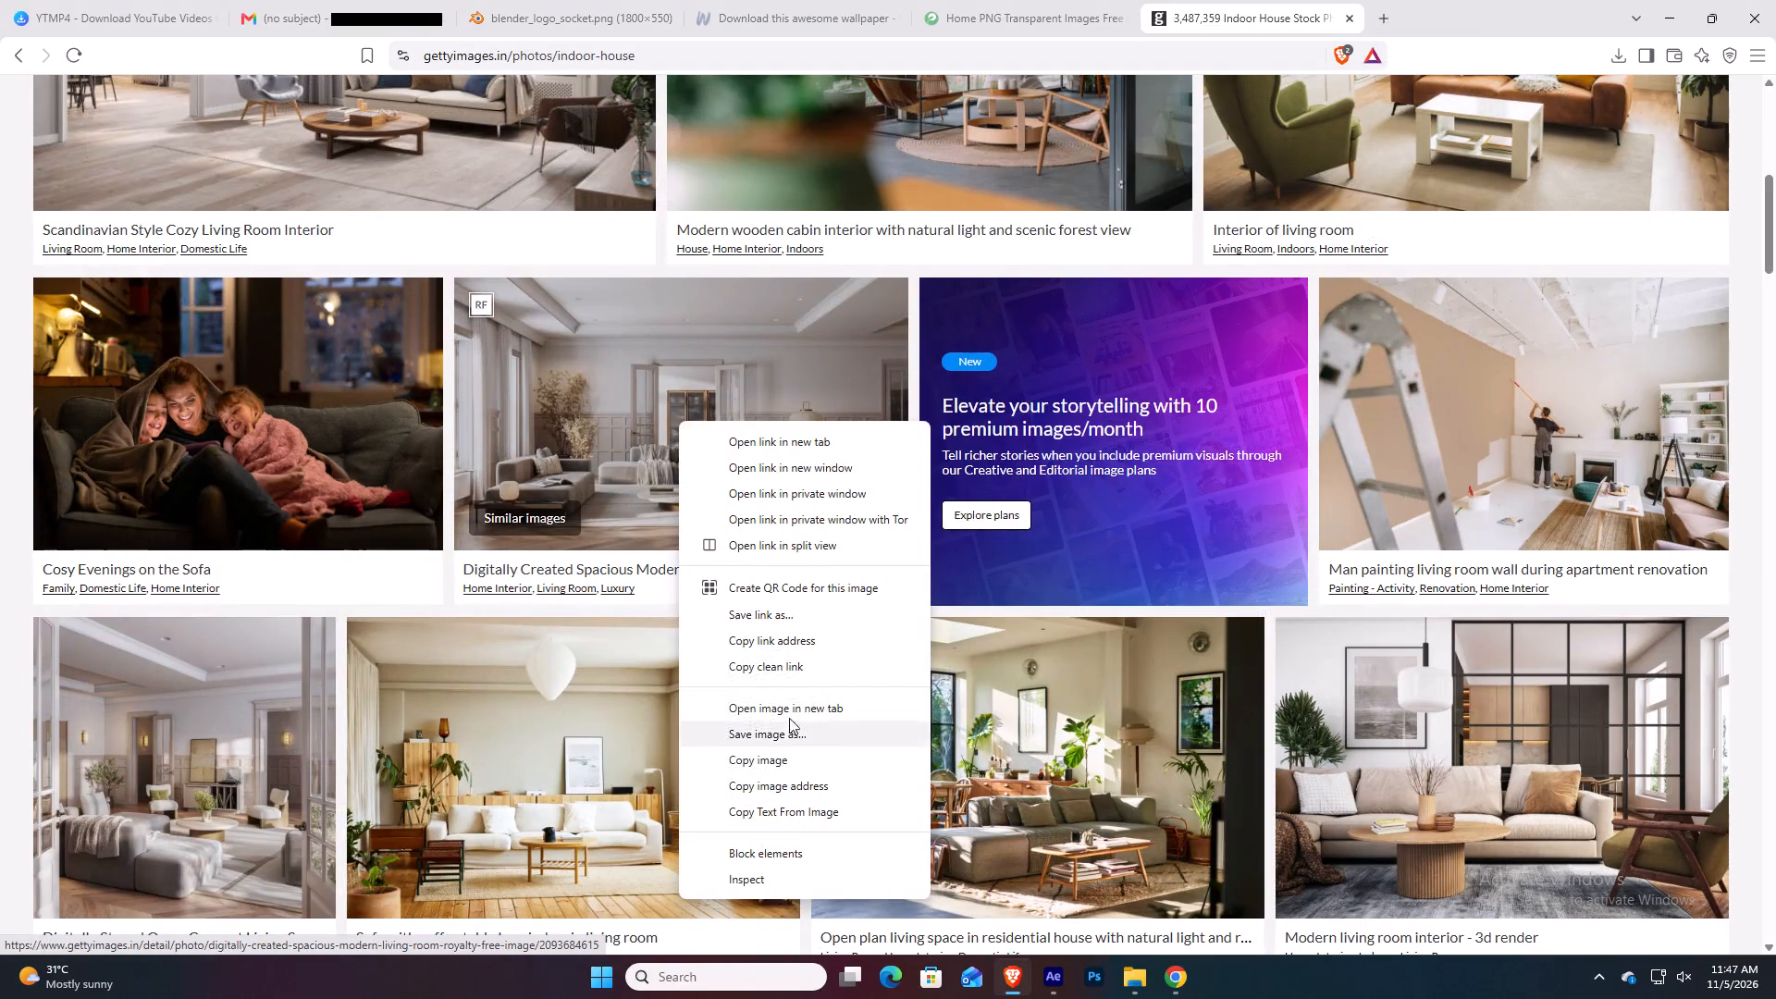
left_click(787, 725)
left_click(735, 451)
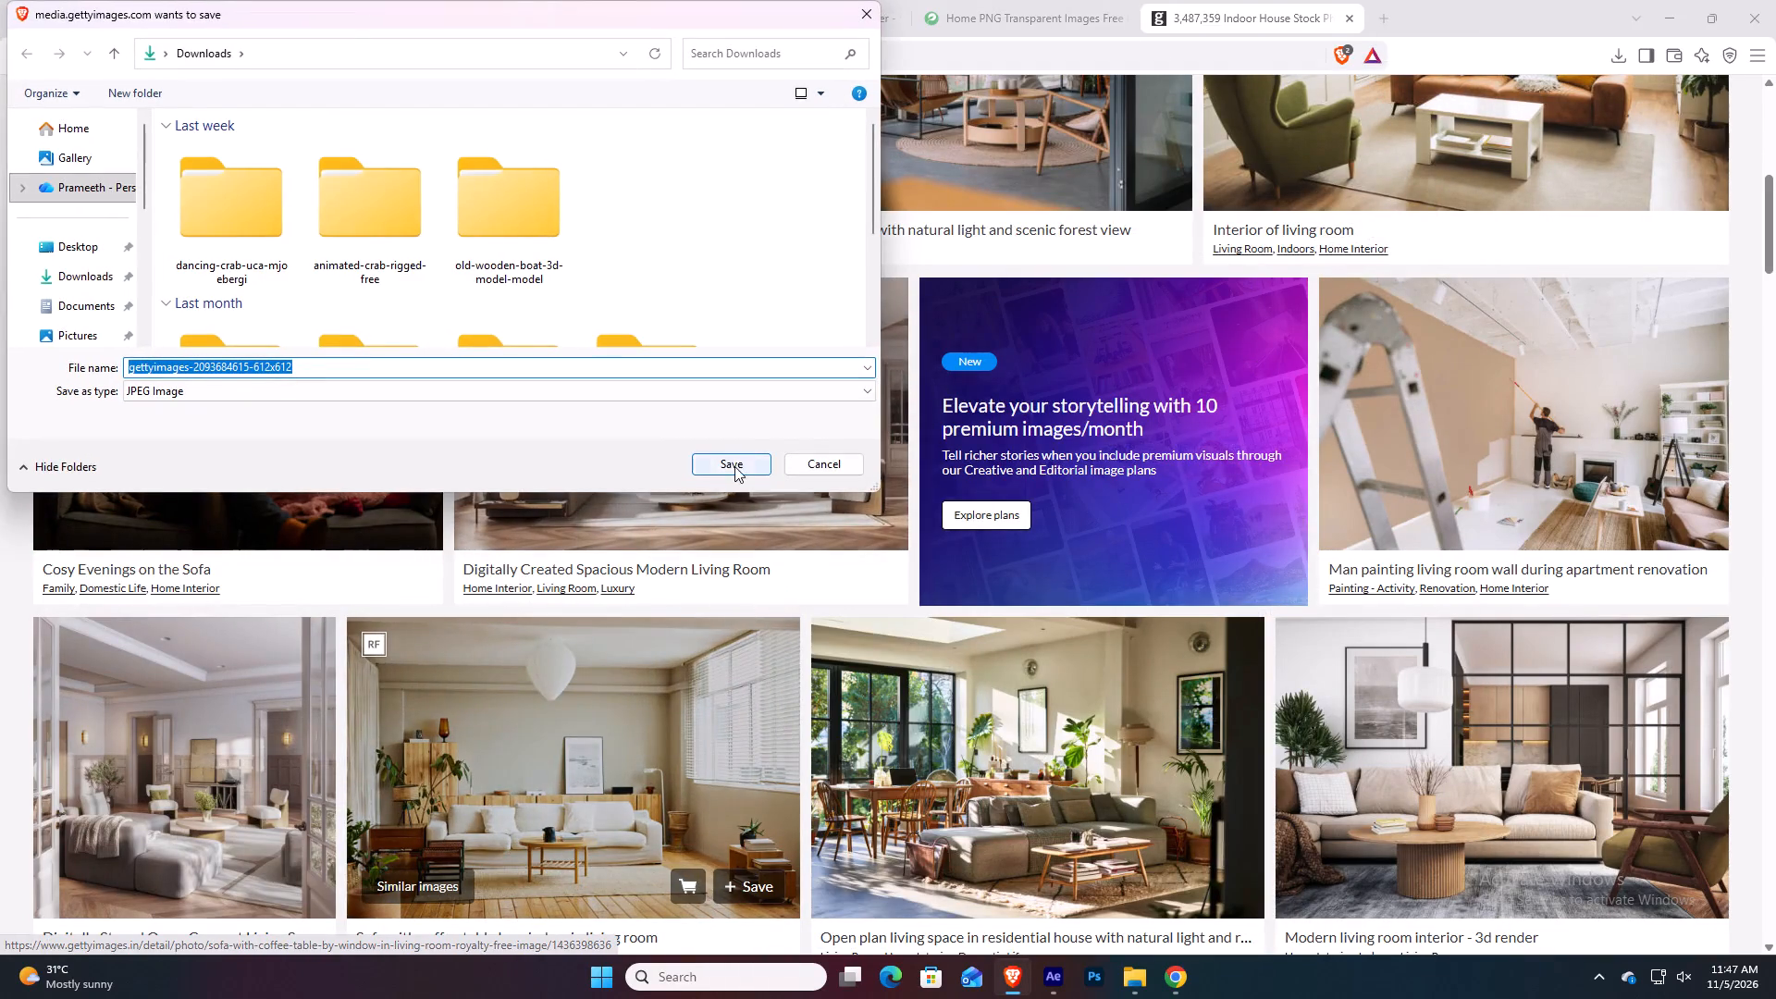
left_click(734, 466)
Import the downloaded living room JPEG into the After Effects project and switch to After Effects.
key("alt+Tab")
key("alt+Tab")
left_click_drag(1480, 99, 847, 577)
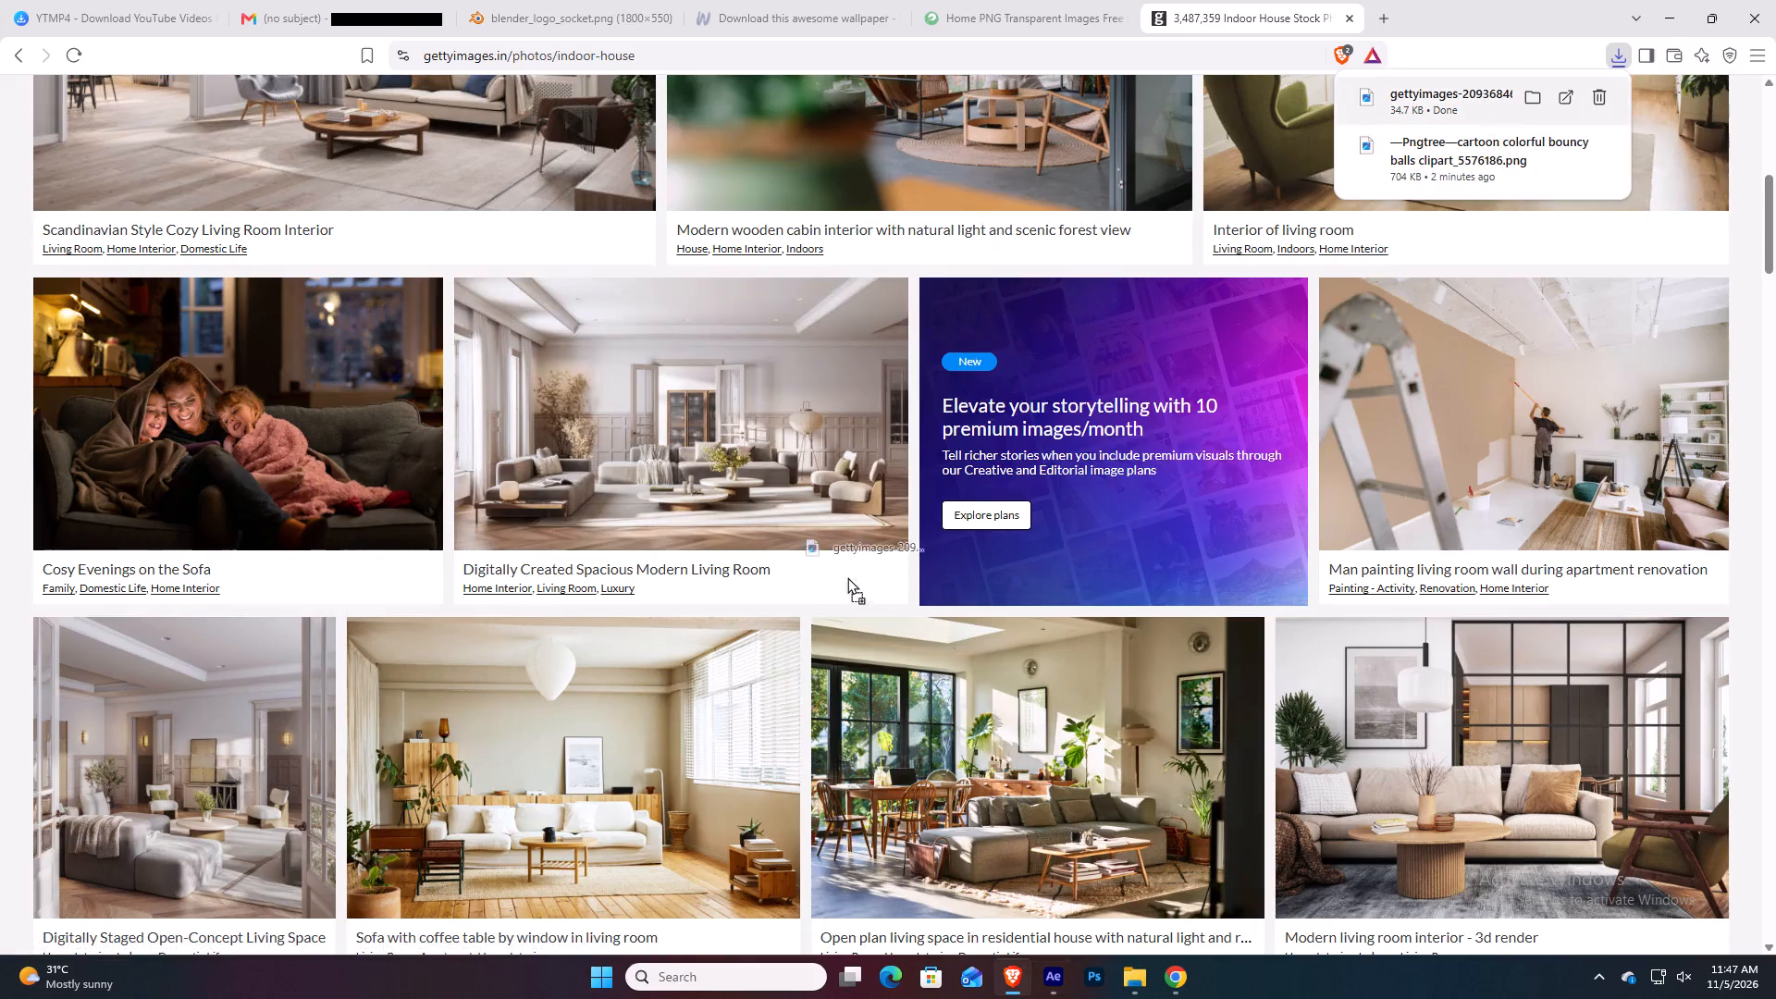
left_click_drag(847, 577, 168, 364)
key("alt+Tab")
Add the living room image to Comp 1 and scale it up to fill the whole composition frame.
left_click_drag(64, 280, 207, 954)
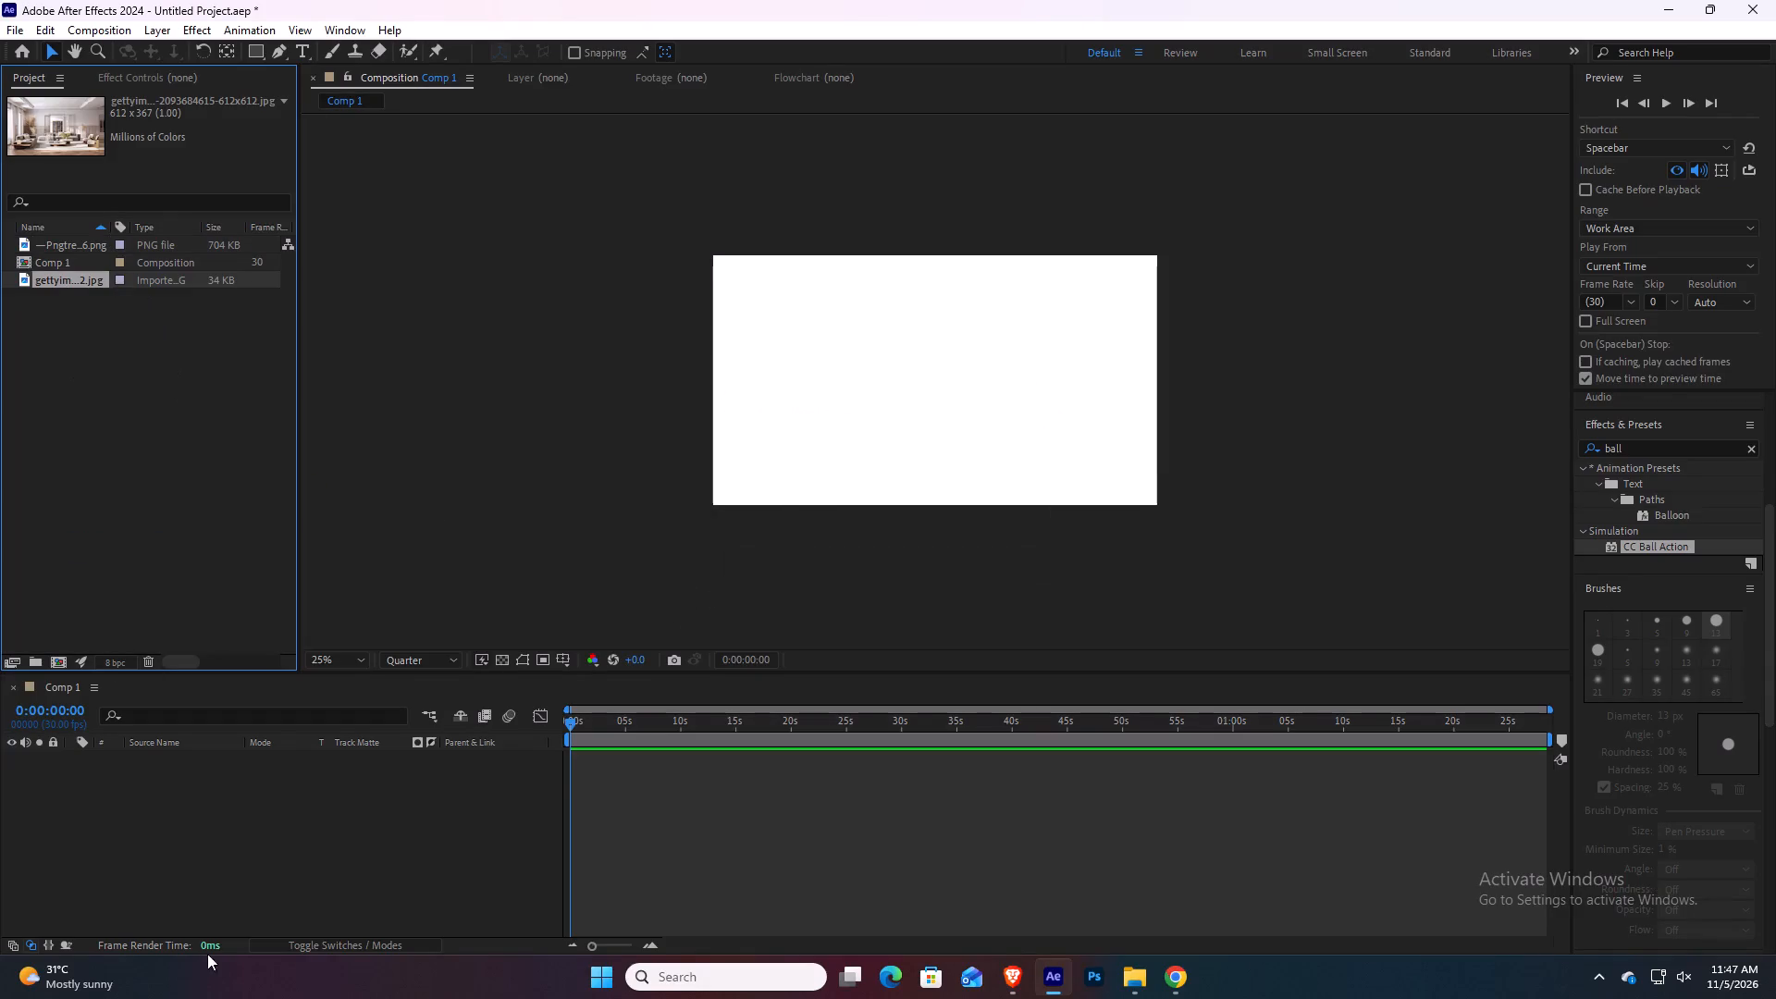
left_click_drag(207, 954, 168, 769)
left_click_drag(1003, 422, 1016, 438)
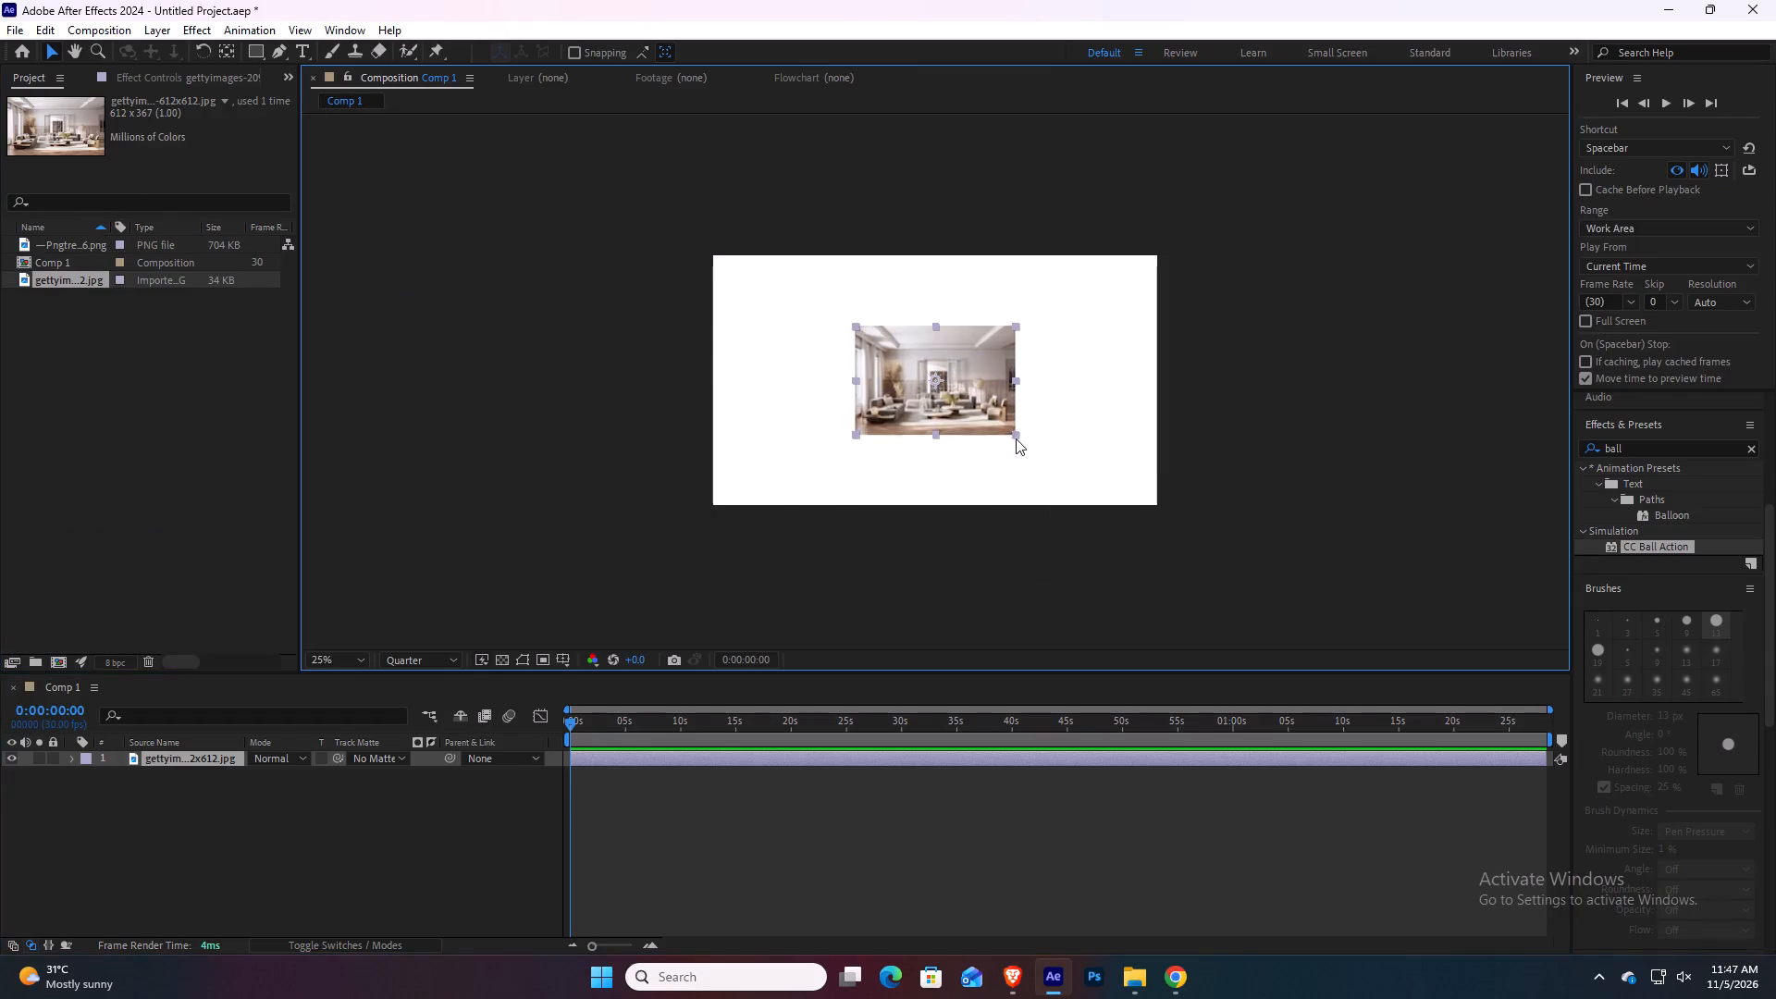
left_click_drag(1016, 438, 1154, 504)
left_click(1314, 463)
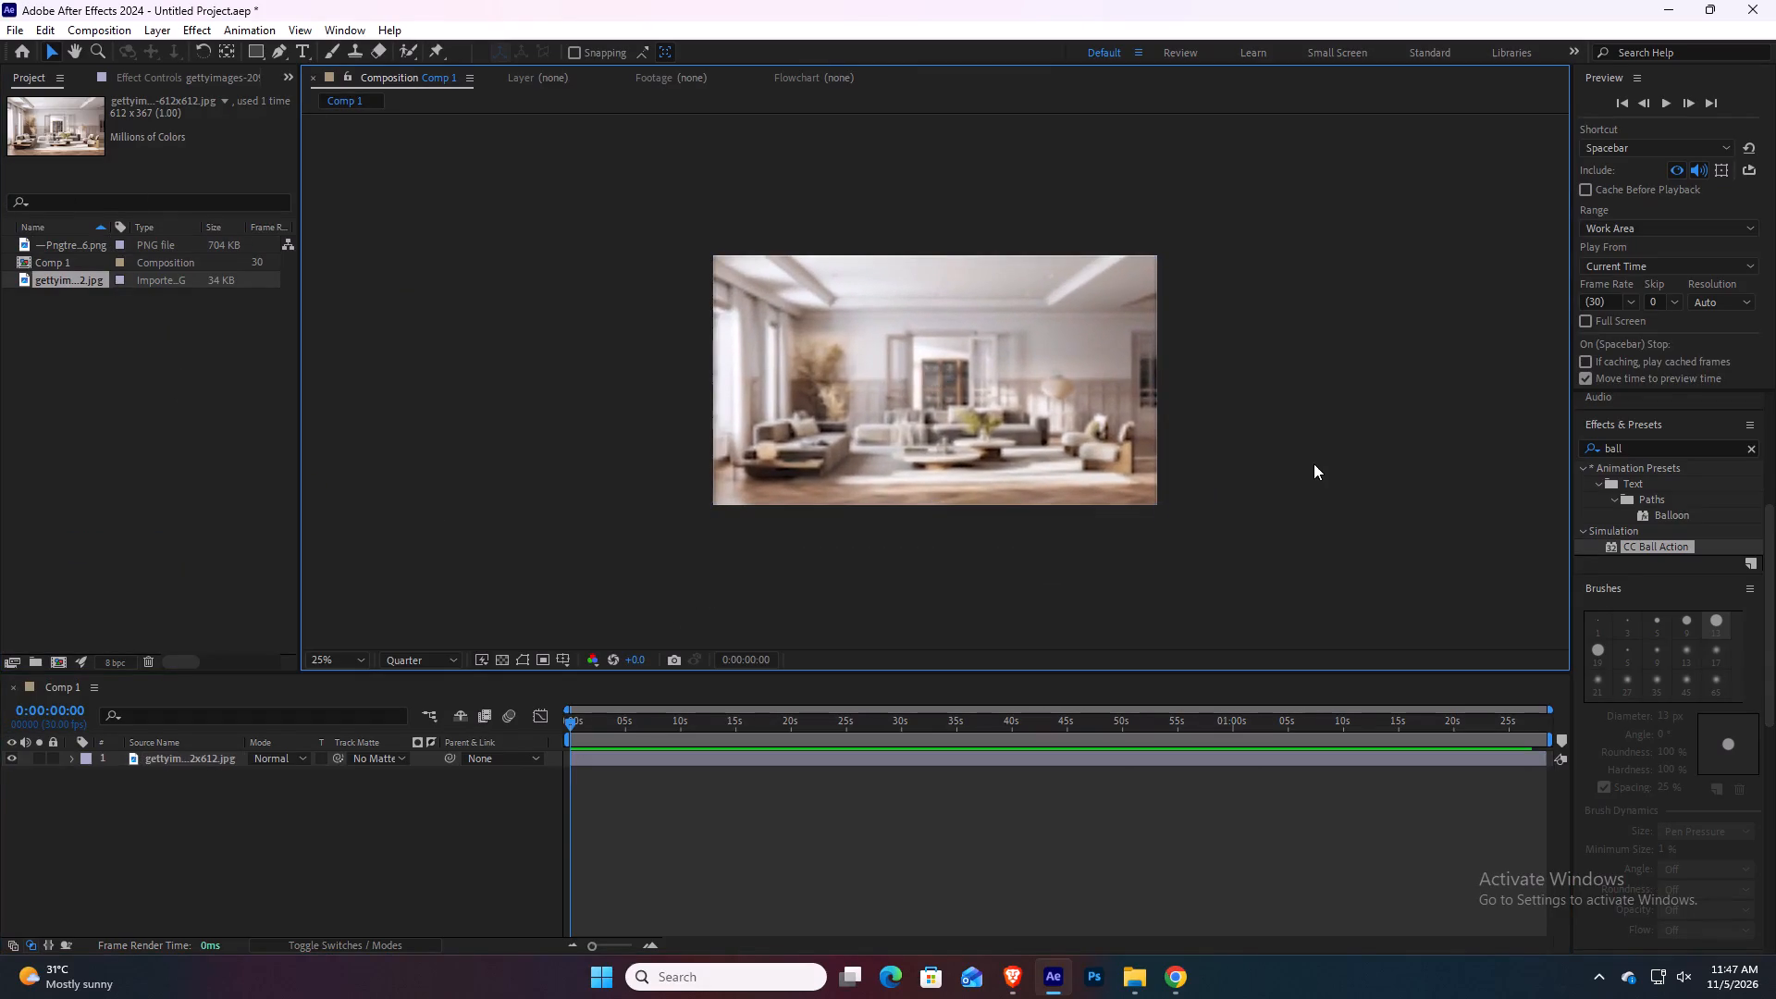
Set the composition preview resolution to Full.
left_click(390, 665)
left_click(431, 700)
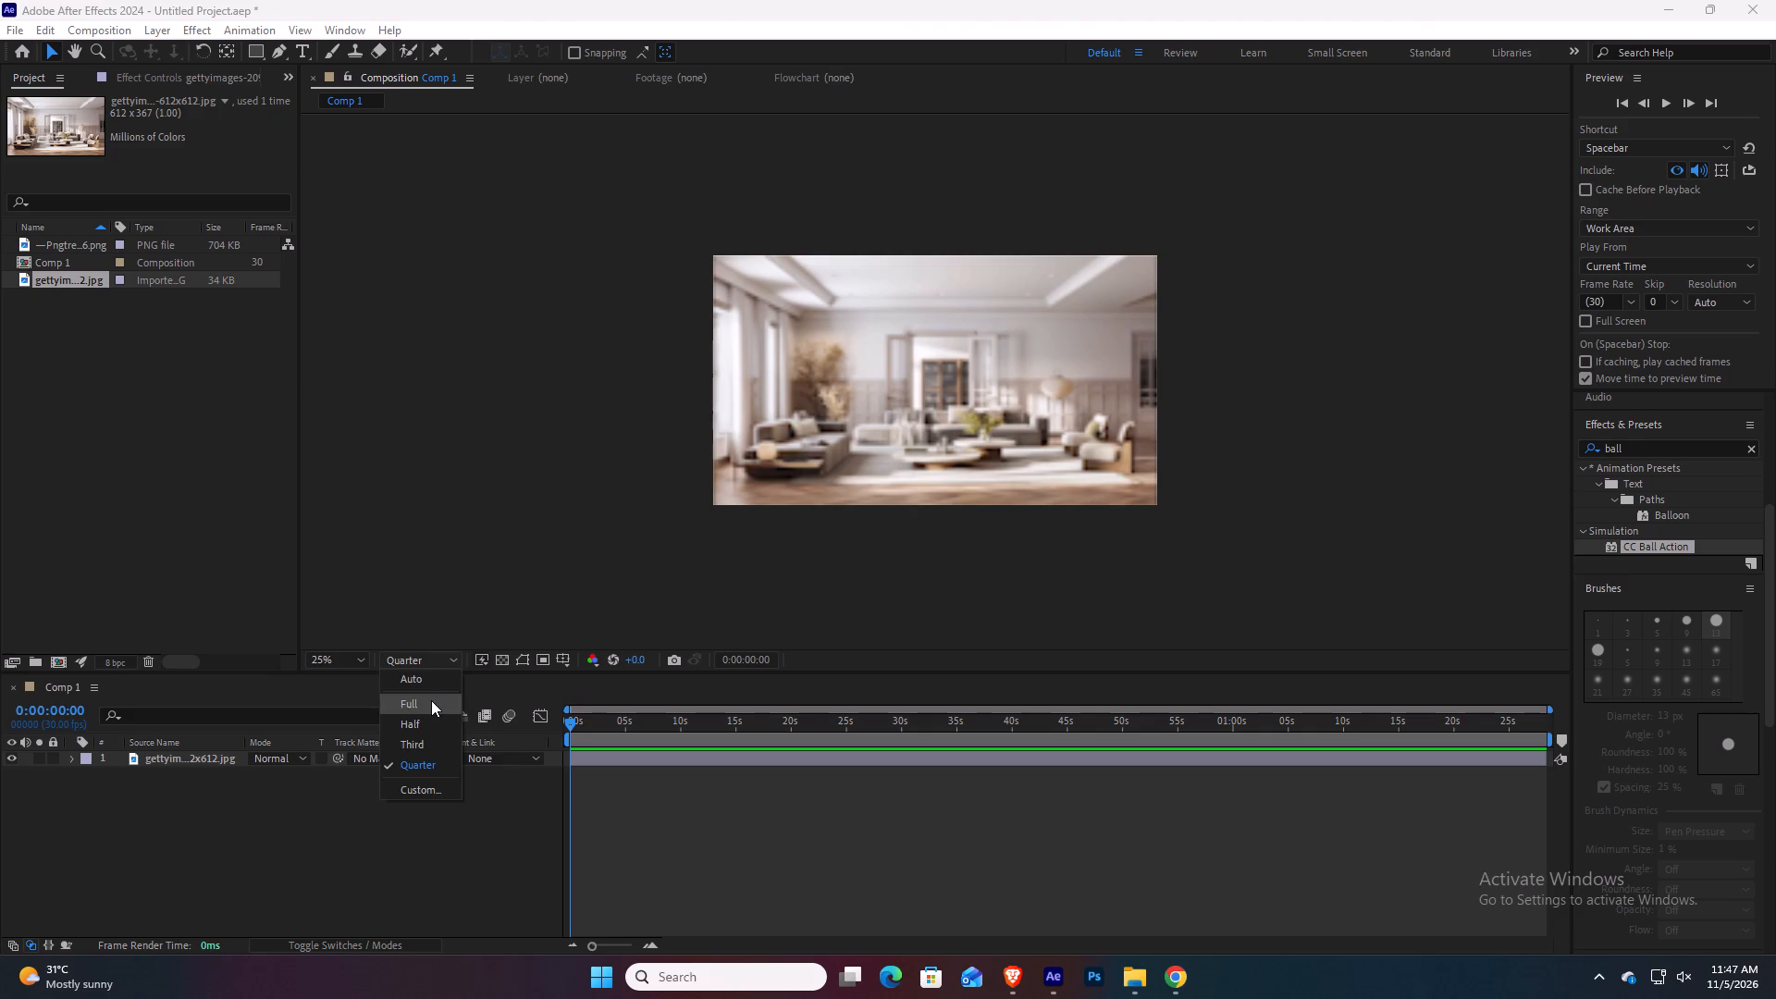
left_click(422, 663)
left_click_drag(424, 586, 420, 568)
Add the Pngtree ball PNG to Comp 1 and place its layer above the living room image.
left_click_drag(80, 244, 253, 865)
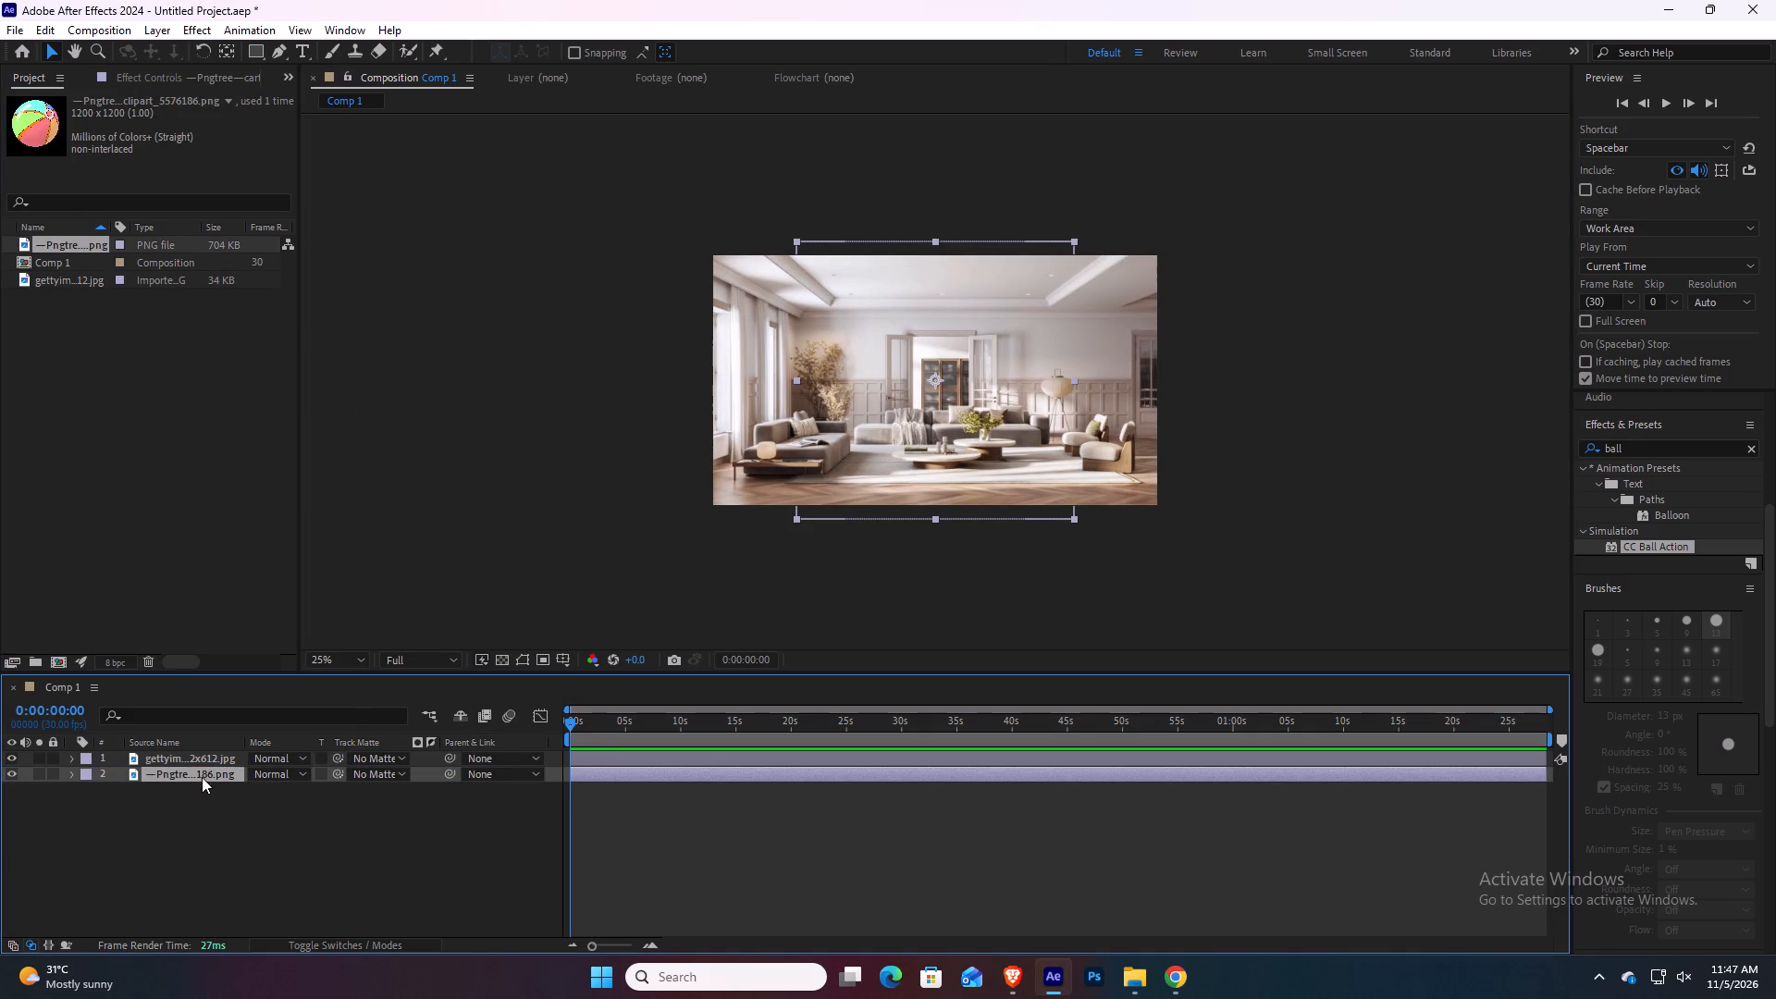
left_click_drag(193, 771, 192, 752)
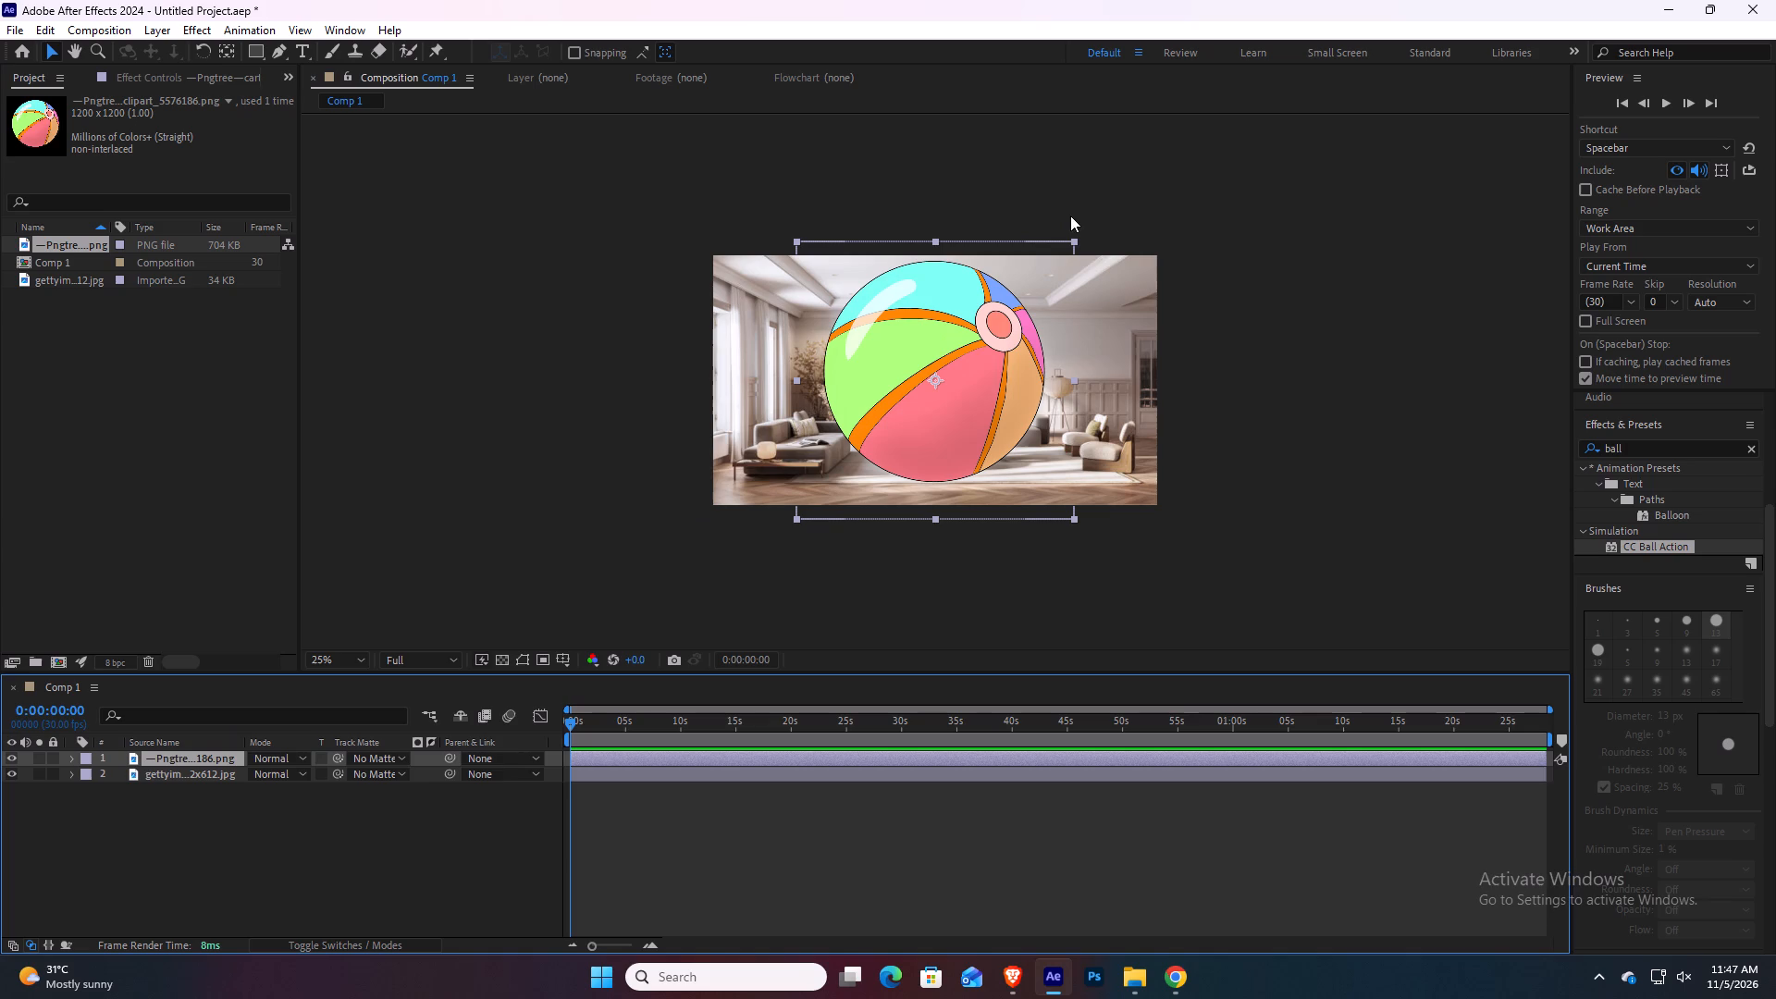
Scale the ball down to about a quarter of its size and move it over the plant at the room's left side, near 412, 500.
left_click_drag(1074, 240, 982, 338)
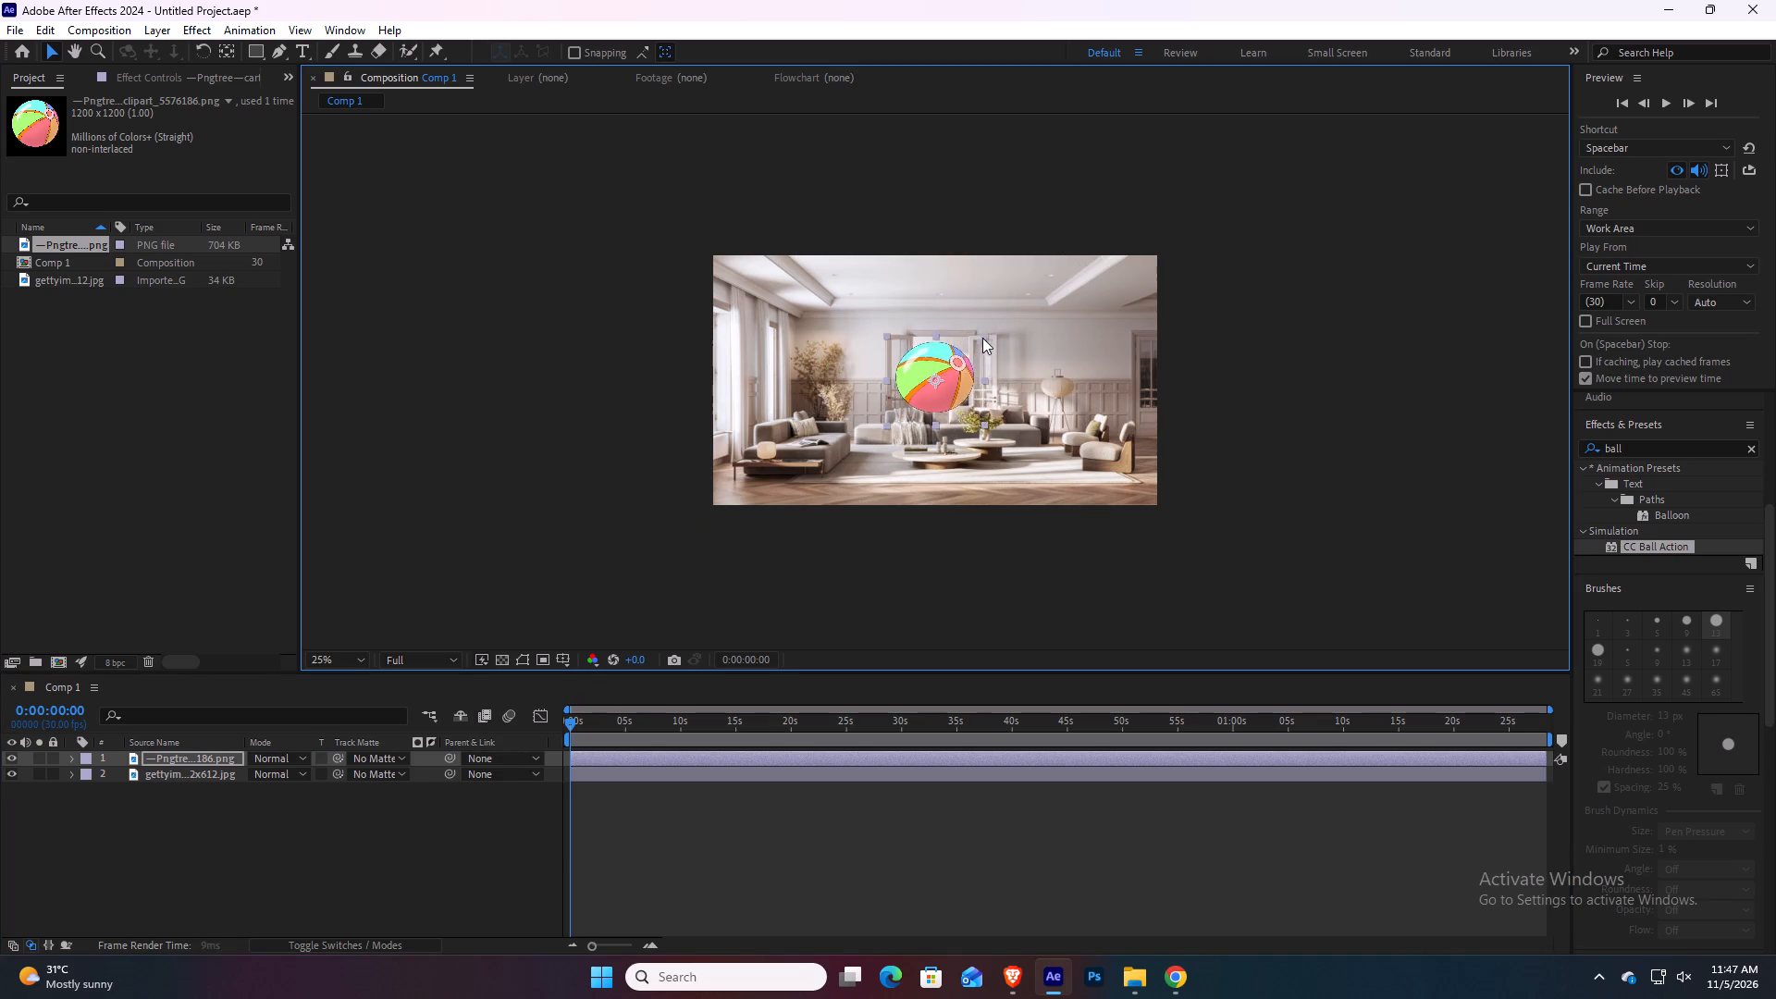
left_click_drag(982, 338, 974, 342)
left_click_drag(930, 382, 873, 409)
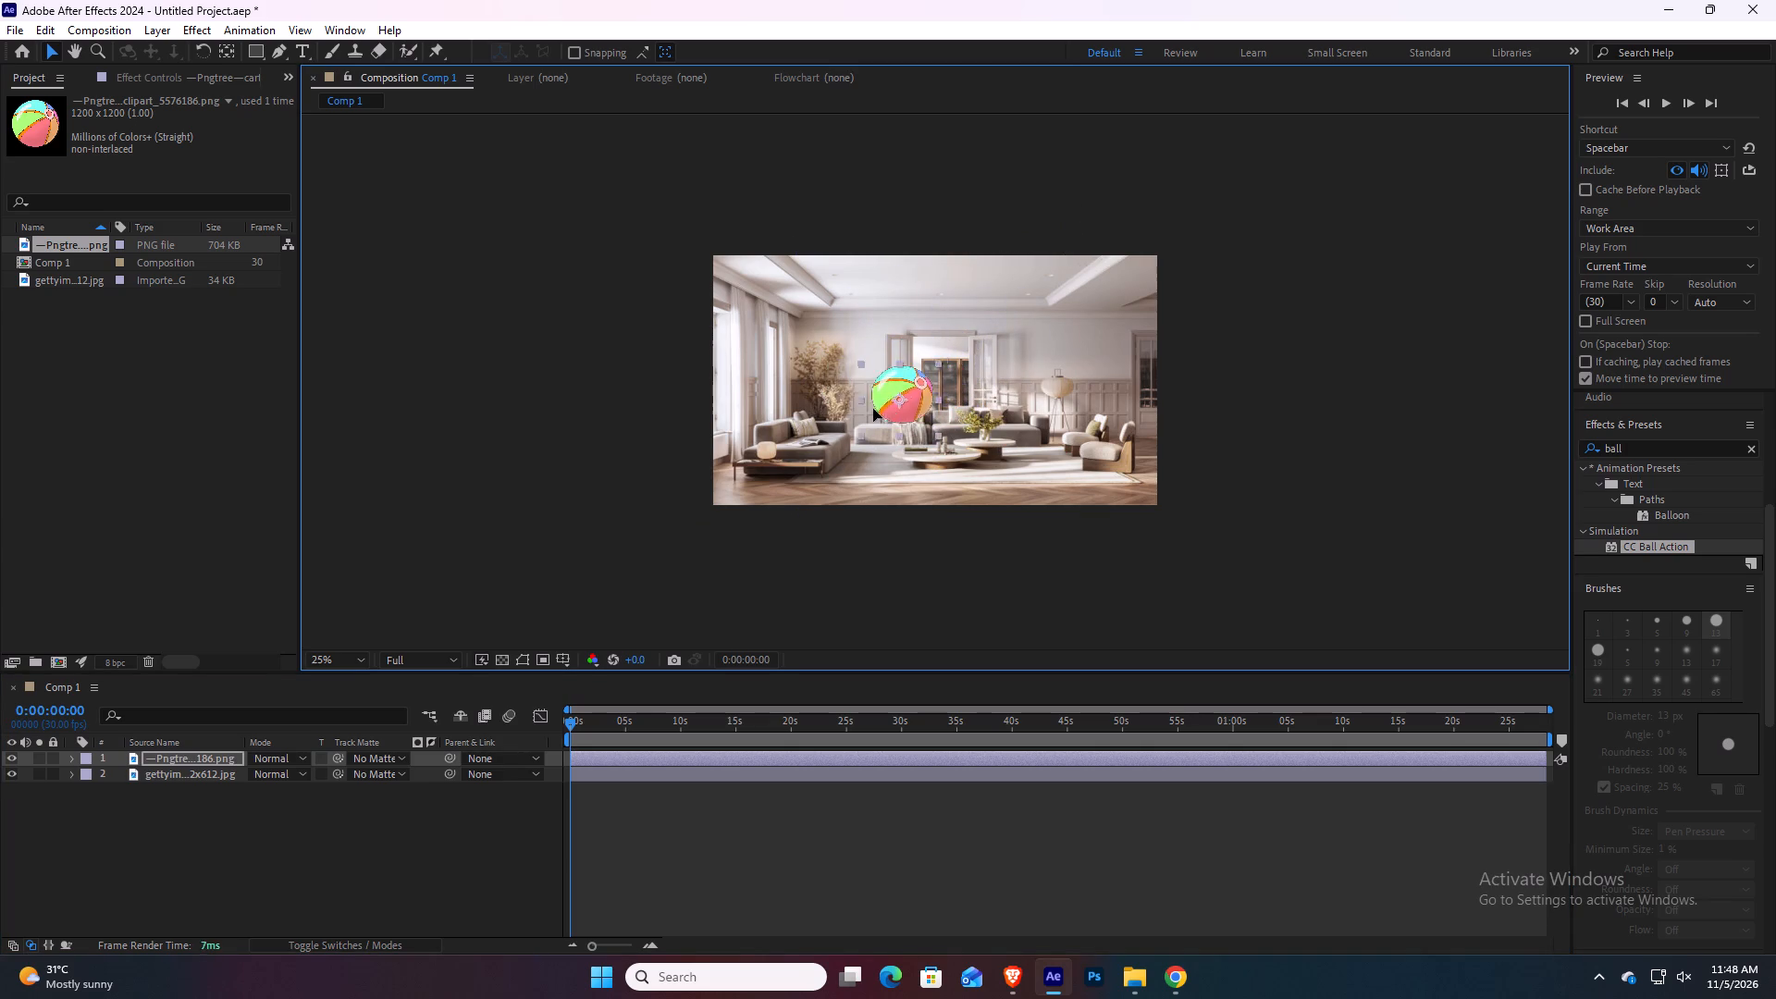
left_click_drag(873, 409, 803, 373)
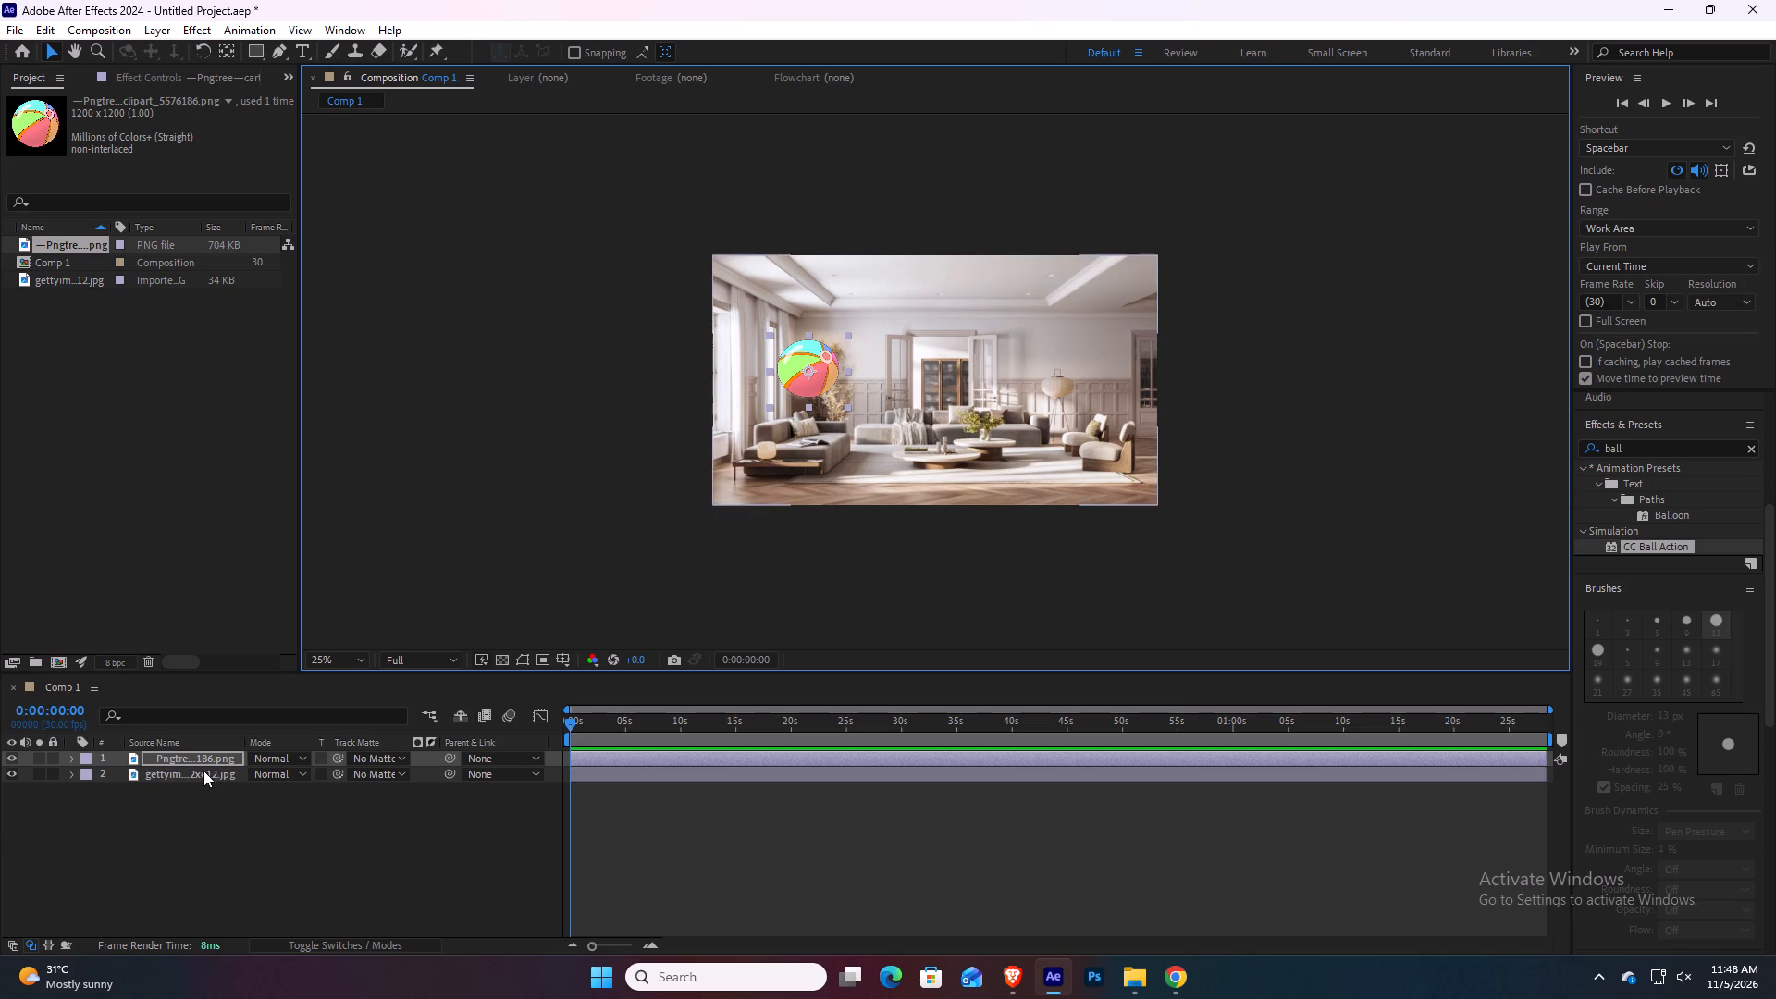
Reveal the ball layer's Position and add a keyframe at 0:00:00:00.
key("p")
left_click(116, 772)
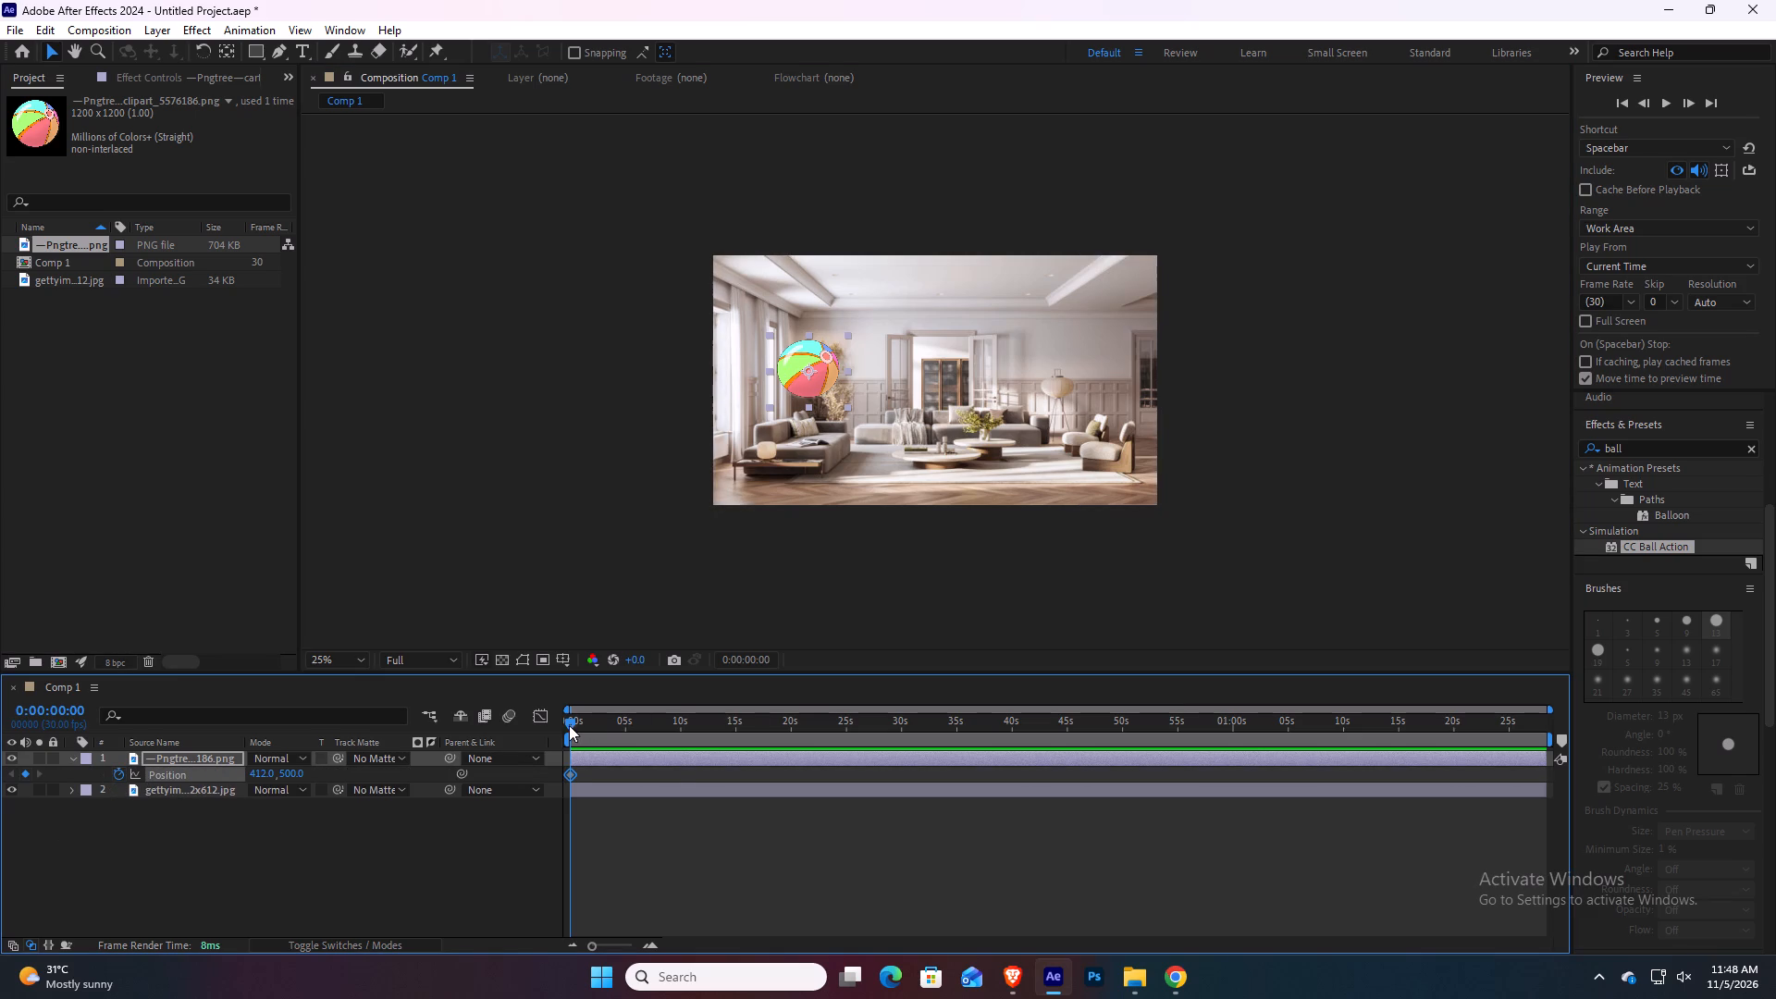
Keyframe the ball's drop towards the floor: about 680, 696 at 0:00:16:10 and 804, 908 at 0:00:27:01.
left_click_drag(569, 725, 749, 736)
left_click_drag(826, 373, 865, 427)
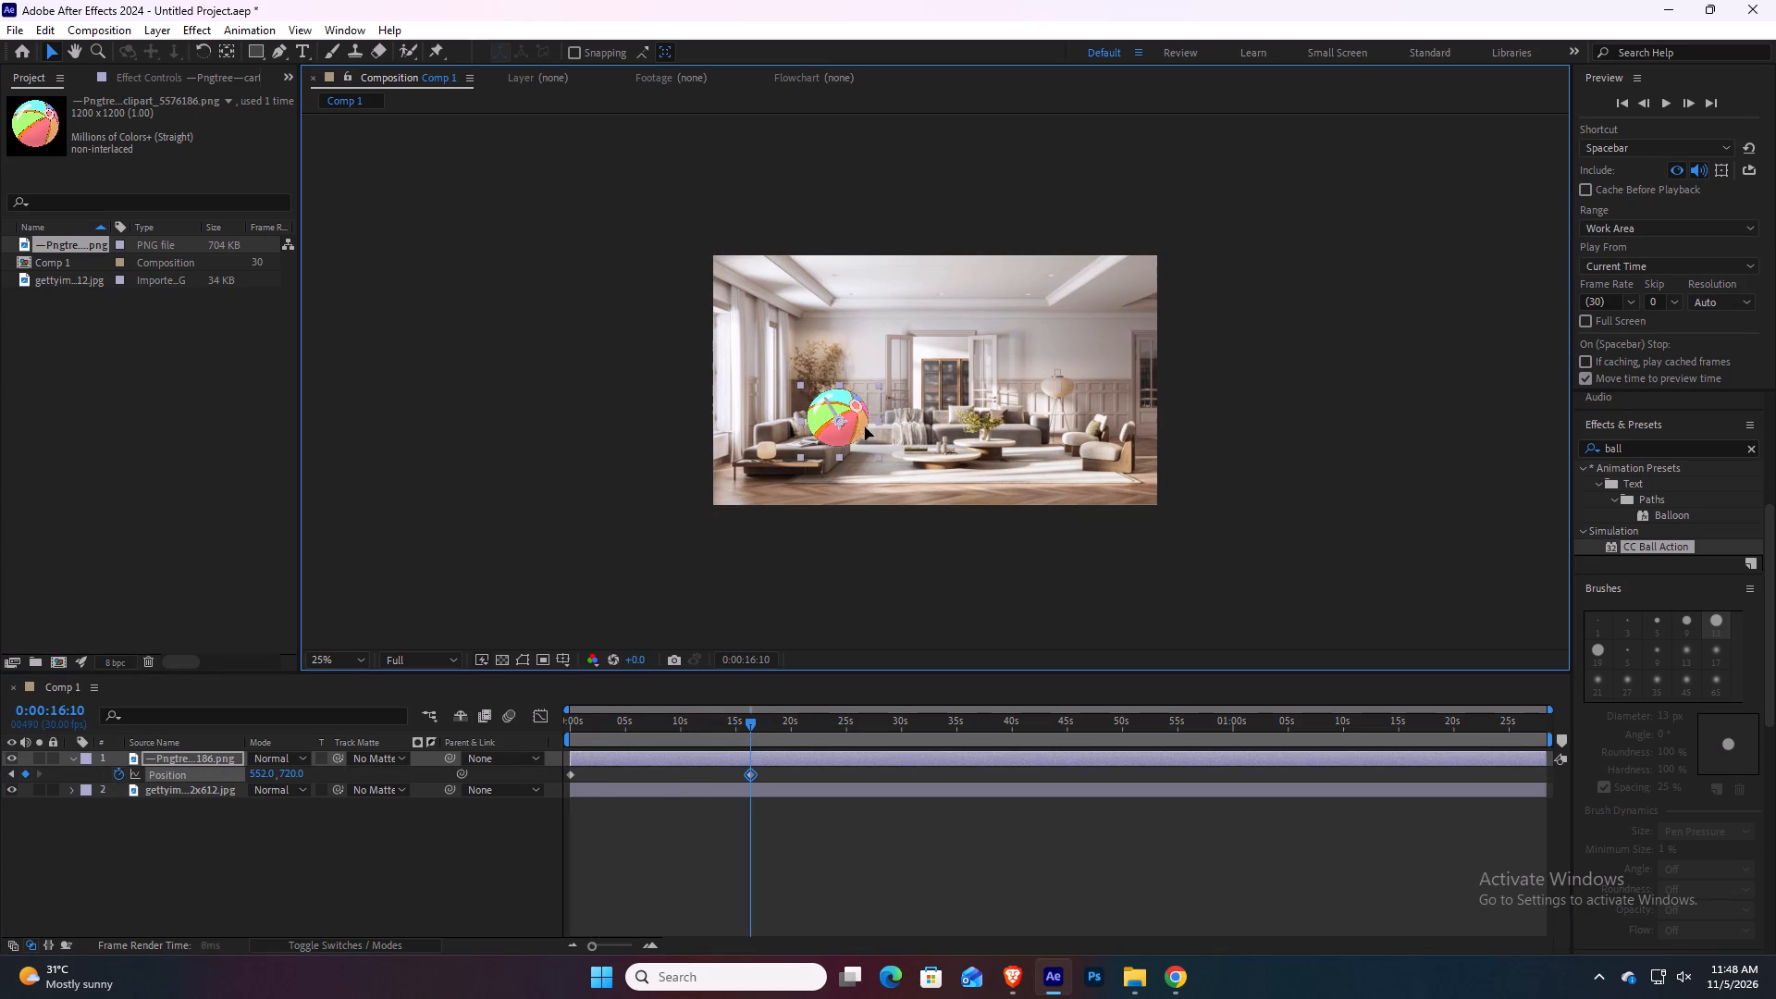
left_click_drag(865, 427, 888, 418)
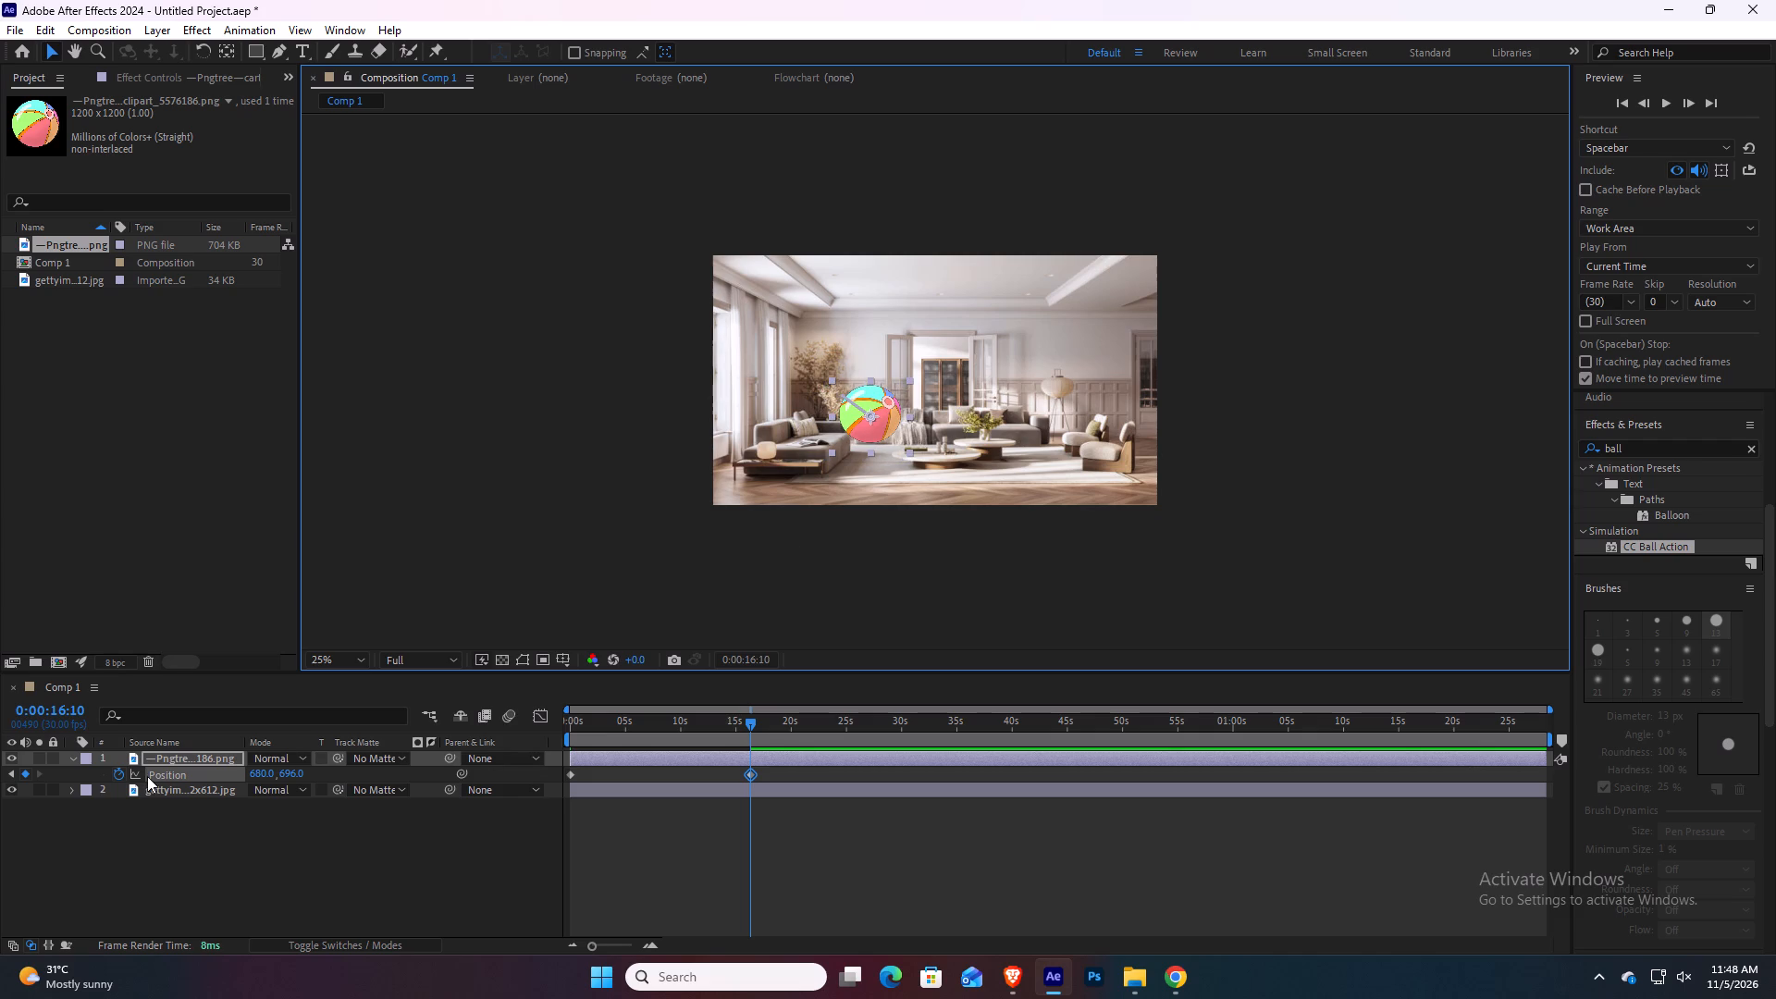
left_click(749, 713)
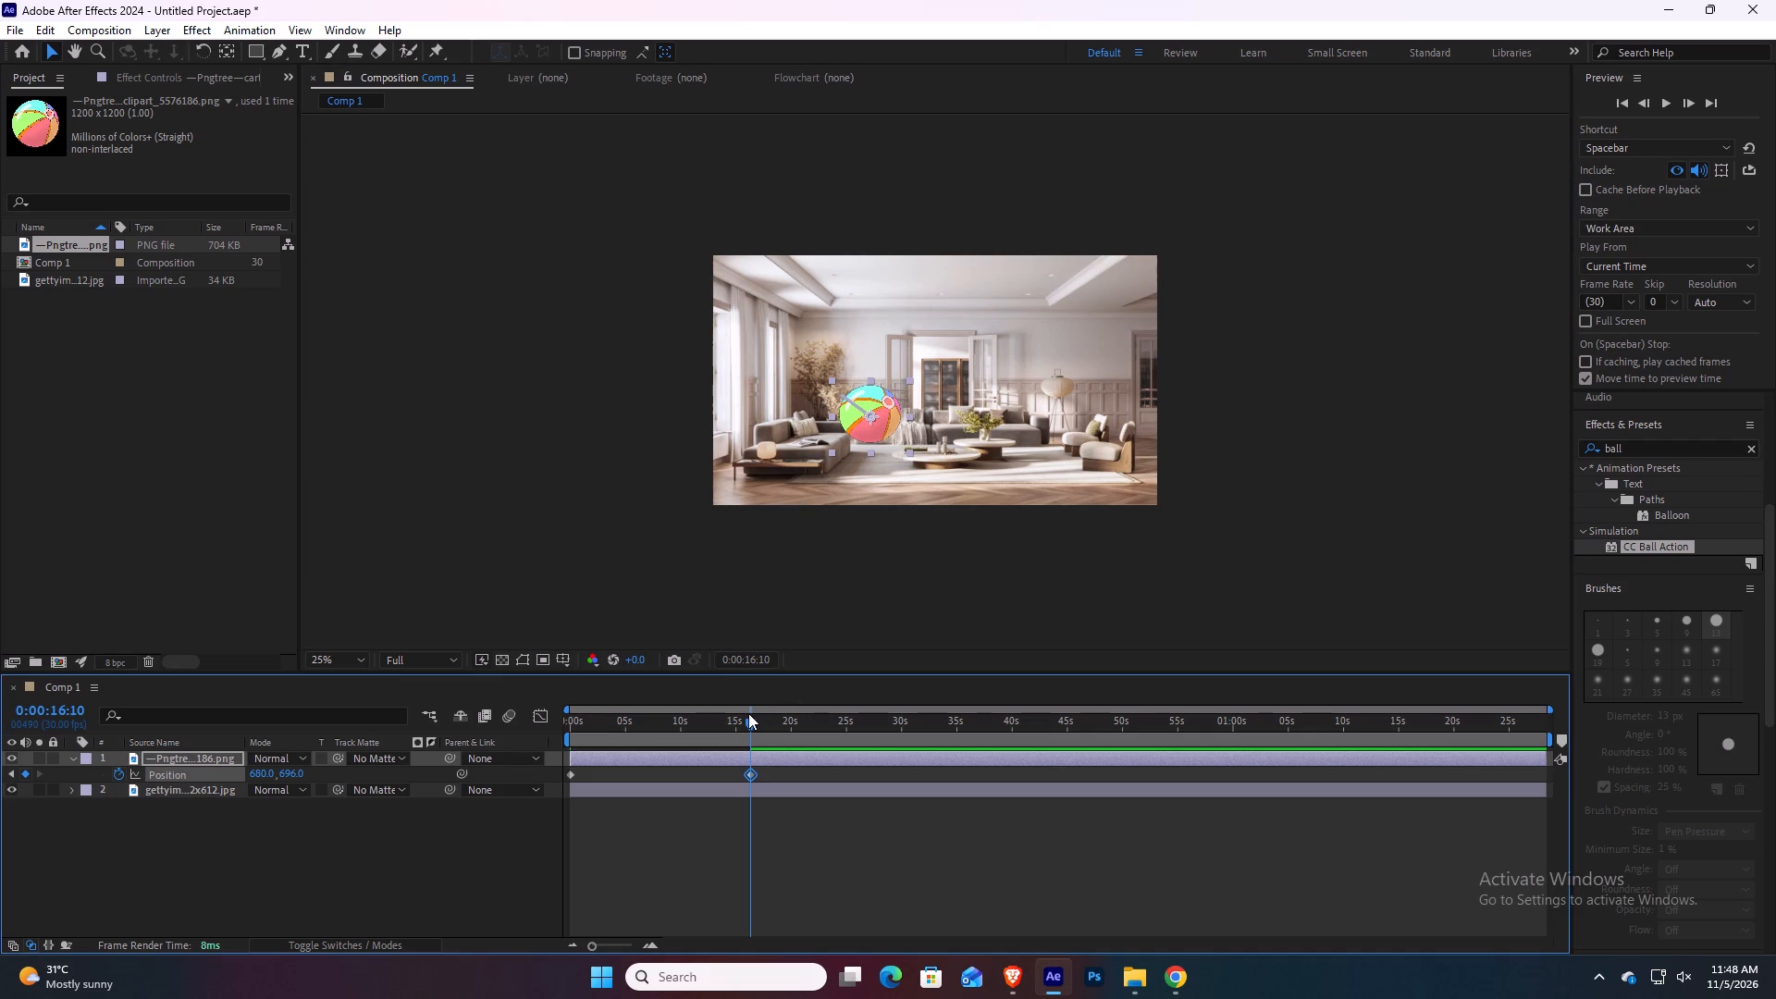
left_click_drag(751, 721, 869, 721)
left_click_drag(869, 431, 894, 471)
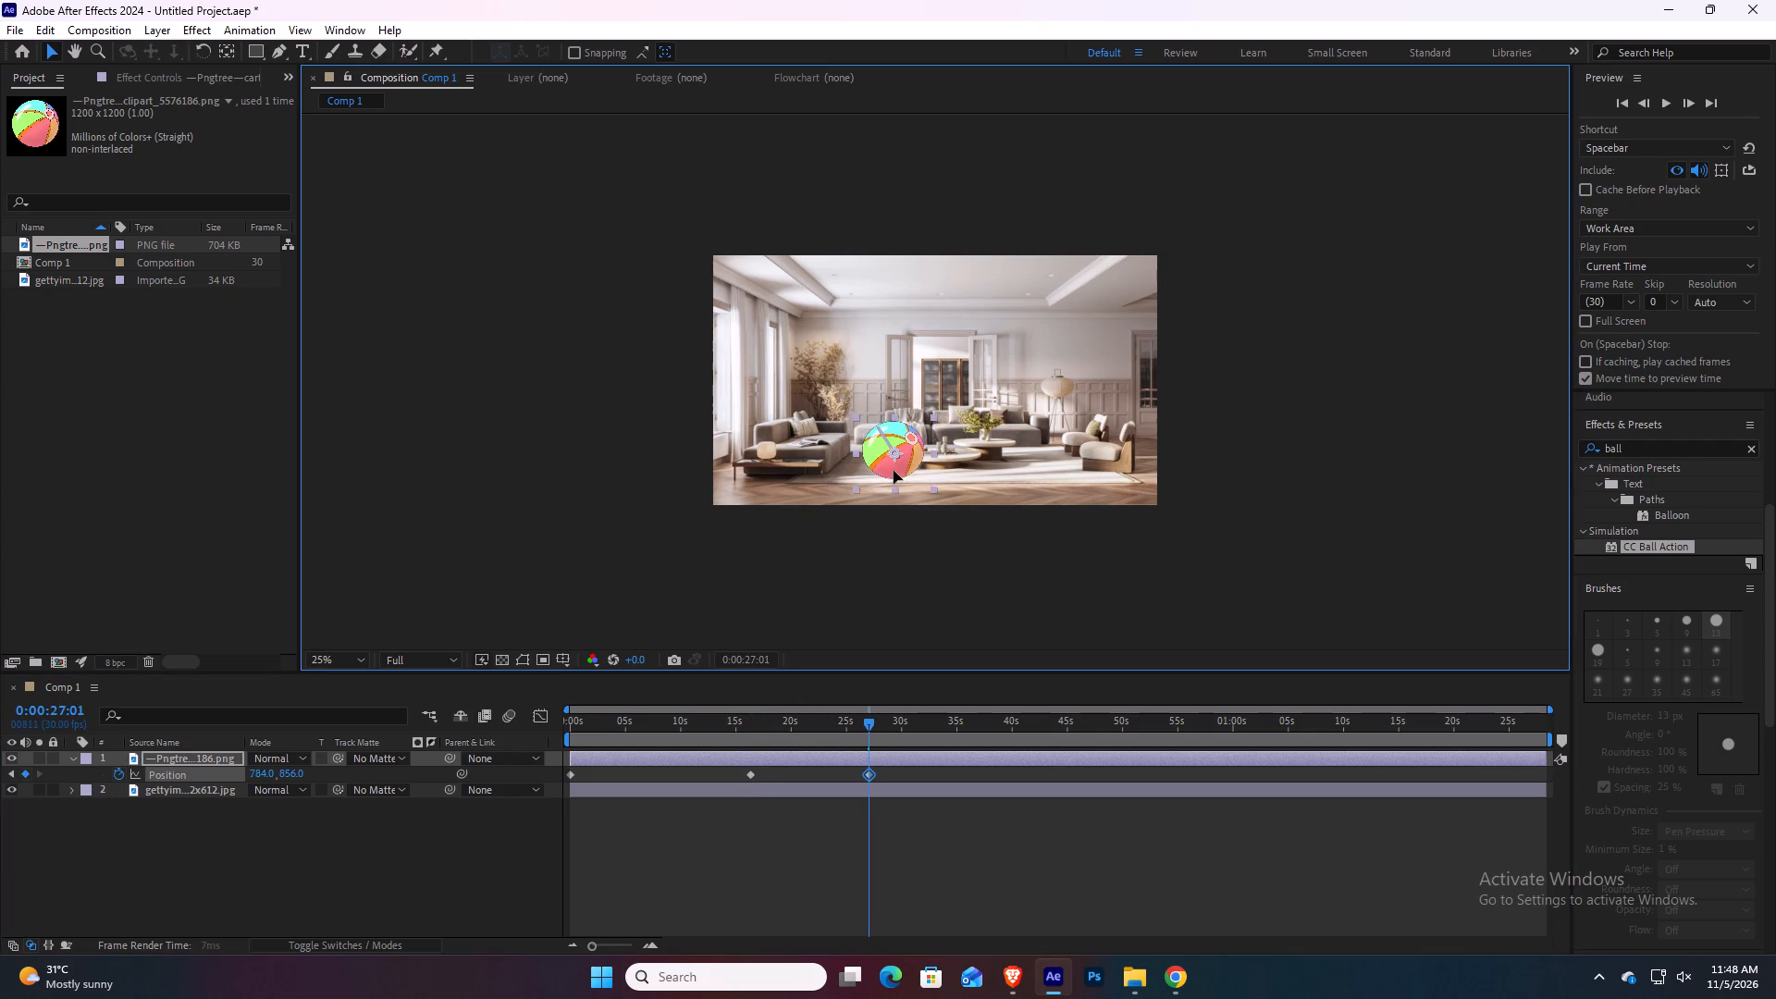
left_click_drag(894, 471, 897, 480)
Keyframe the ball's rebound above the coffee tables at about 0:00:35 and at 1220, 636 at 0:00:41:06.
left_click_drag(868, 723, 887, 724)
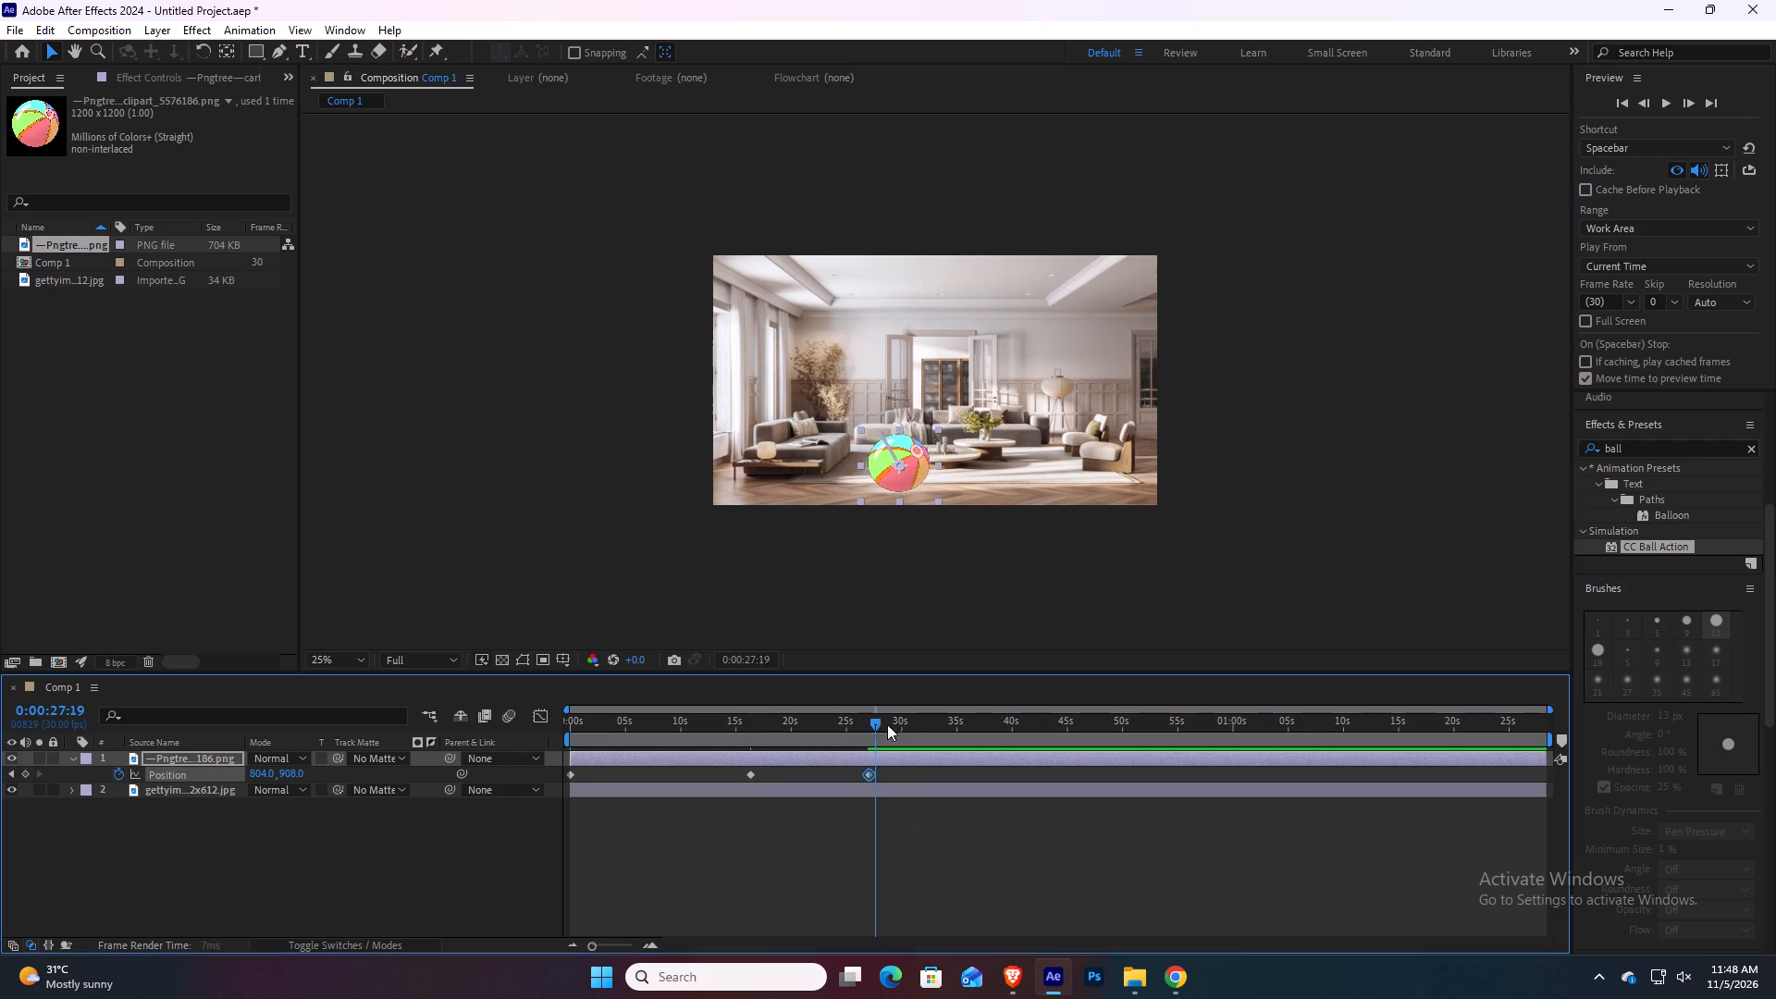
left_click_drag(887, 724, 960, 729)
left_click_drag(910, 468, 962, 407)
left_click_drag(962, 717, 1025, 727)
left_click_drag(956, 389, 999, 376)
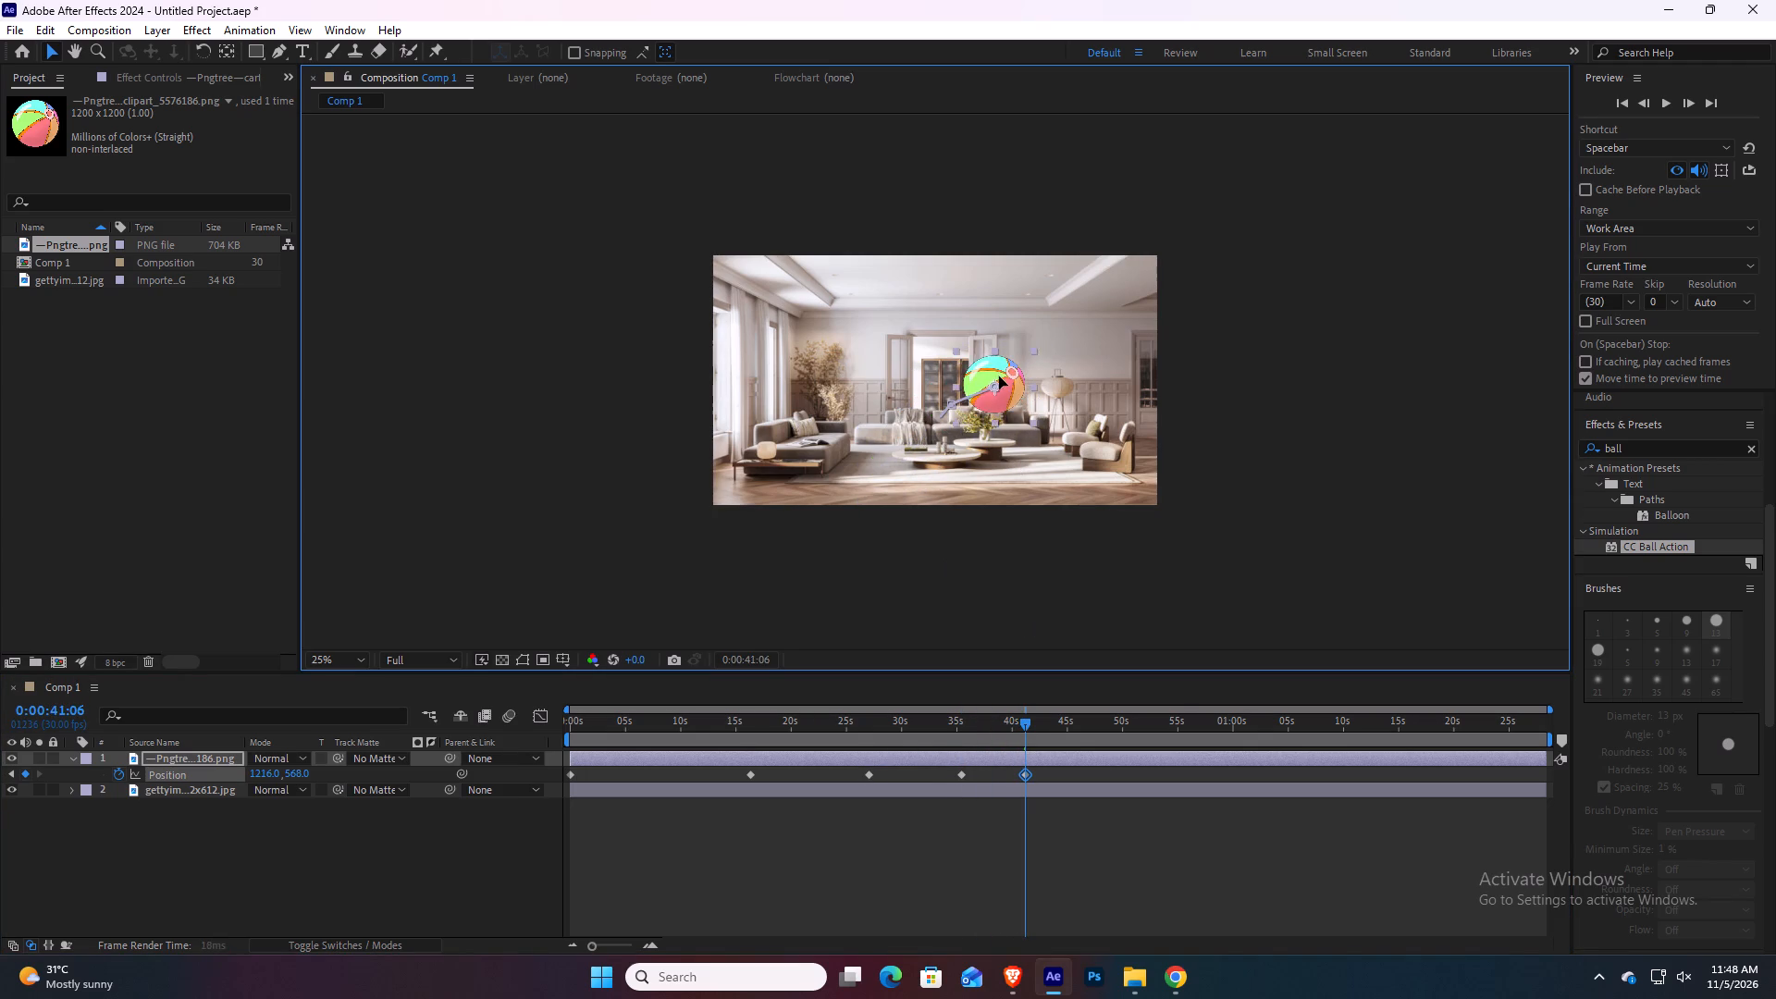
left_click_drag(999, 376, 1001, 388)
Keyframe the ball's second fall to about 1372, 812 at 0:00:48:12 and 1524, 900 at 0:00:57:16.
left_click_drag(1027, 721, 1105, 726)
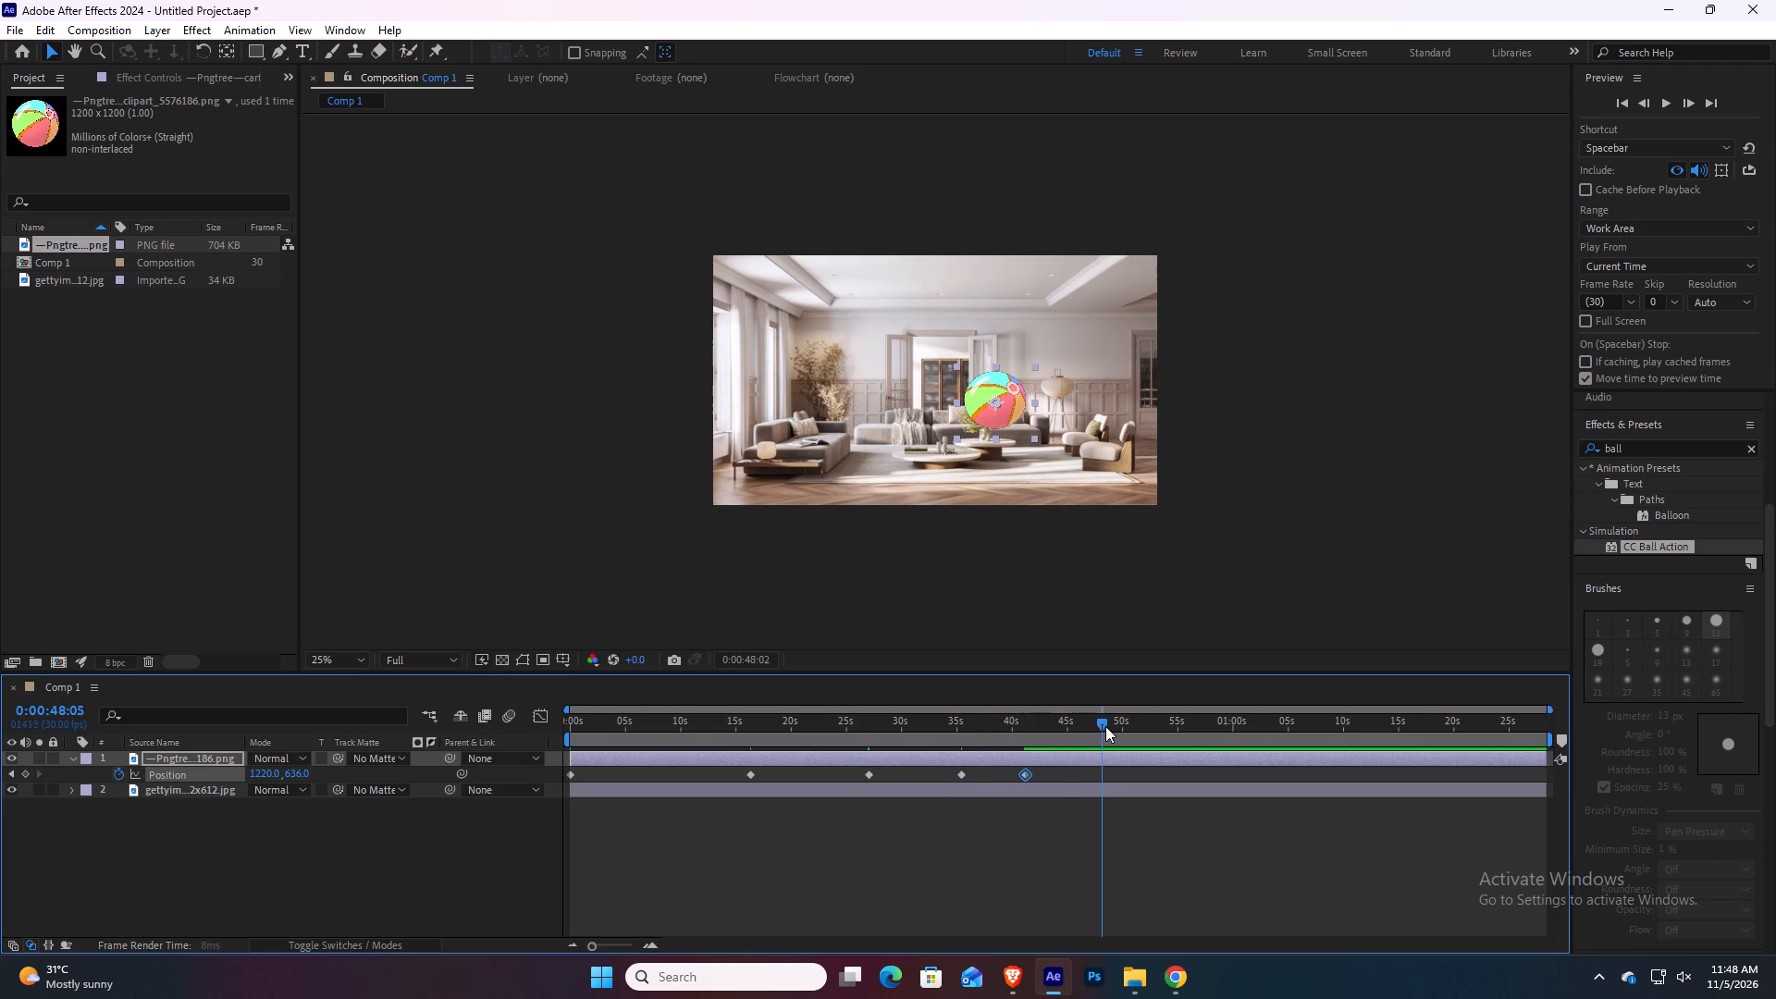
left_click_drag(1105, 726, 1106, 726)
left_click_drag(1010, 383, 1045, 424)
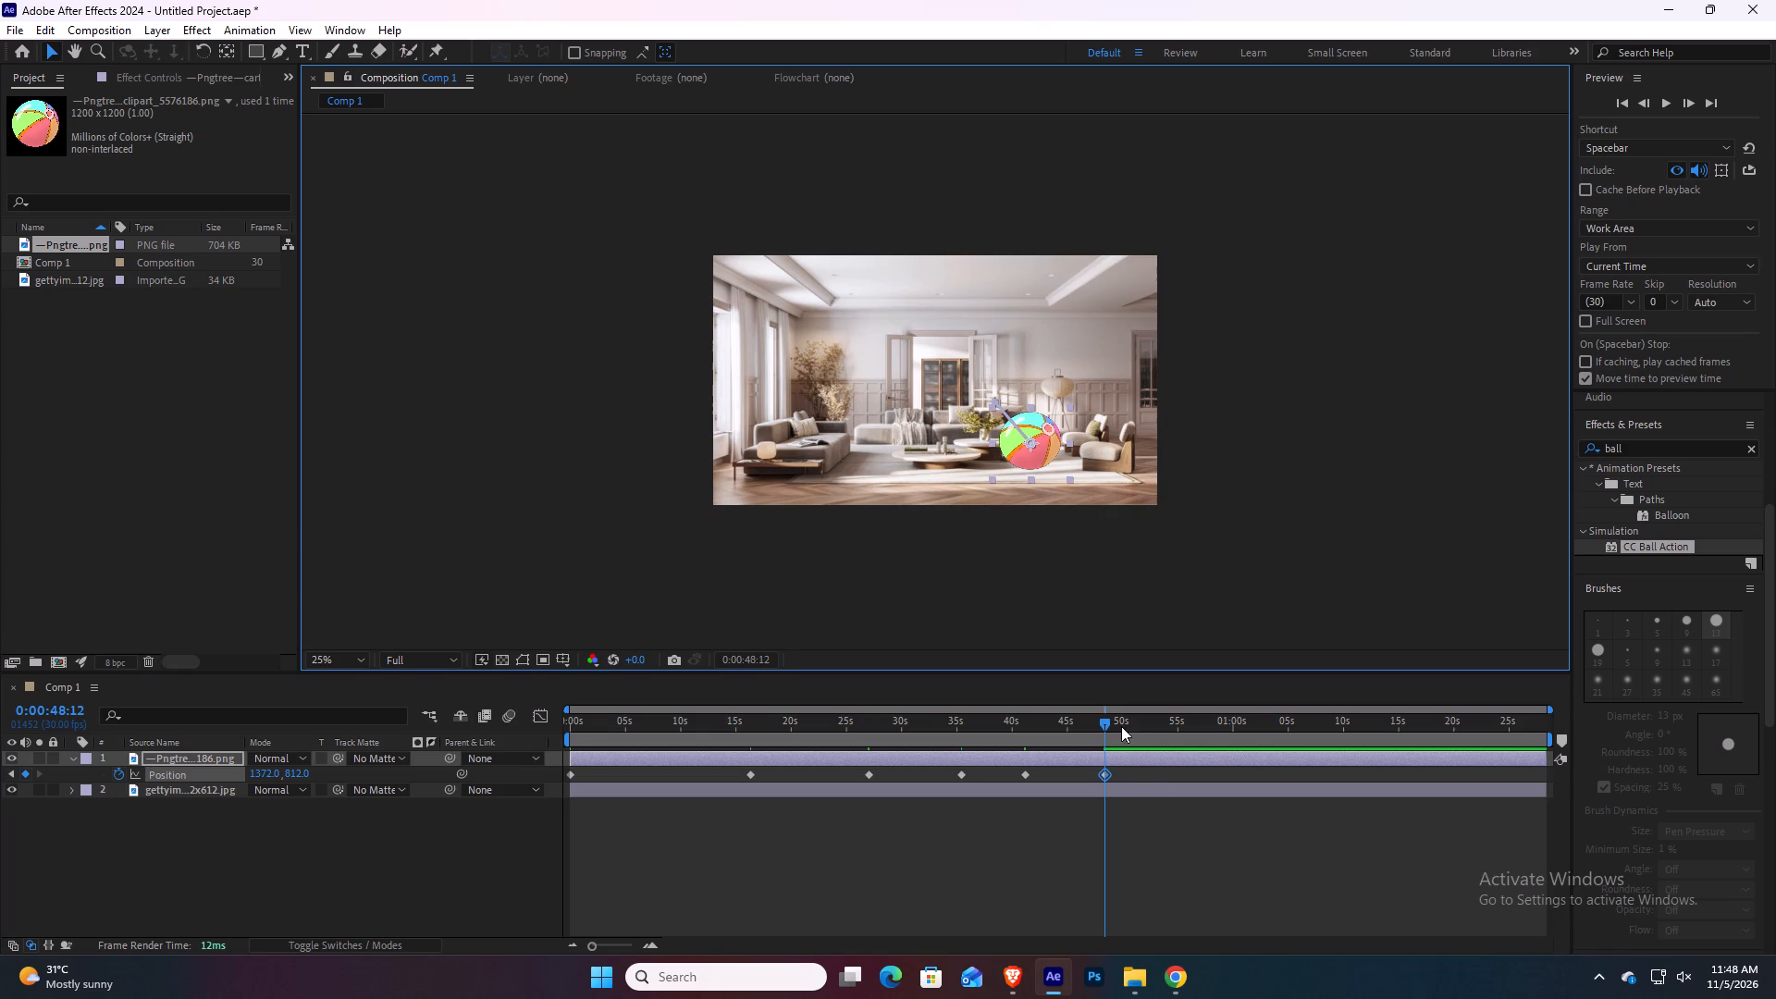
left_click_drag(1107, 725, 1208, 722)
left_click_drag(1039, 428, 1074, 449)
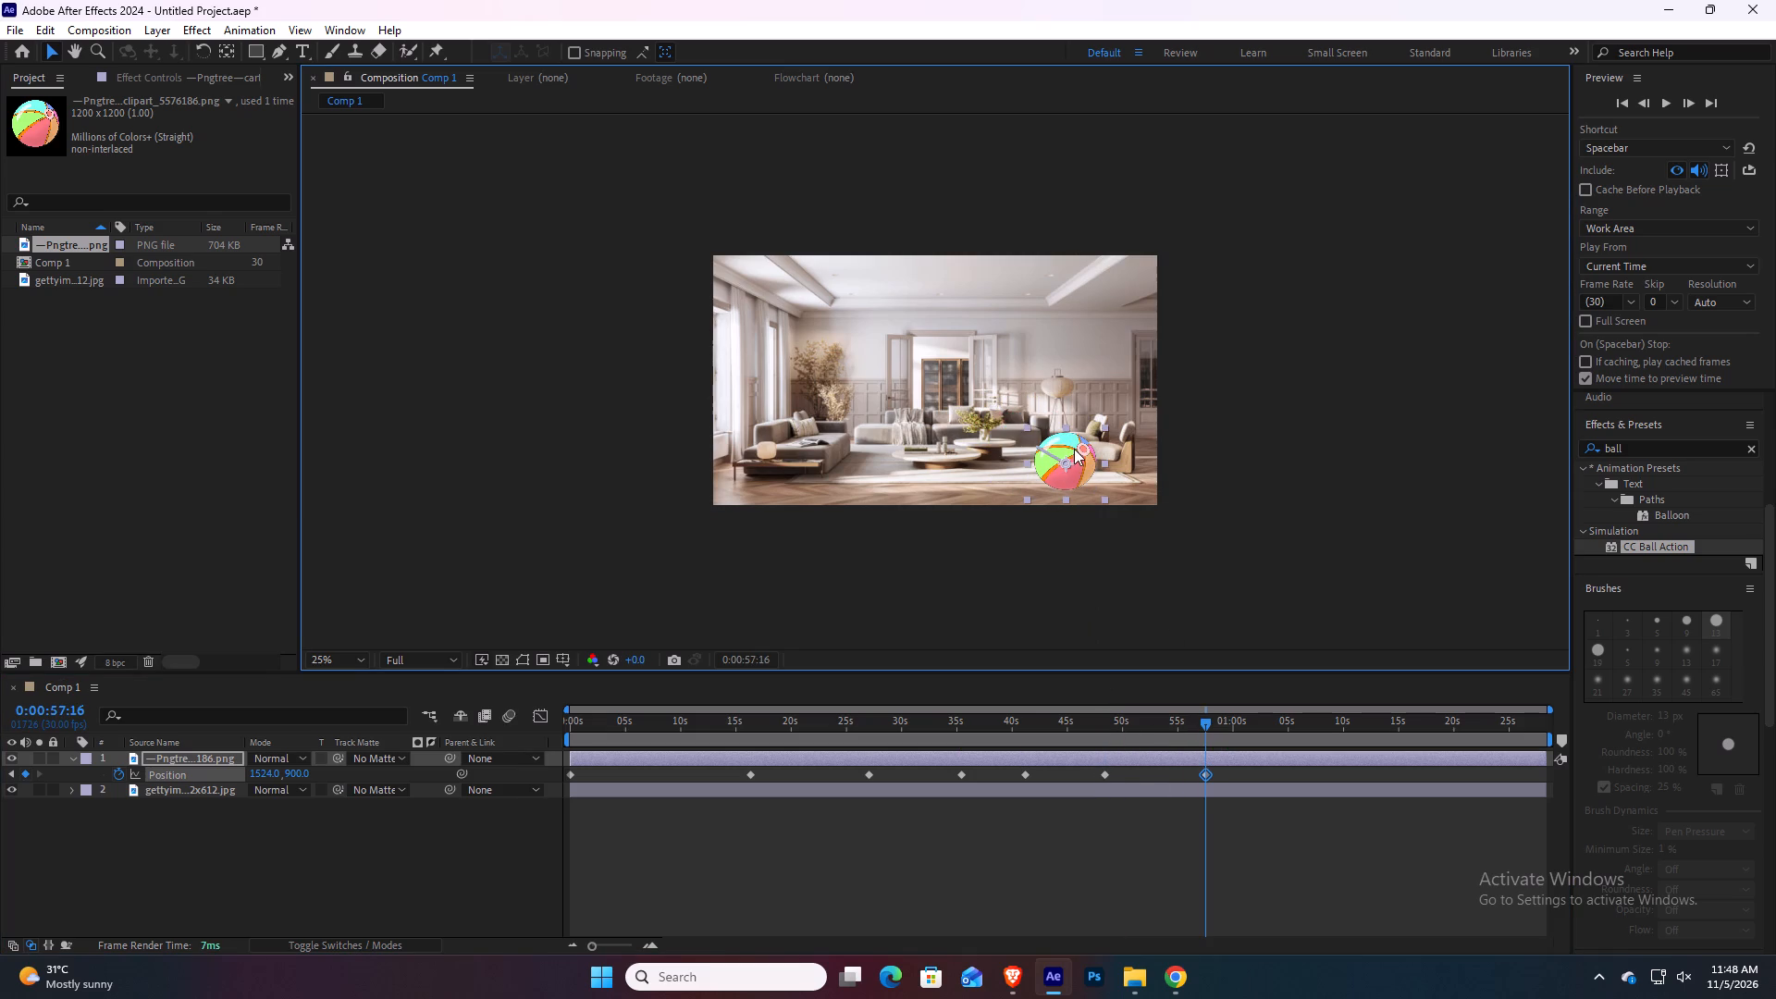
Keyframe the ball rolling out of frame: about 1772, 900 at 0:01:06:07 and 2060, 904 at 0:01:13:16.
left_click_drag(1208, 725, 1304, 730)
left_click_drag(1084, 467, 1141, 467)
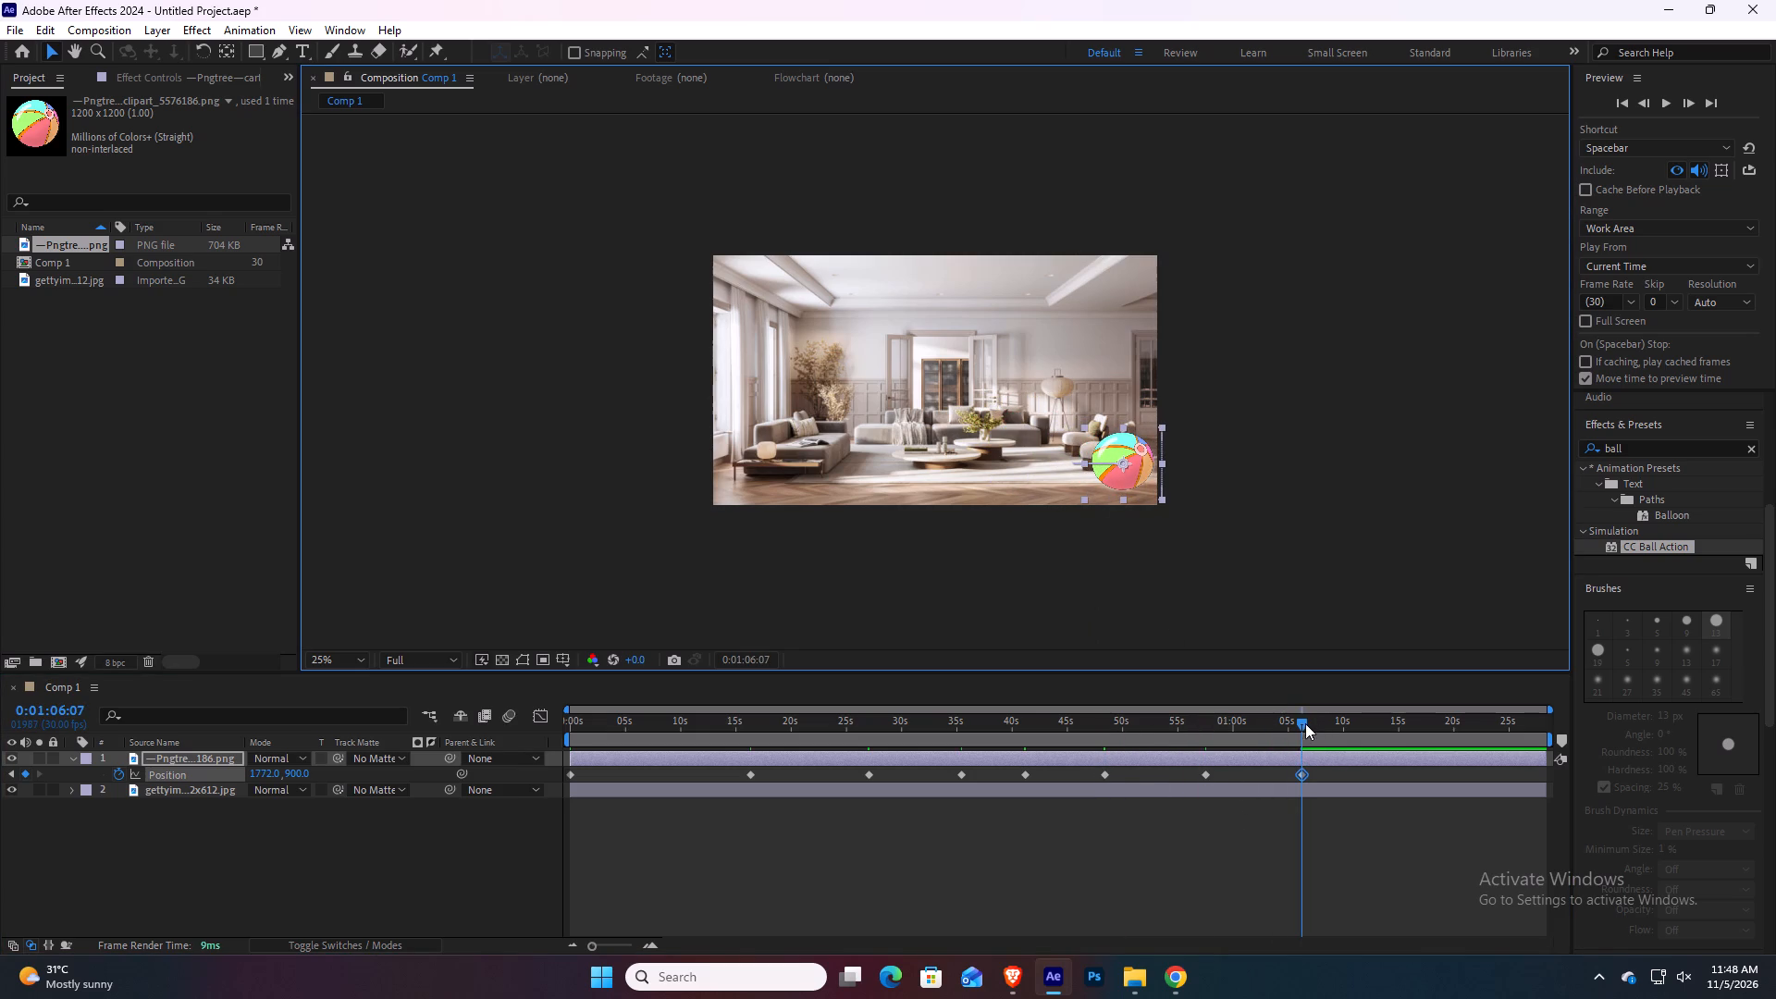
left_click_drag(1305, 723, 1386, 727)
left_click_drag(1127, 452, 1193, 453)
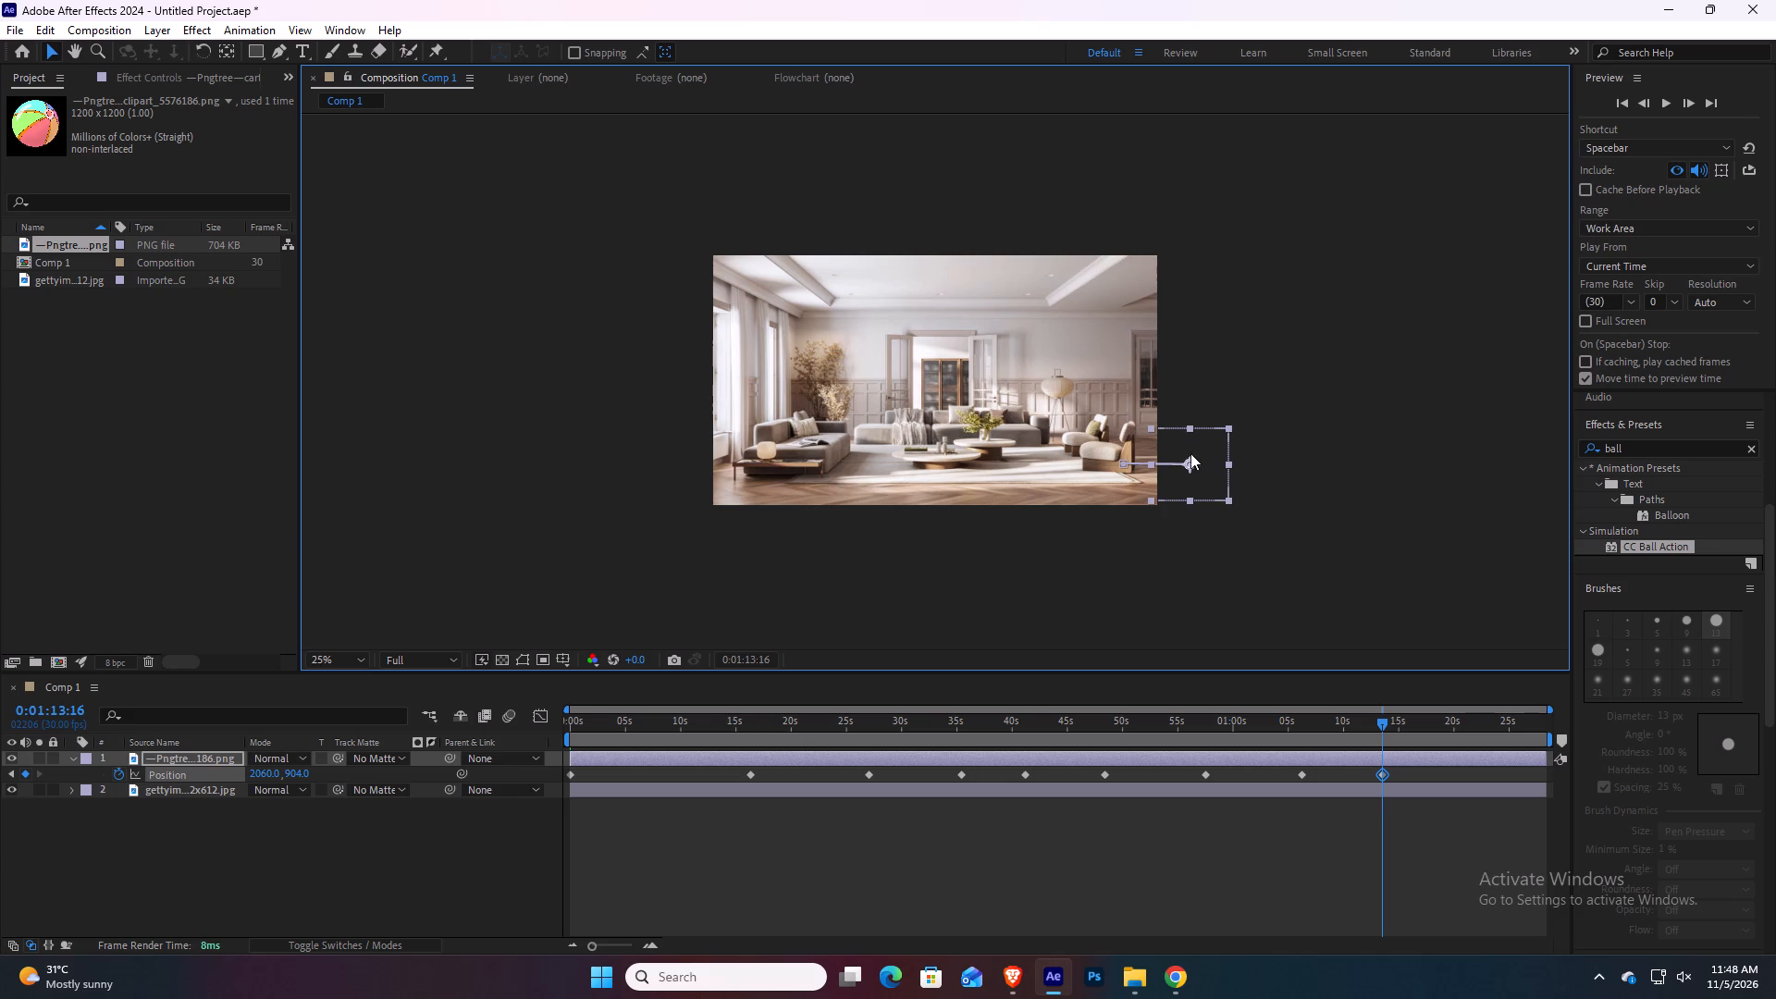
Preview the ball's bounce animation from the start of the composition.
left_click_drag(1385, 721, 549, 790)
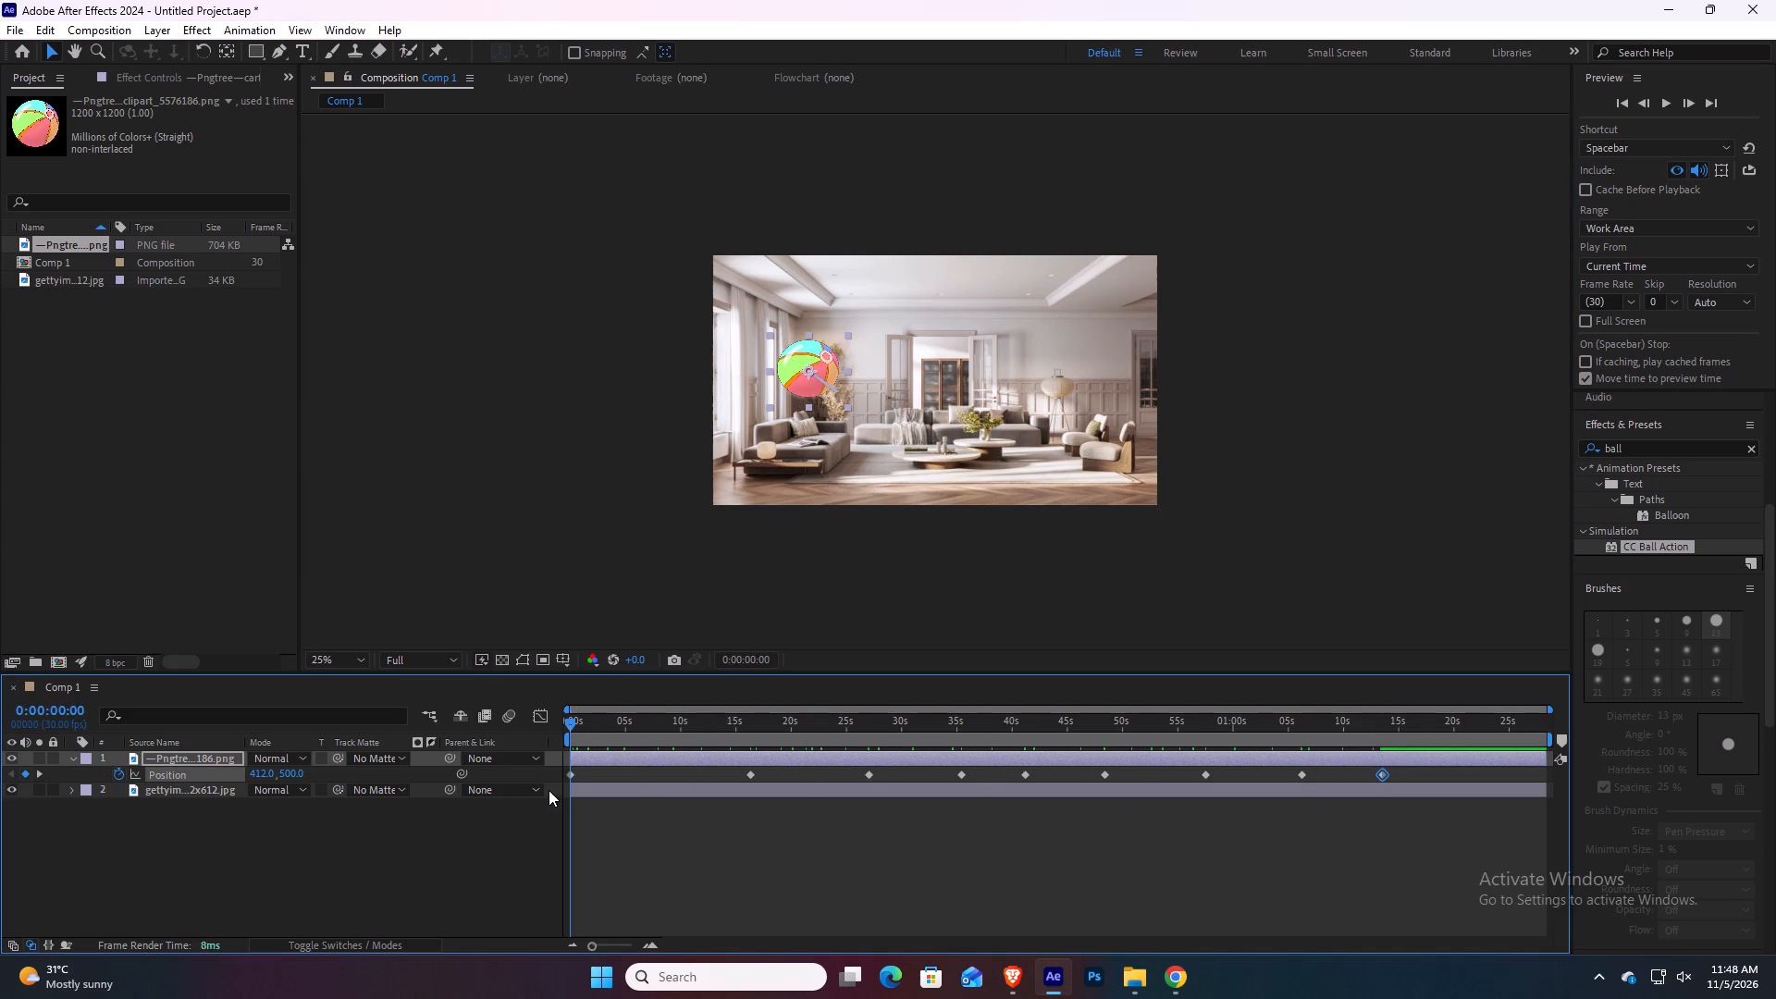
left_click_drag(549, 790, 545, 792)
key("space")
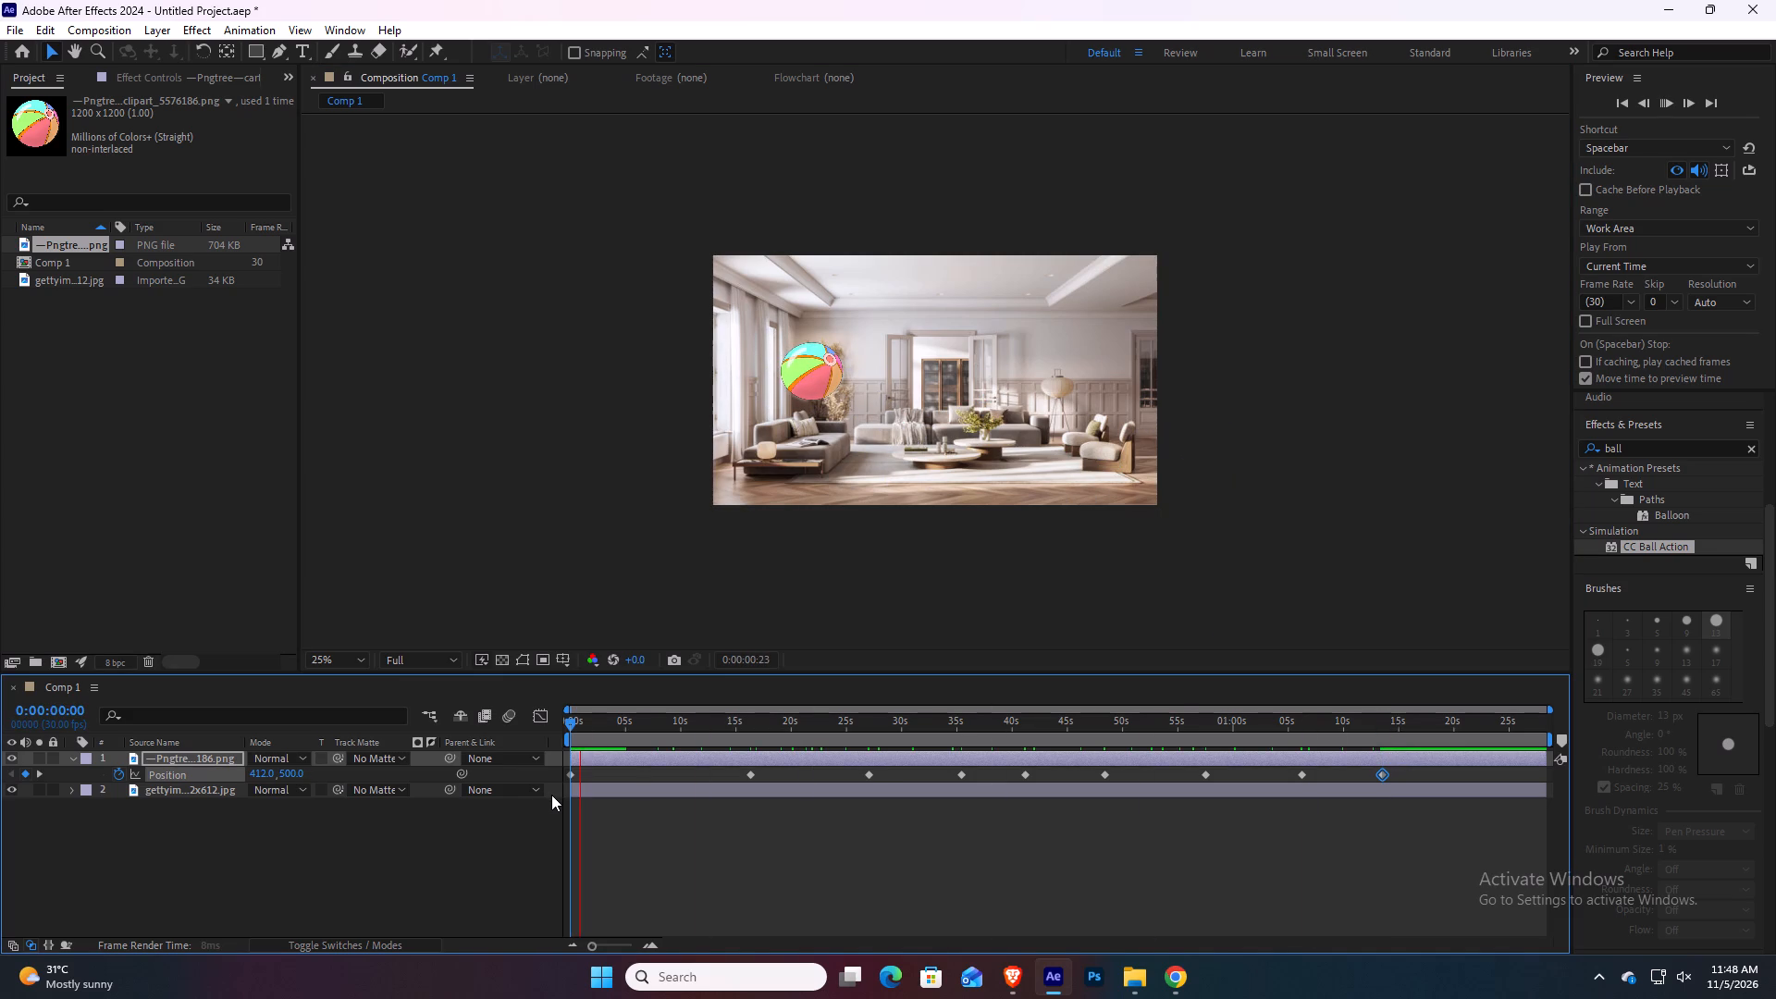
key("space")
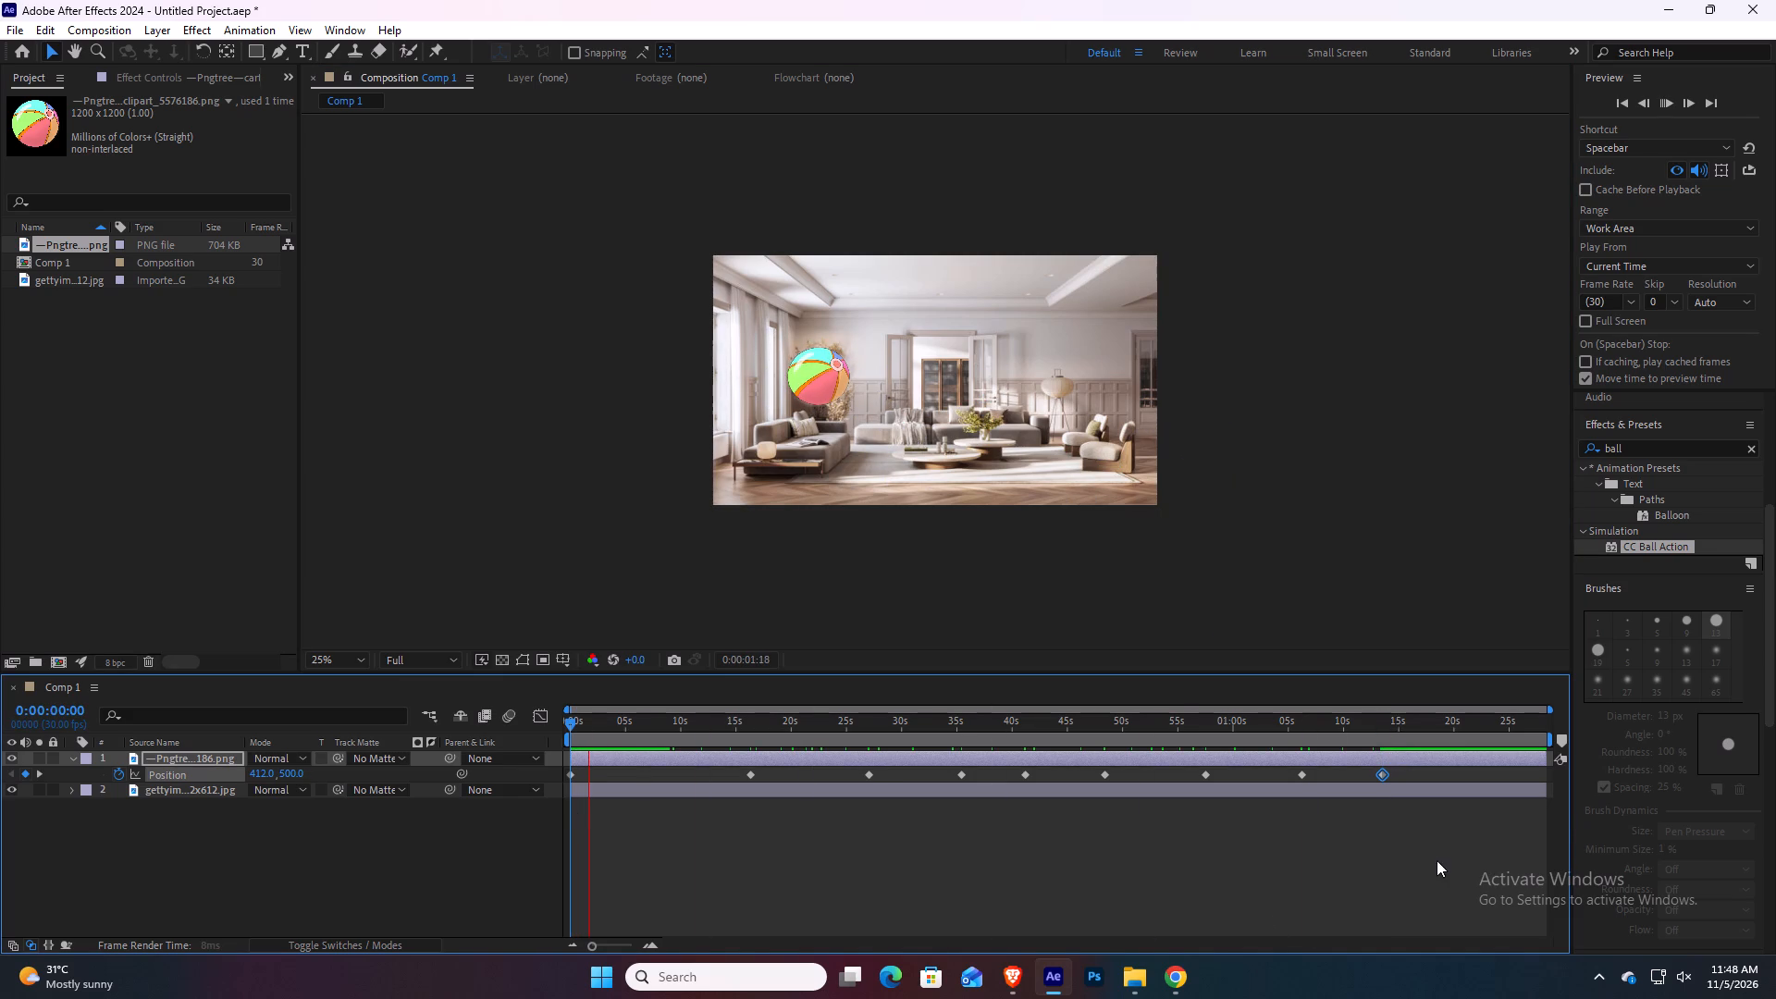
Apply Easy Ease to all of the ball's Position keyframes, including the first one at the start.
left_click_drag(1437, 835, 1250, 779)
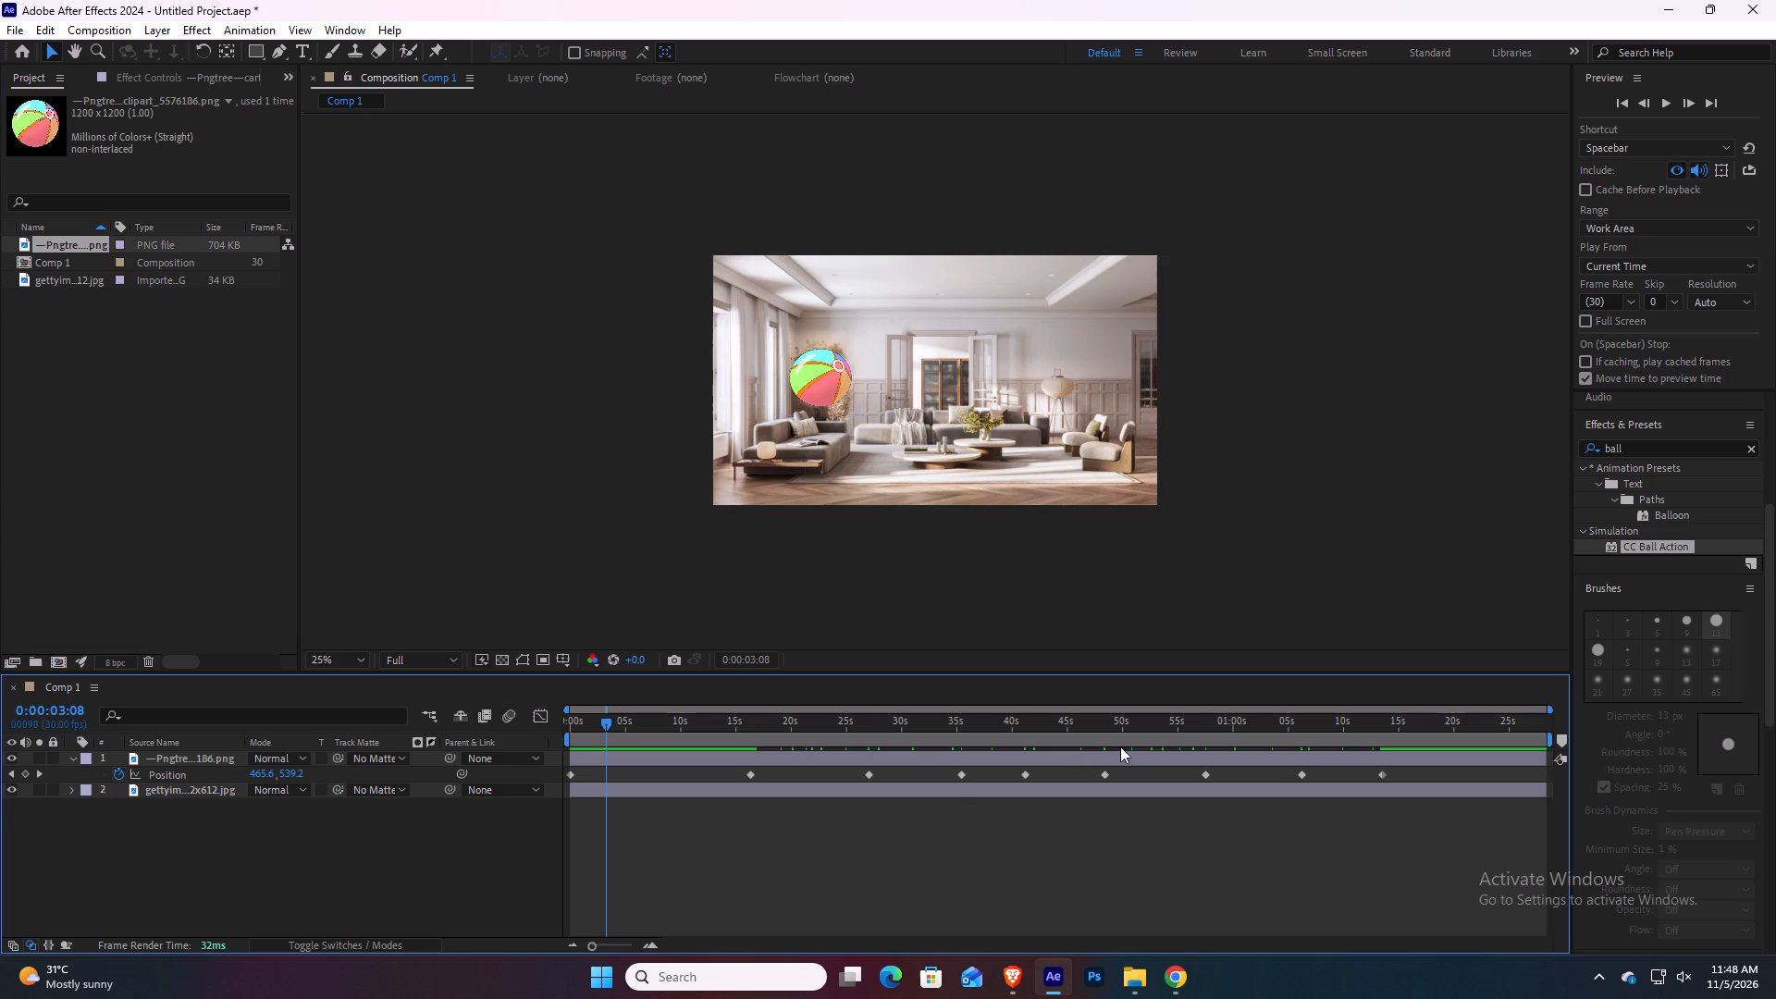
left_click_drag(1415, 760, 1413, 816)
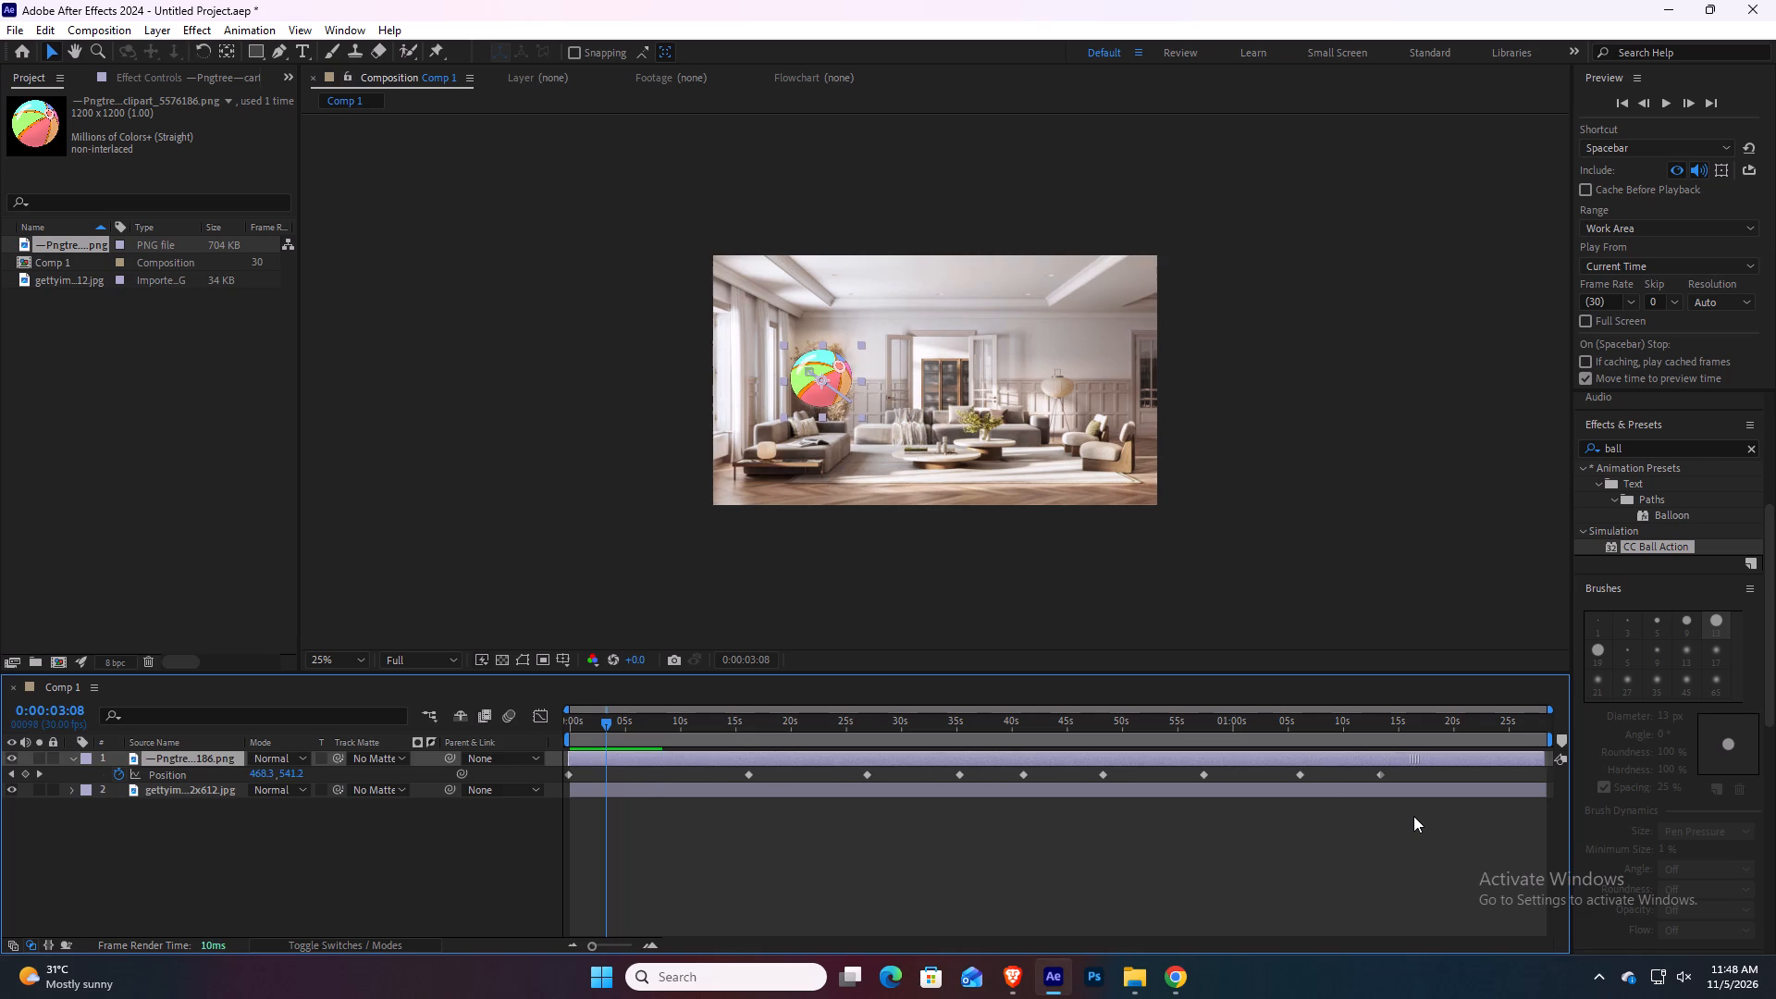
left_click_drag(1413, 816, 1413, 815)
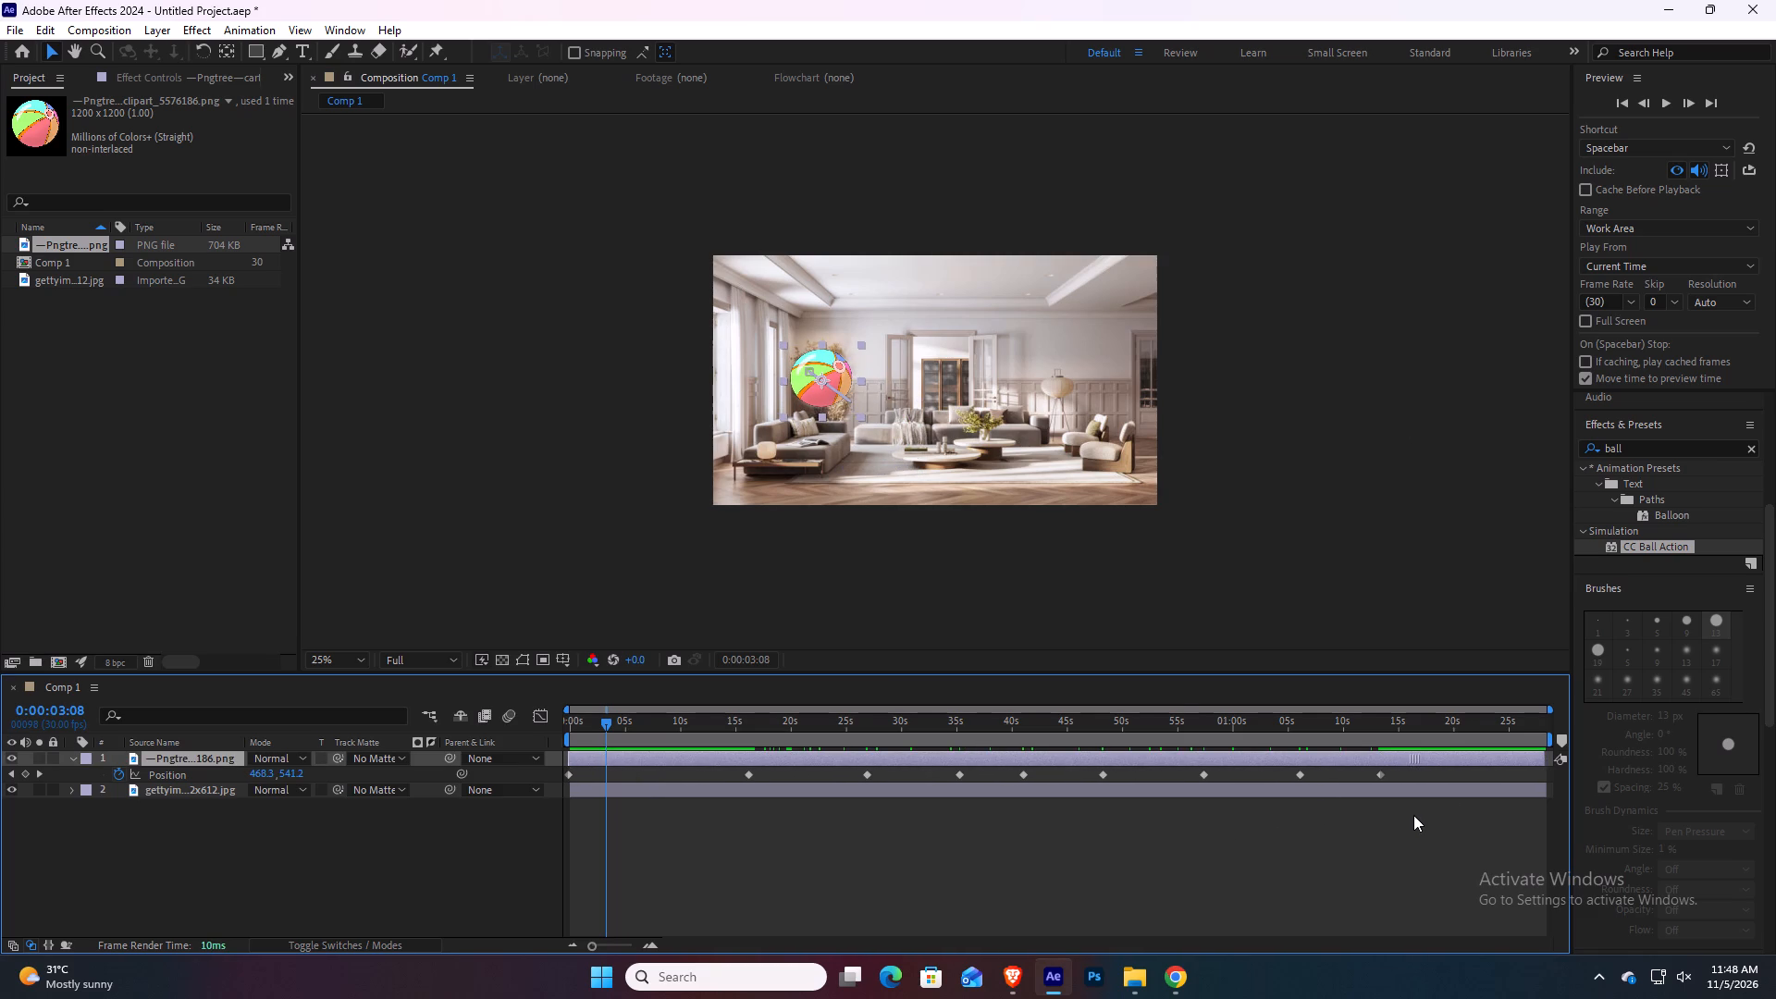
left_click_drag(1413, 815, 1416, 815)
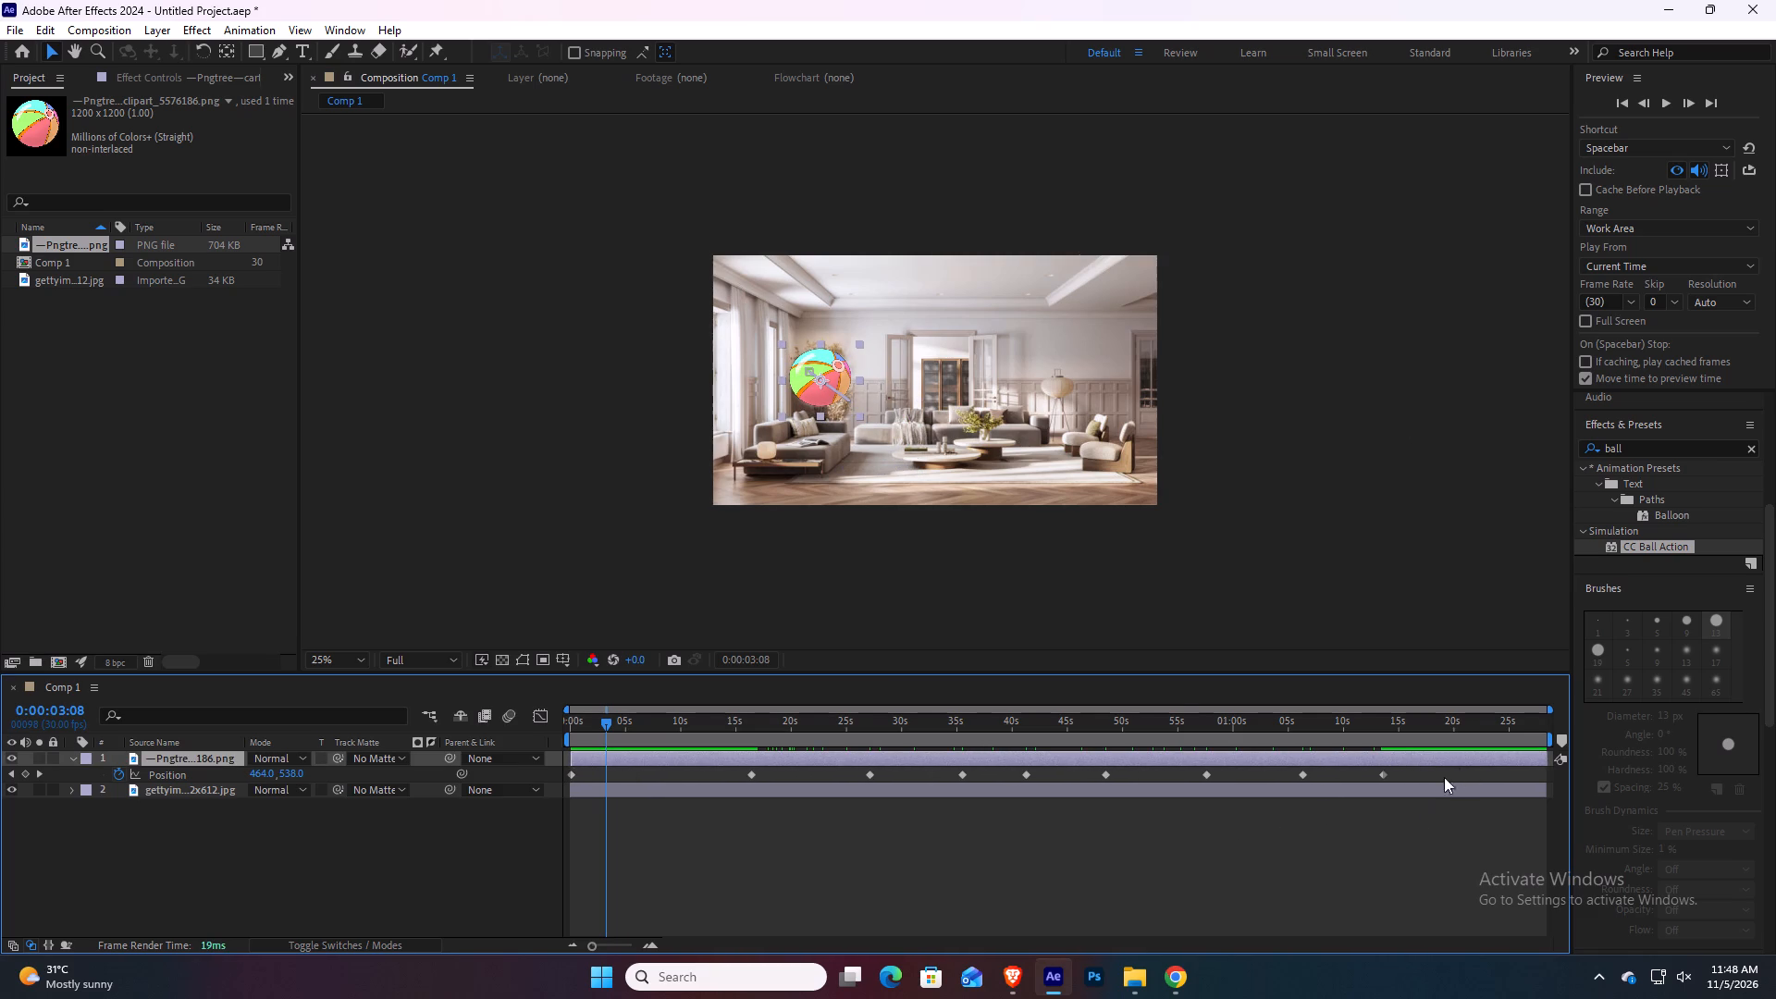
left_click(1444, 824)
left_click_drag(1434, 837, 715, 769)
key("F9")
left_click_drag(609, 720, 562, 729)
left_click(604, 829)
left_click_drag(601, 828, 566, 769)
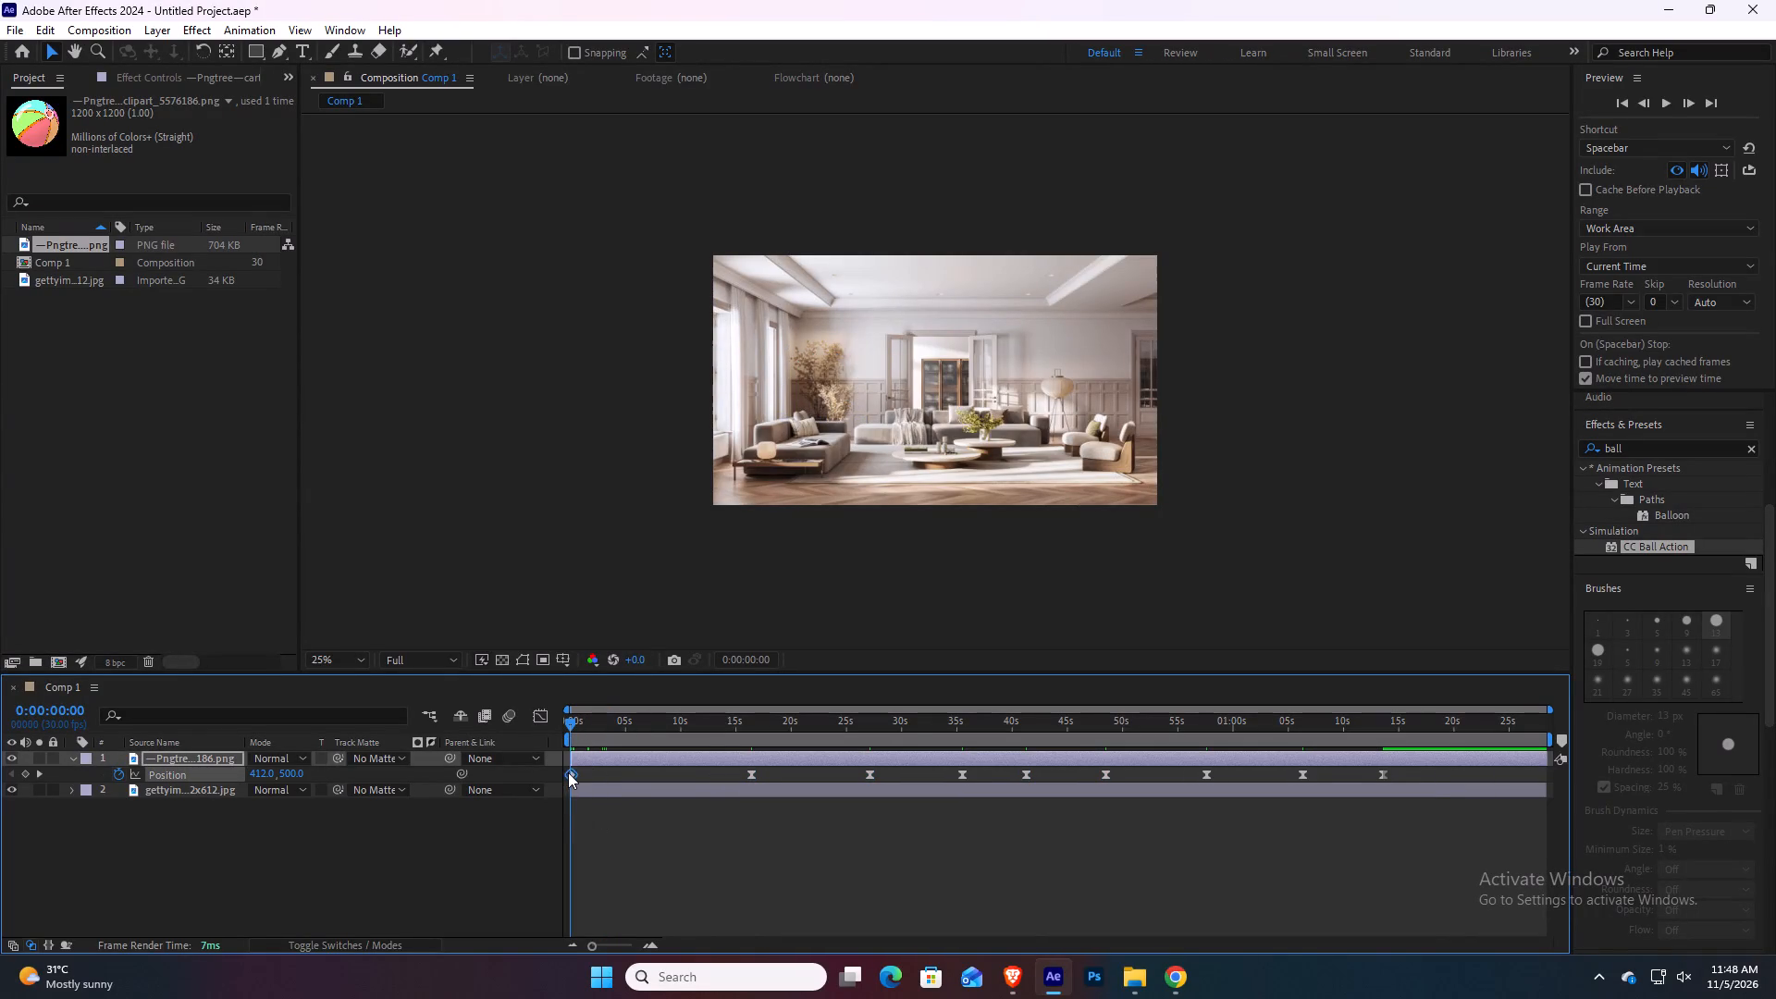
key("F9")
Preview the eased ball animation briefly from the start.
key("space")
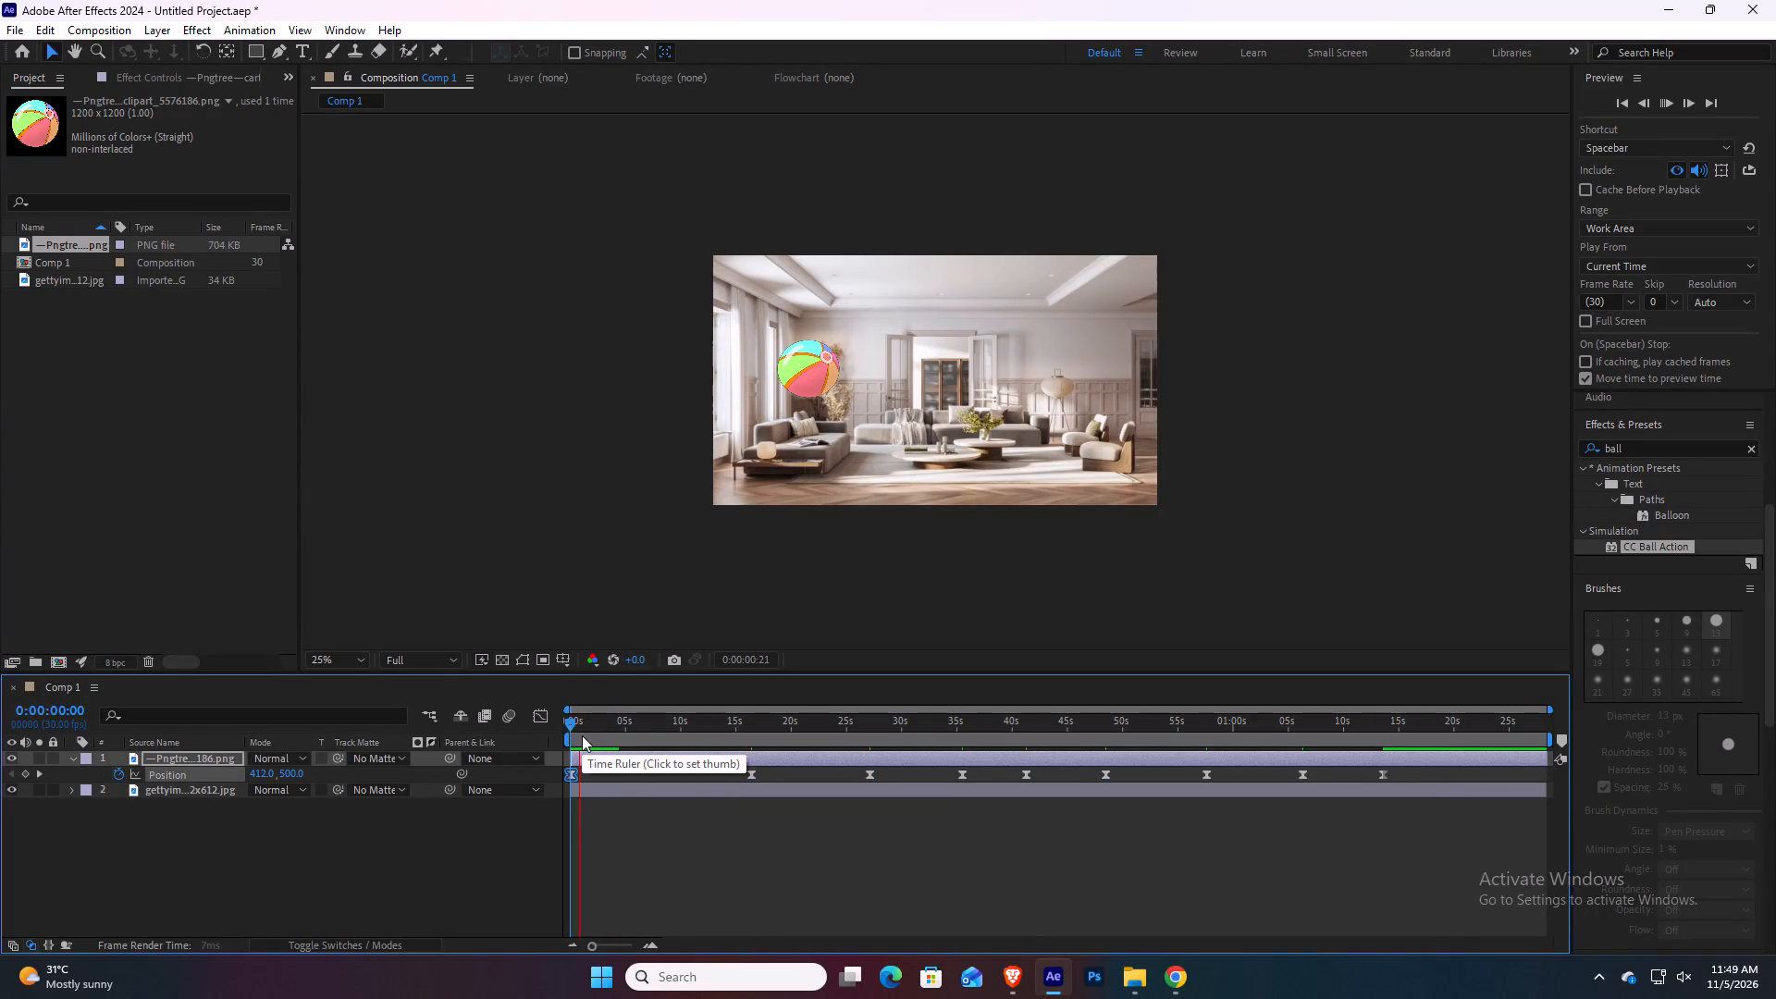
type("c")
key("space")
Set the composition preview resolution to Quarter.
left_click(387, 653)
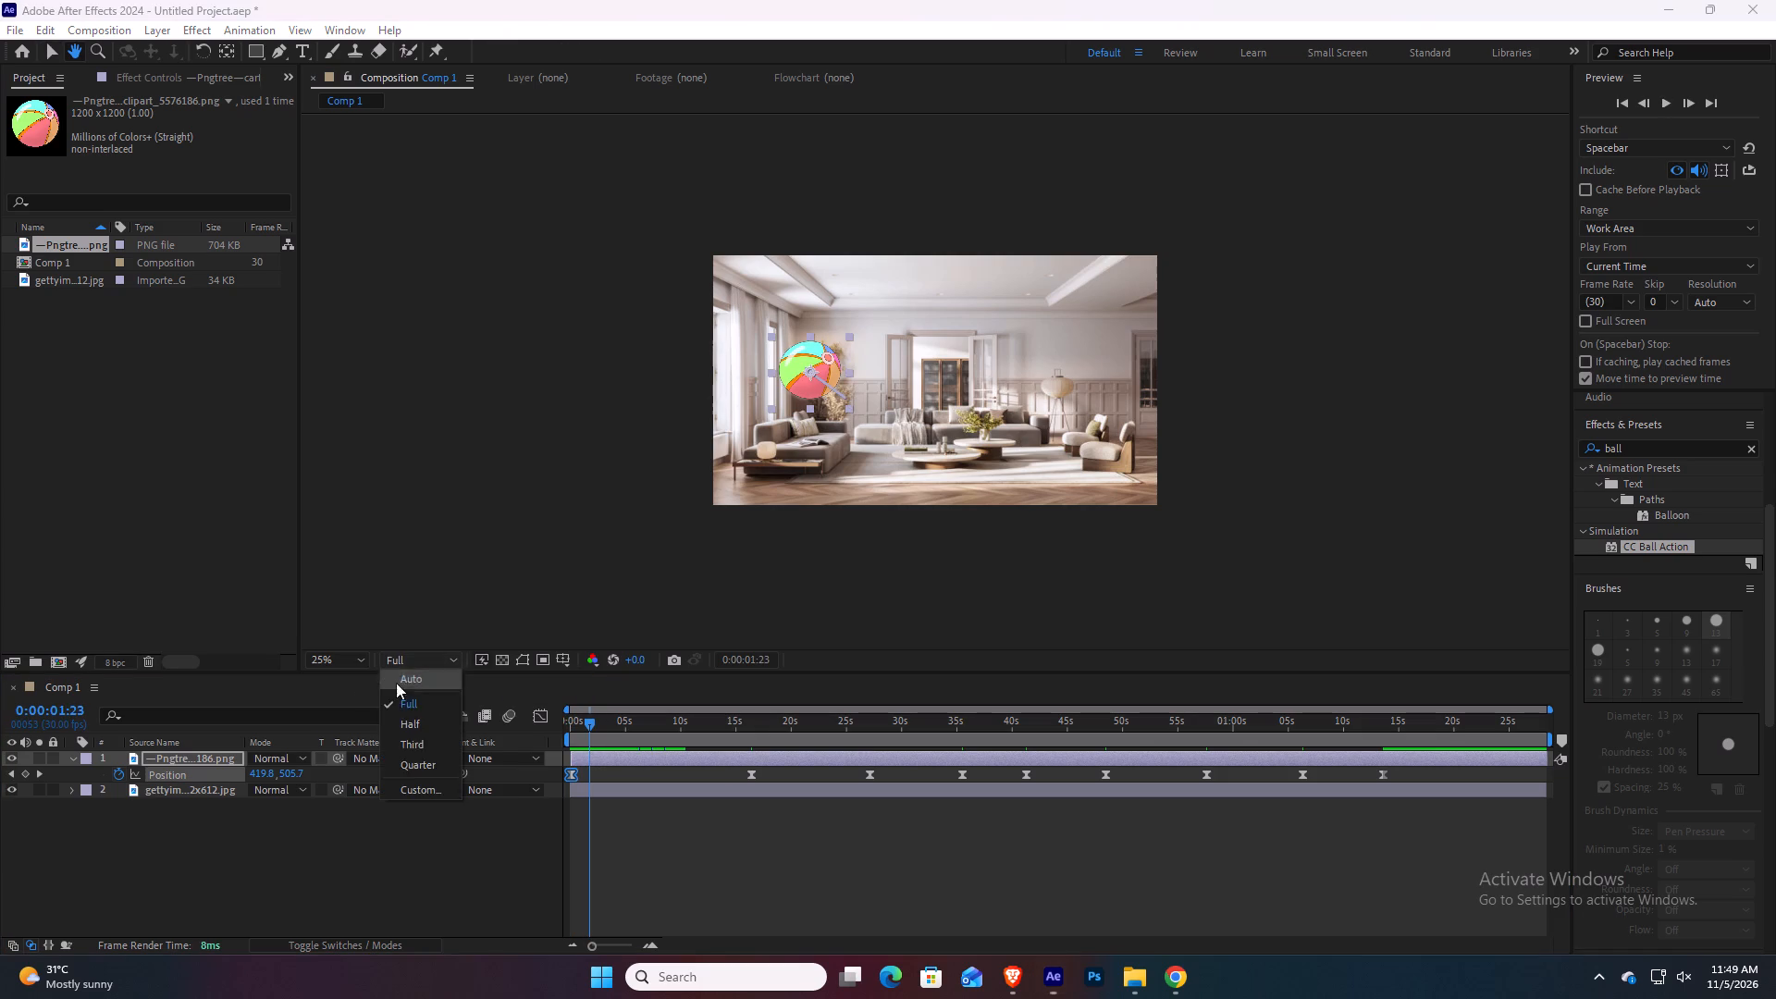
left_click(414, 762)
Play back the ball animation at the reduced preview resolution, restarting from 0:00:00:00.
key("space")
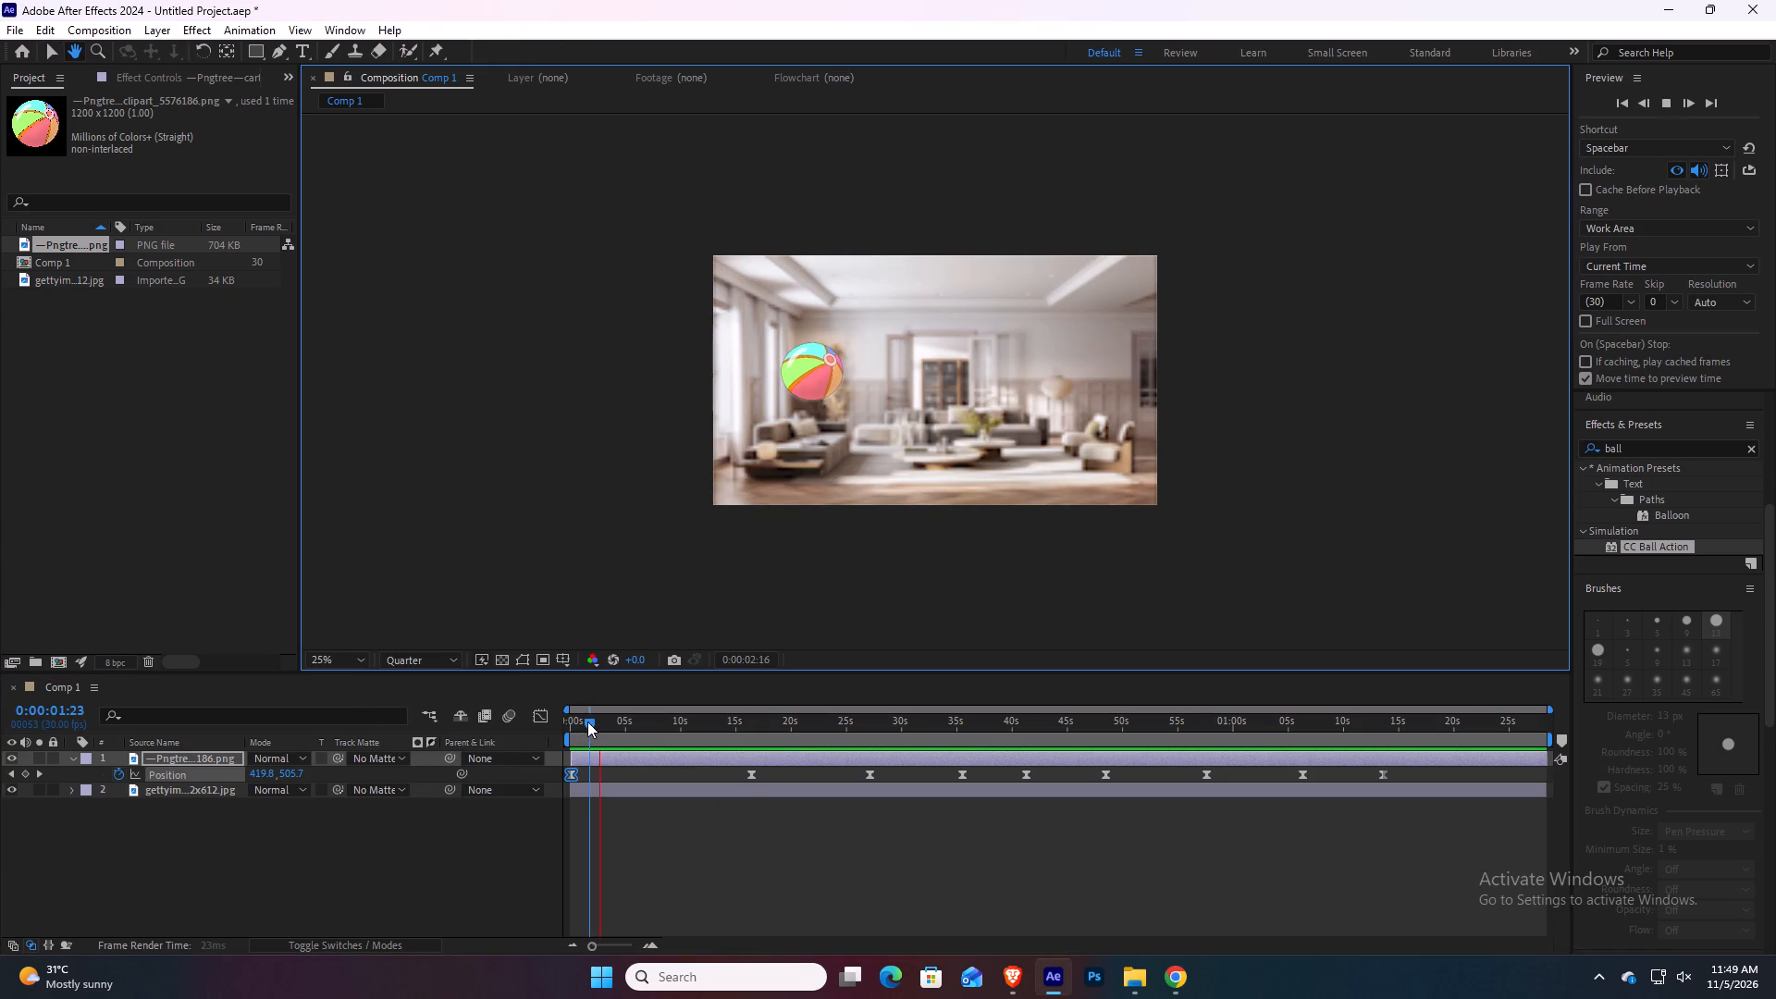
left_click_drag(587, 721, 555, 721)
key("space")
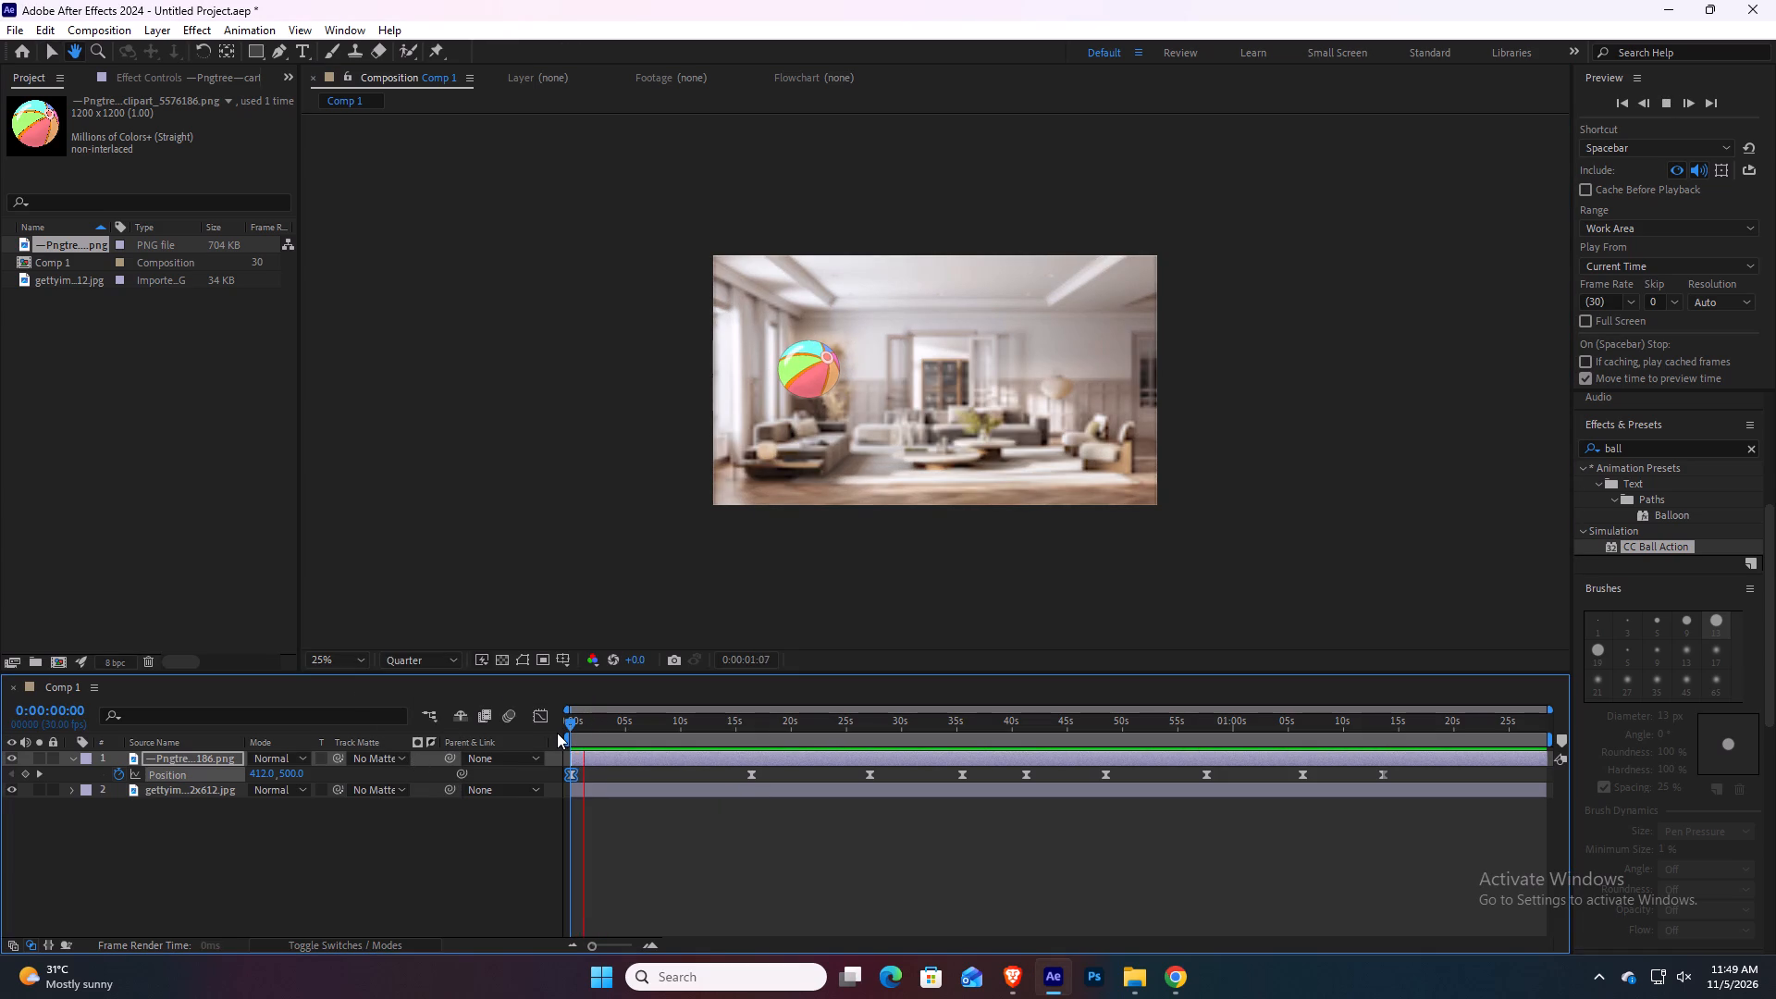
key("space")
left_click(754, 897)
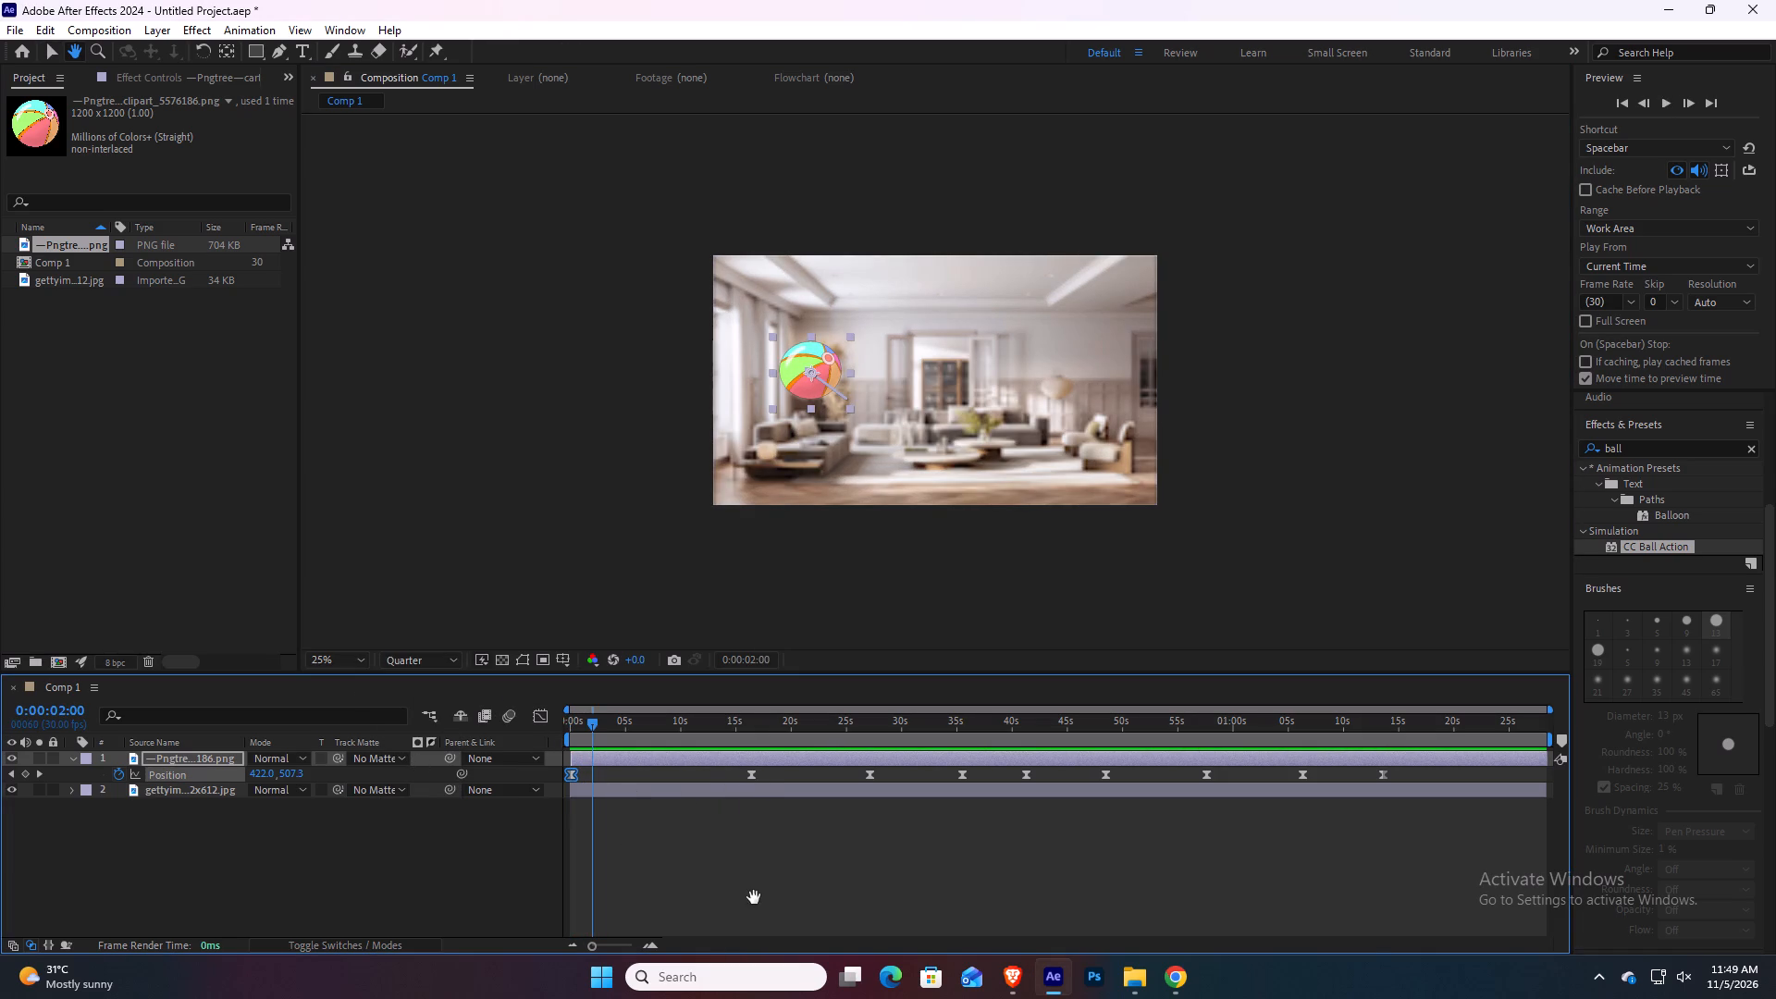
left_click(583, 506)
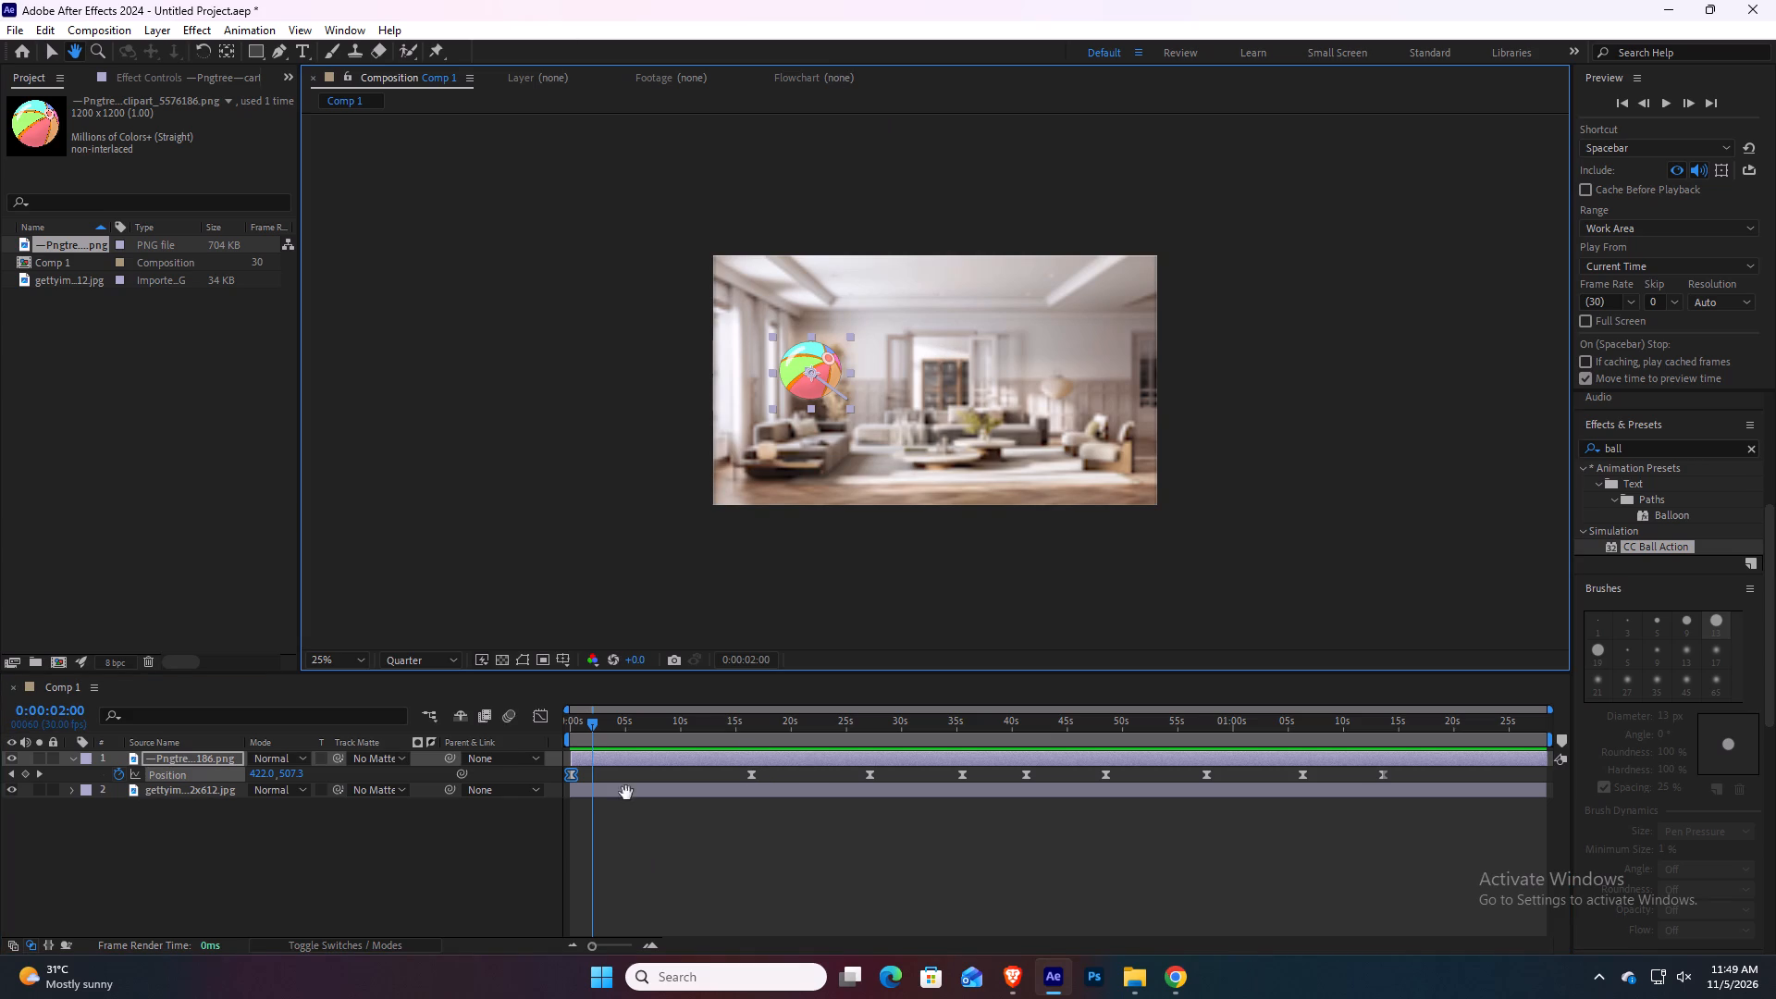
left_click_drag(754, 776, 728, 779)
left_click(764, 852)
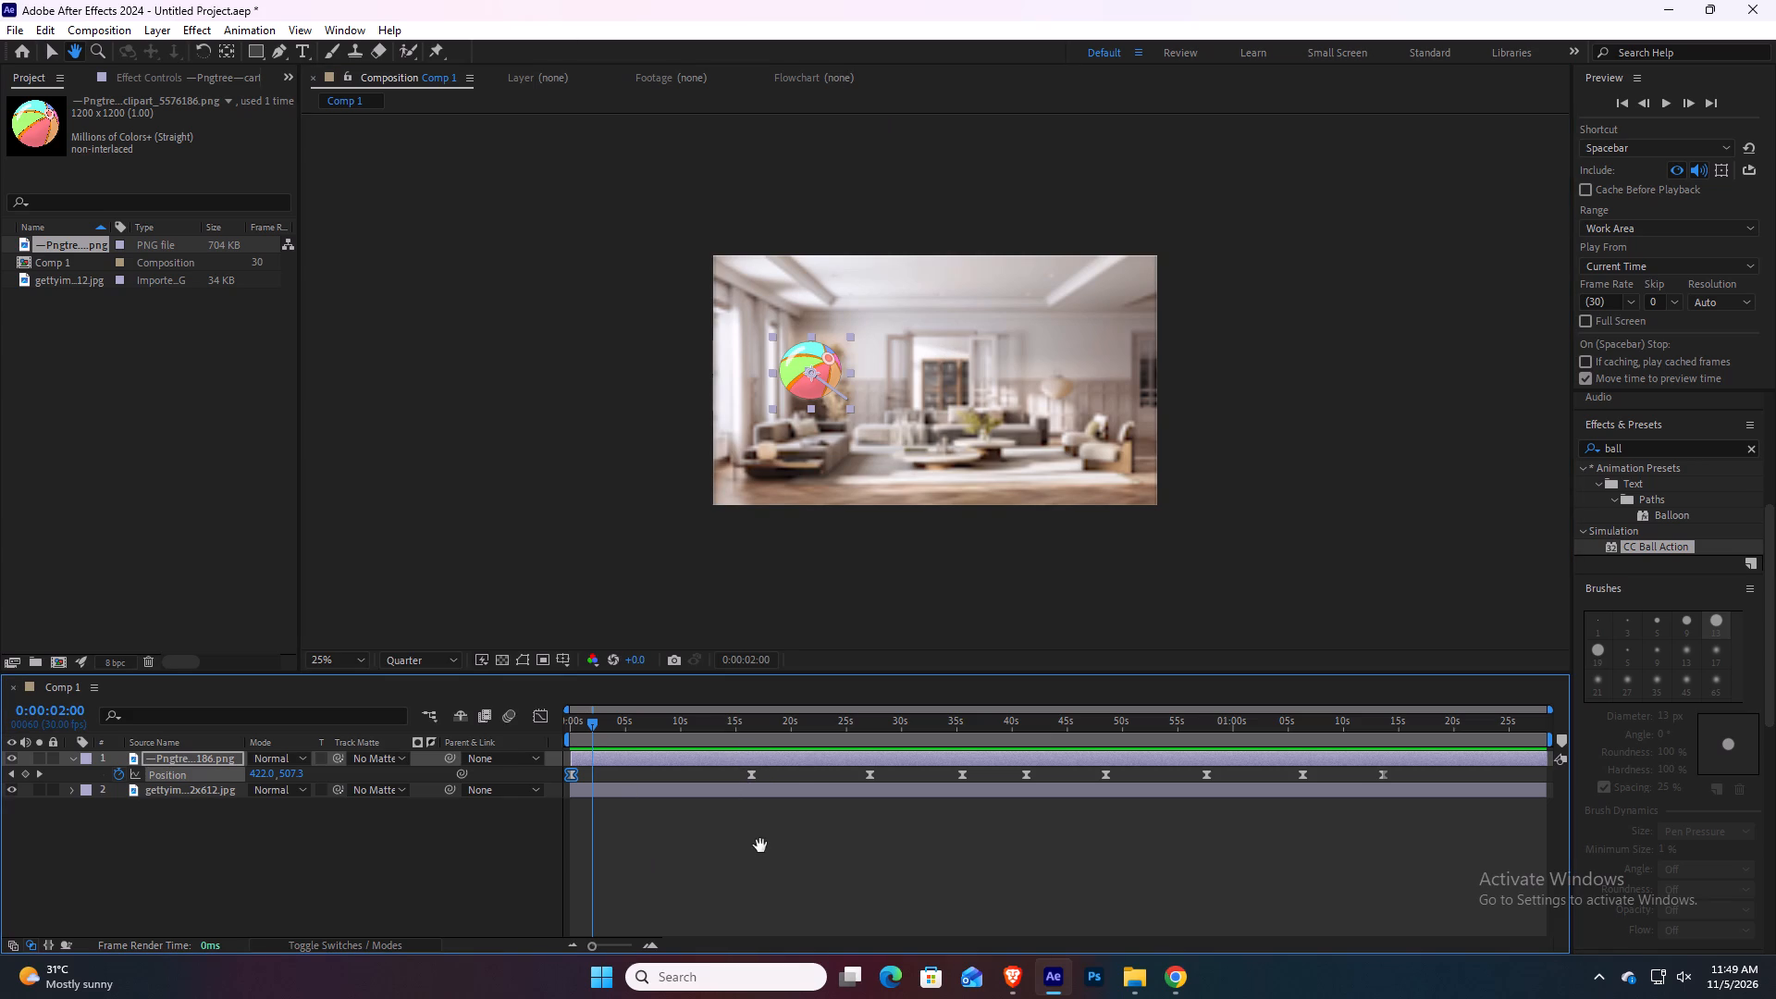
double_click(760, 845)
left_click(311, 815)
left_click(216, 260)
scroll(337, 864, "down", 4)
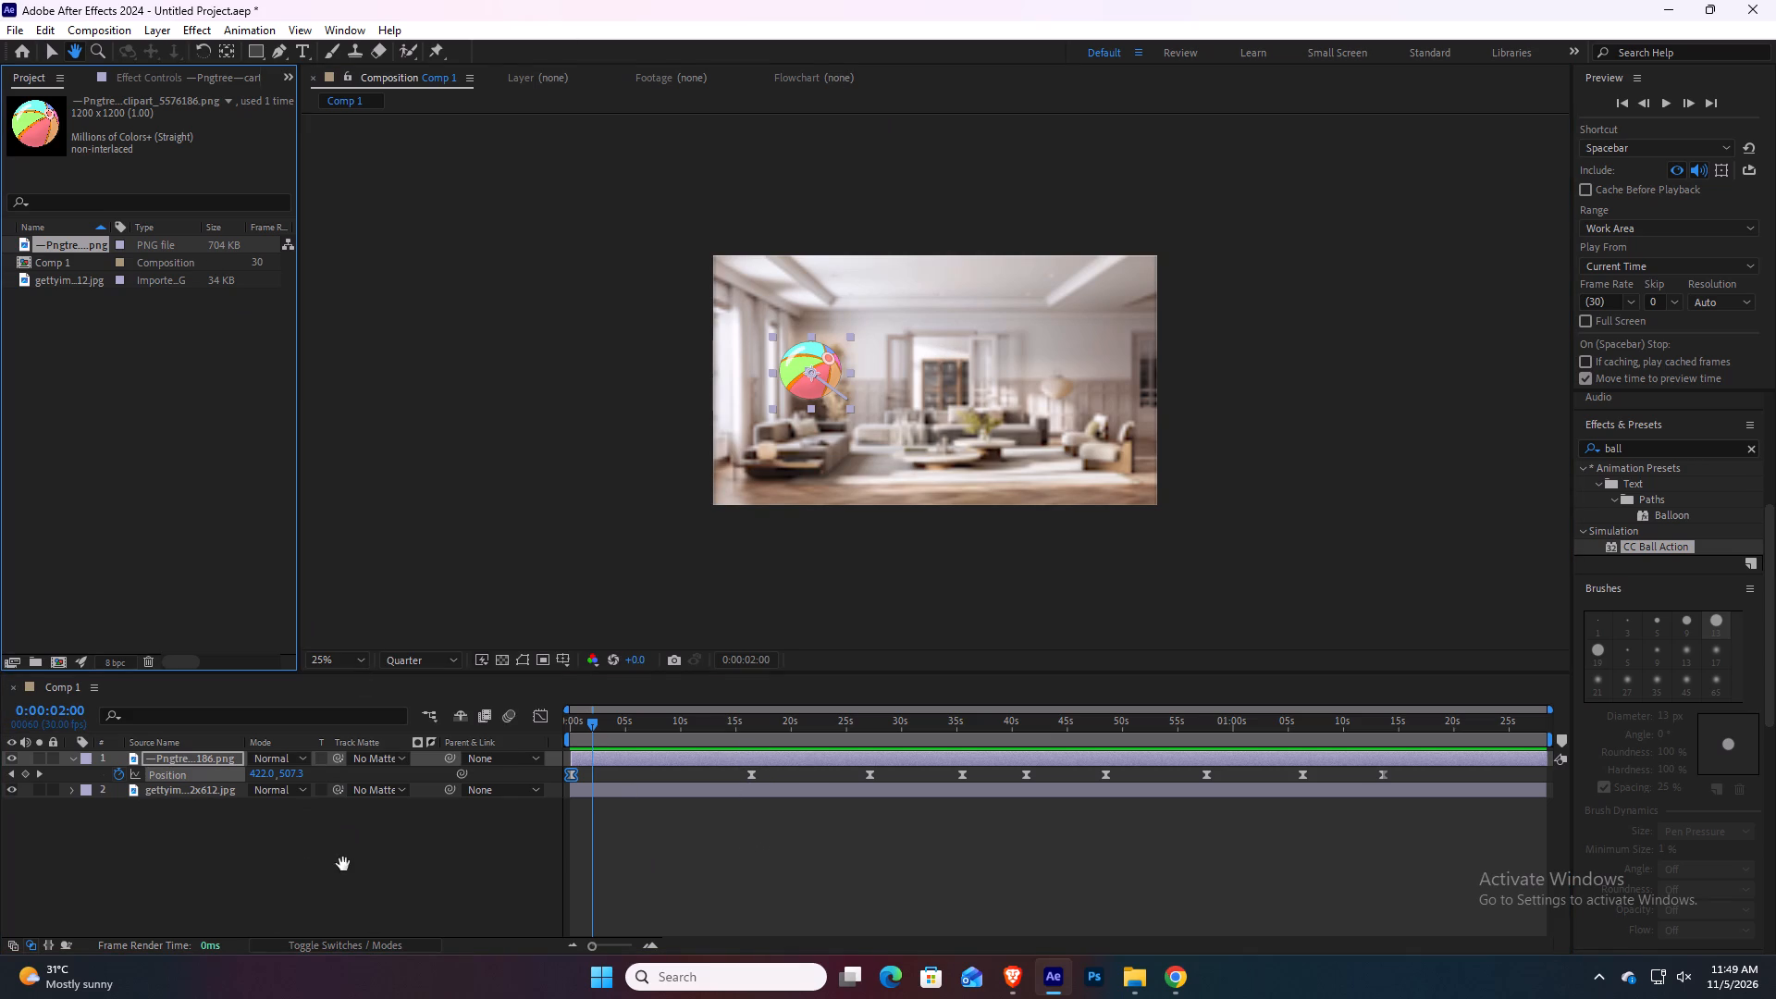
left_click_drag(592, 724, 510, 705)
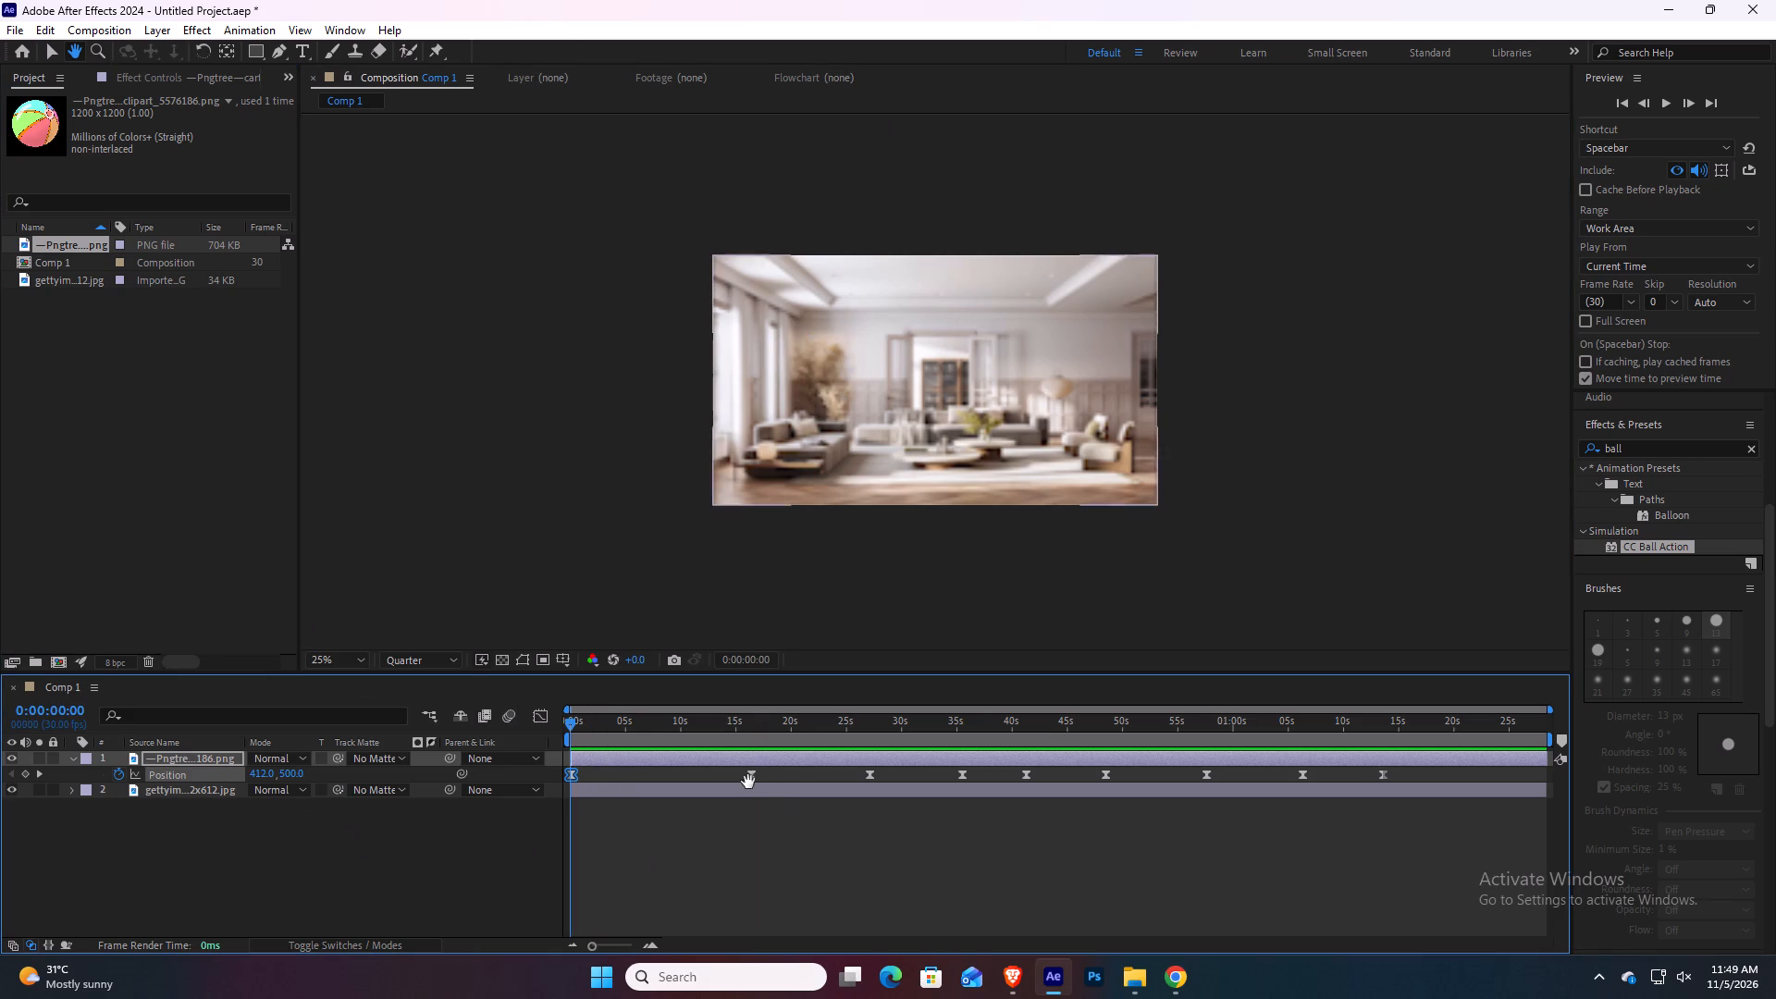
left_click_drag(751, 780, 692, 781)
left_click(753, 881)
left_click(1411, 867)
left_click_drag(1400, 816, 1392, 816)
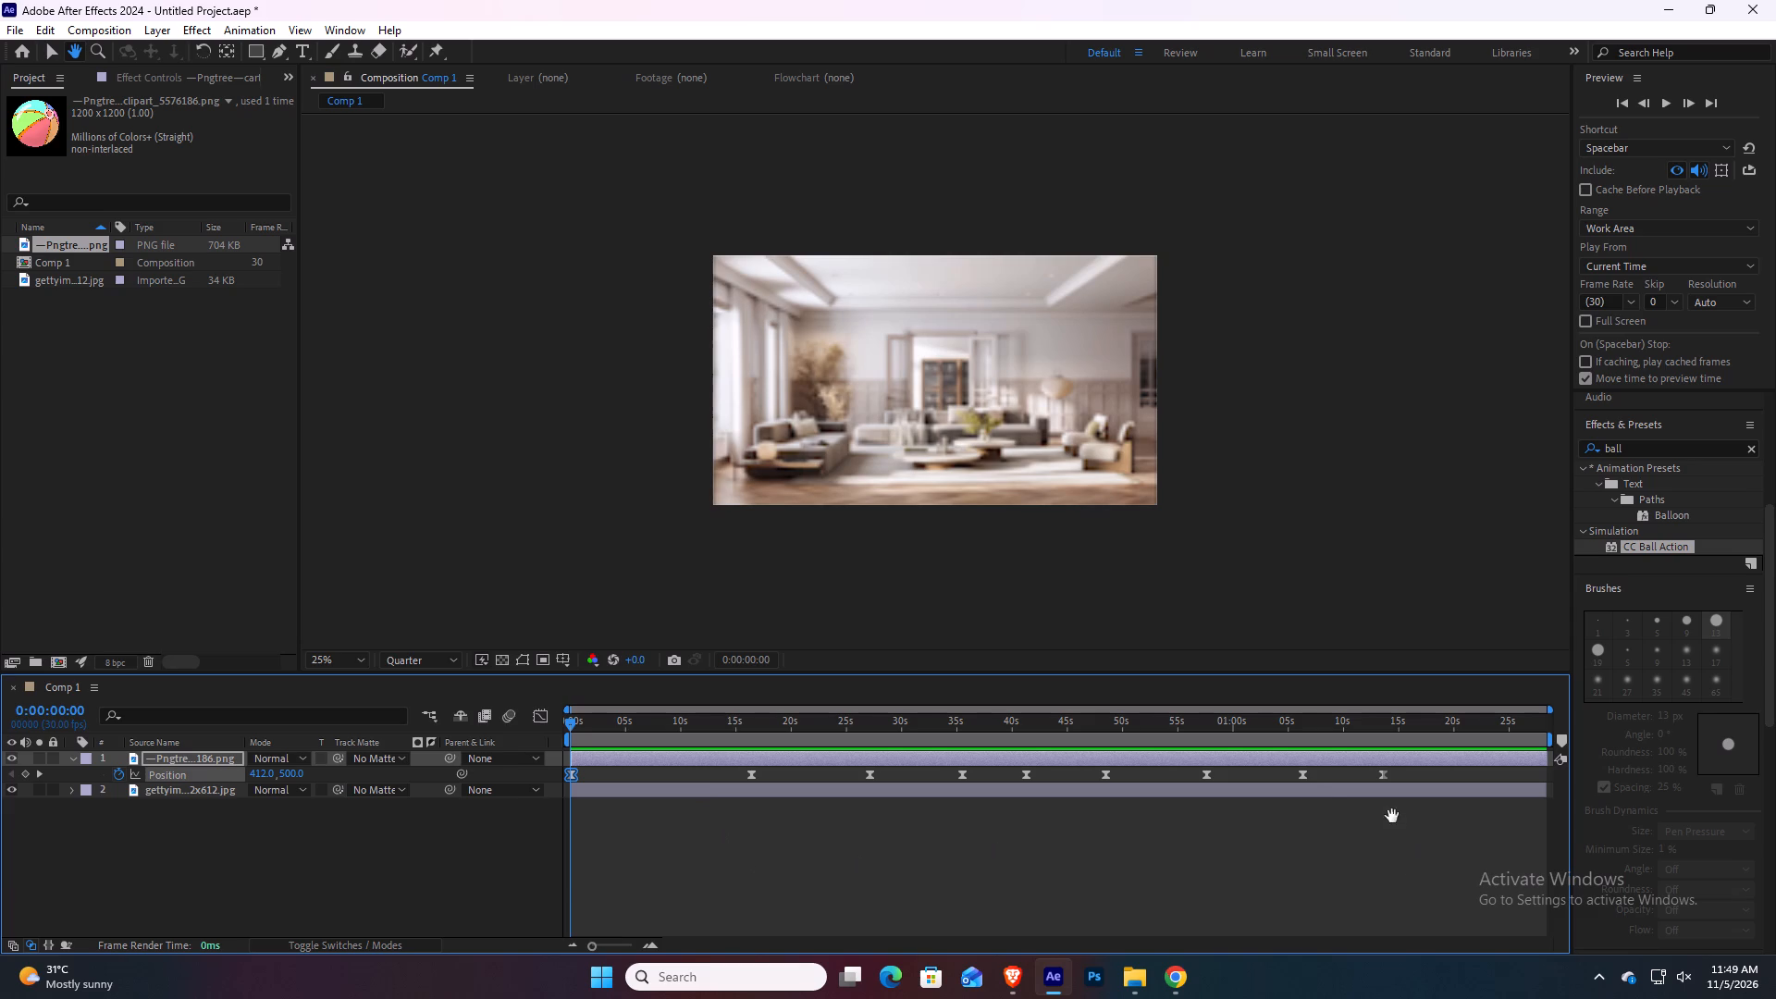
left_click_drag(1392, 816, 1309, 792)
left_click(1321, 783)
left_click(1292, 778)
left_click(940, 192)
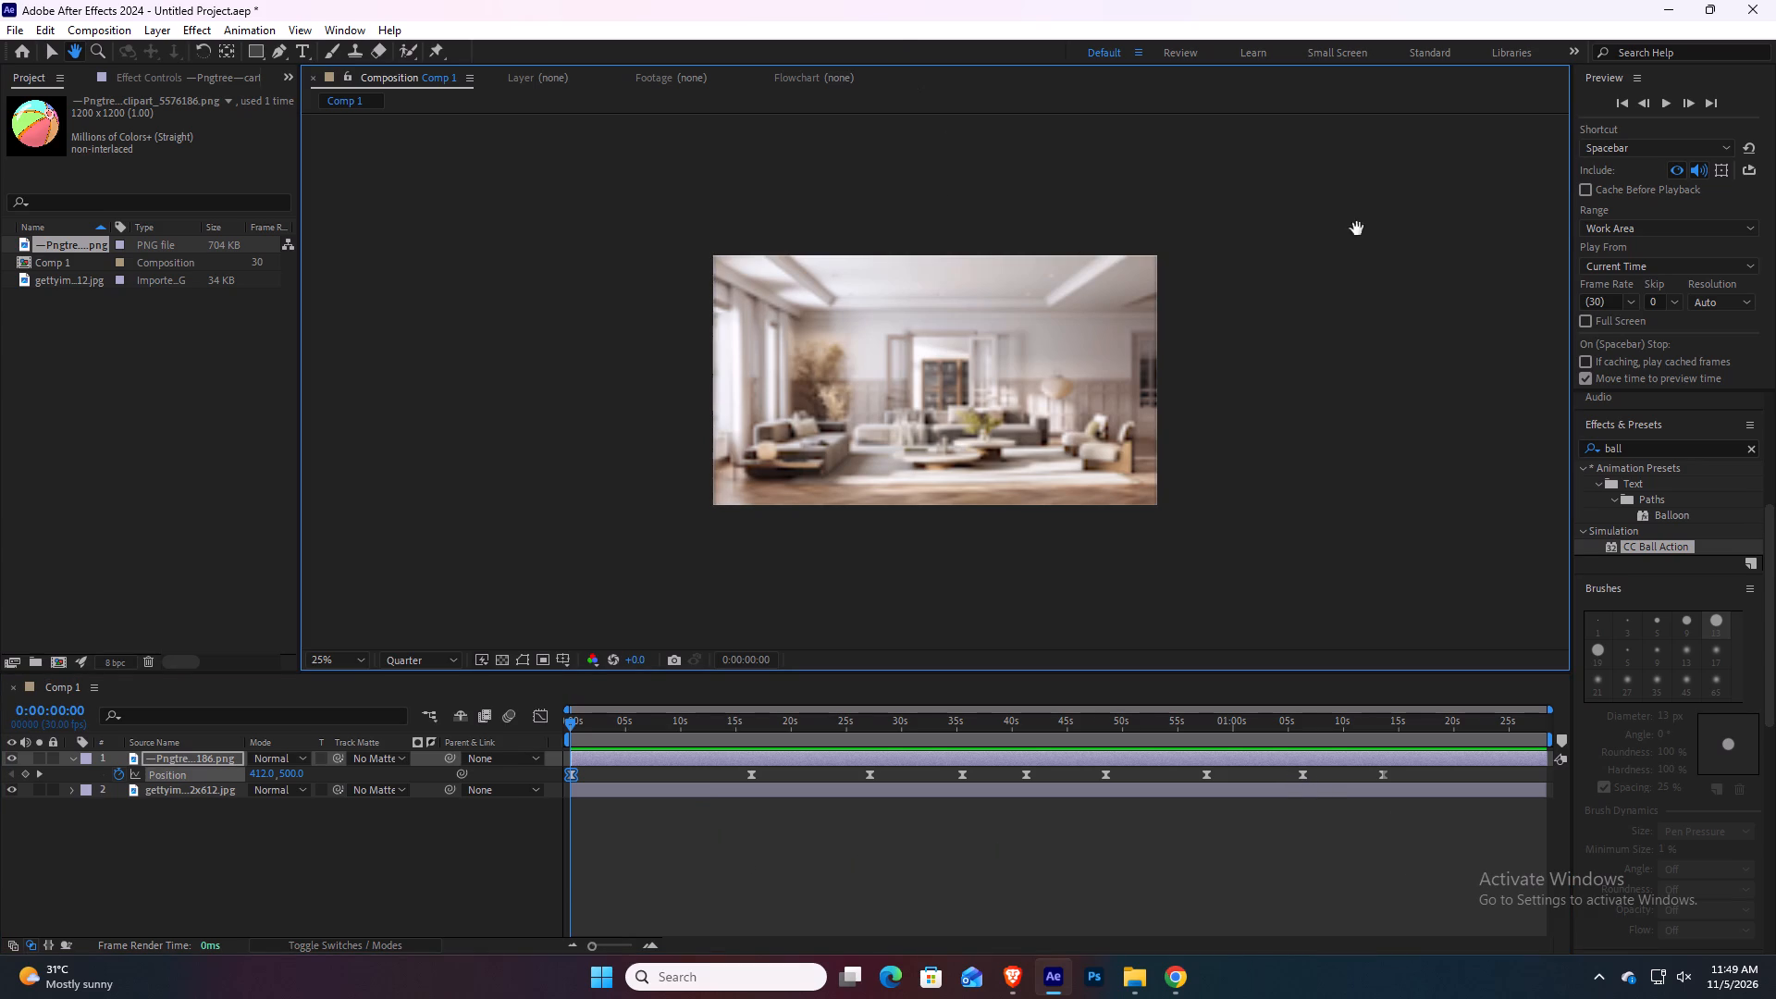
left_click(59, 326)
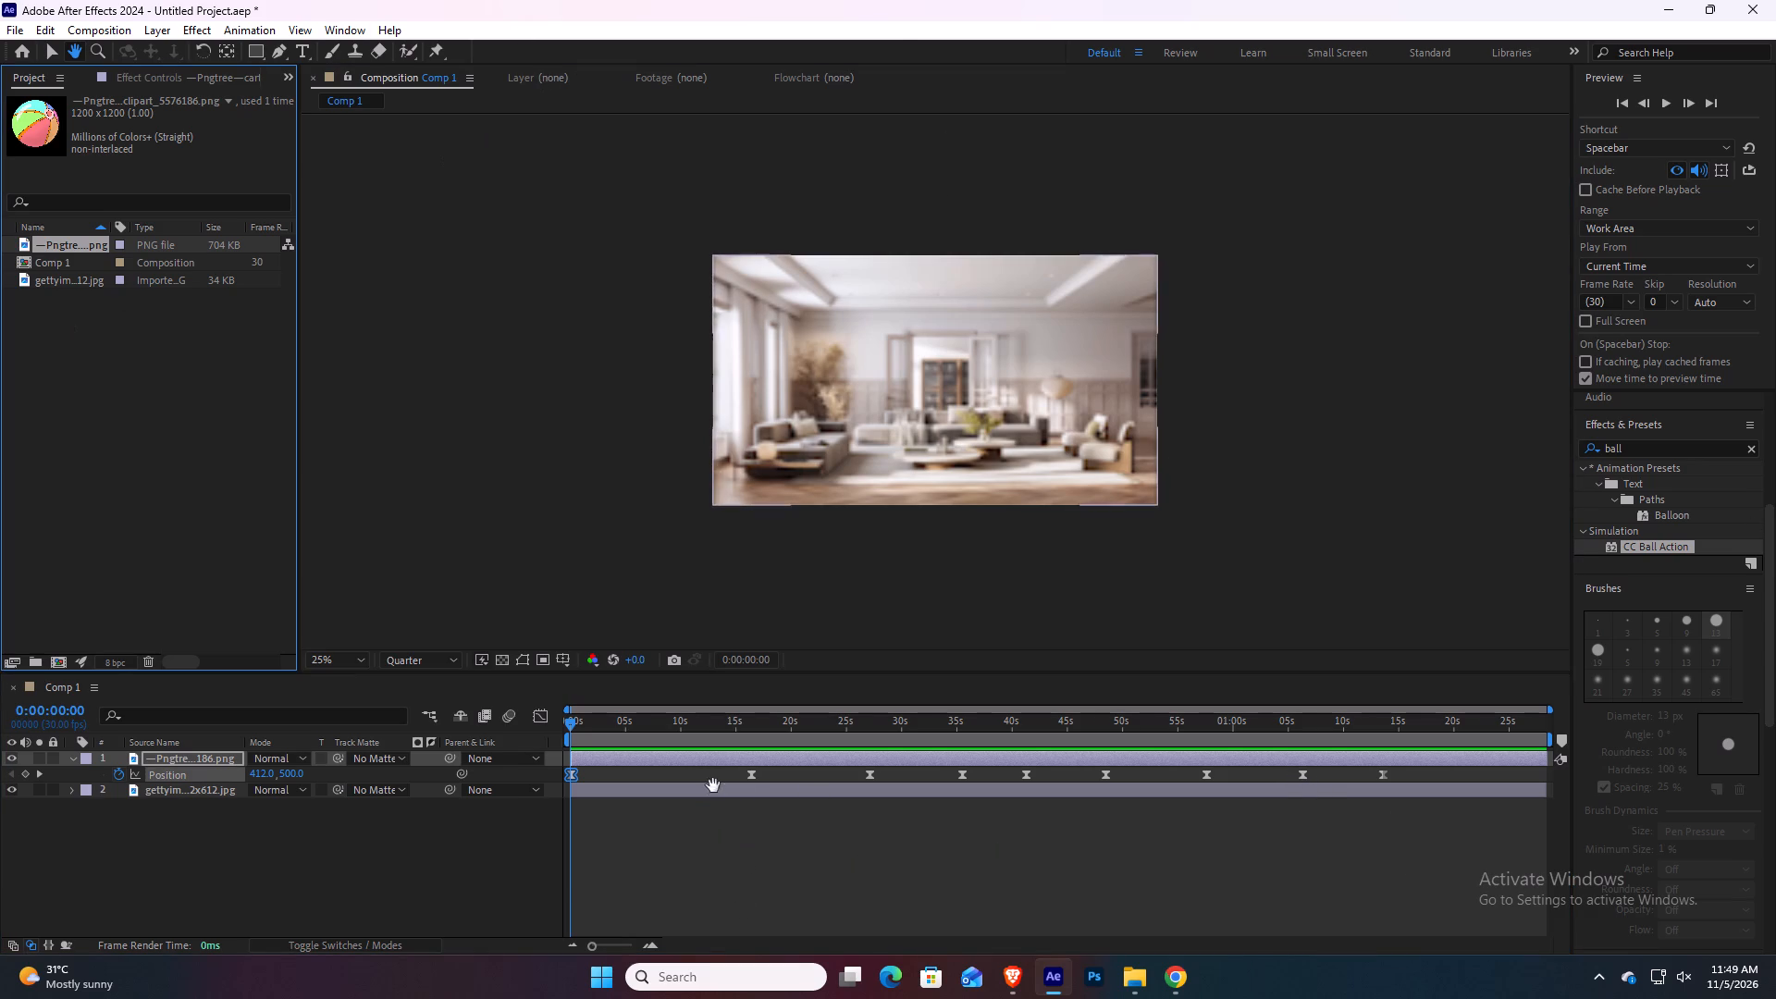
Activate the Selection tool and move the ball's second Position keyframe earlier, to about the 5-second mark.
left_click(58, 61)
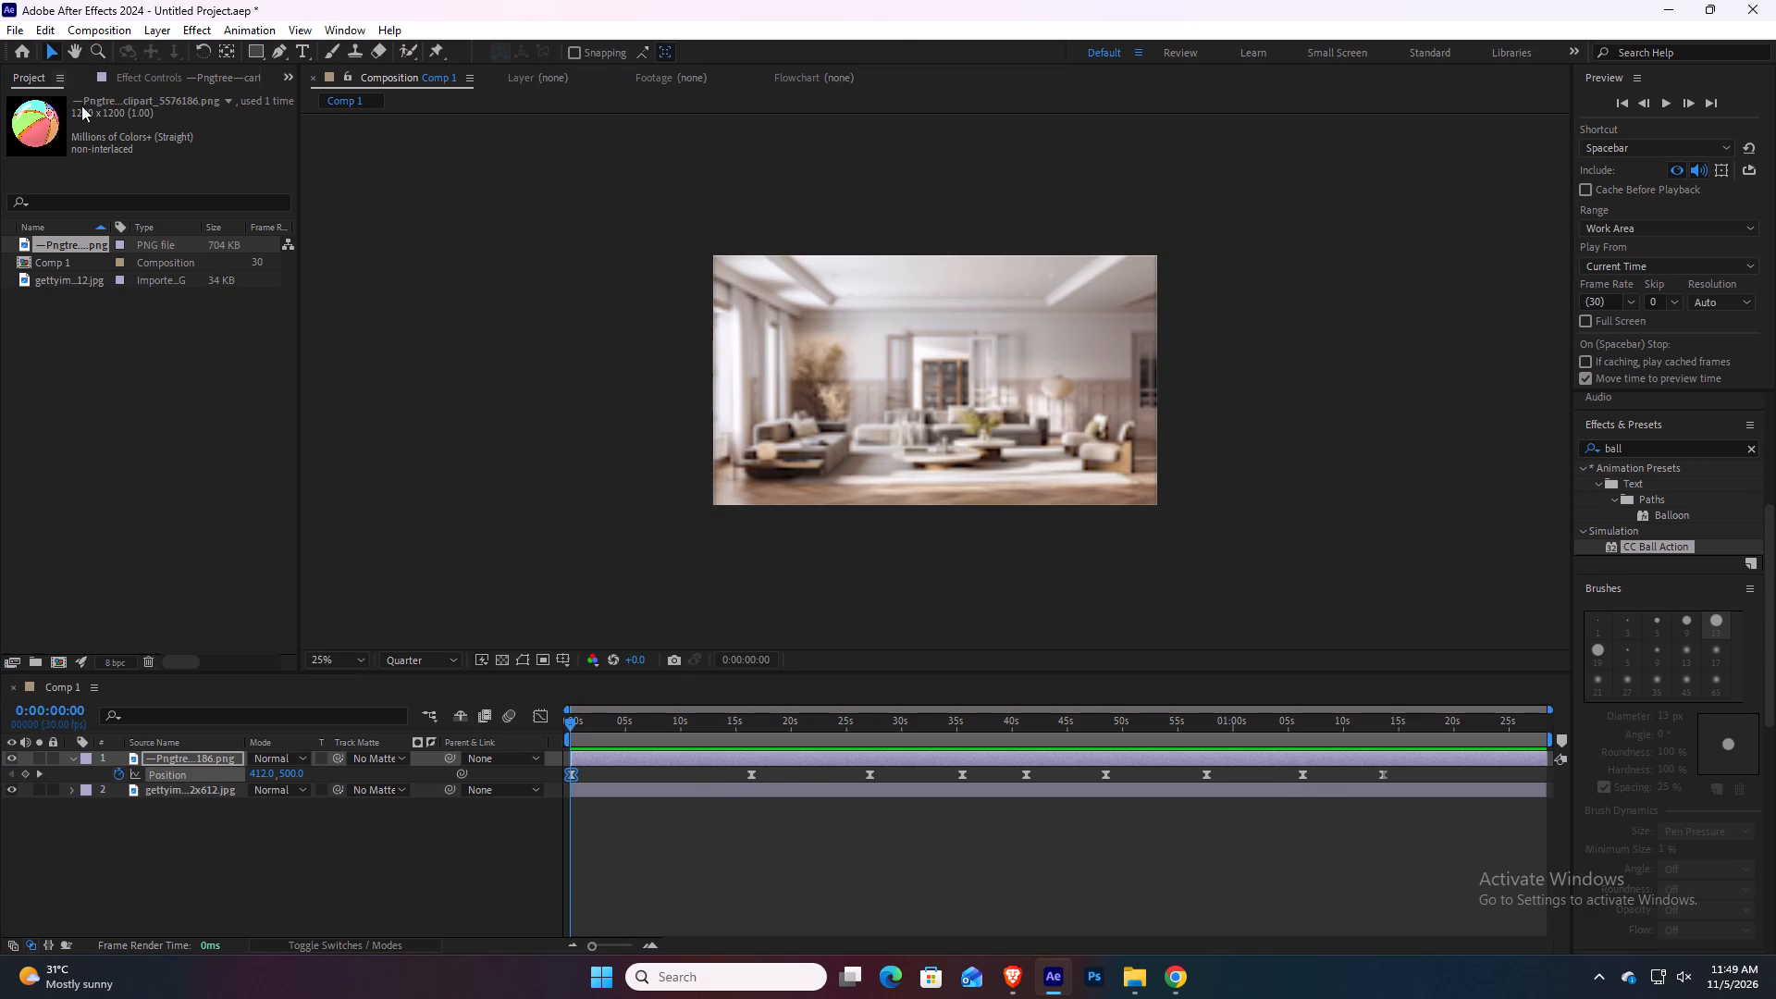
left_click_drag(751, 776, 626, 786)
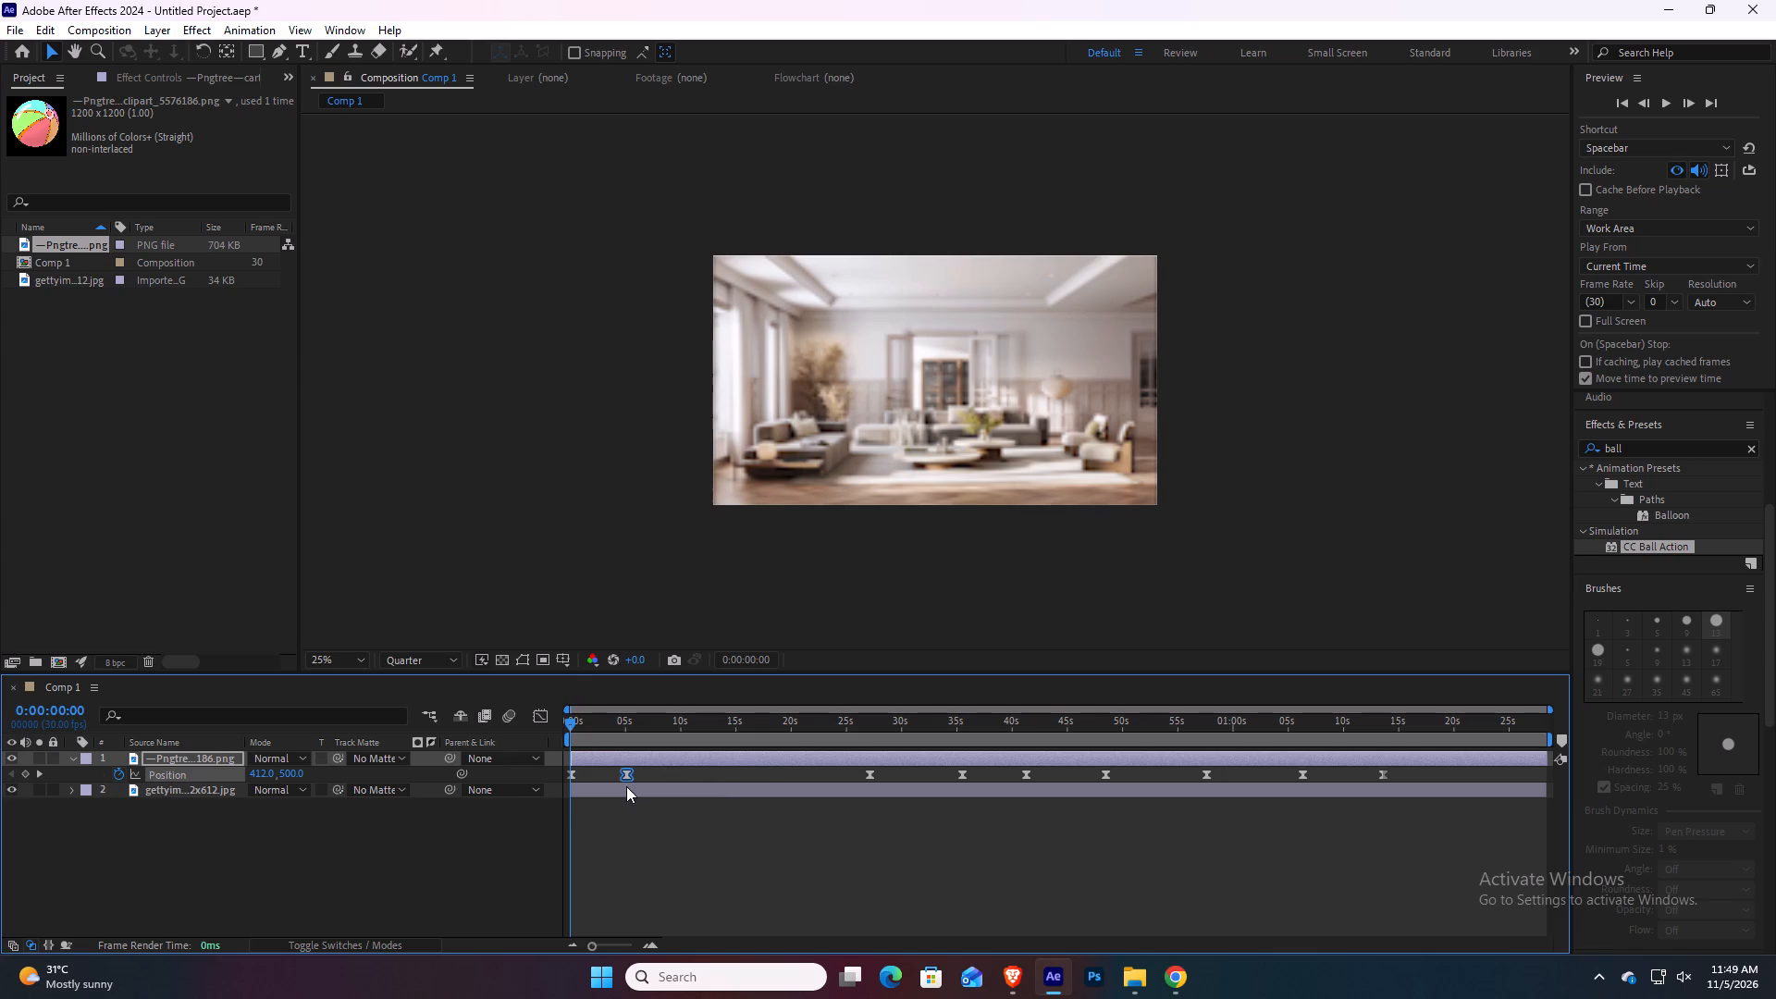
left_click_drag(626, 786, 630, 789)
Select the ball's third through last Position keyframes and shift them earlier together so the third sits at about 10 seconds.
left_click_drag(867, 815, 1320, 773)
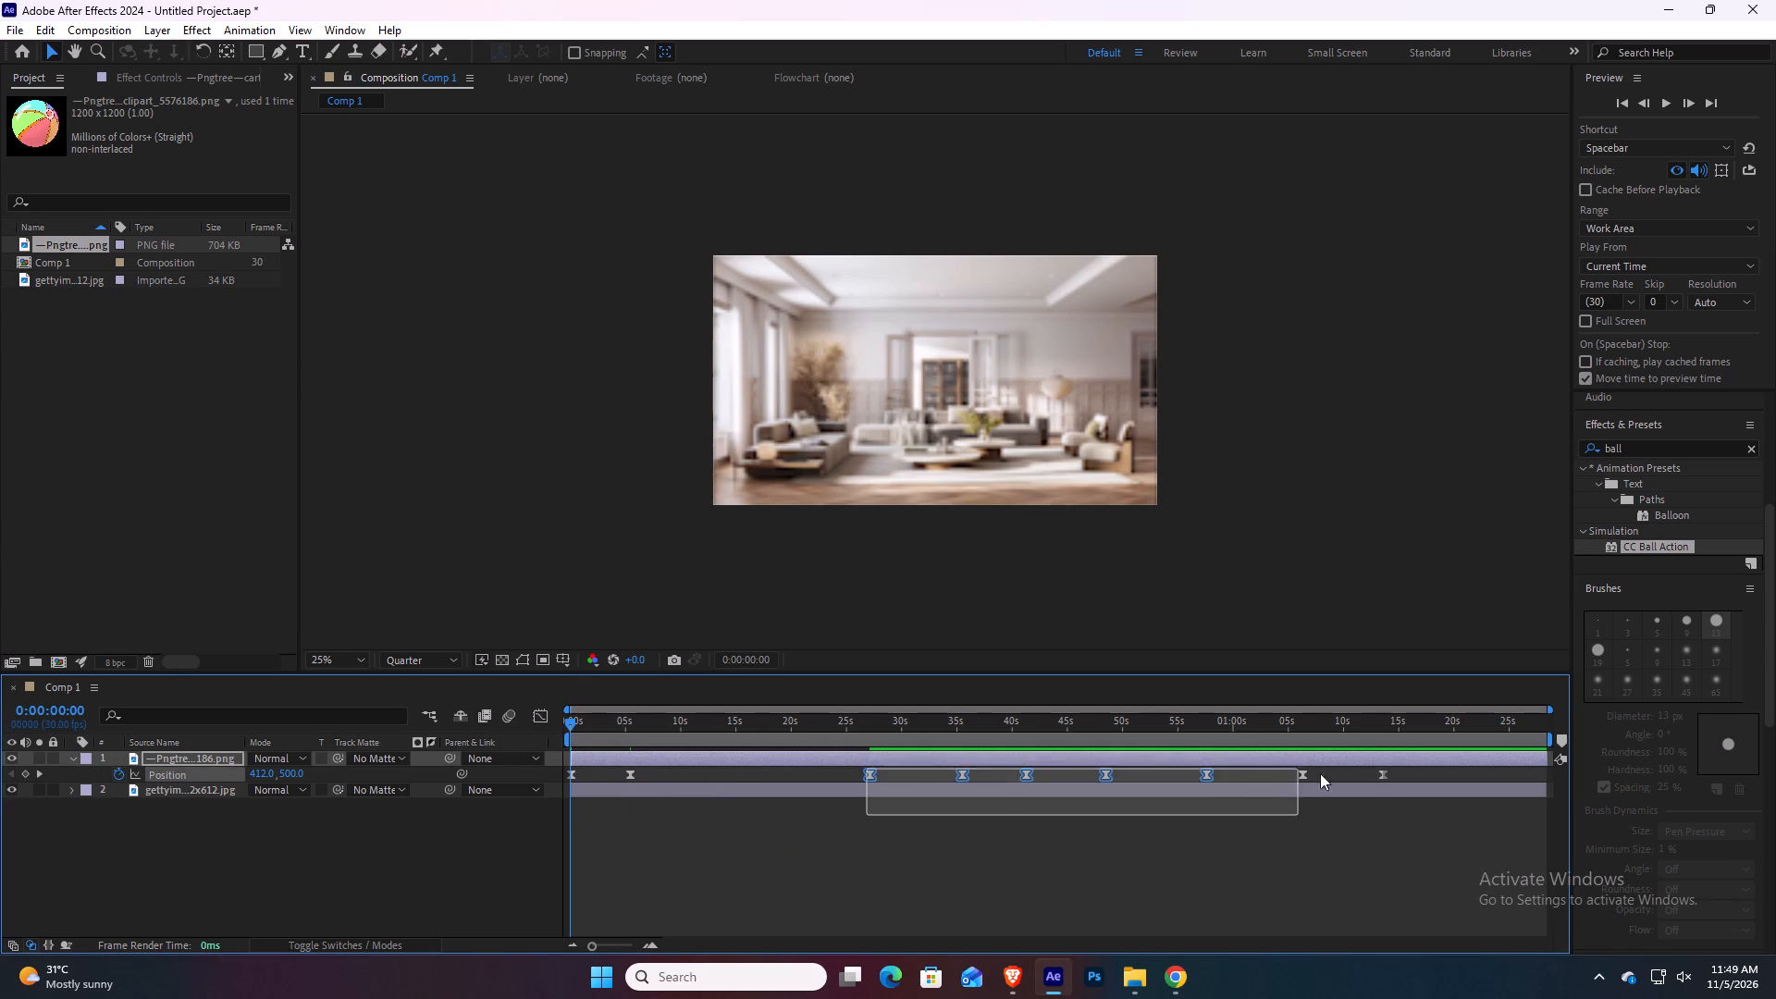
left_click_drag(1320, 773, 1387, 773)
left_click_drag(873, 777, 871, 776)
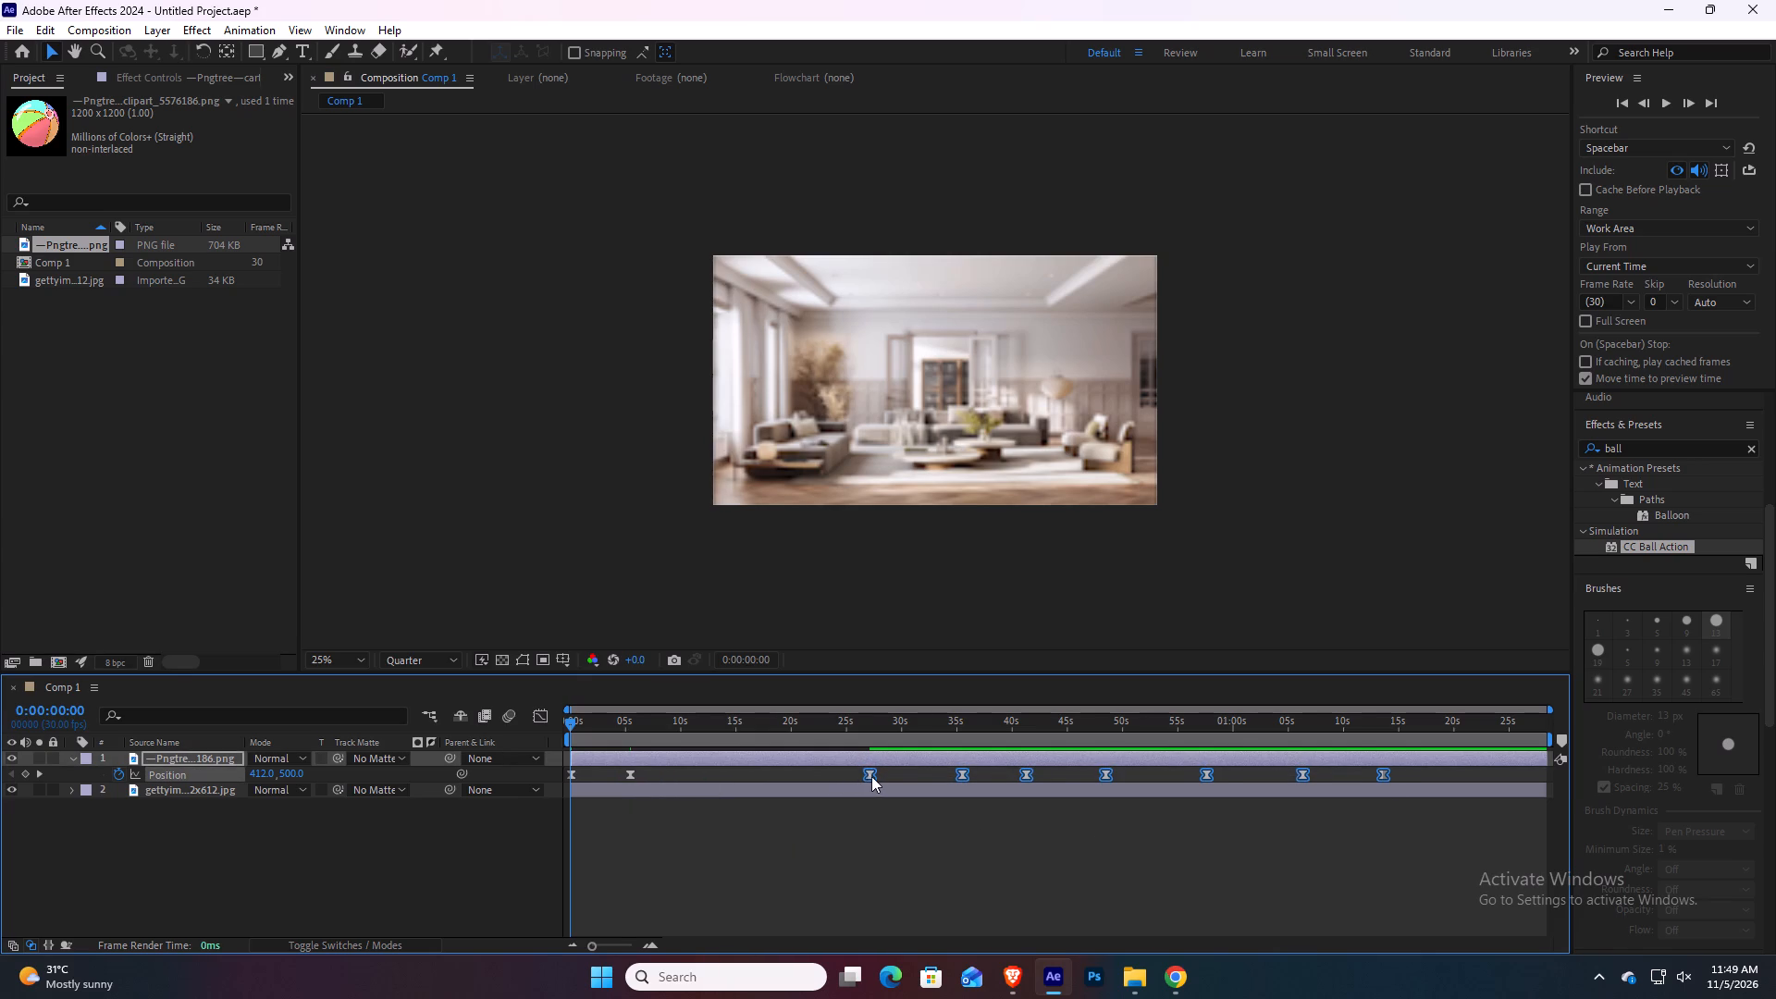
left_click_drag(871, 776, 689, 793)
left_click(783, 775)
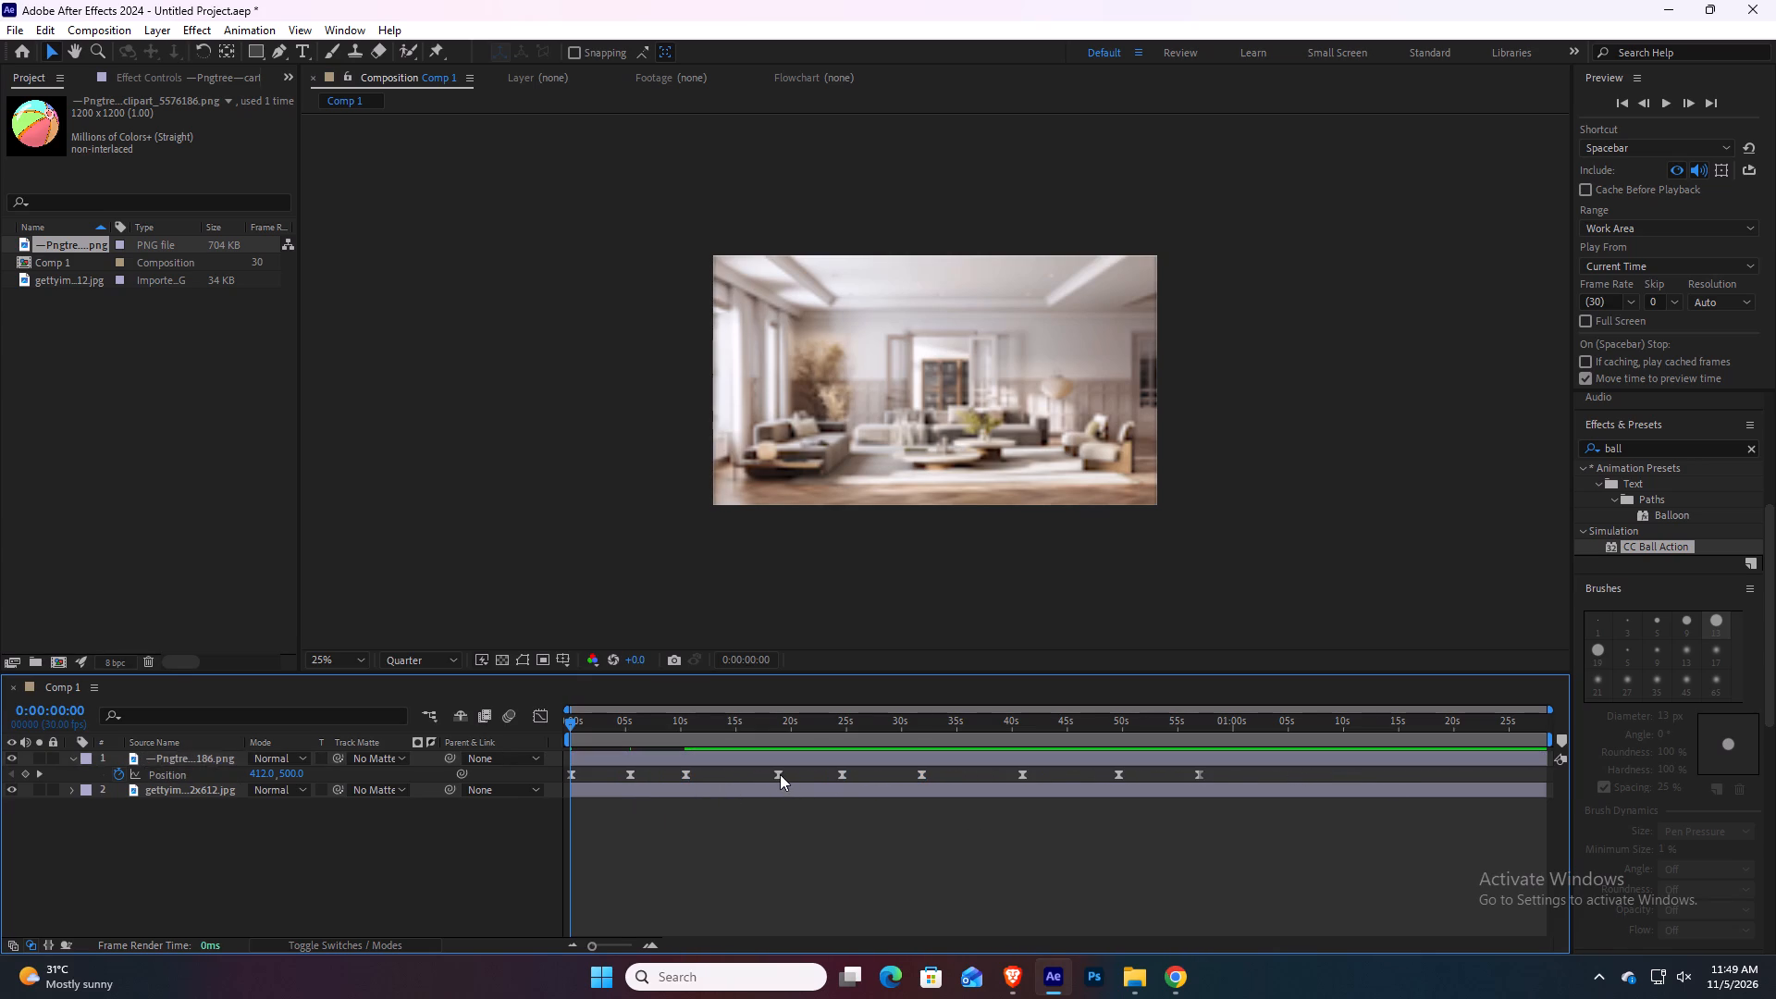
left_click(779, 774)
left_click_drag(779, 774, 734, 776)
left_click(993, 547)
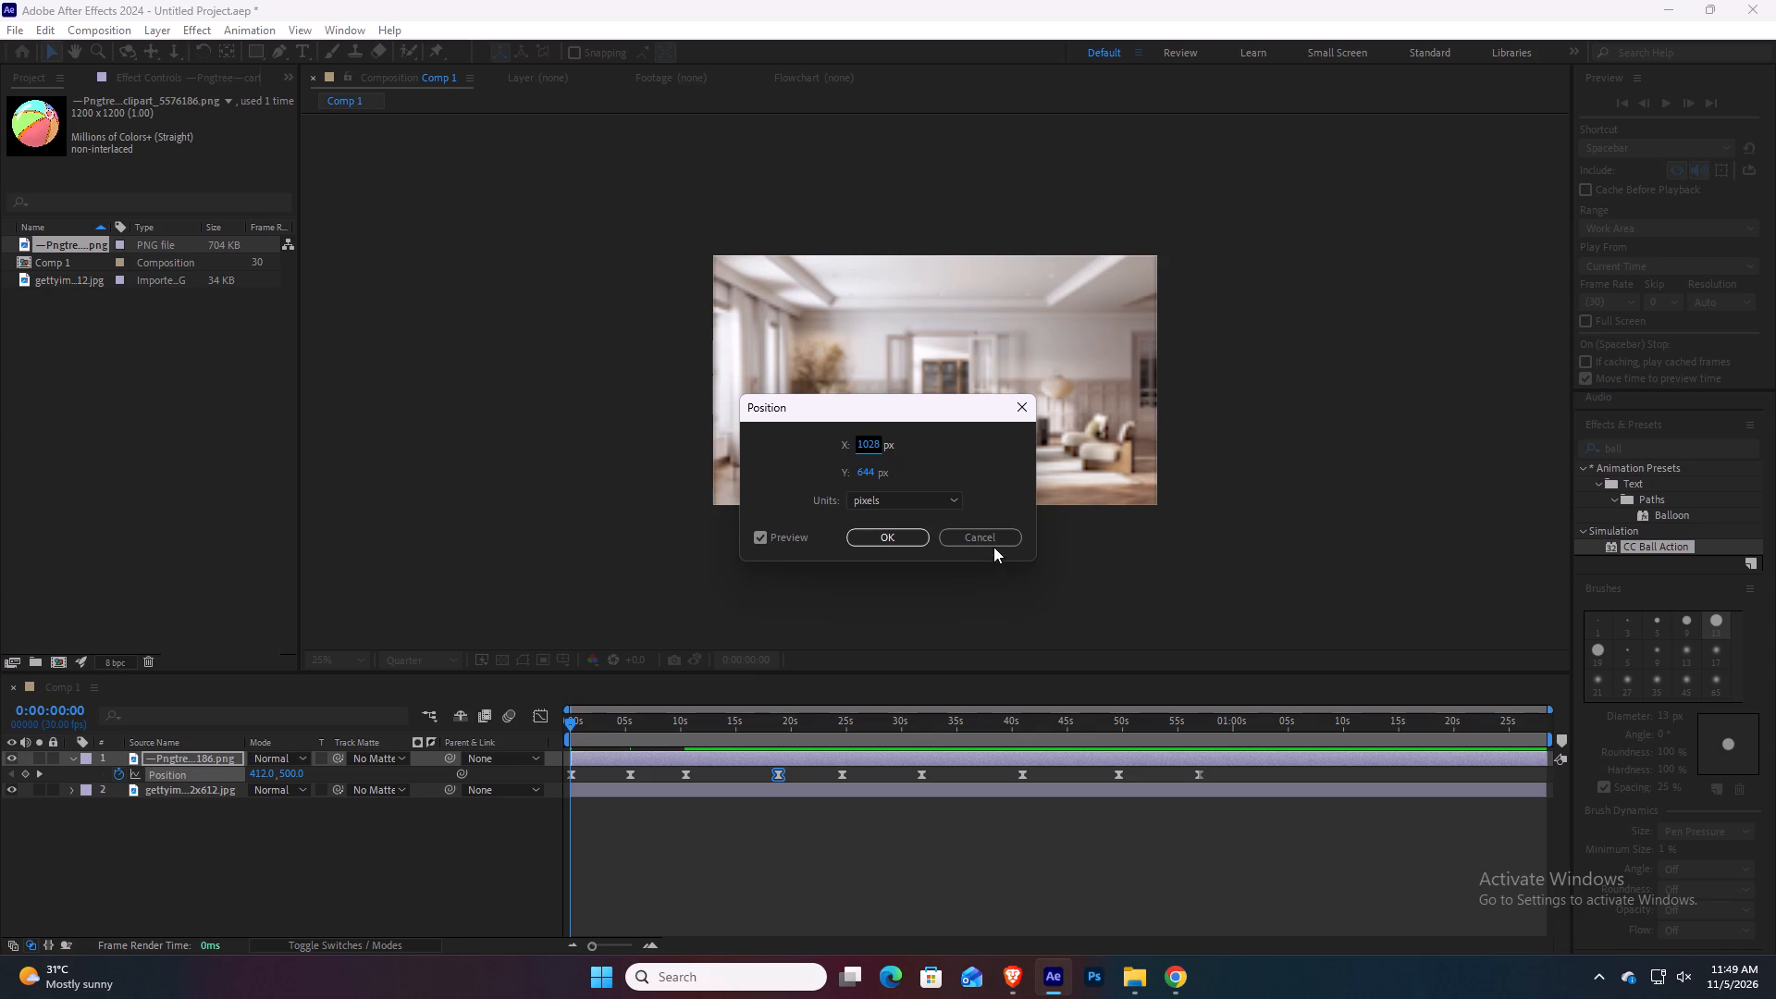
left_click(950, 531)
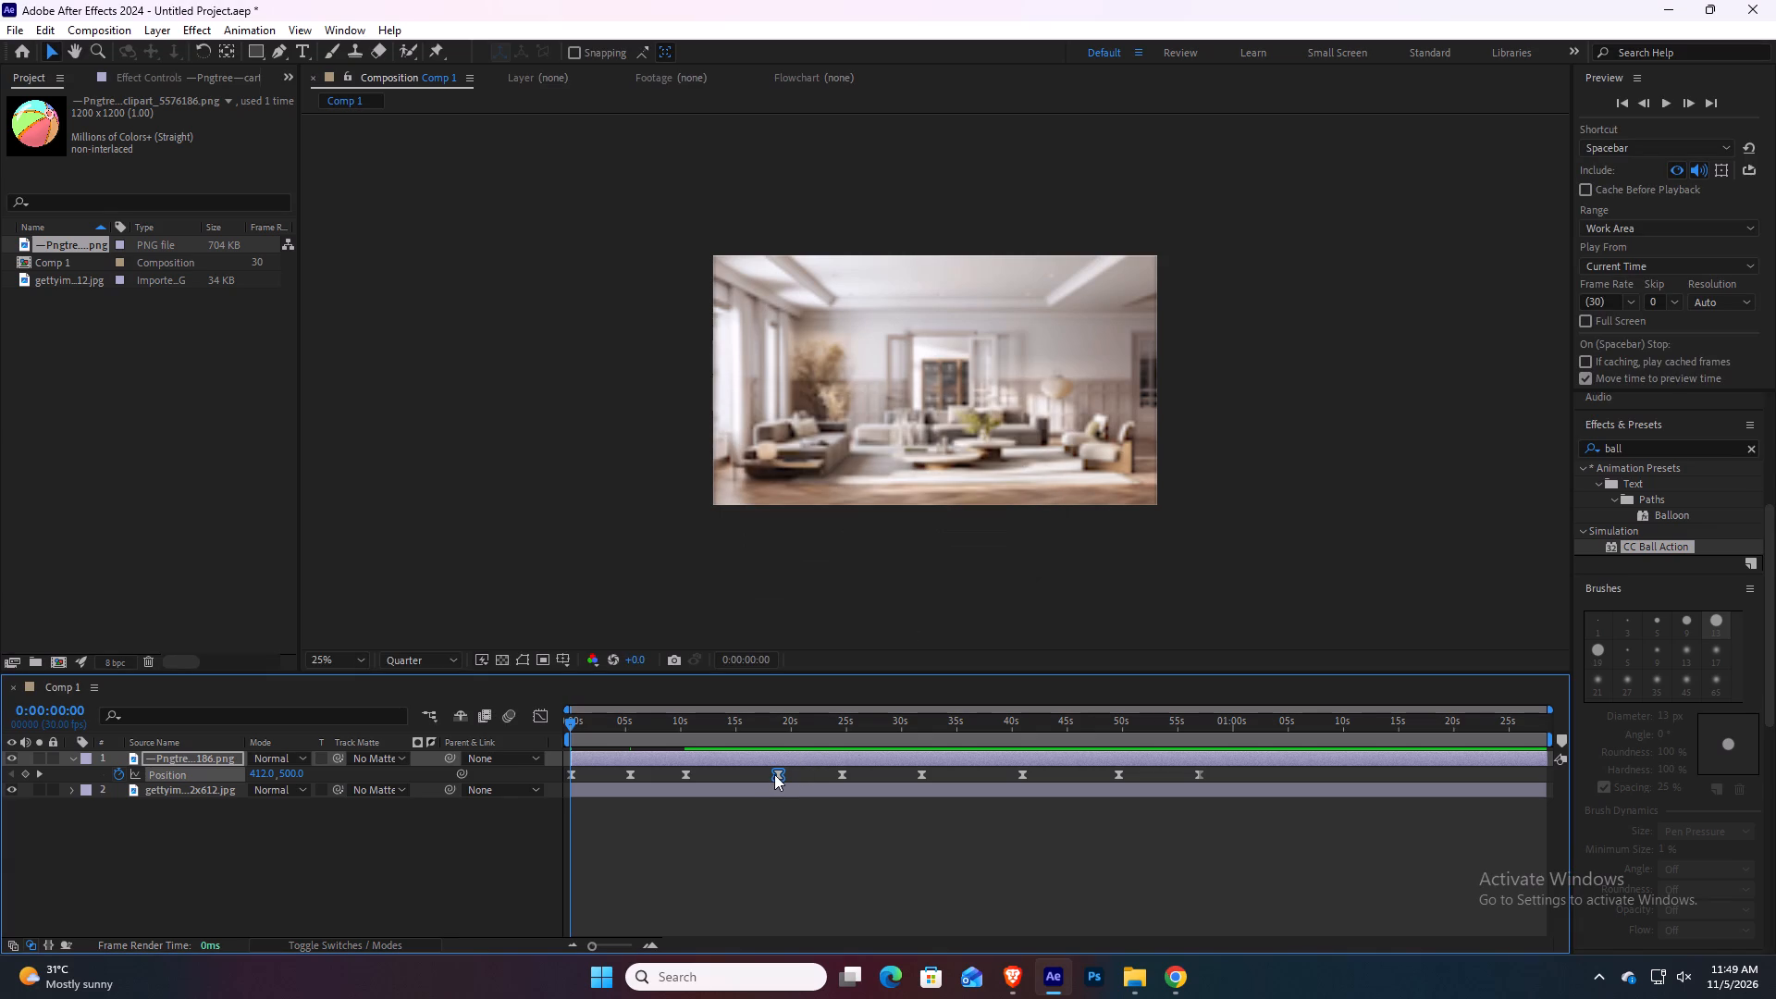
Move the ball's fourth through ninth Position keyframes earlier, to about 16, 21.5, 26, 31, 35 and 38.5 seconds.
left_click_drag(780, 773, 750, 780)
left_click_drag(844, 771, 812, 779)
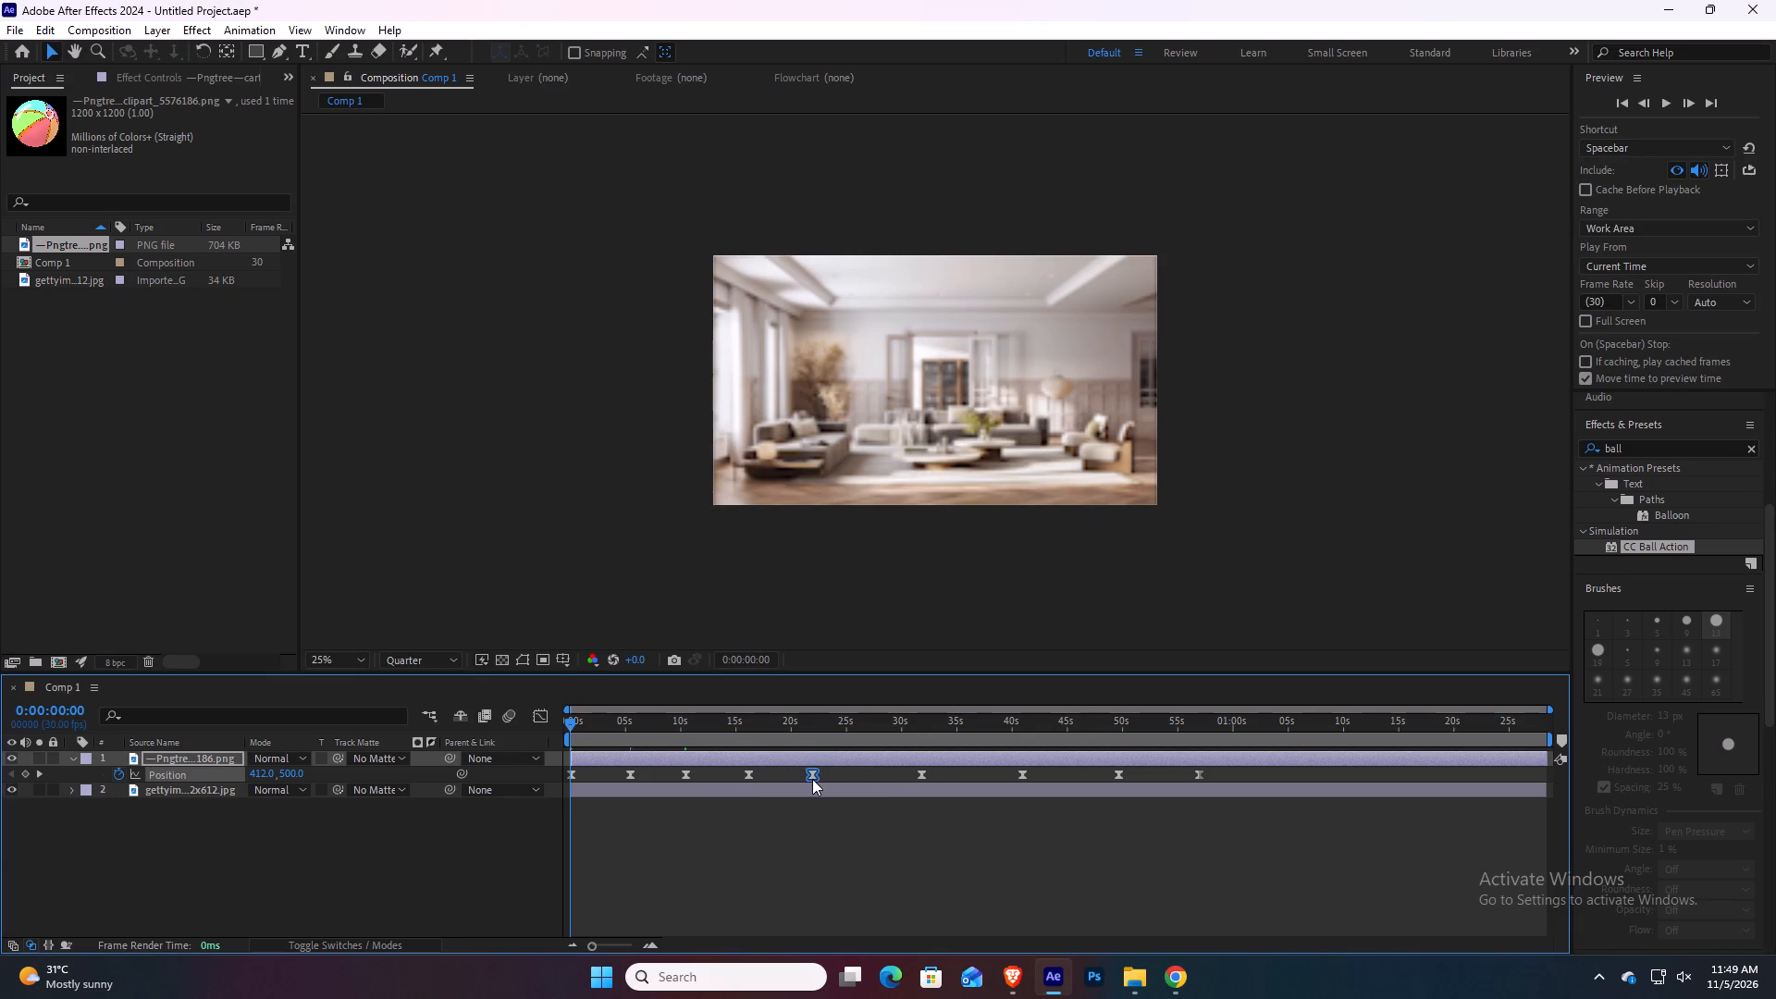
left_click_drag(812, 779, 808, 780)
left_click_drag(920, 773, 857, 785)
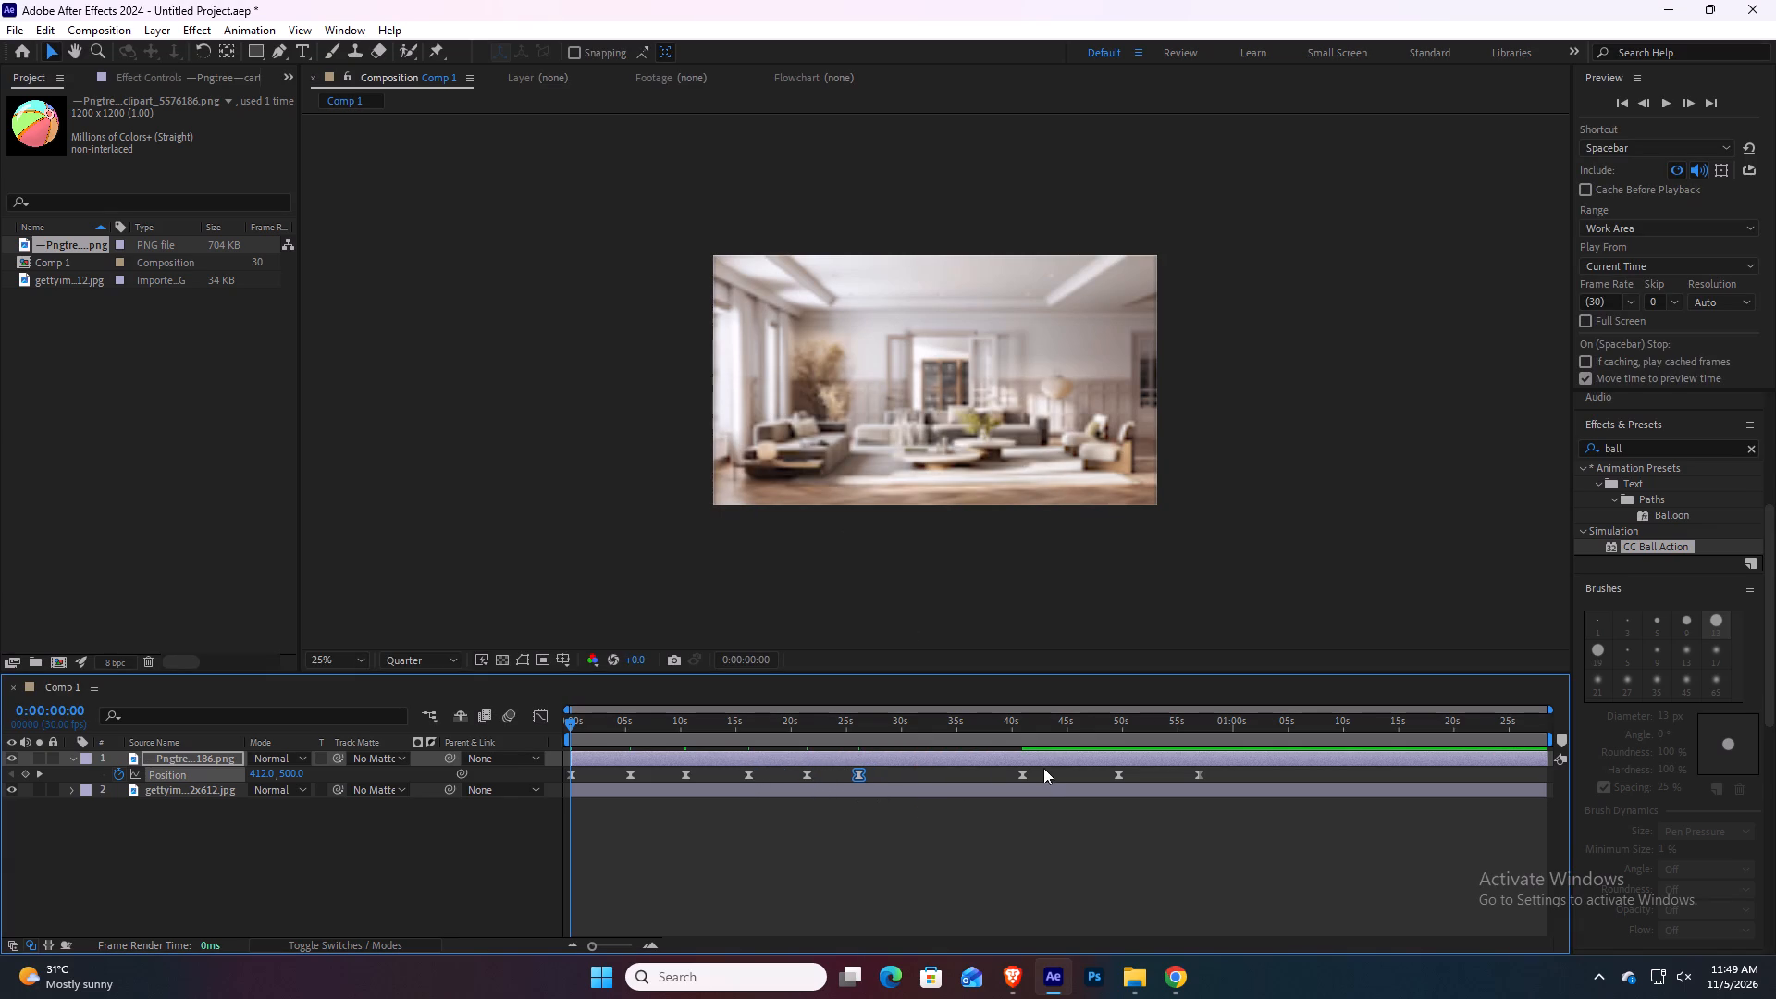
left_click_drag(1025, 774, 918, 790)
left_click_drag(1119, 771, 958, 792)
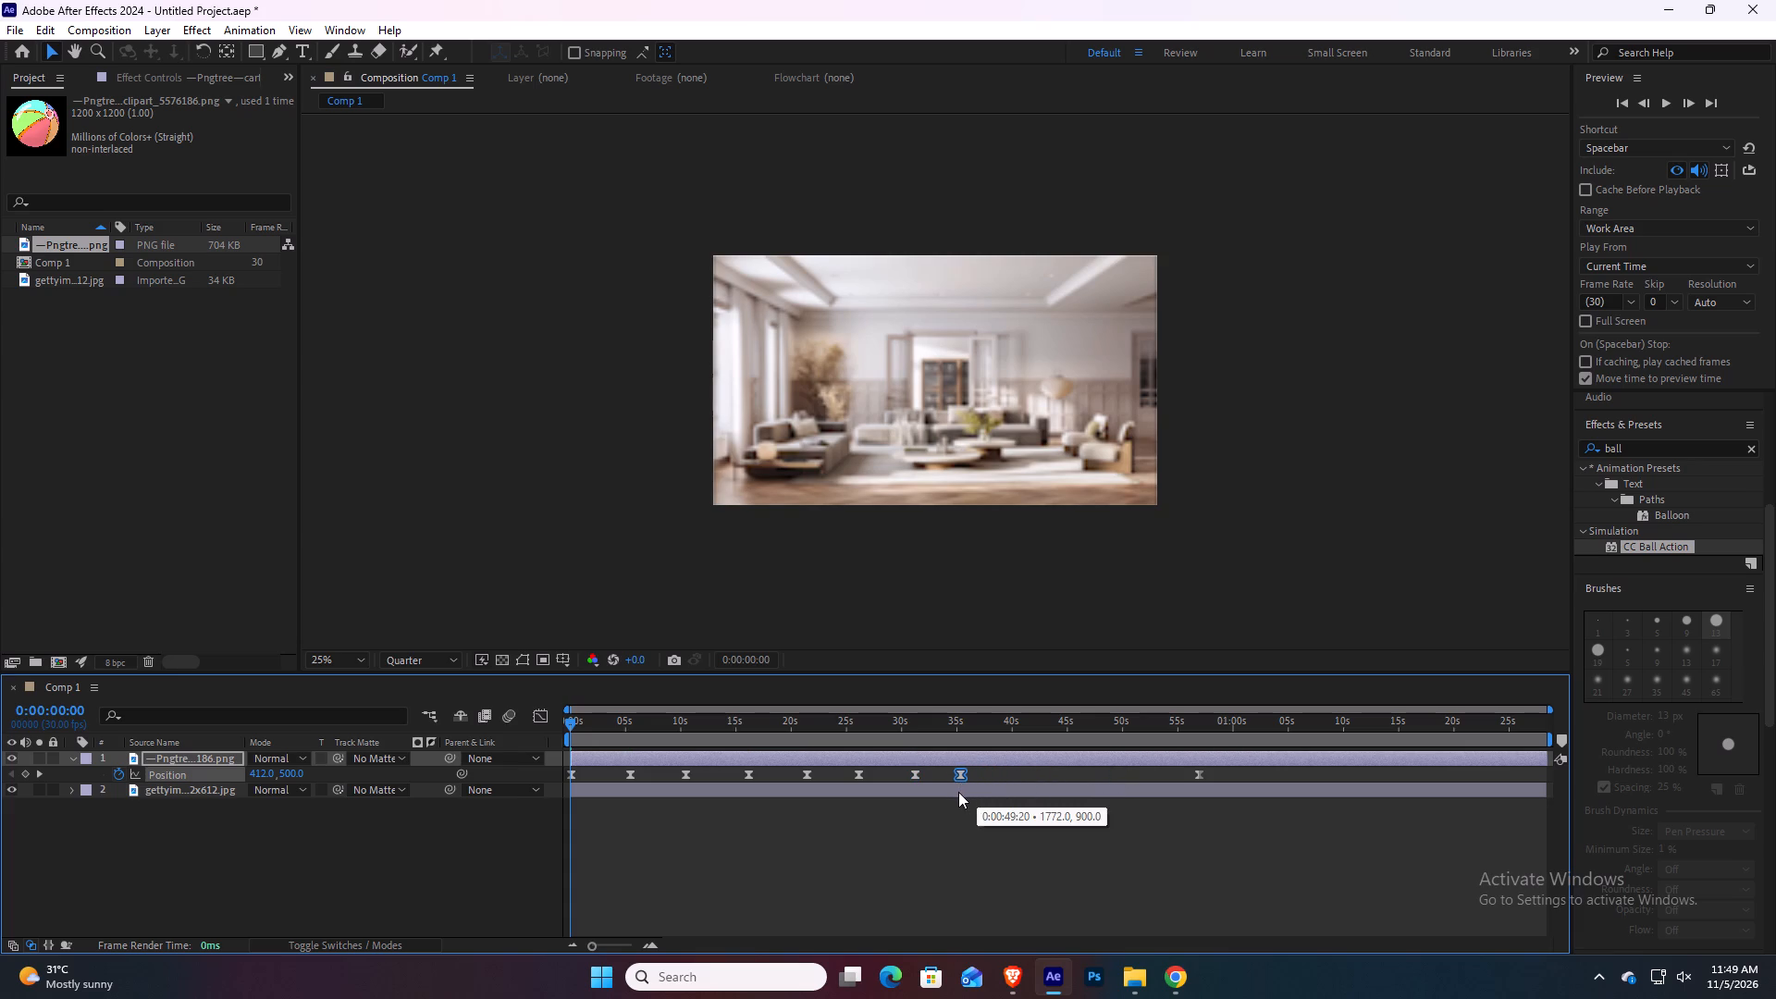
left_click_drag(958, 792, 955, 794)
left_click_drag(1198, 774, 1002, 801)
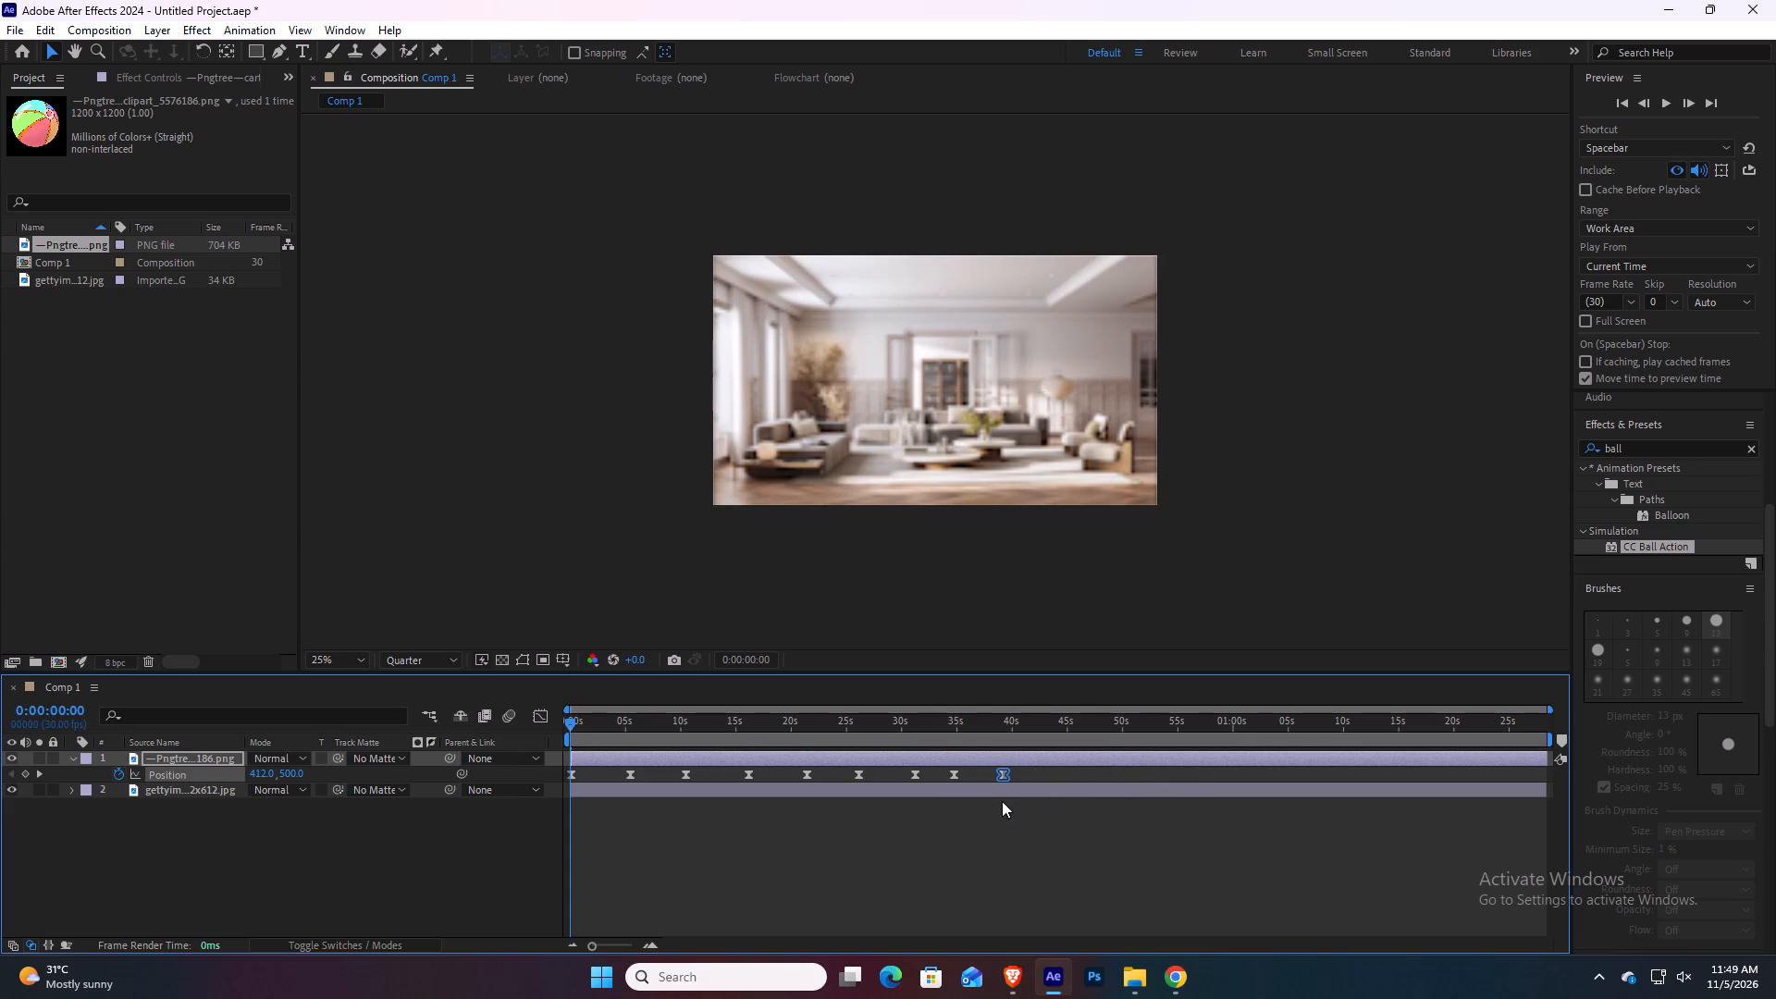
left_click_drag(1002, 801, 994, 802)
Play back the ball animation from the start to check its speed.
key("space")
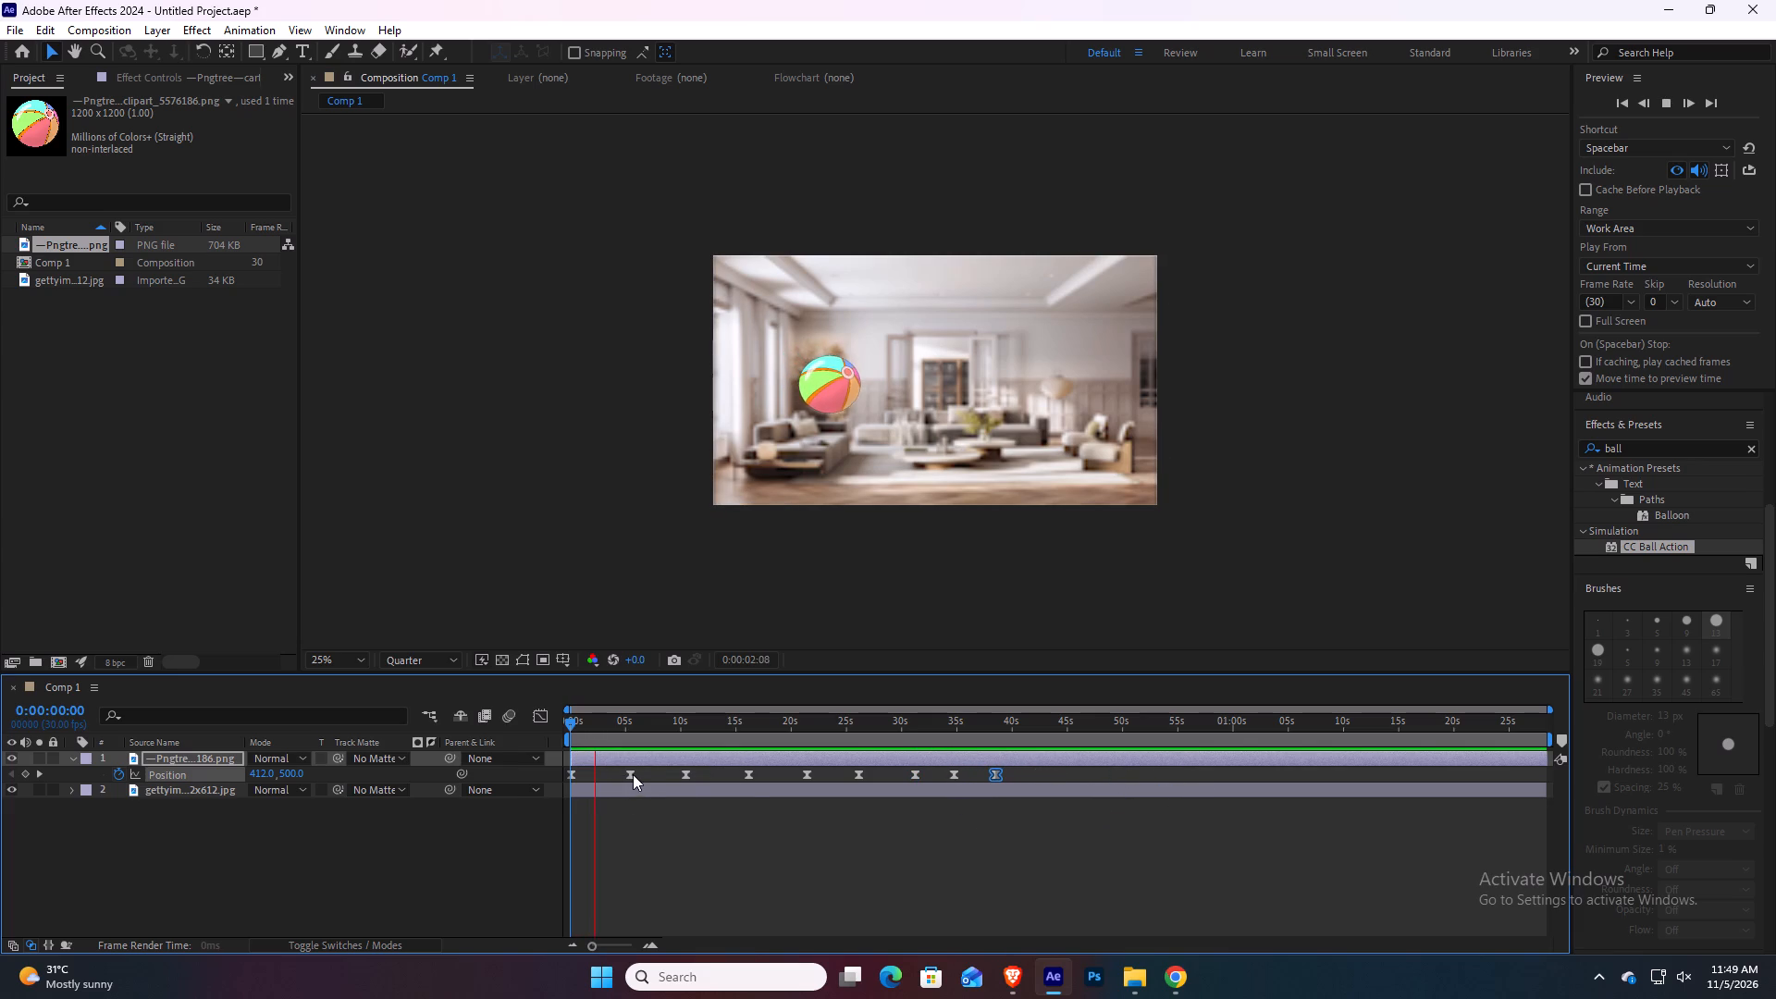
Move the ball's second through ninth Position keyframes closer together, to about 3, 6, 9, 11, 15, 18, 21 and 24 seconds.
left_click_drag(631, 773, 604, 779)
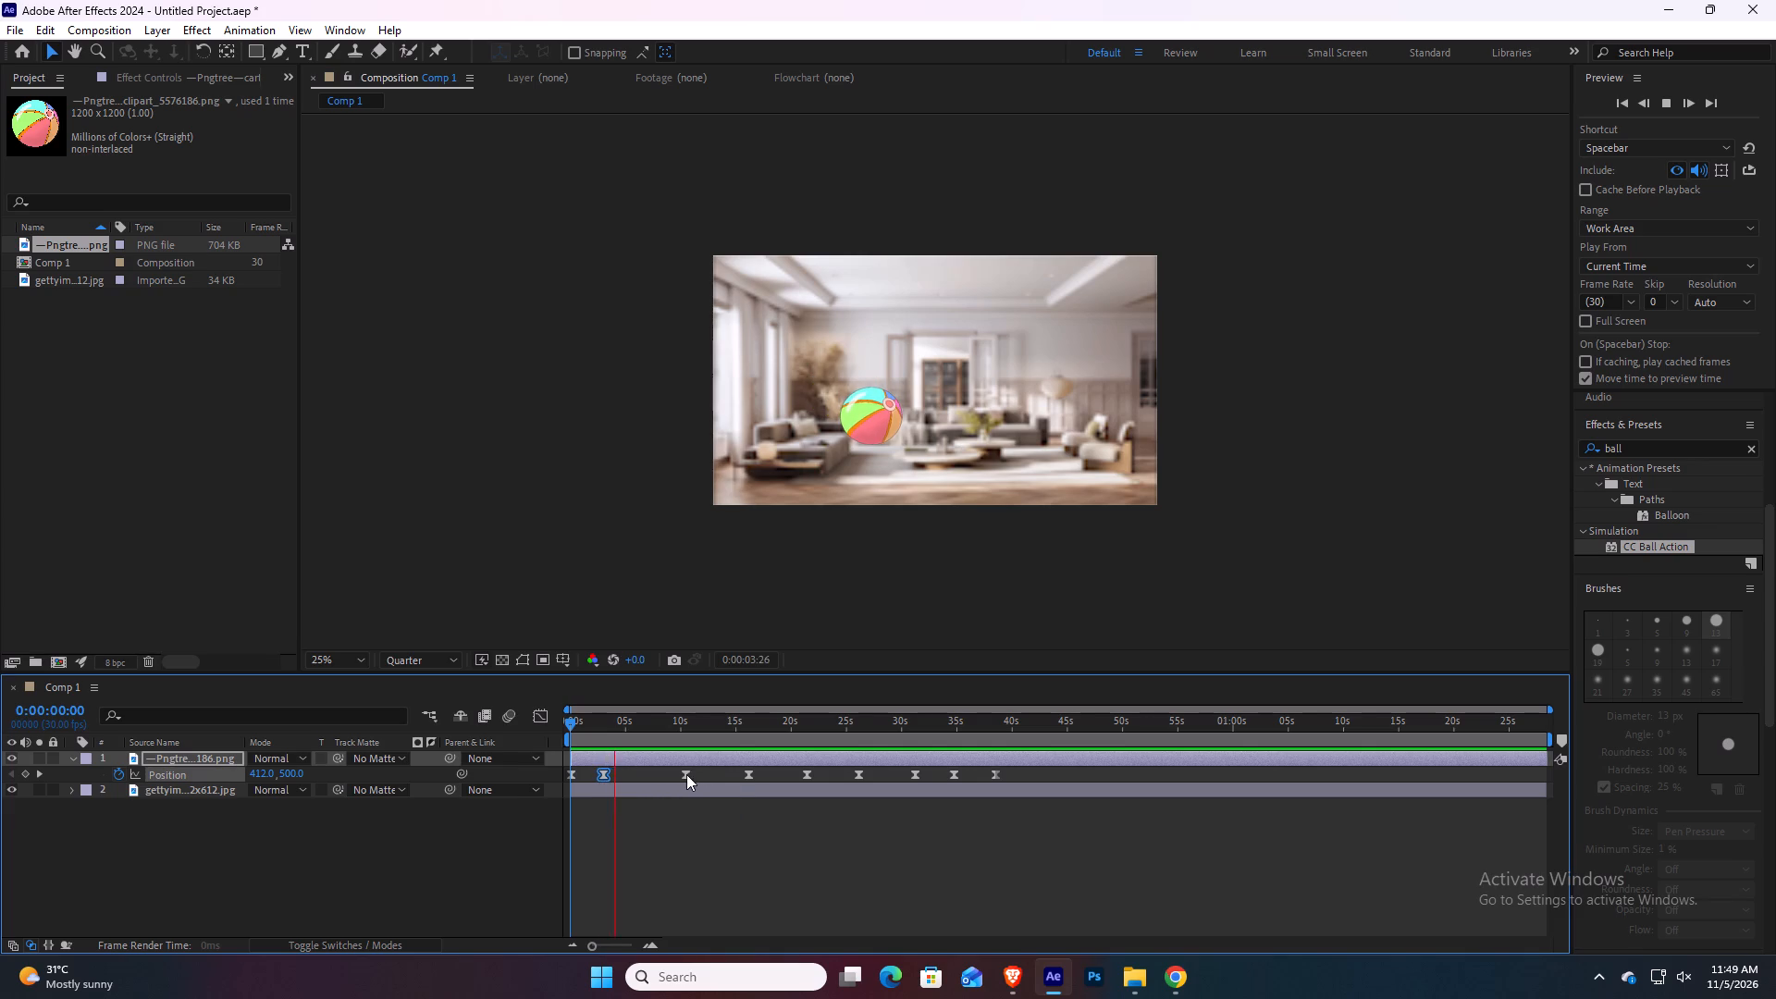
left_click_drag(686, 774, 637, 786)
left_click_drag(747, 777, 664, 792)
left_click_drag(802, 773, 697, 793)
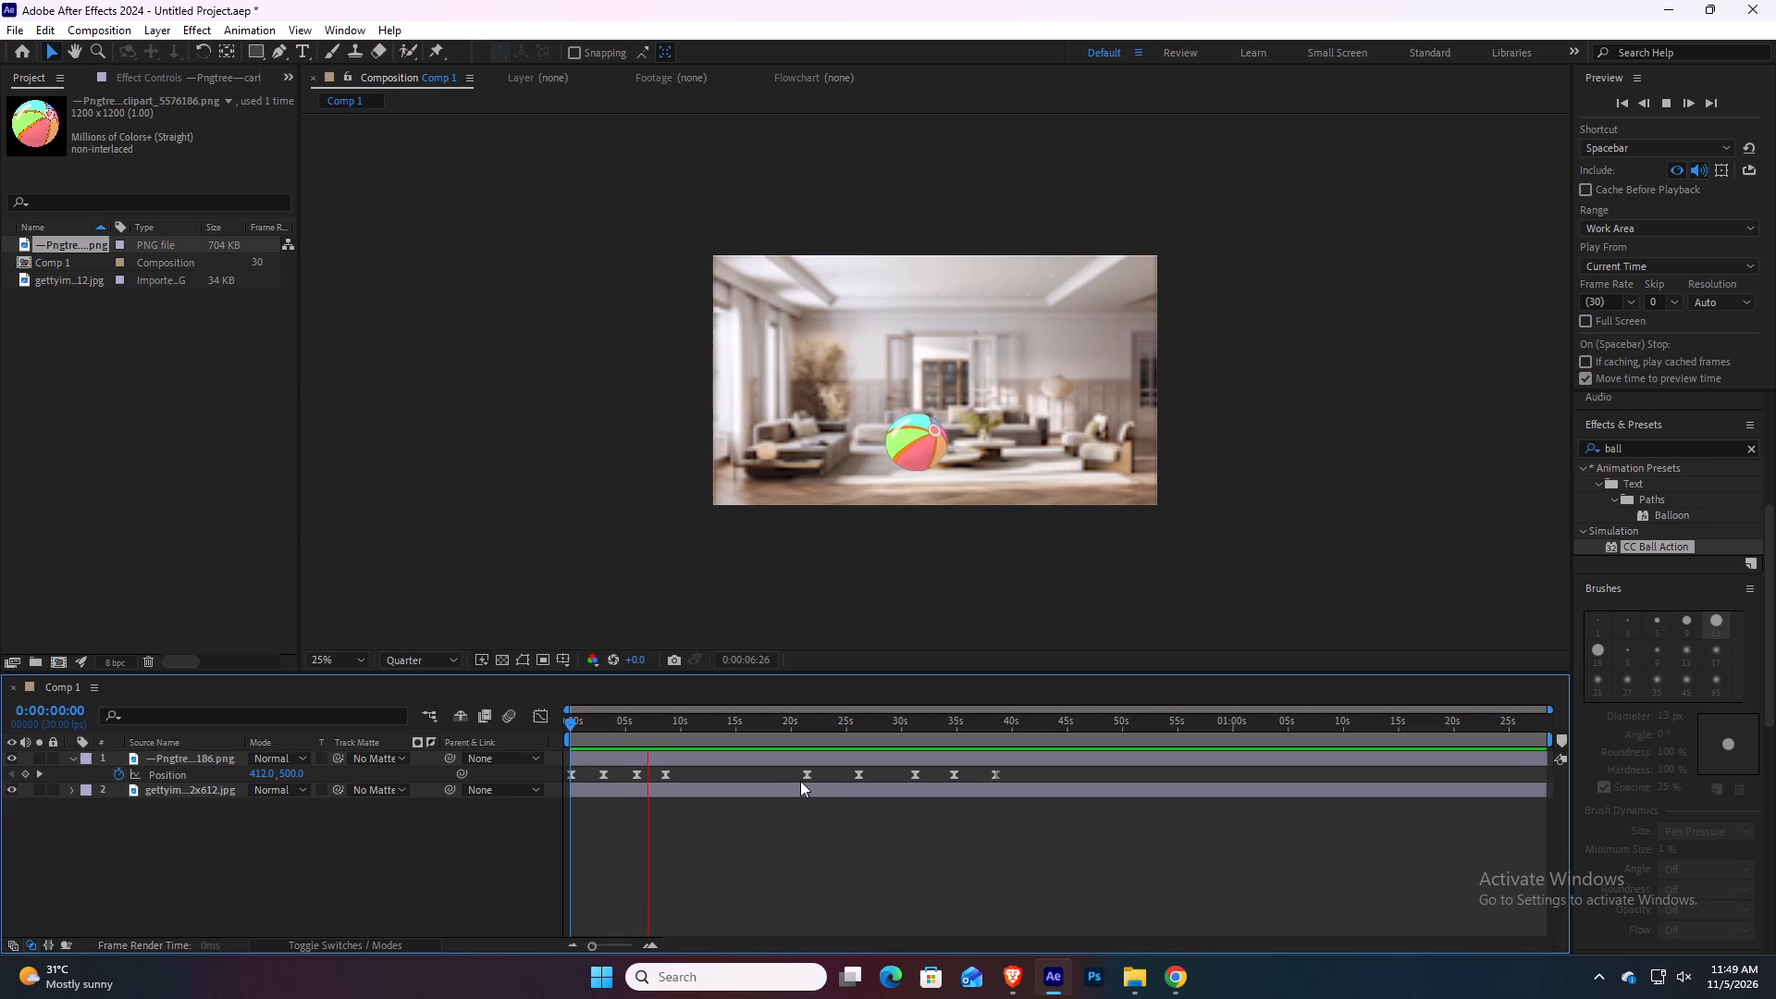
left_click_drag(807, 773, 695, 788)
left_click_drag(856, 773, 727, 787)
left_click_drag(912, 776, 764, 786)
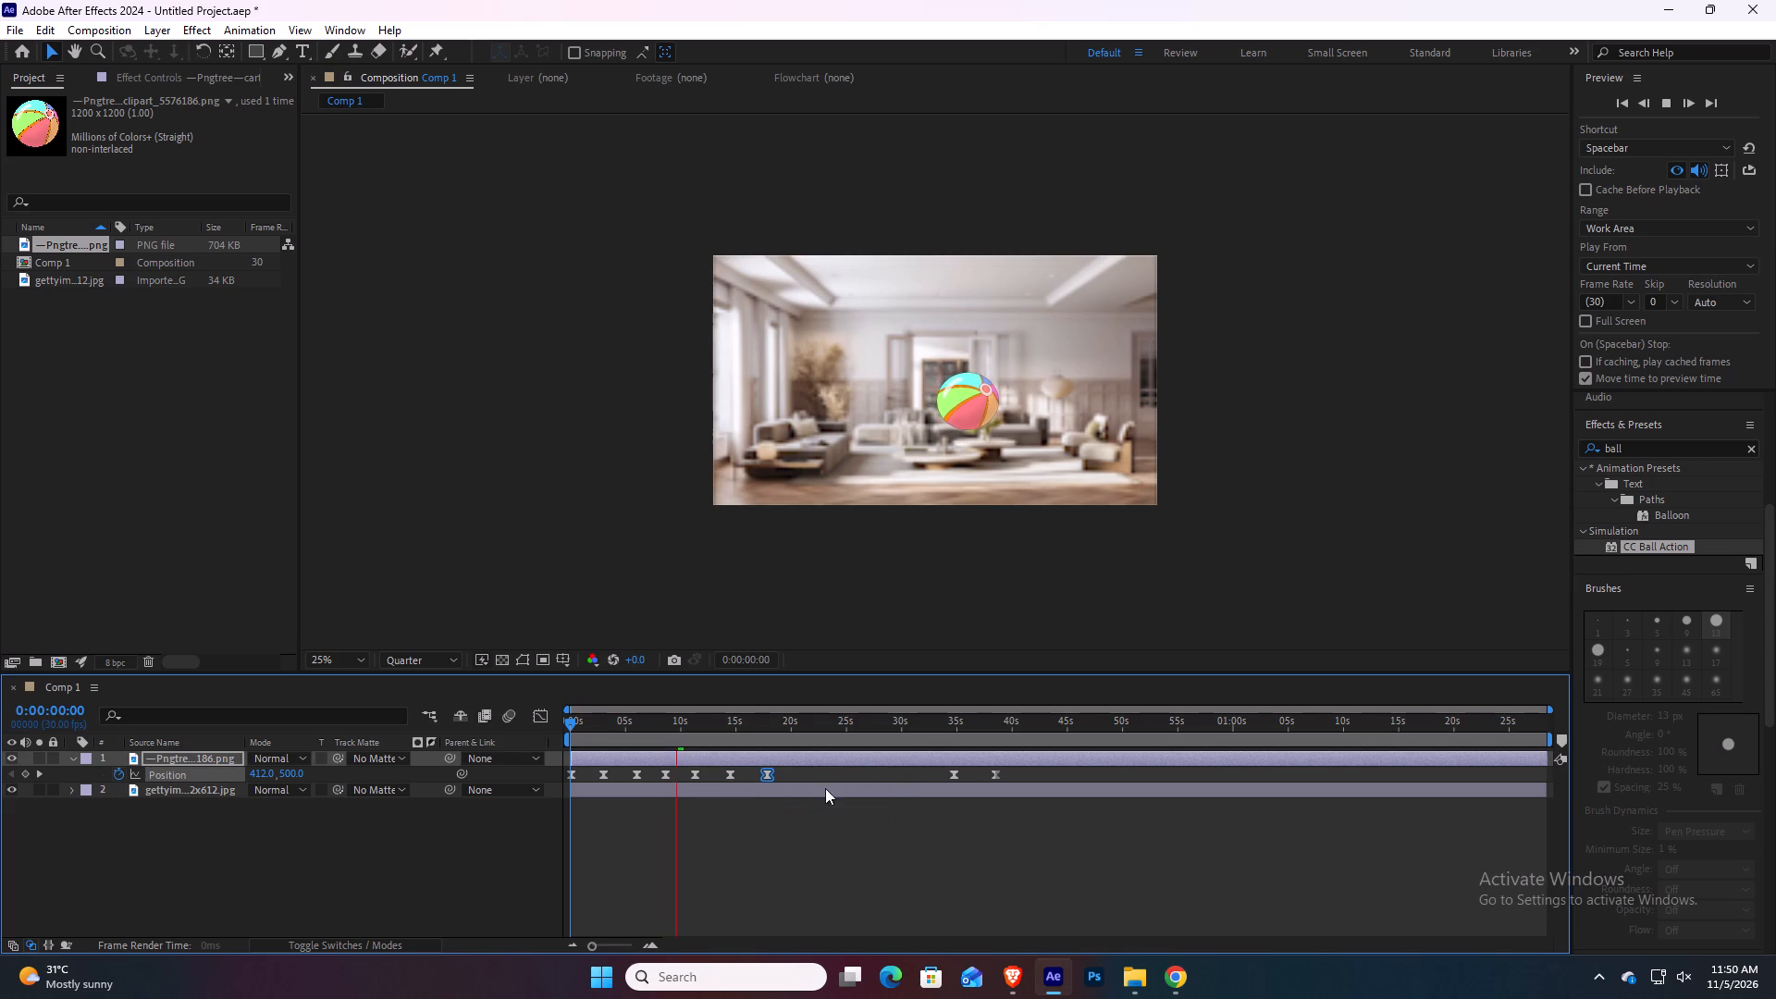
left_click_drag(954, 774, 798, 784)
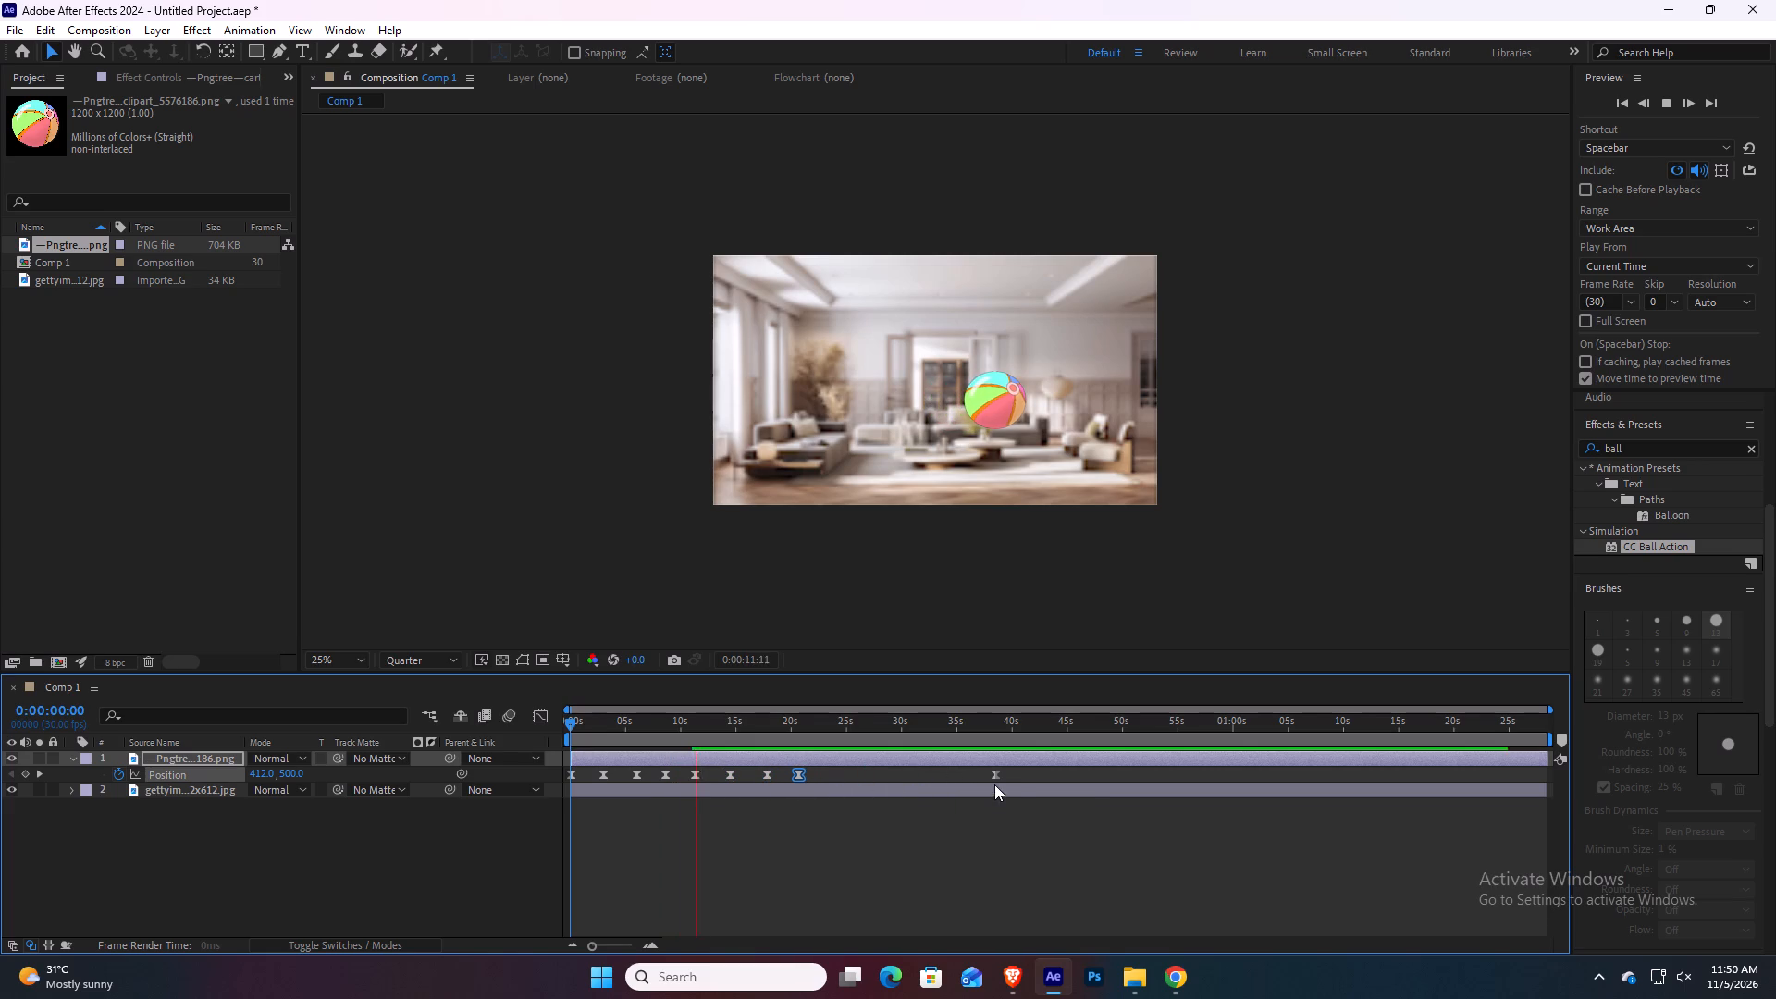
left_click_drag(998, 773, 942, 789)
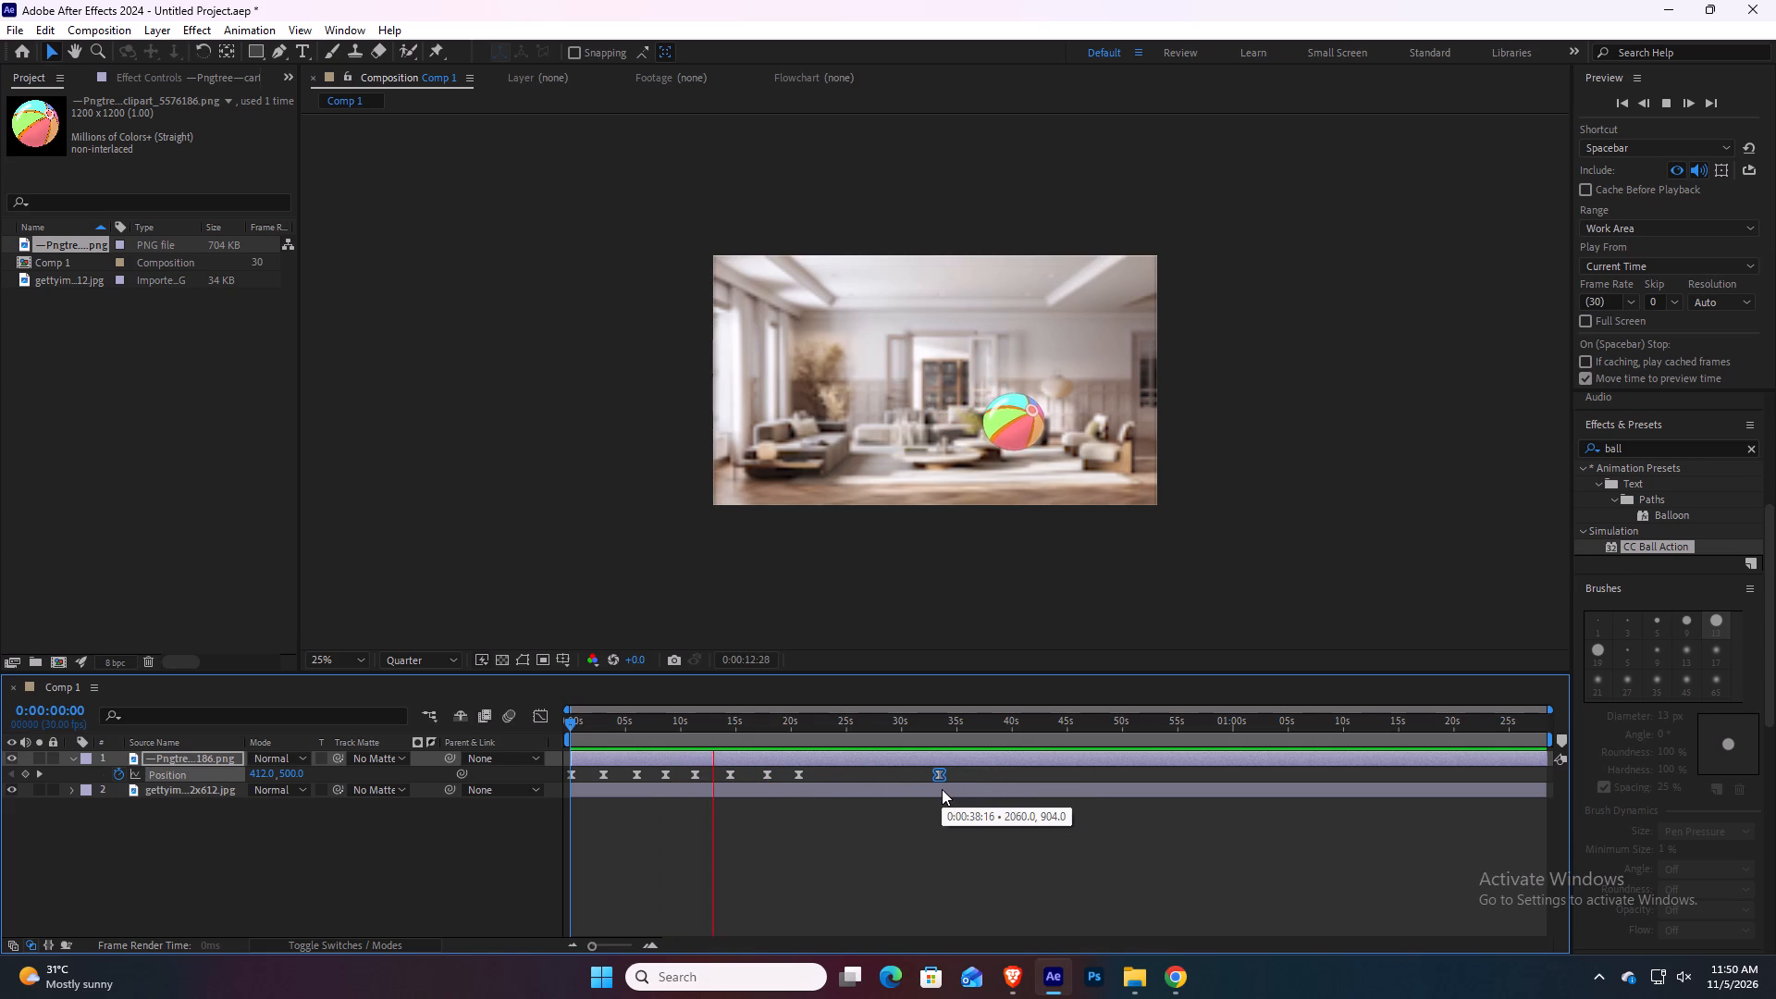
left_click_drag(942, 789, 859, 820)
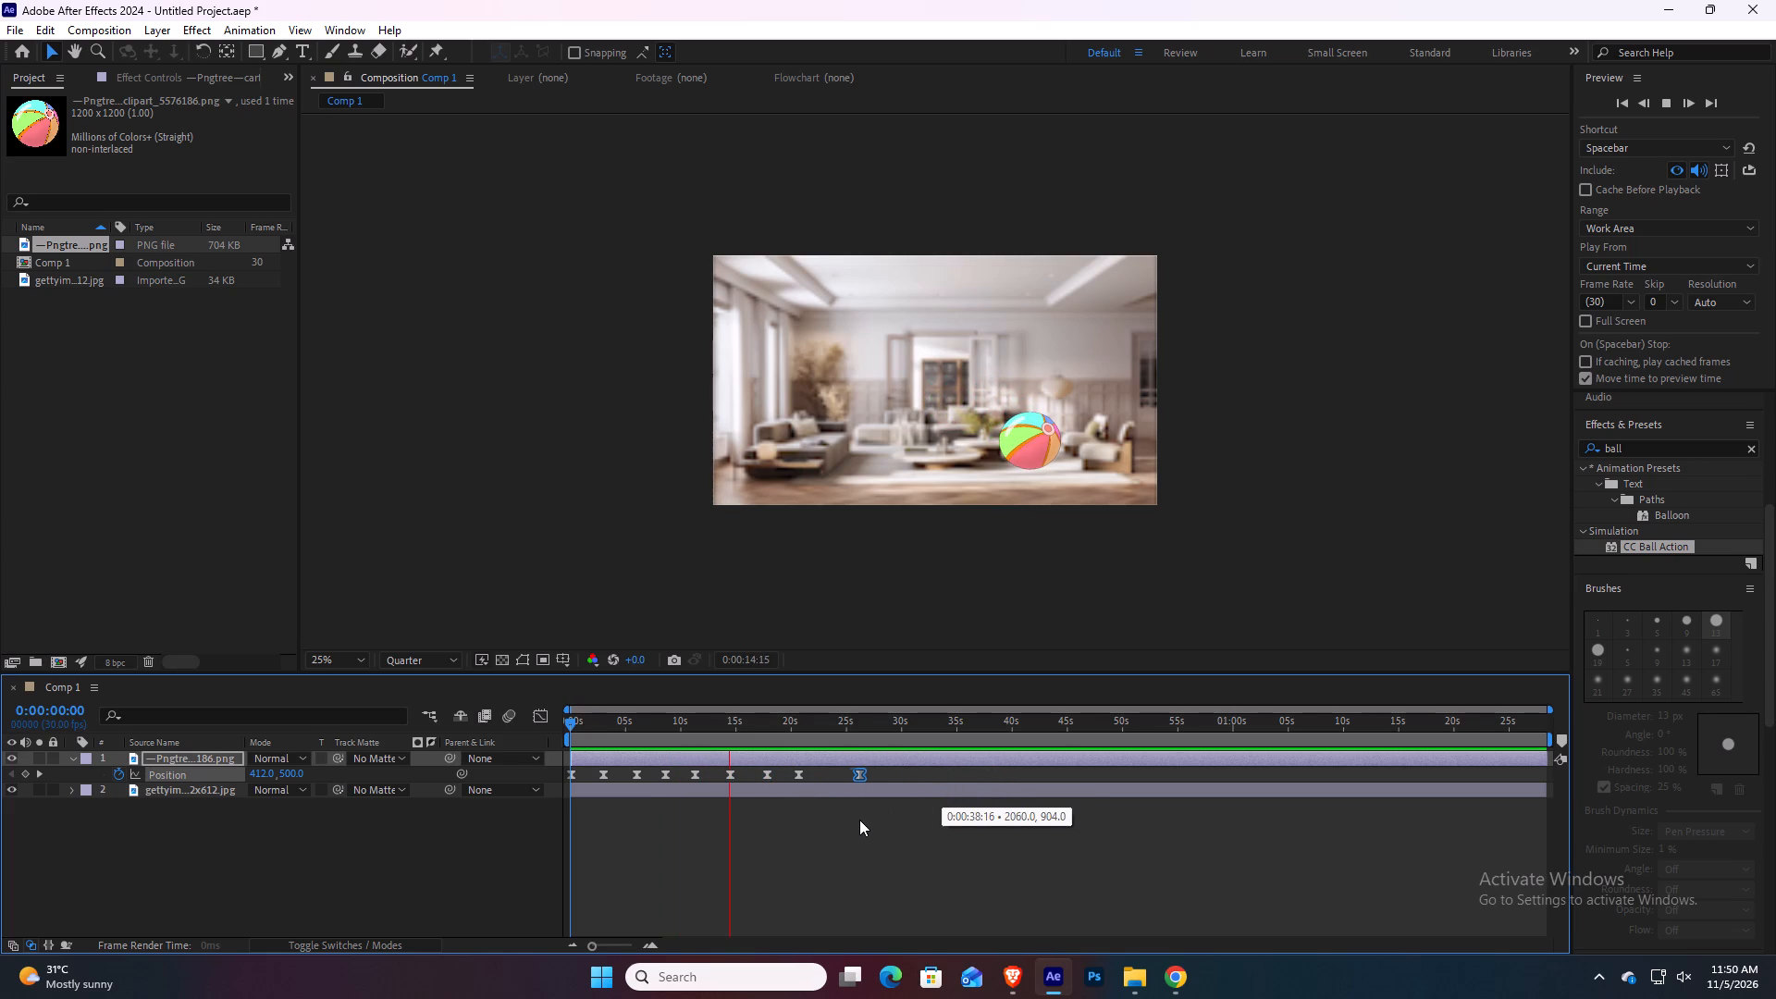
left_click_drag(859, 820, 833, 824)
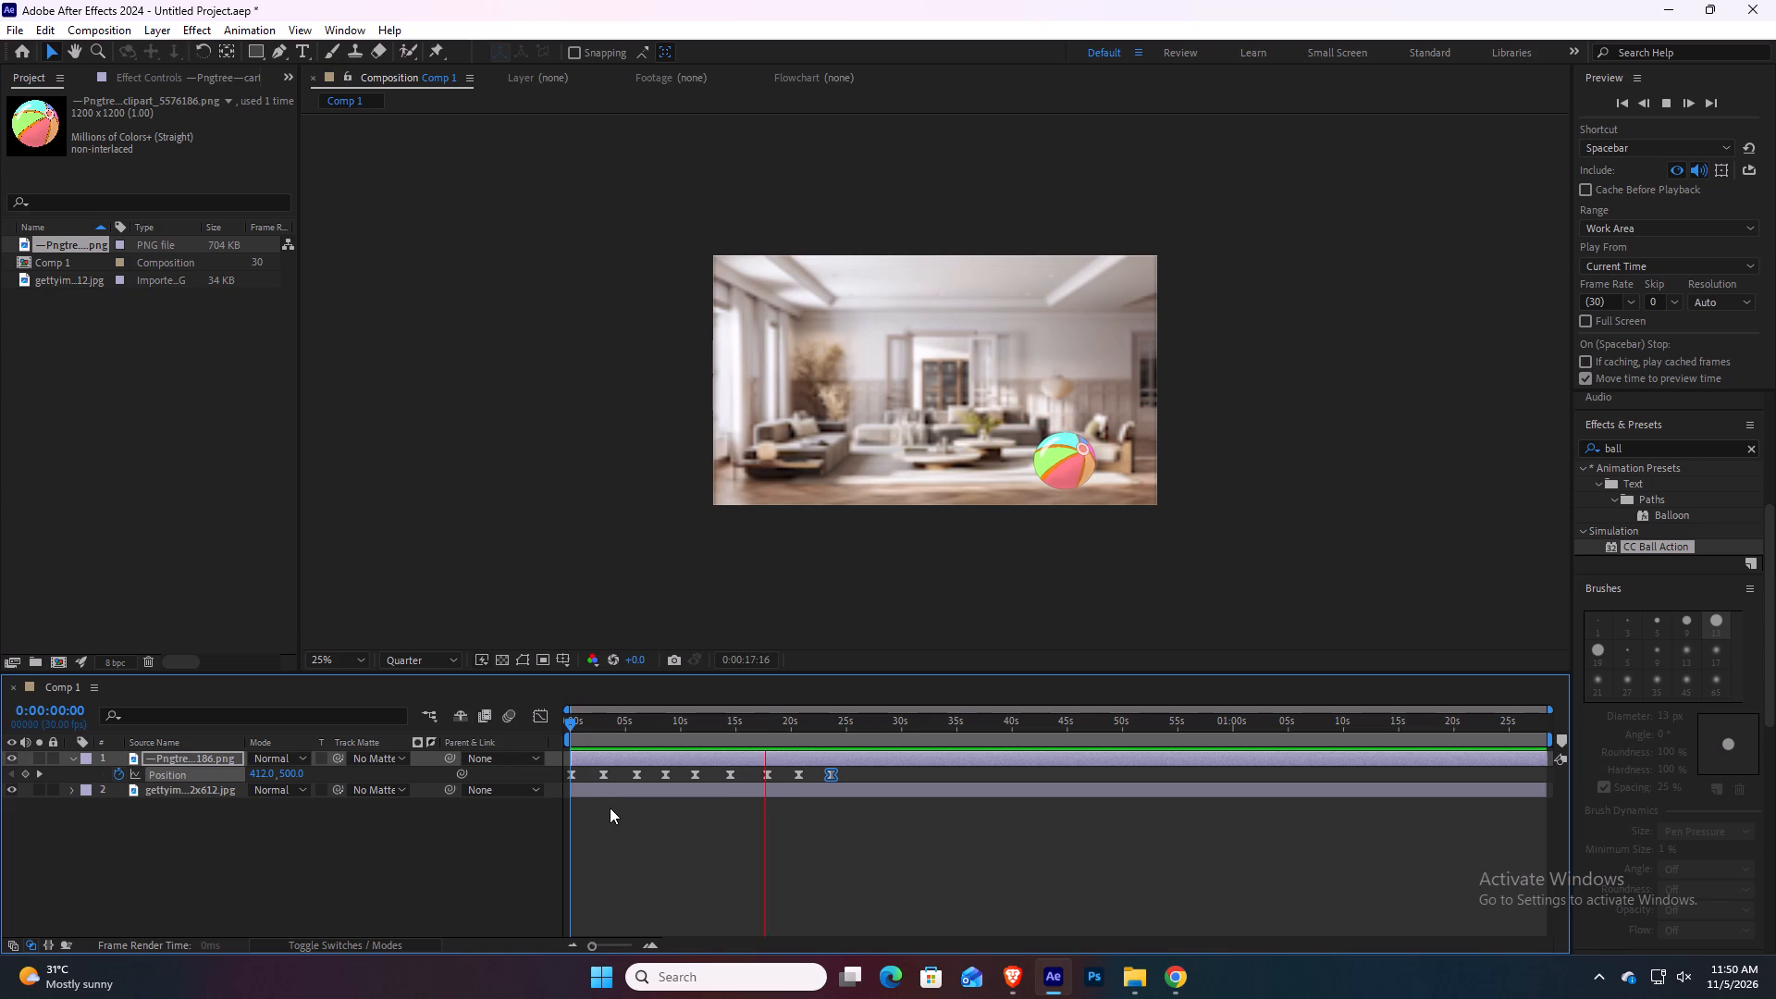
Stop playback, set the current time to 0:00:09:29 and capture a screenshot of the whole workspace.
key("space")
left_click_drag(765, 725, 678, 733)
key("Print")
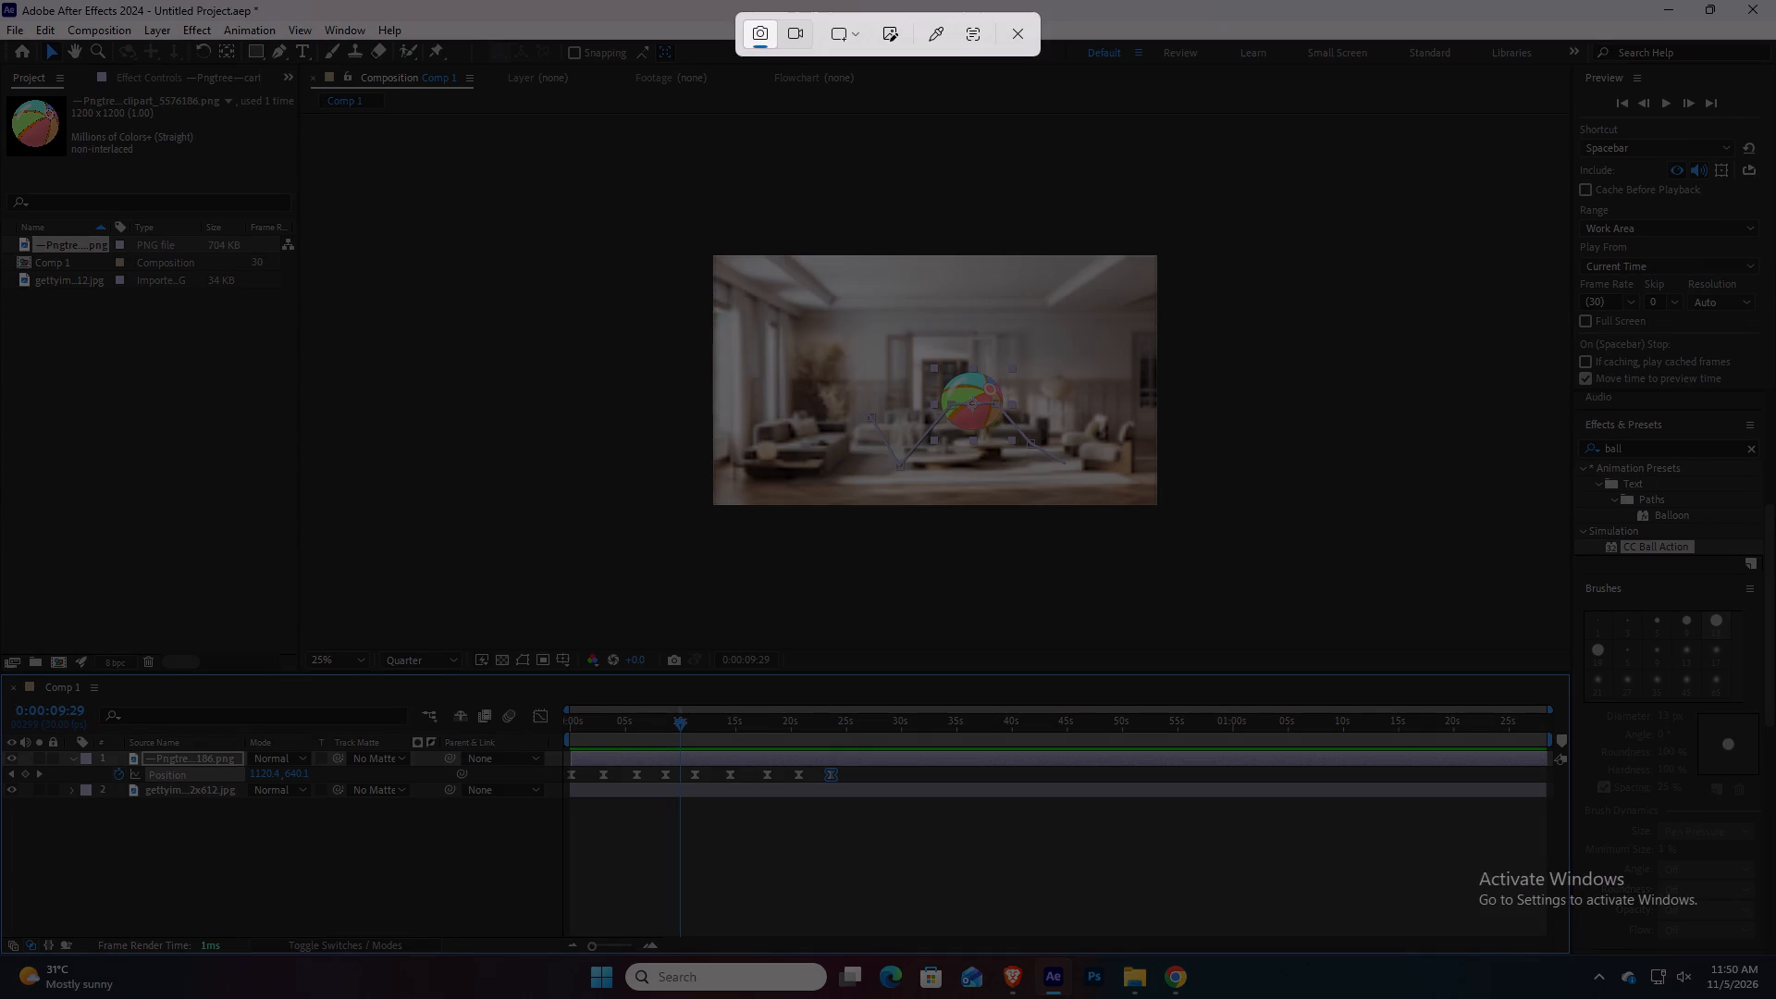
left_click_drag(0, 37, 1775, 971)
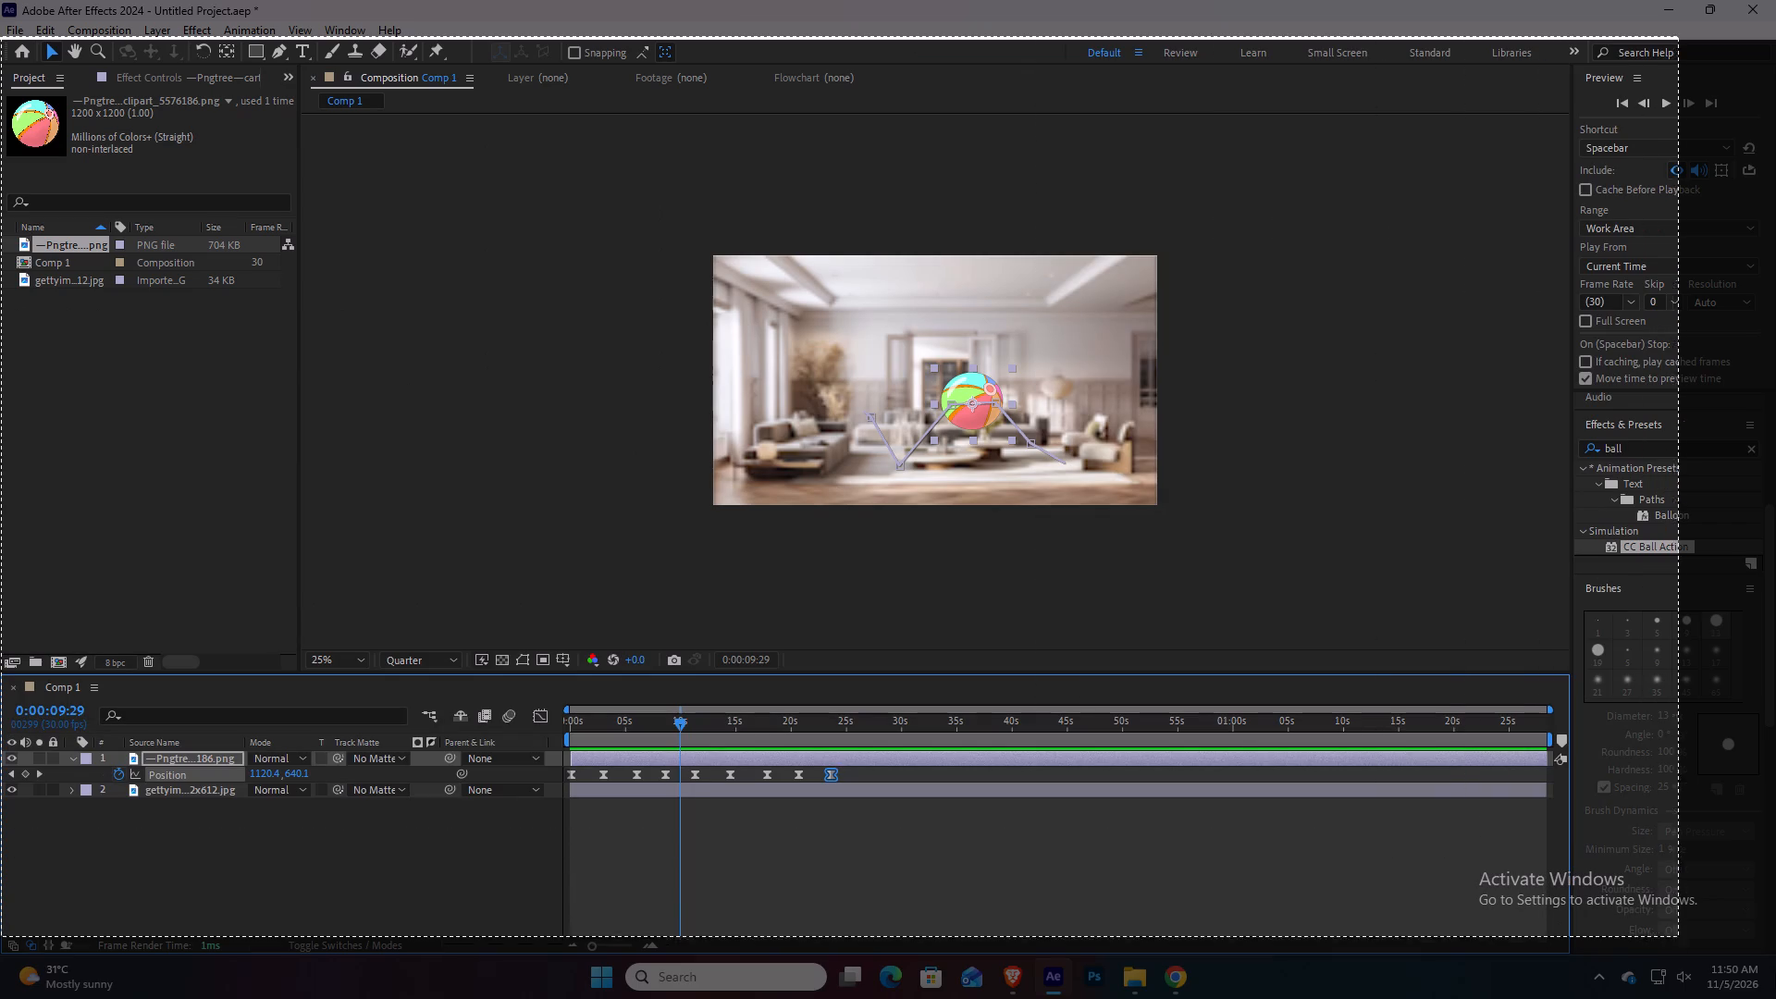
left_click_drag(1775, 971, 1775, 951)
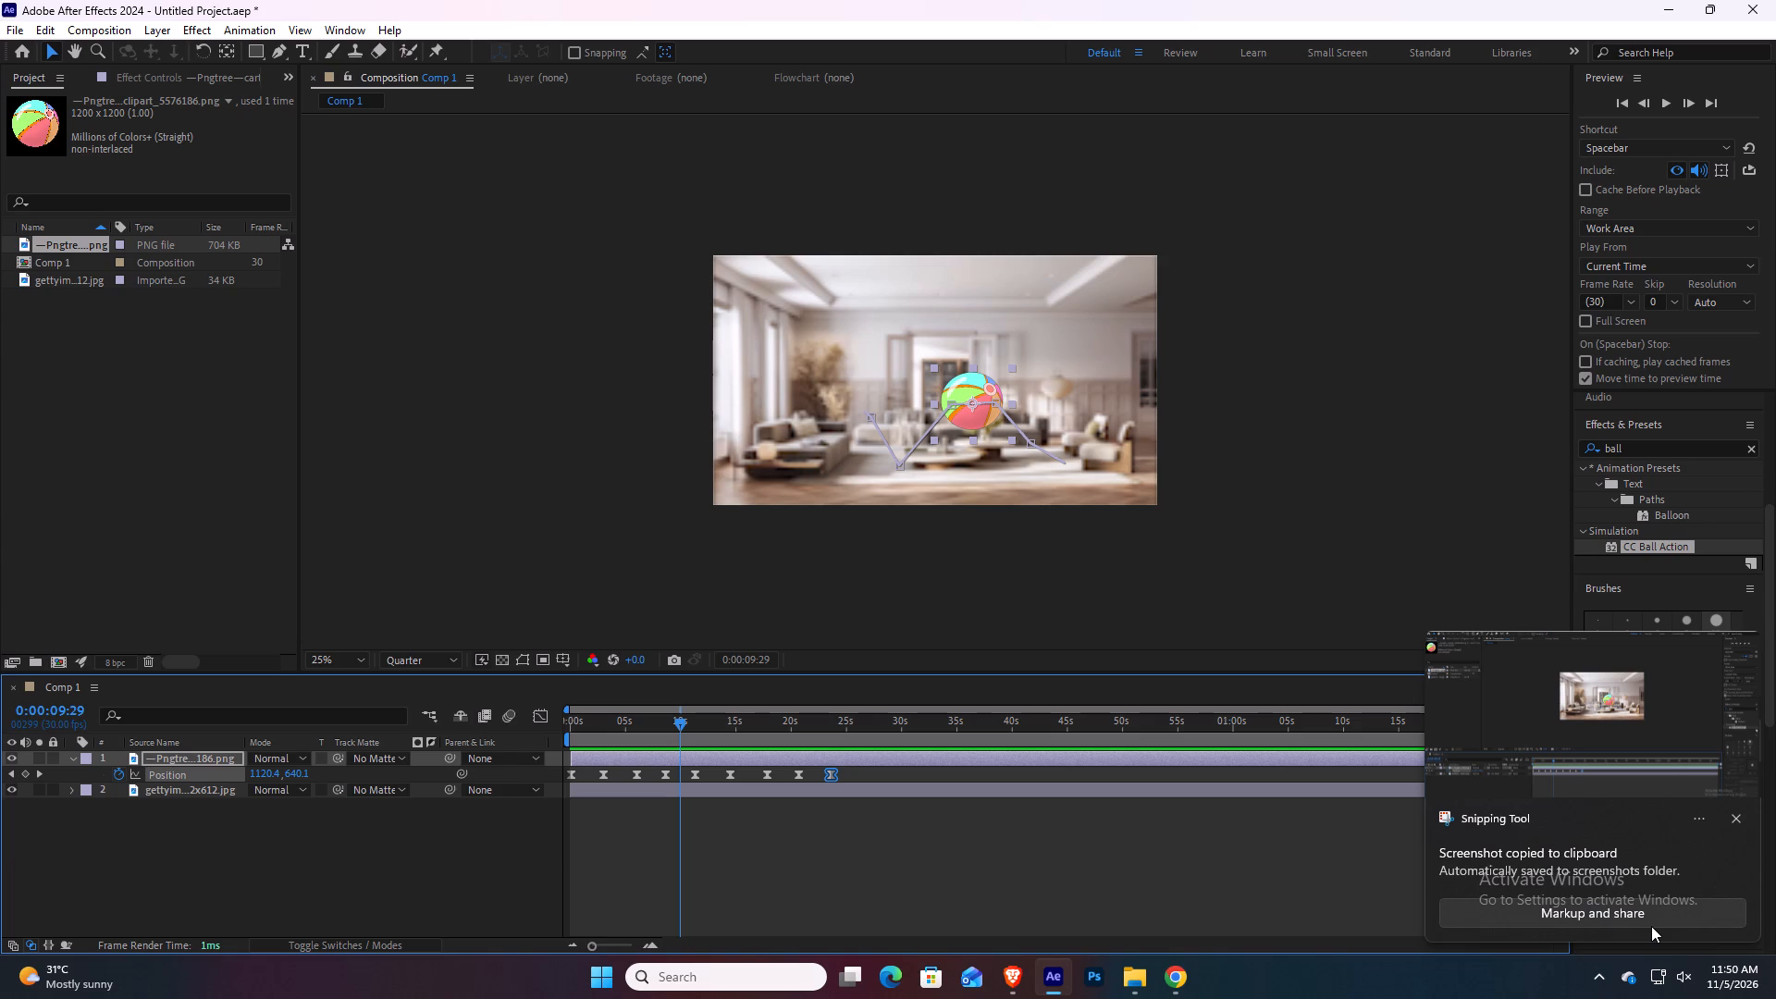
left_click(1730, 816)
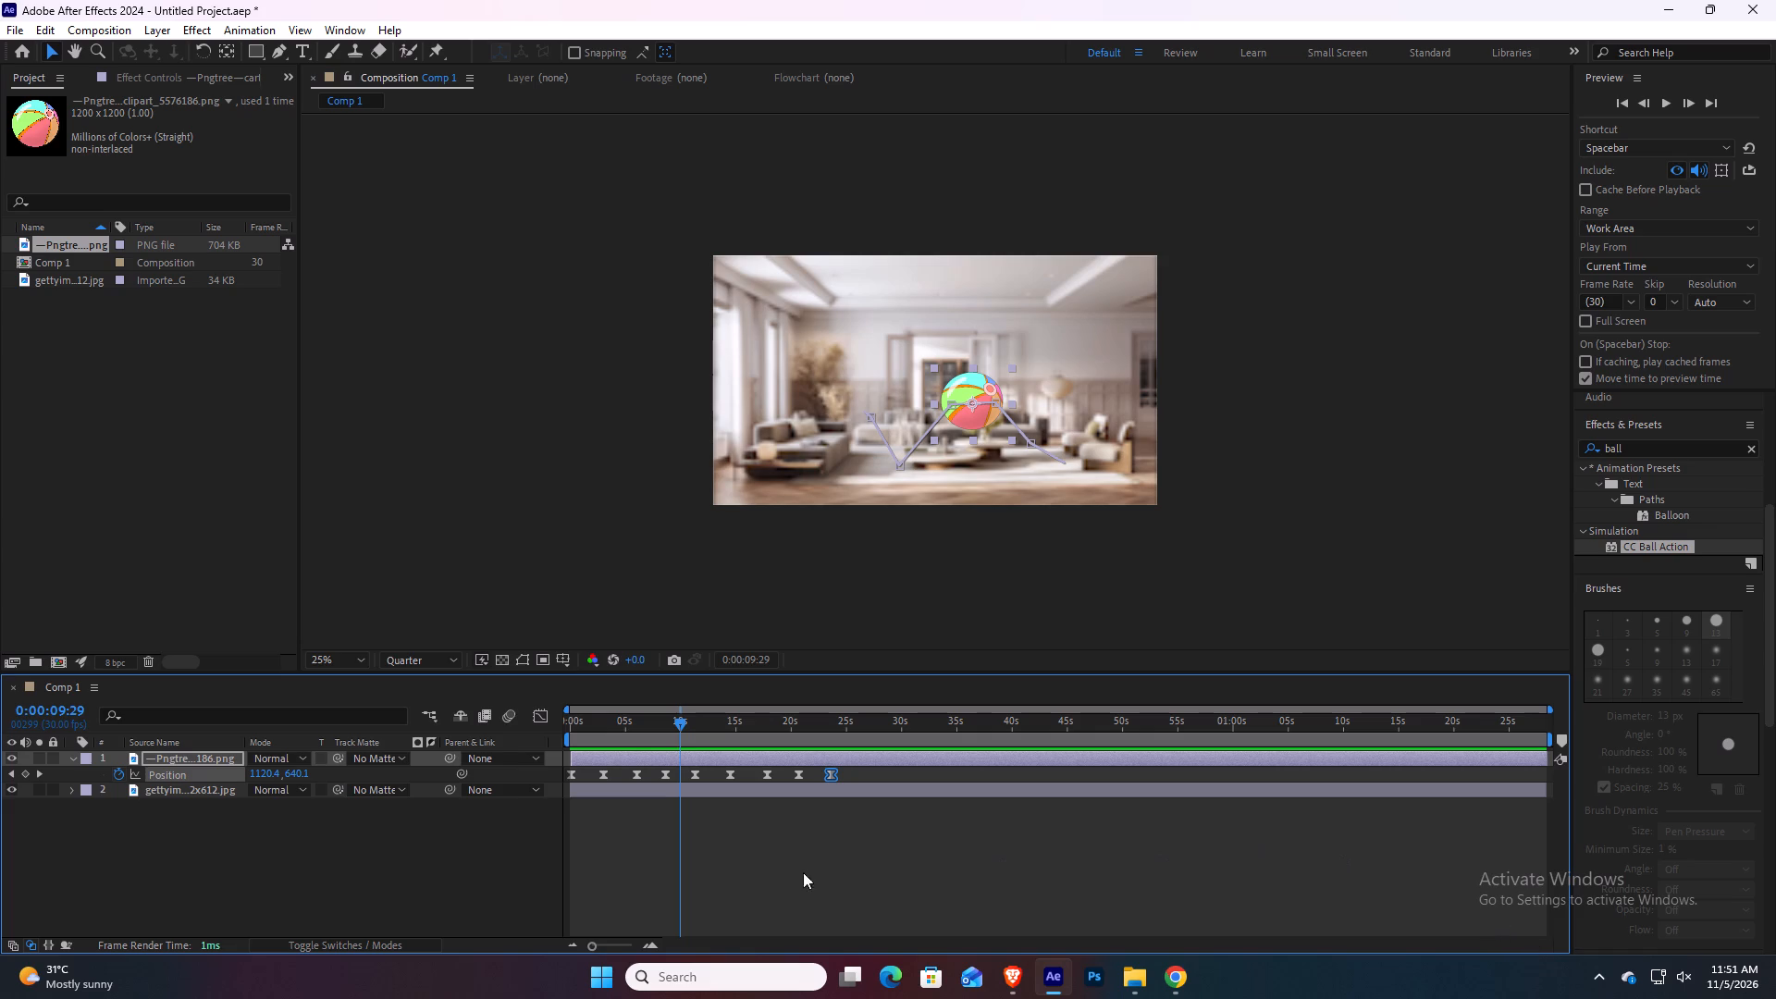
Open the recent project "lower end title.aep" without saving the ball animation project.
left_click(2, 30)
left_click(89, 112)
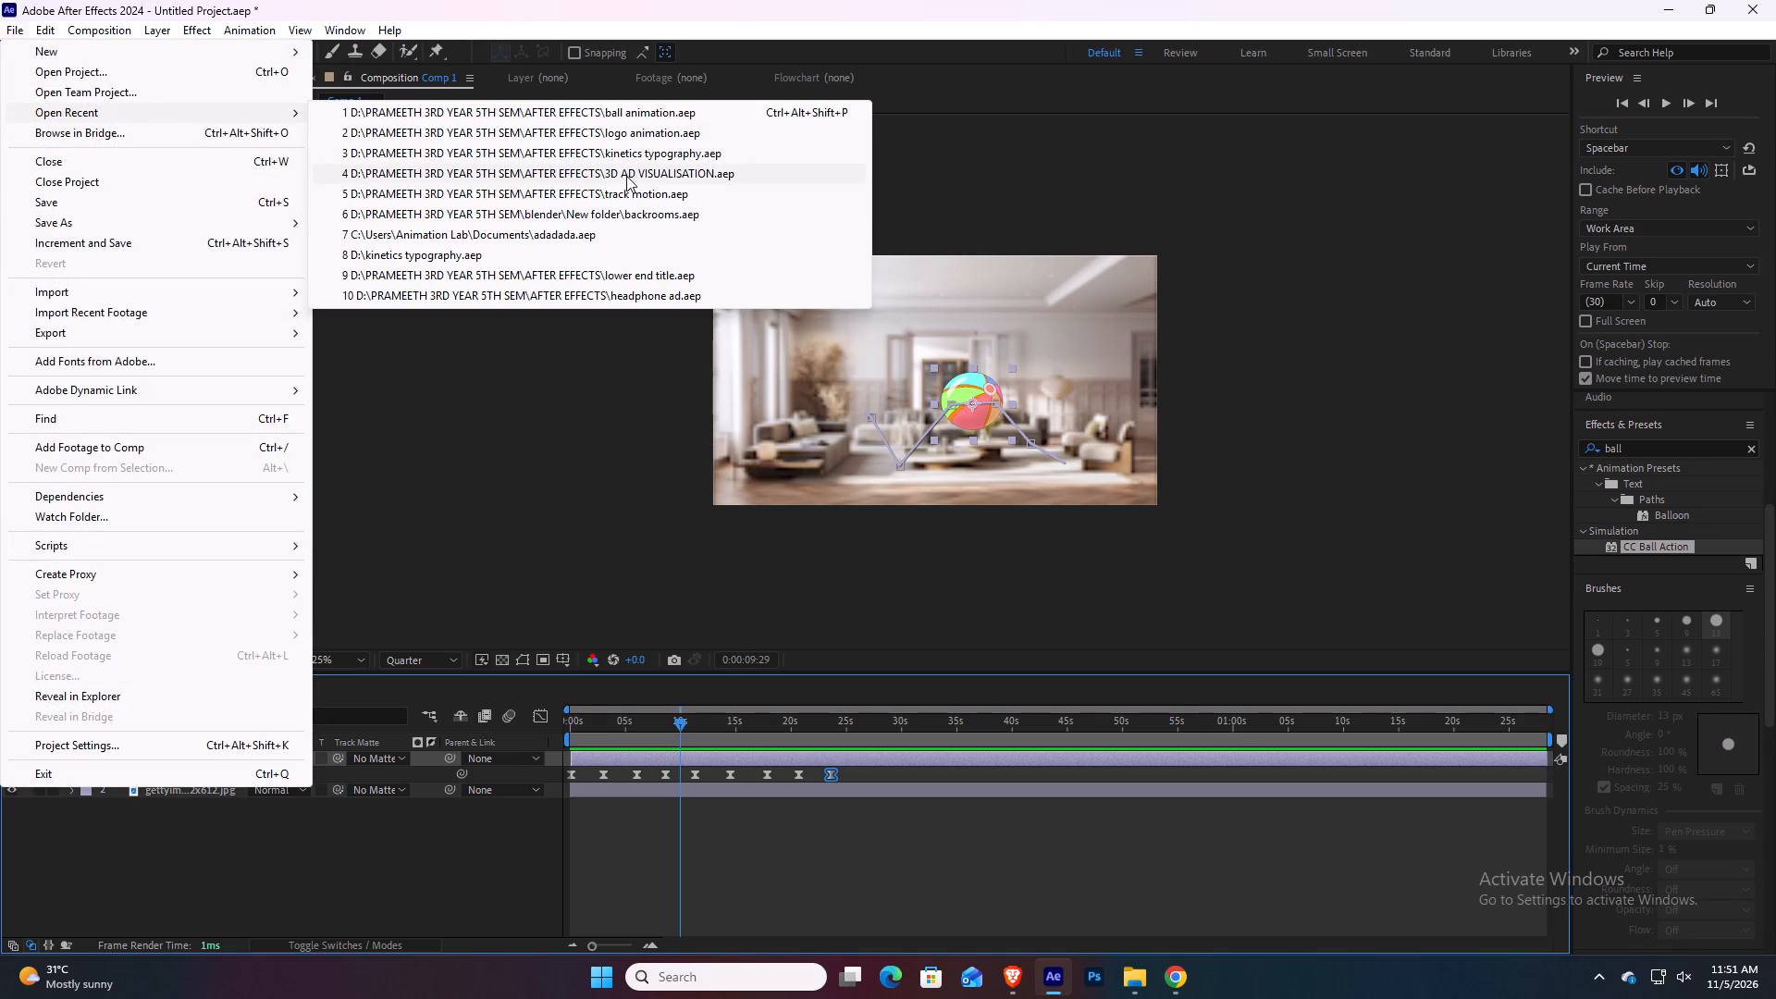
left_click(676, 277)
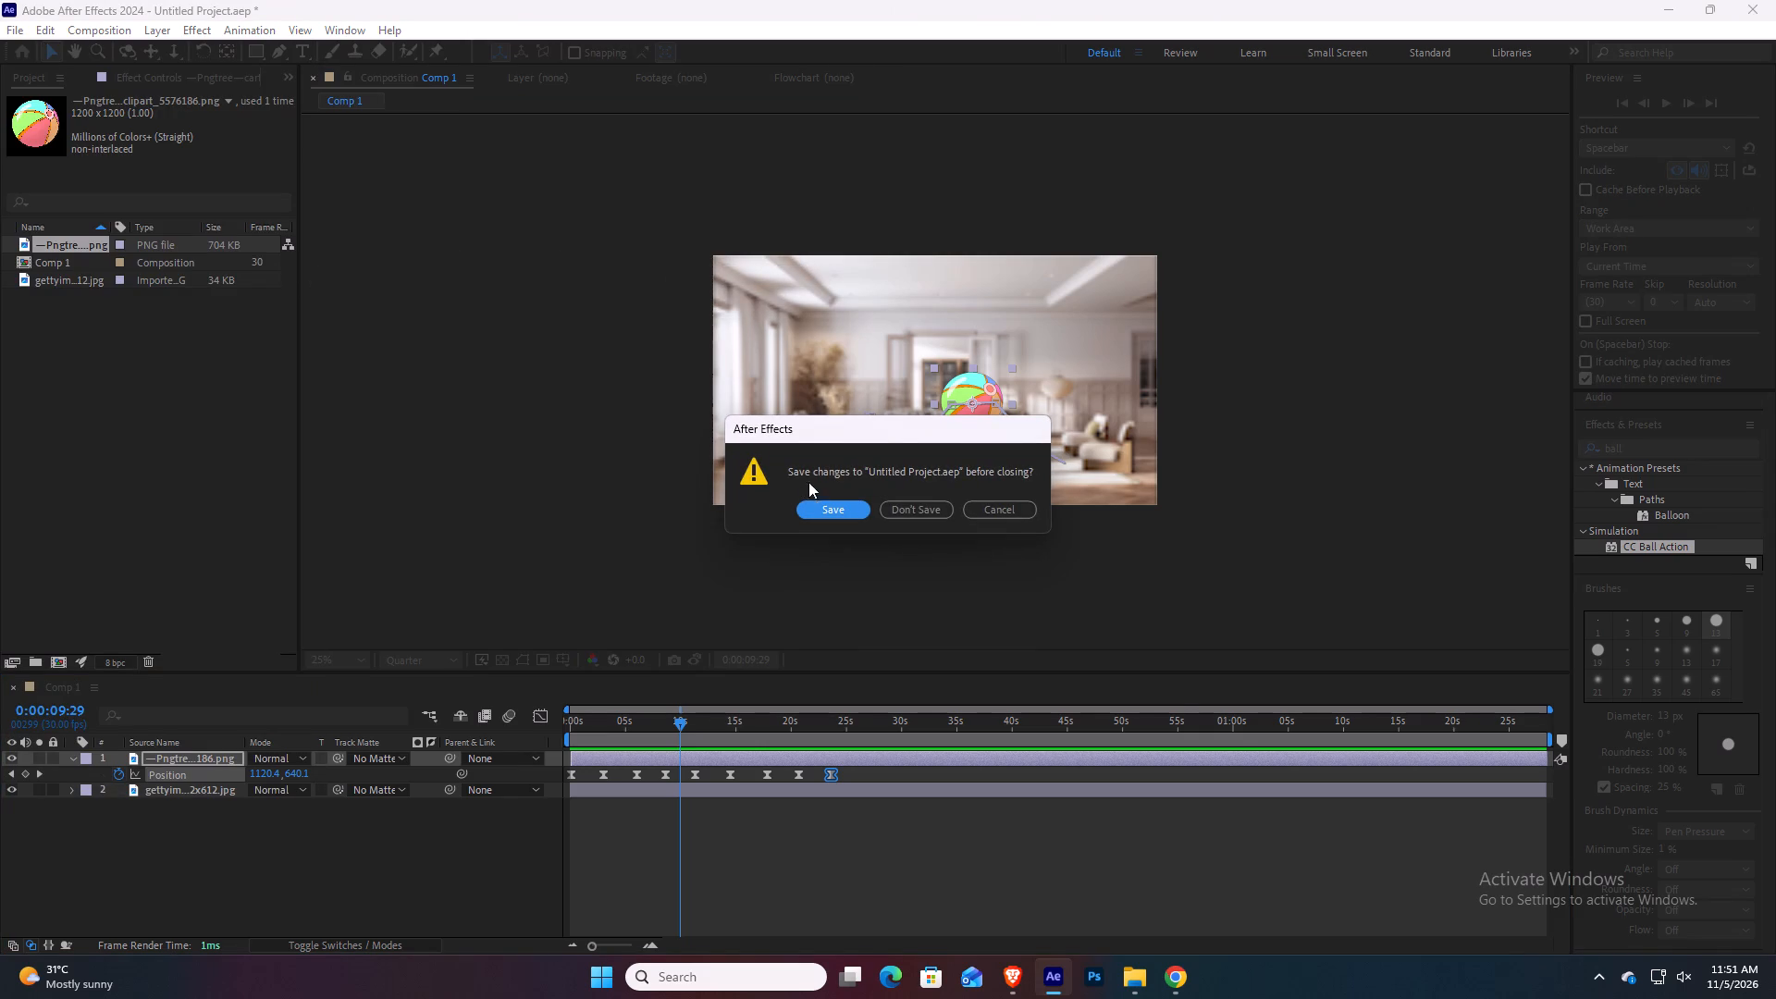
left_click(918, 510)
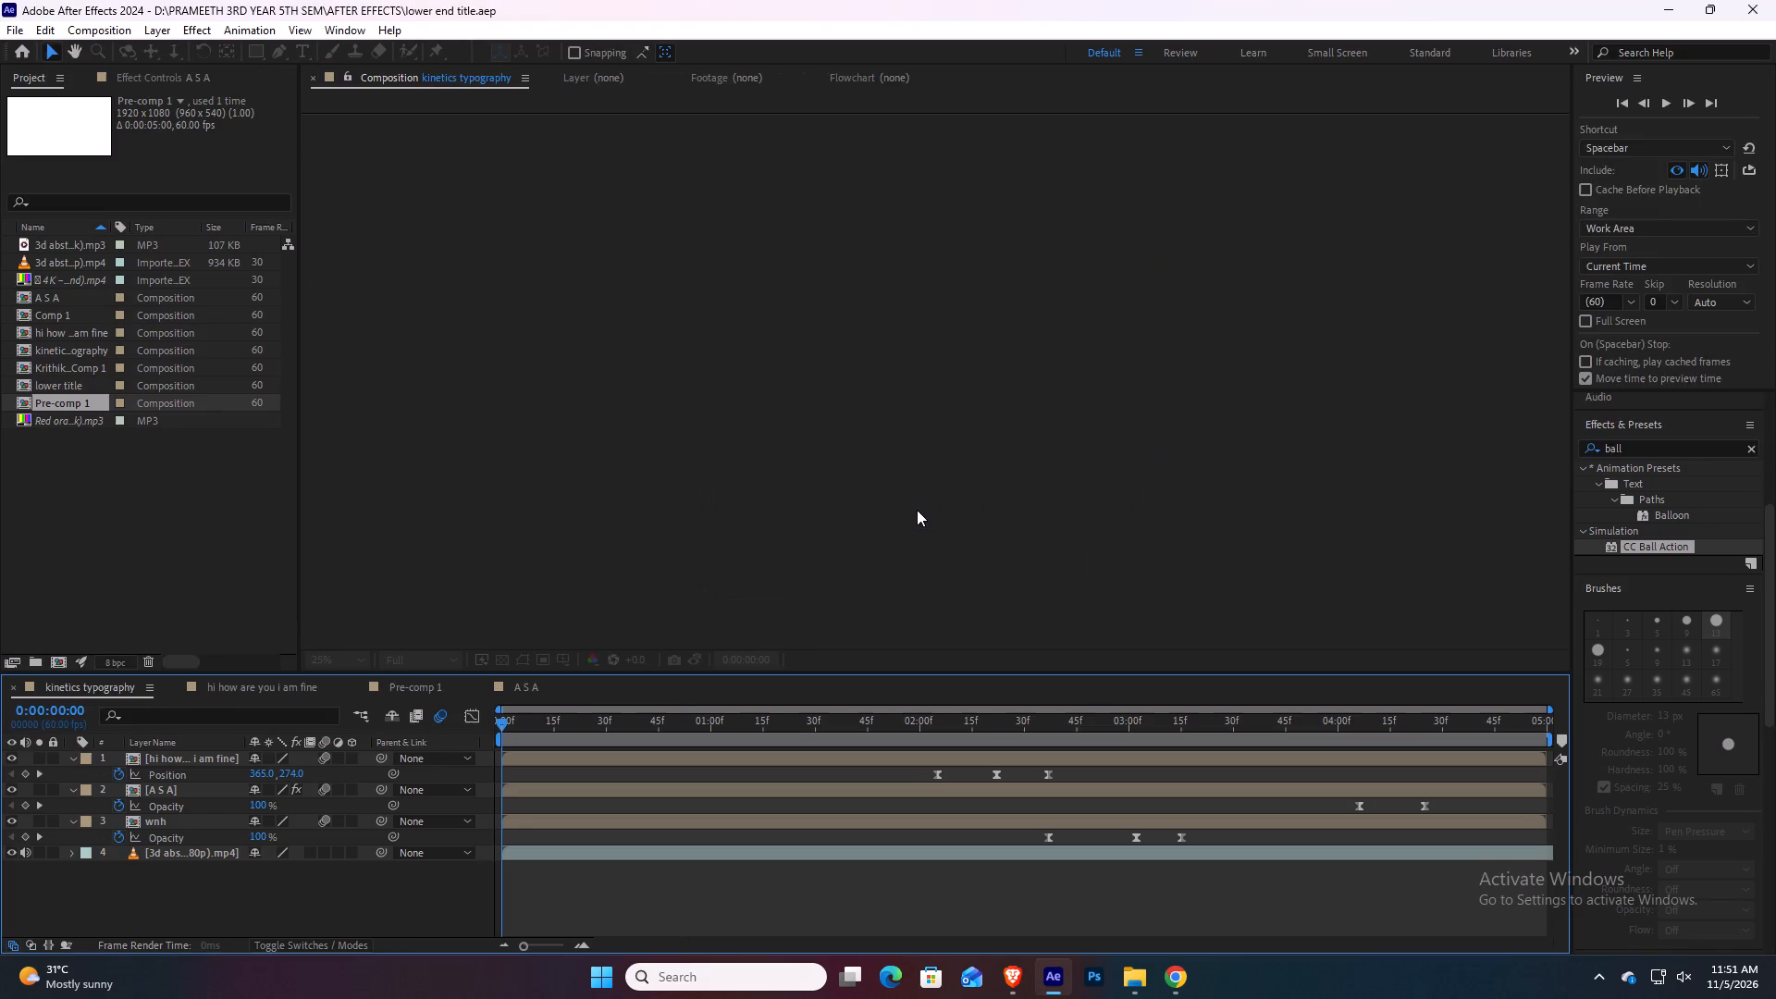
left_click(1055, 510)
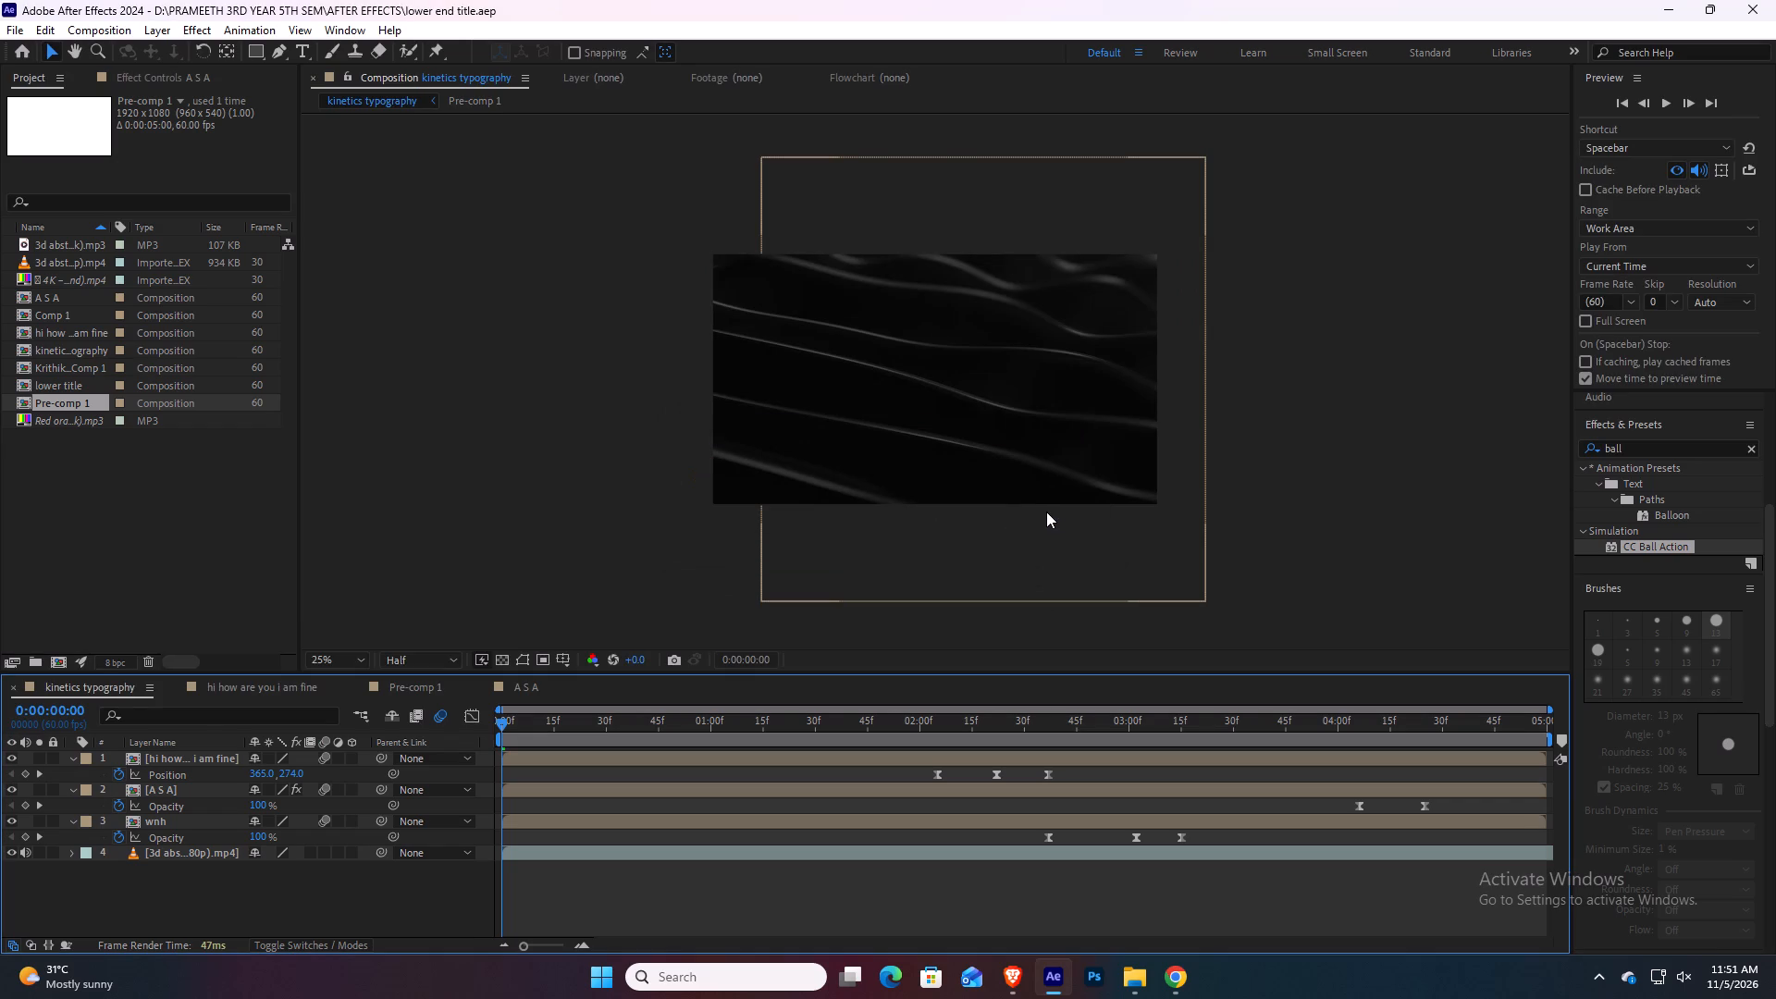
Scrub through the first two seconds of the kinetics typography composition and return to the start.
left_click_drag(504, 721, 957, 713)
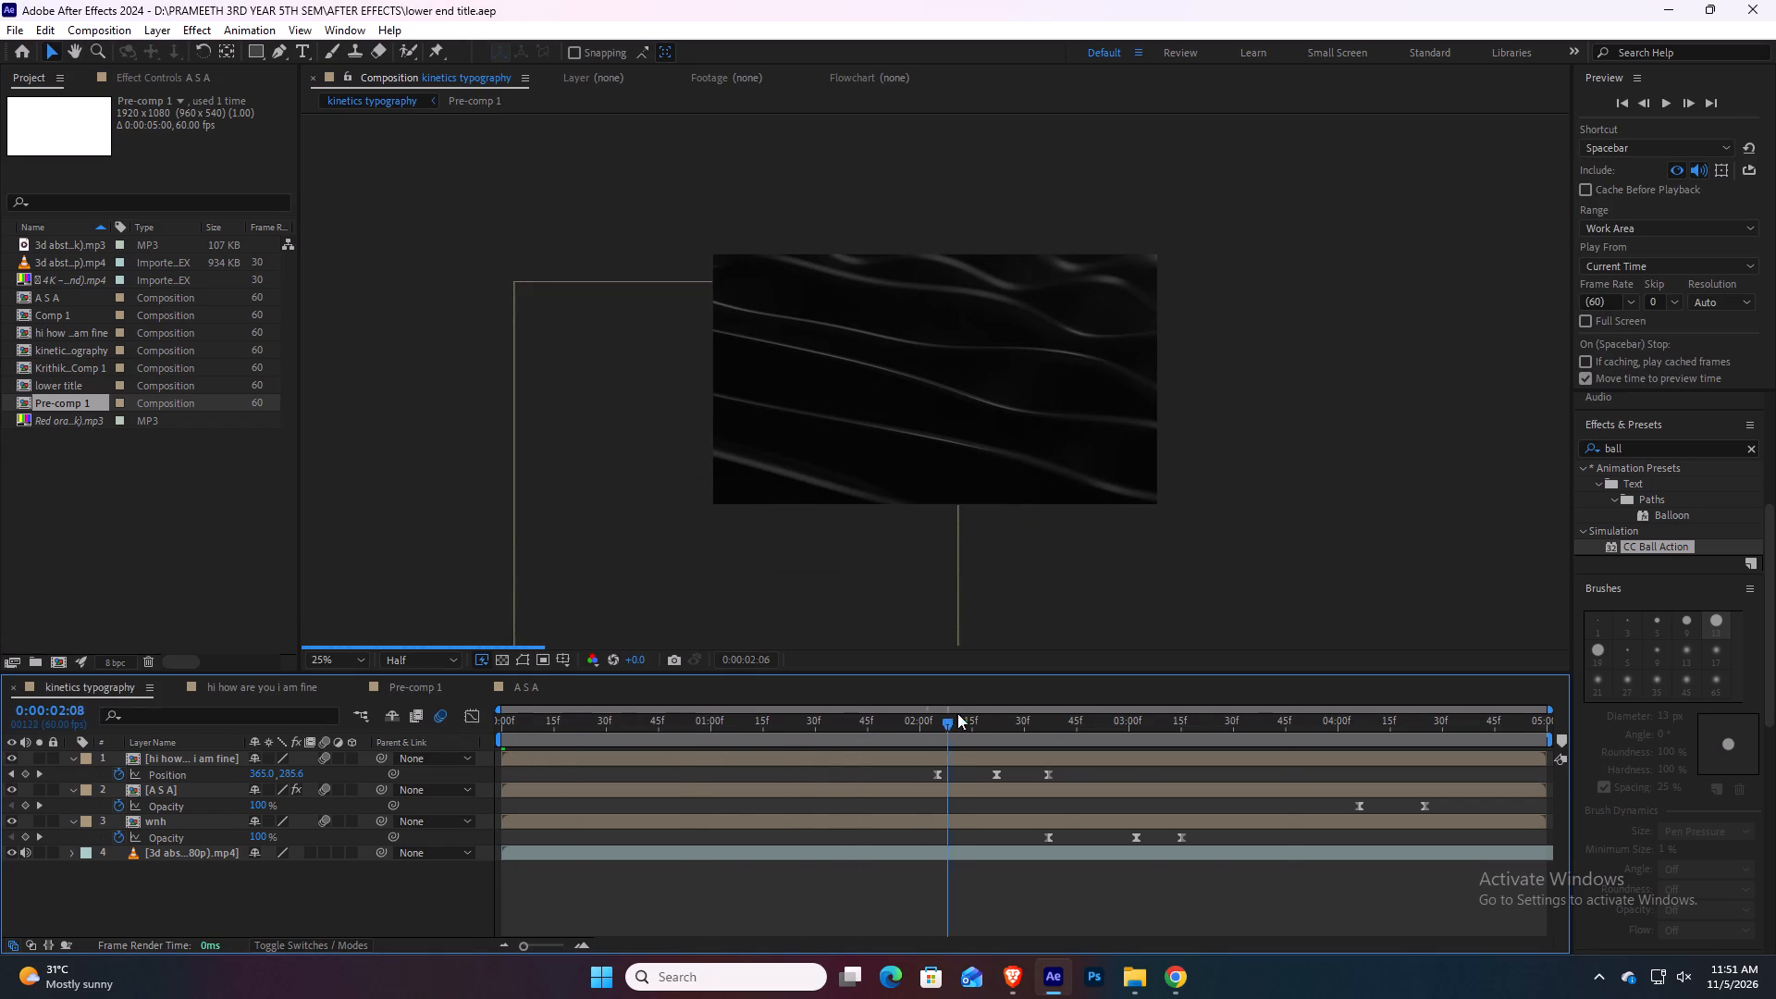
left_click_drag(957, 713, 929, 756)
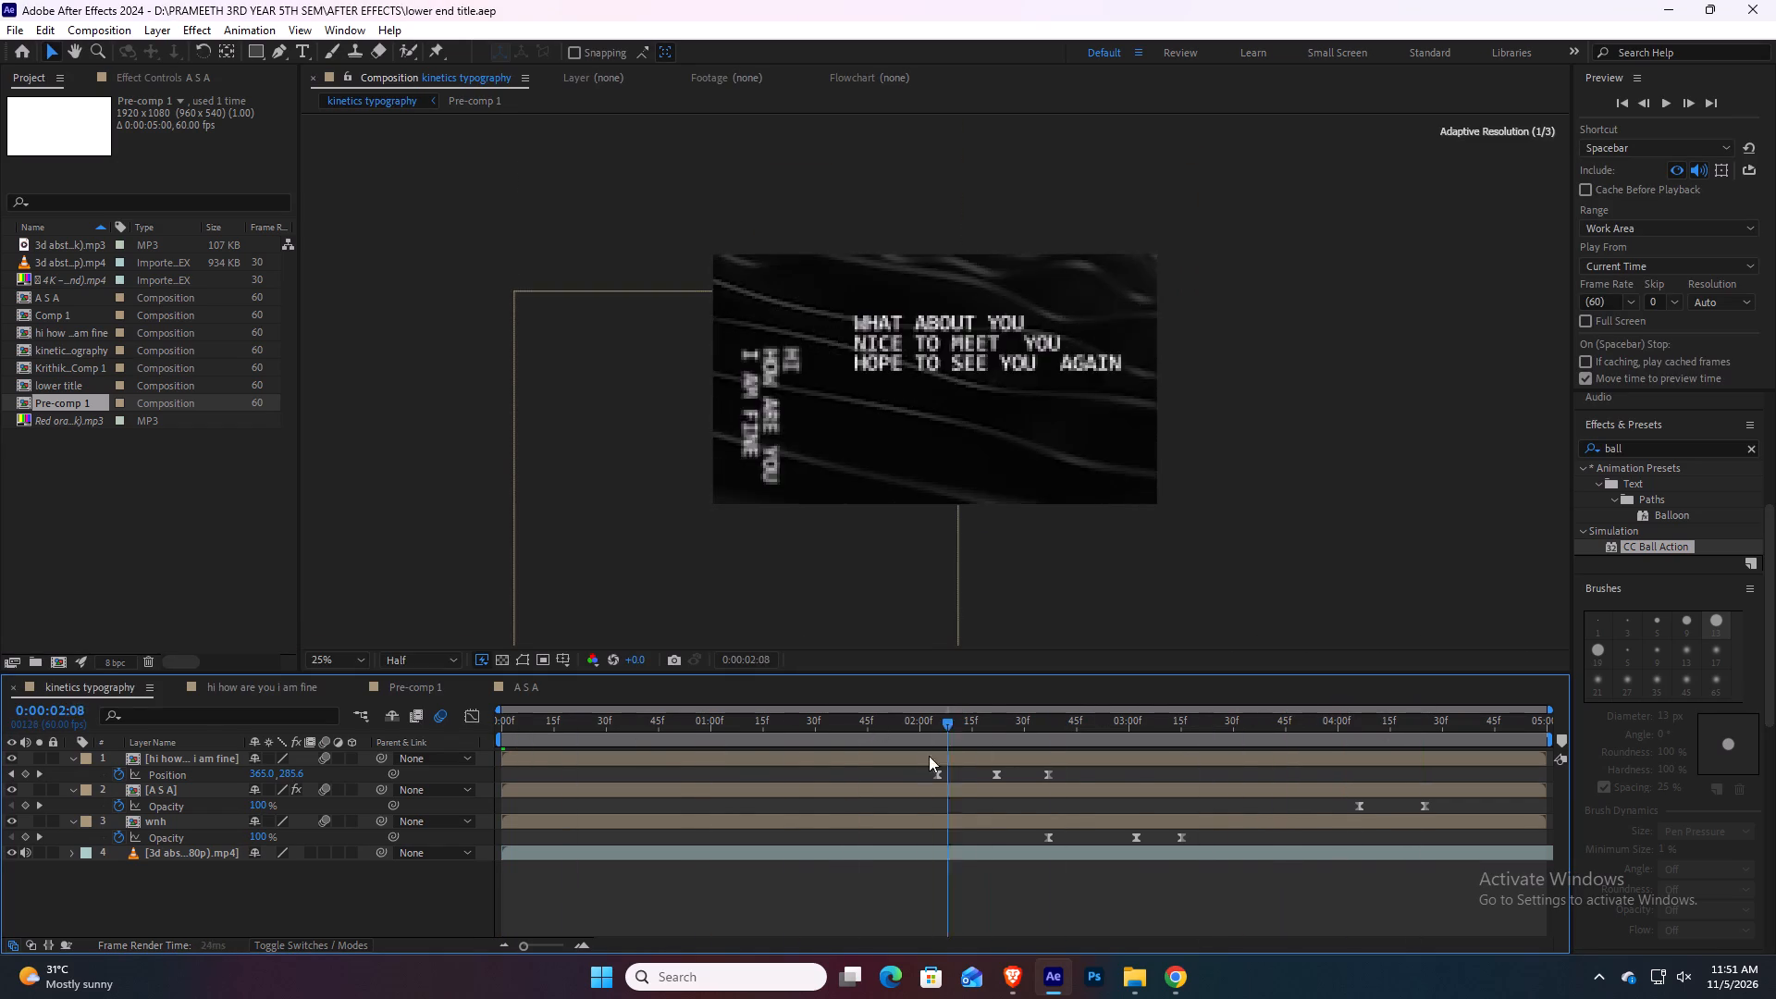
left_click_drag(929, 756, 499, 746)
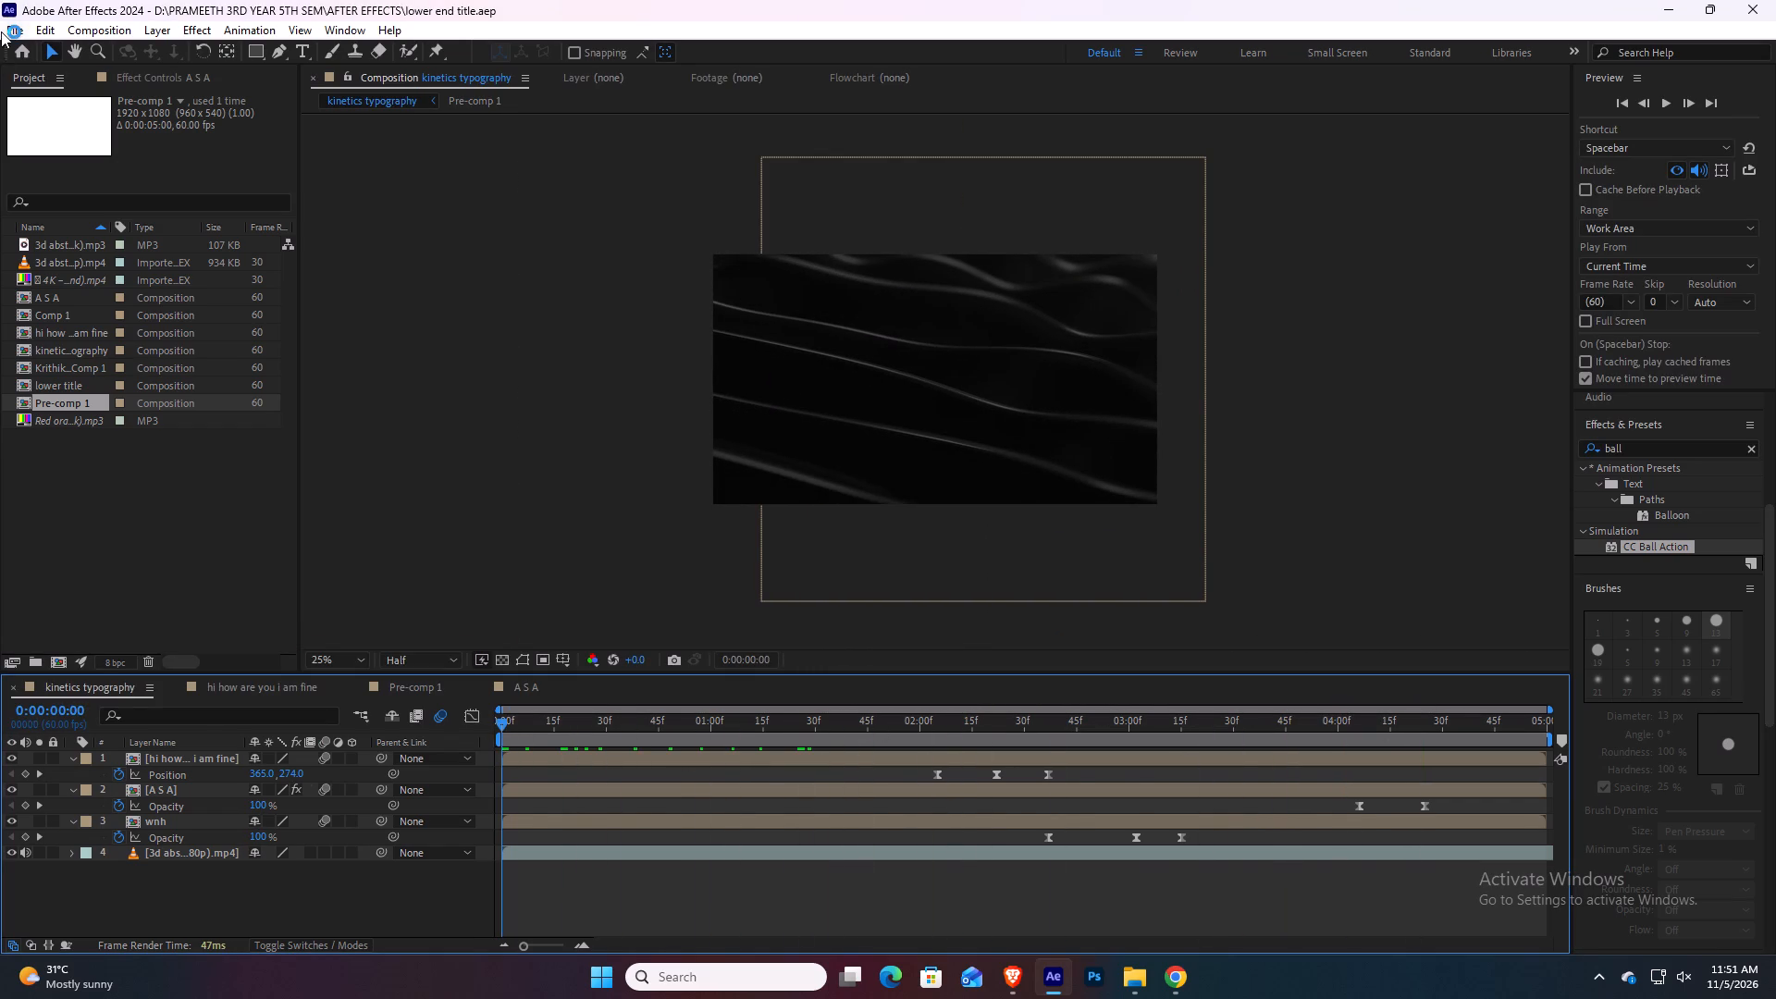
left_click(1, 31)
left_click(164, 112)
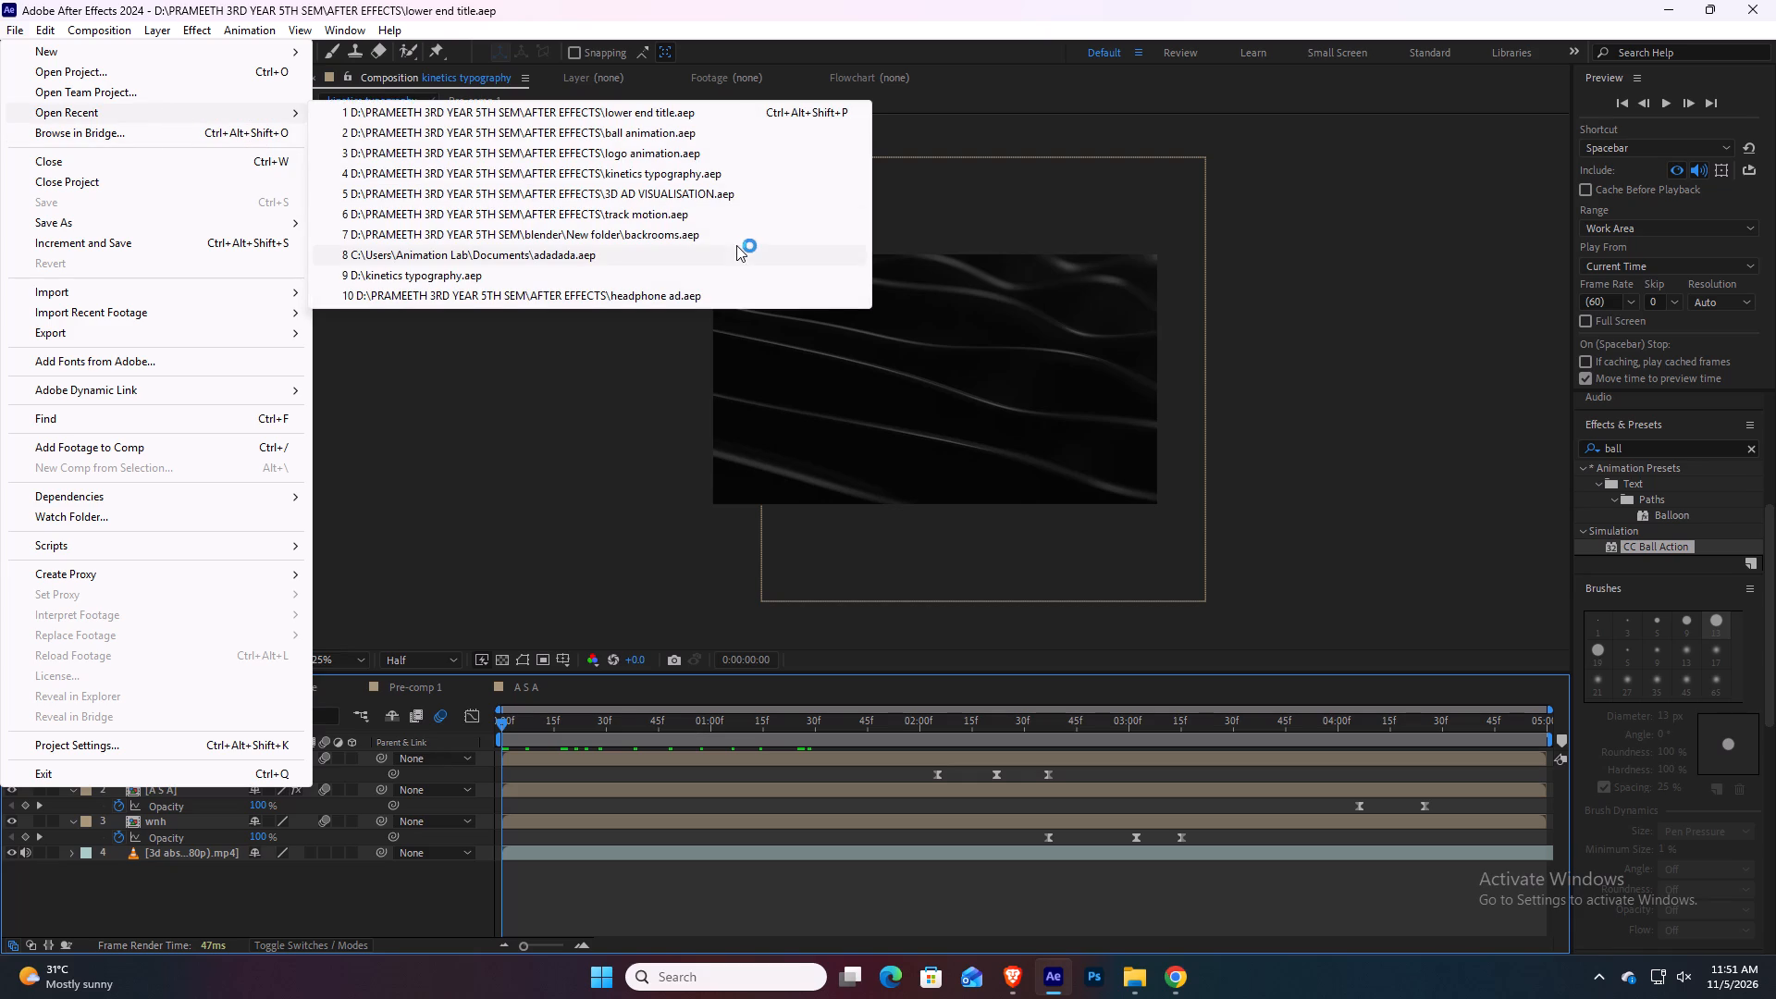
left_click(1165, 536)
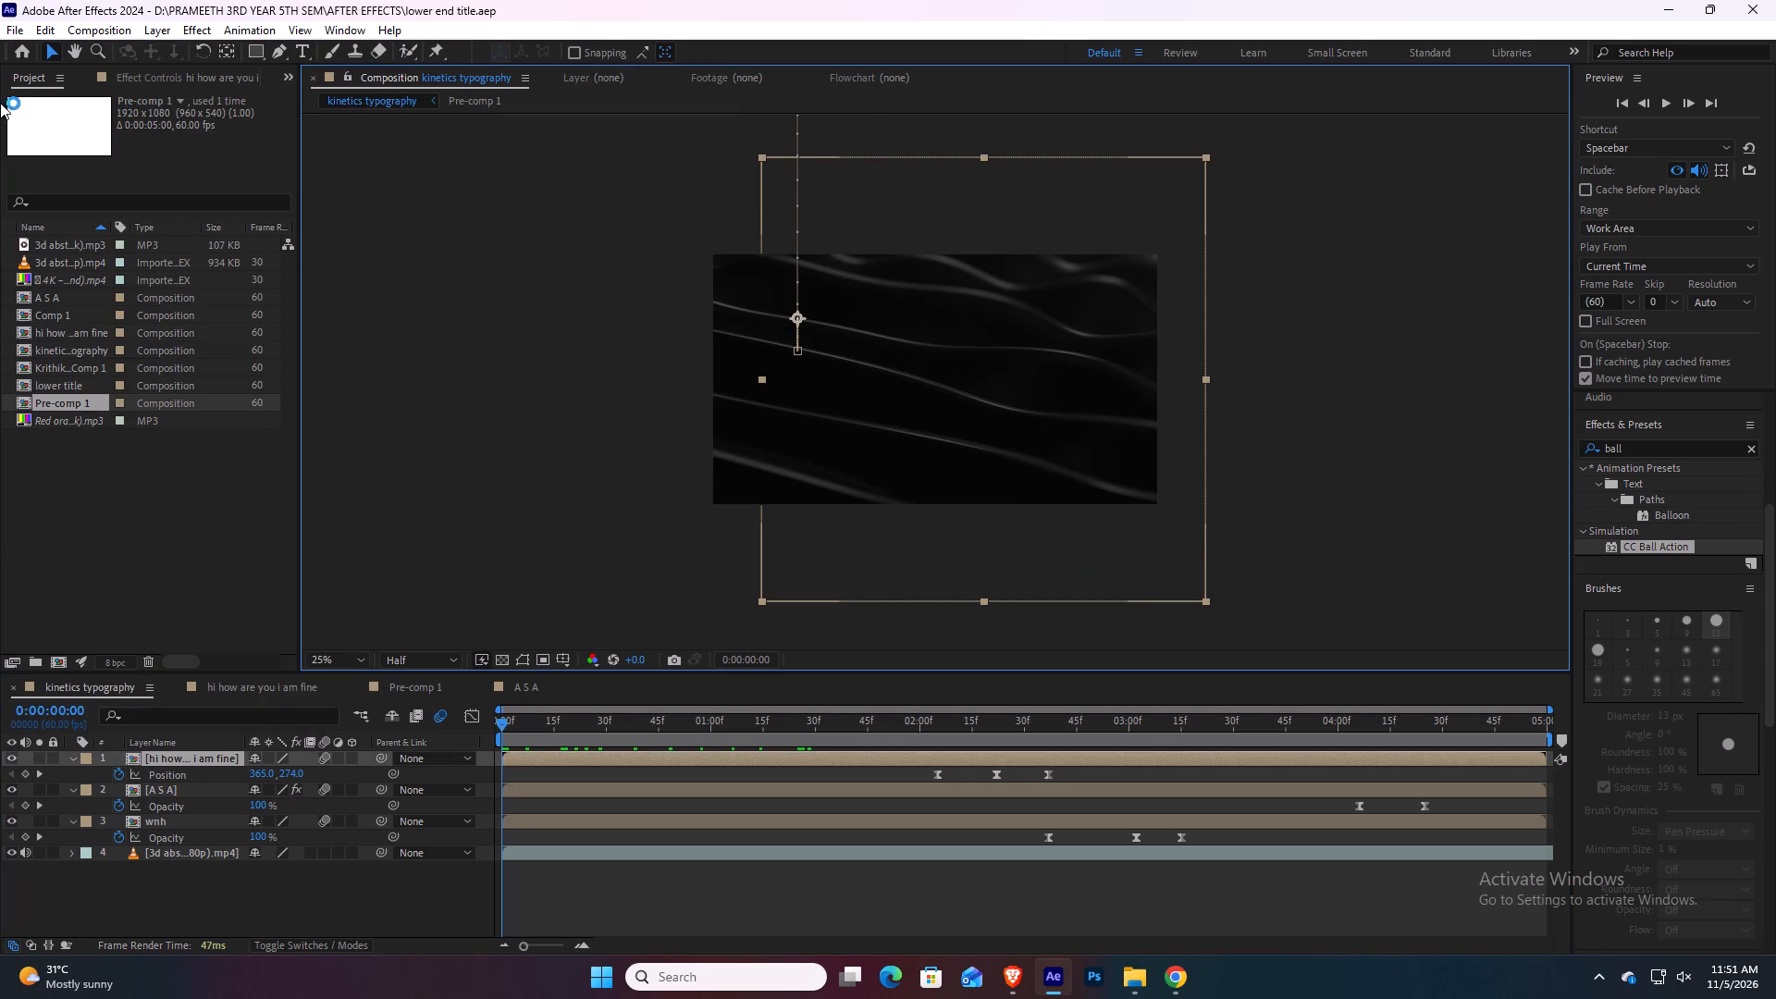
Create a new, empty project.
left_click(5, 32)
left_click(33, 44)
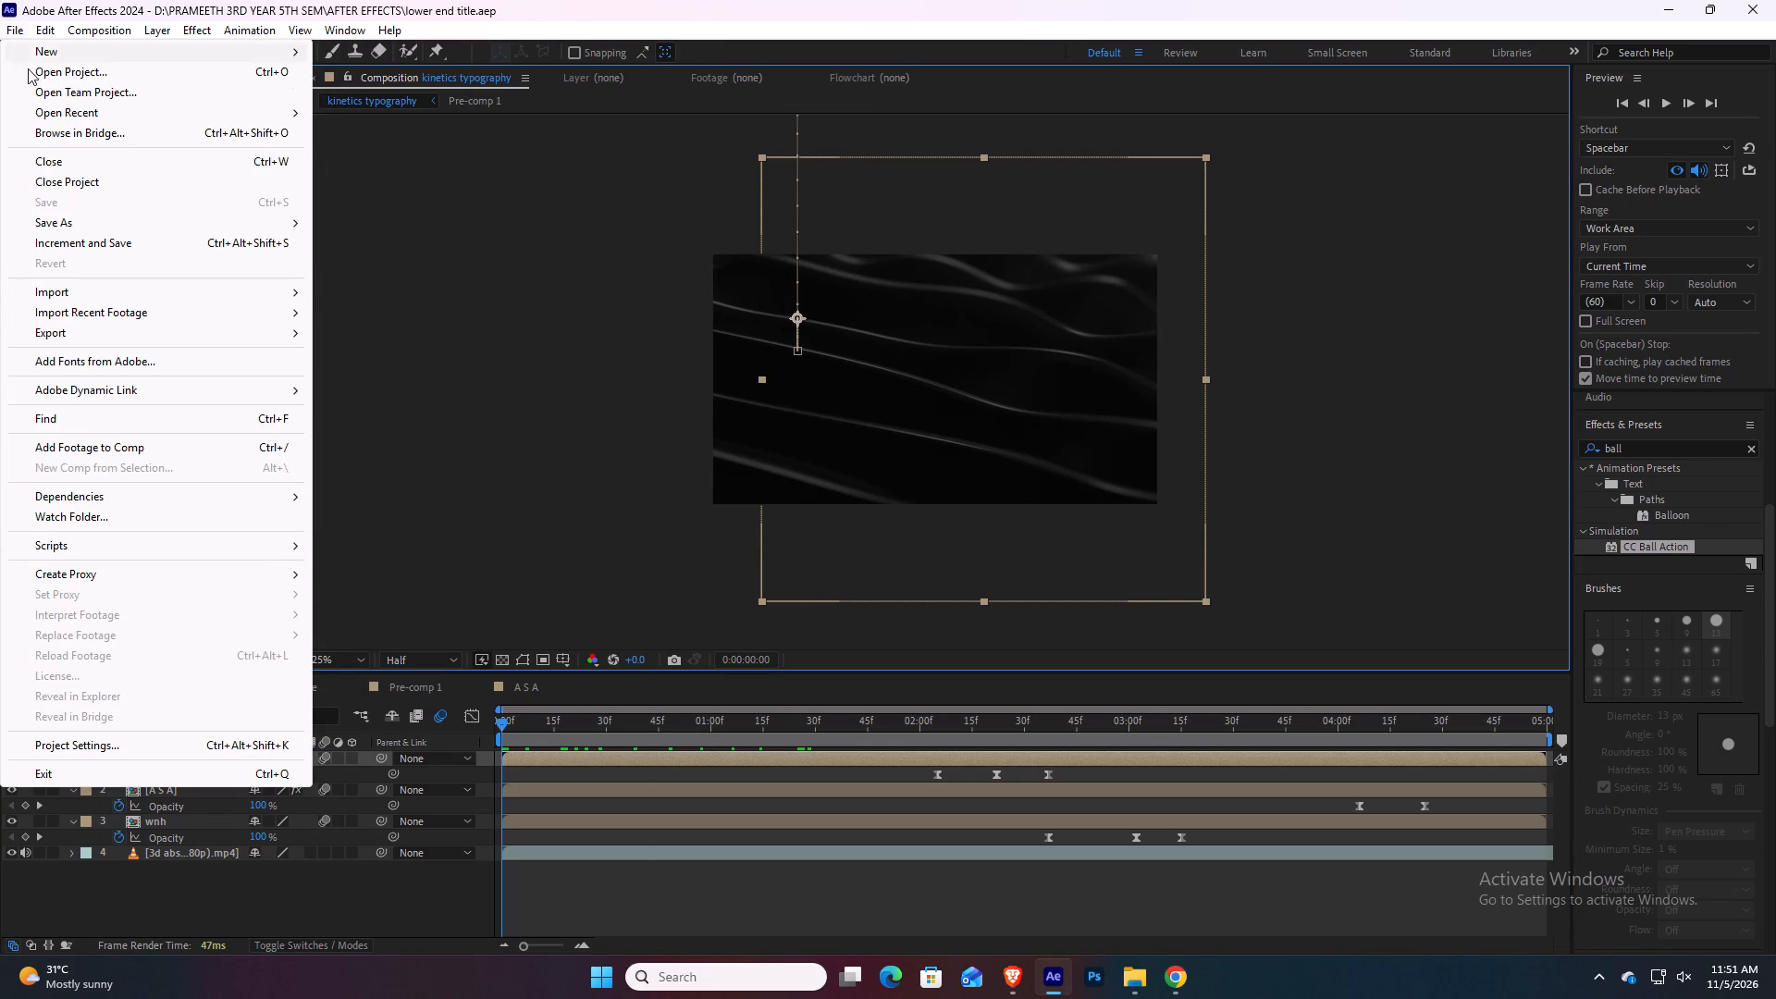
left_click(34, 46)
left_click(420, 50)
Create a new 1920 x 1080 composition at 30 fps with a duration of 0:01:28:13.
left_click(860, 366)
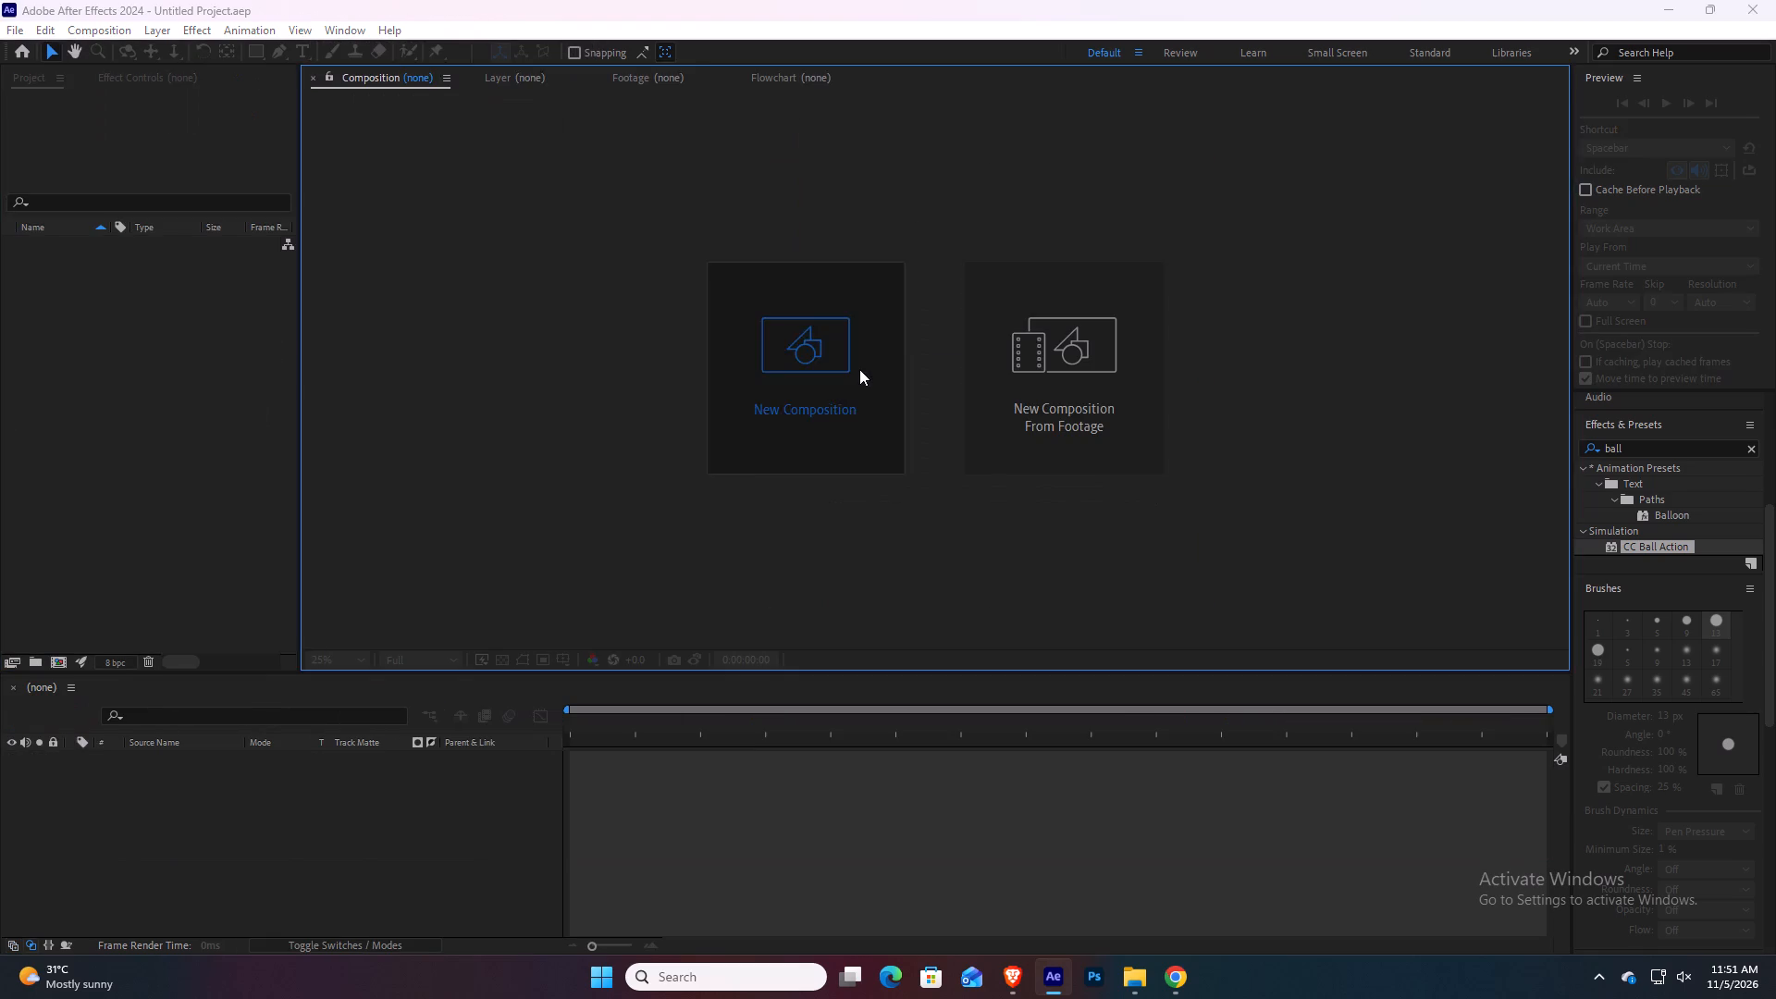
left_click(1017, 691)
left_click(1012, 705)
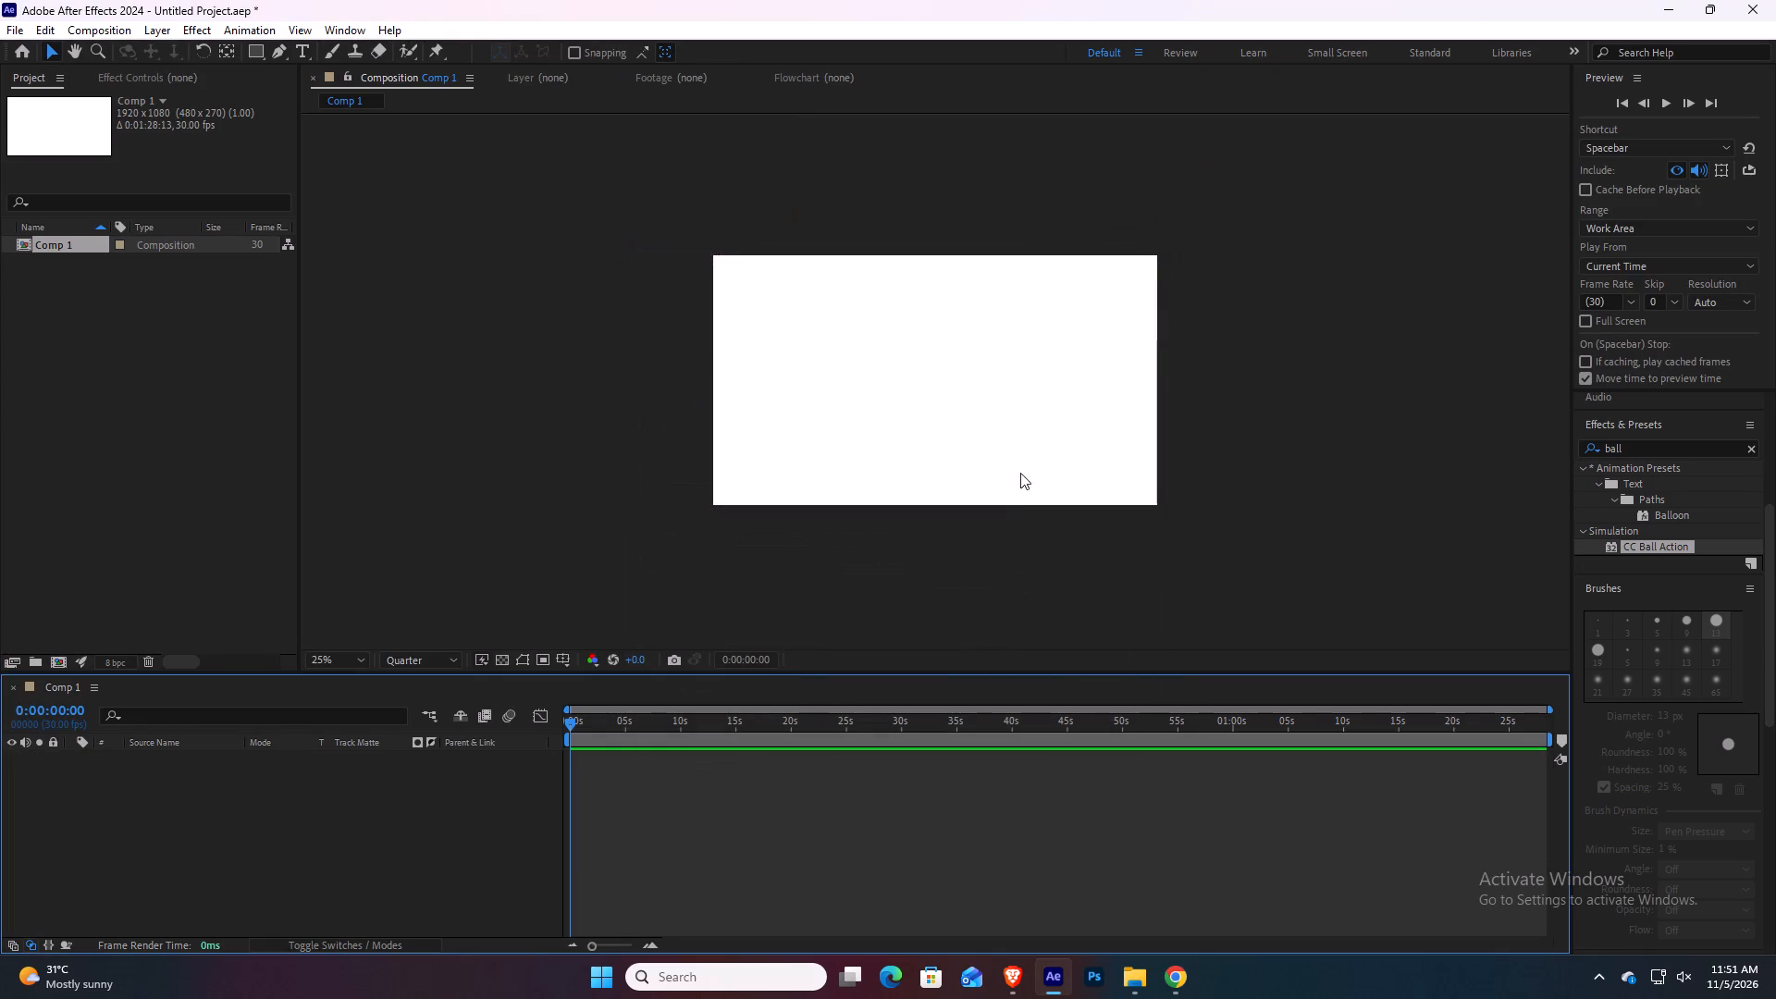
Bring the wp2831915 black background PNG from the Downloads folder into Comp 1 as a layer.
left_click(1147, 980)
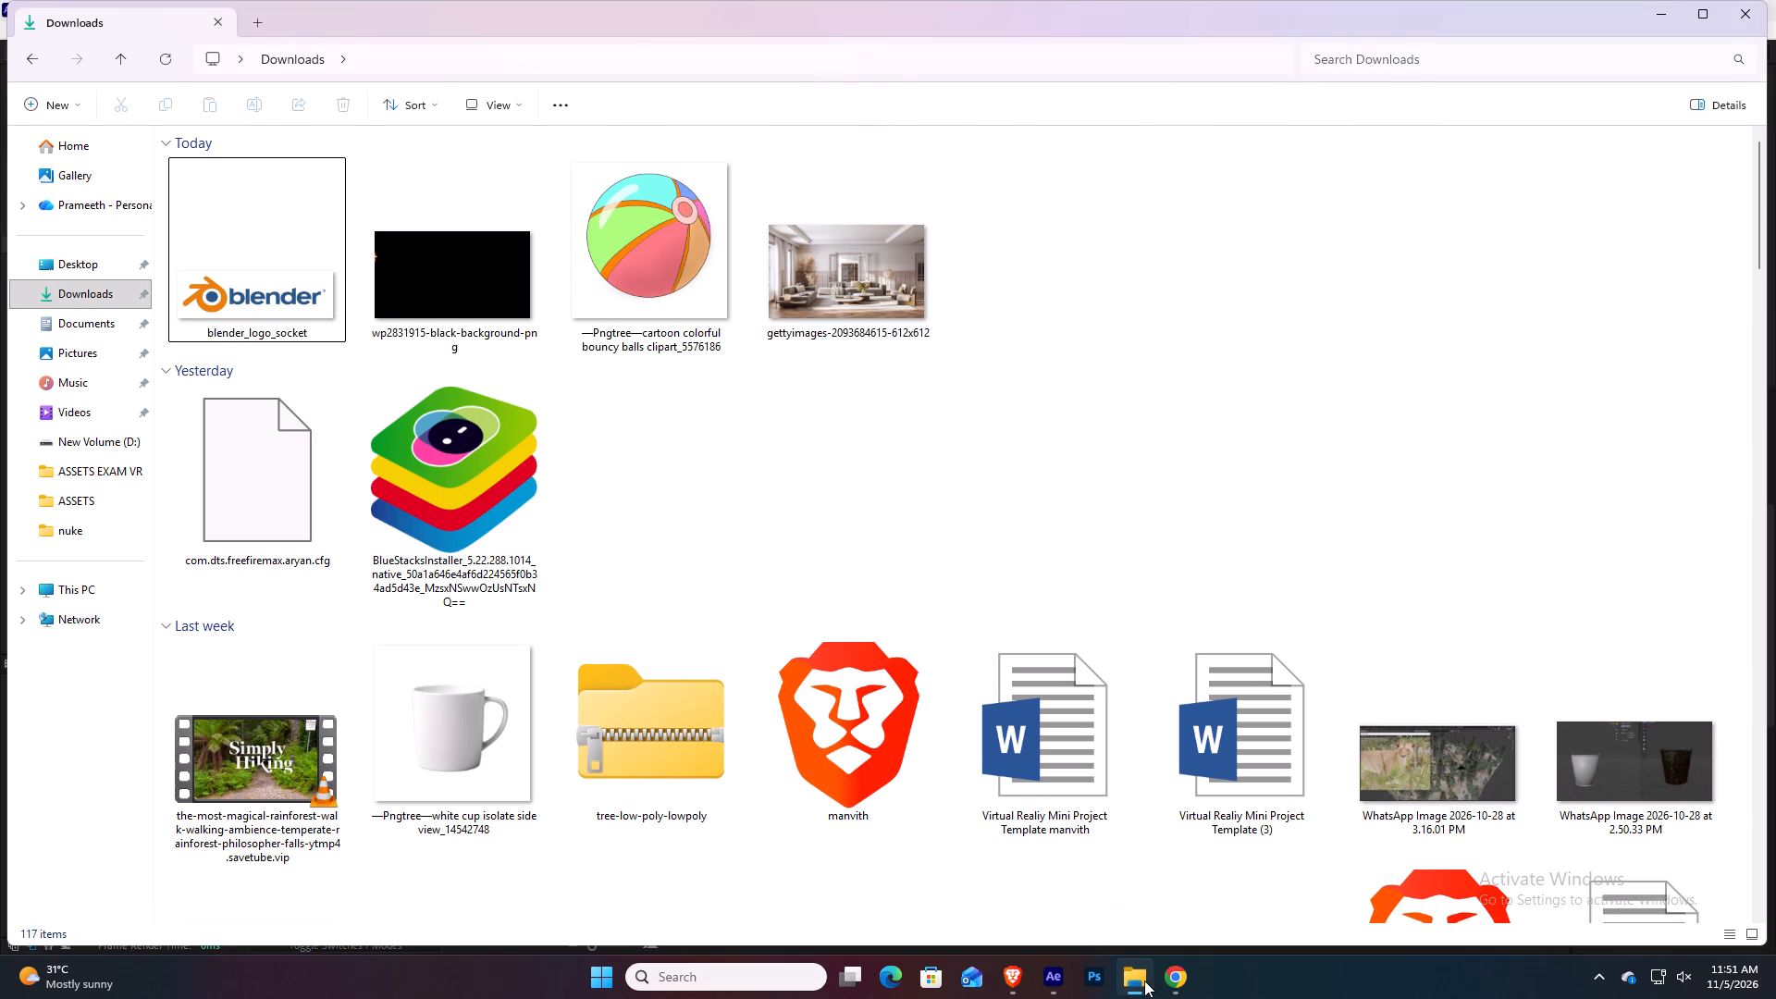
left_click_drag(448, 269, 773, 560)
key("alt+Tab")
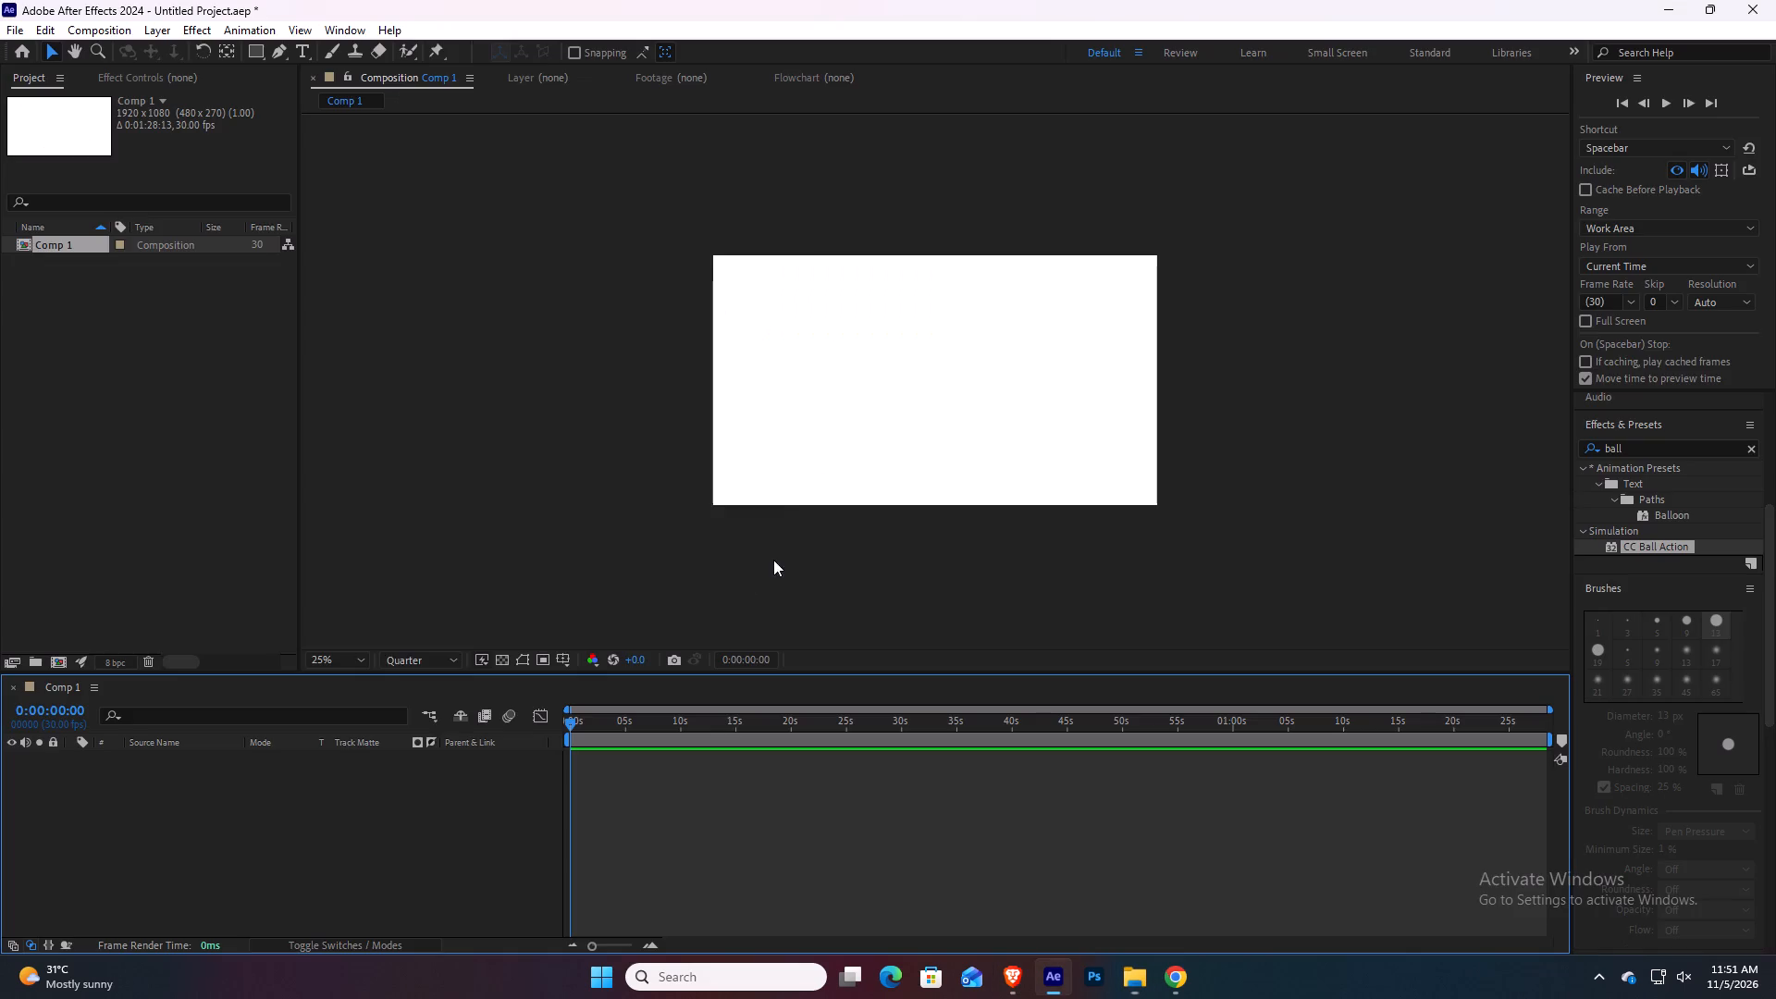
left_click_drag(773, 560, 298, 815)
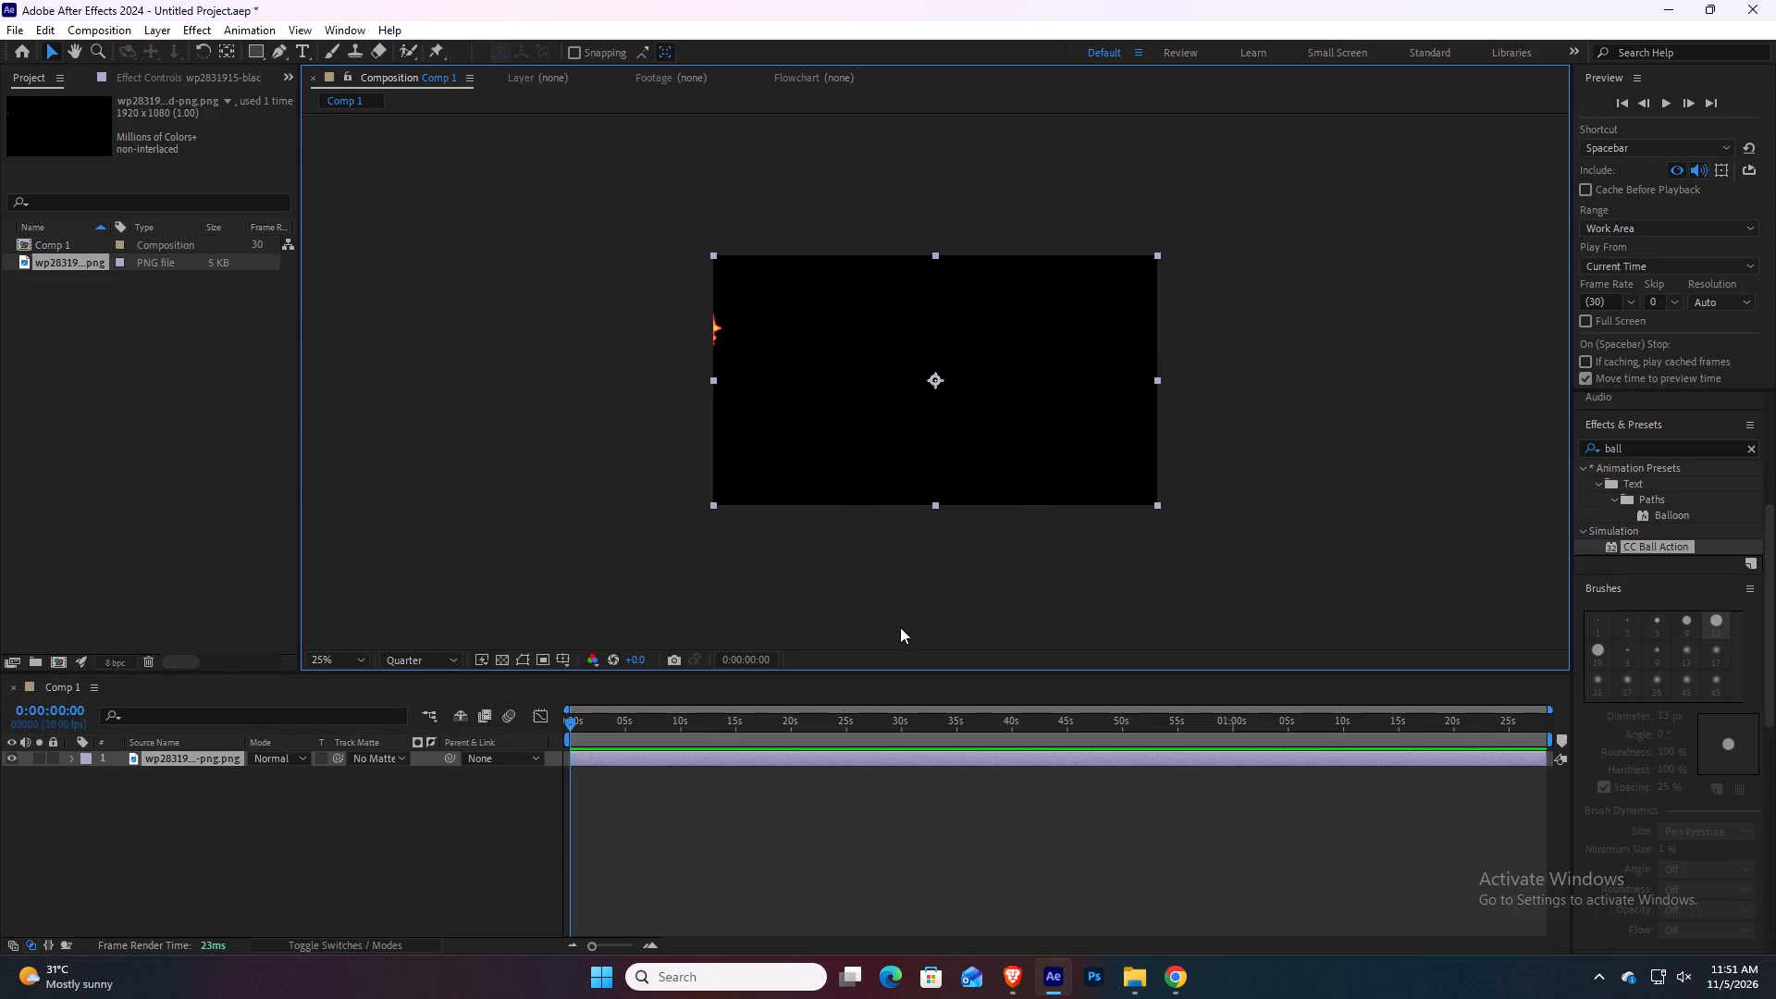
Switch to the Brave browser and open the YouTube results for "red gradient background video" in a new tab.
key("alt+Tab")
key("alt+Tab")
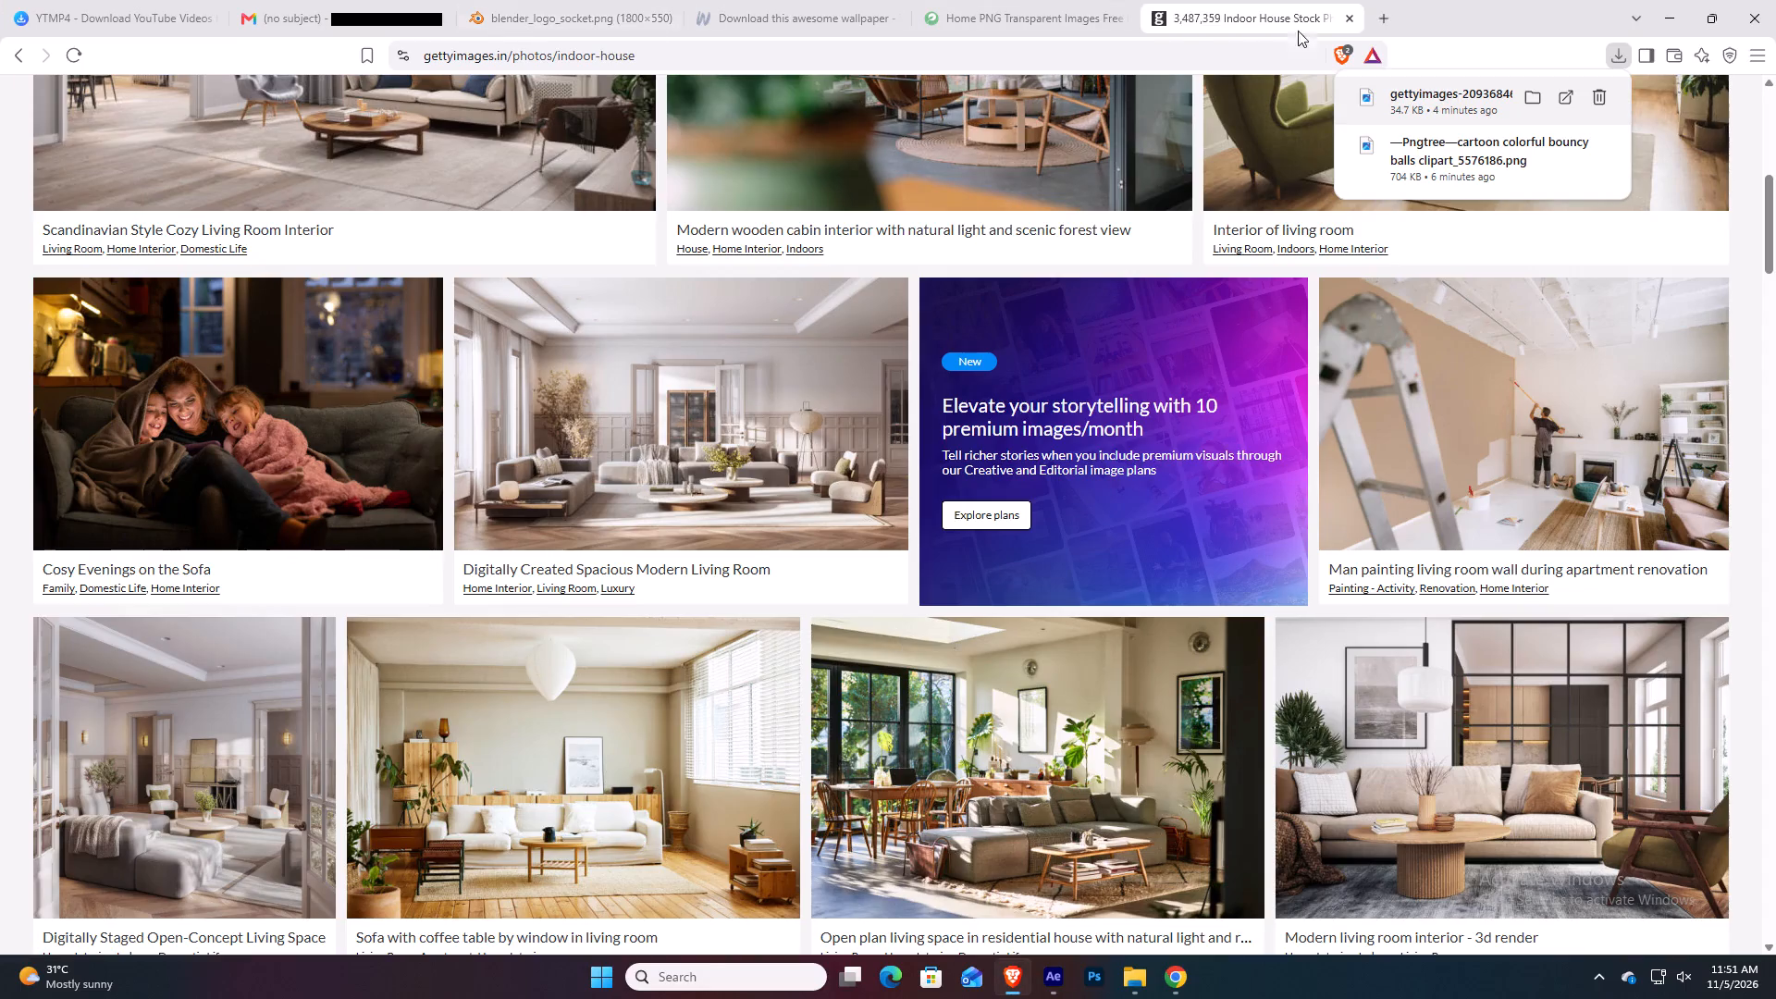
left_click(1396, 18)
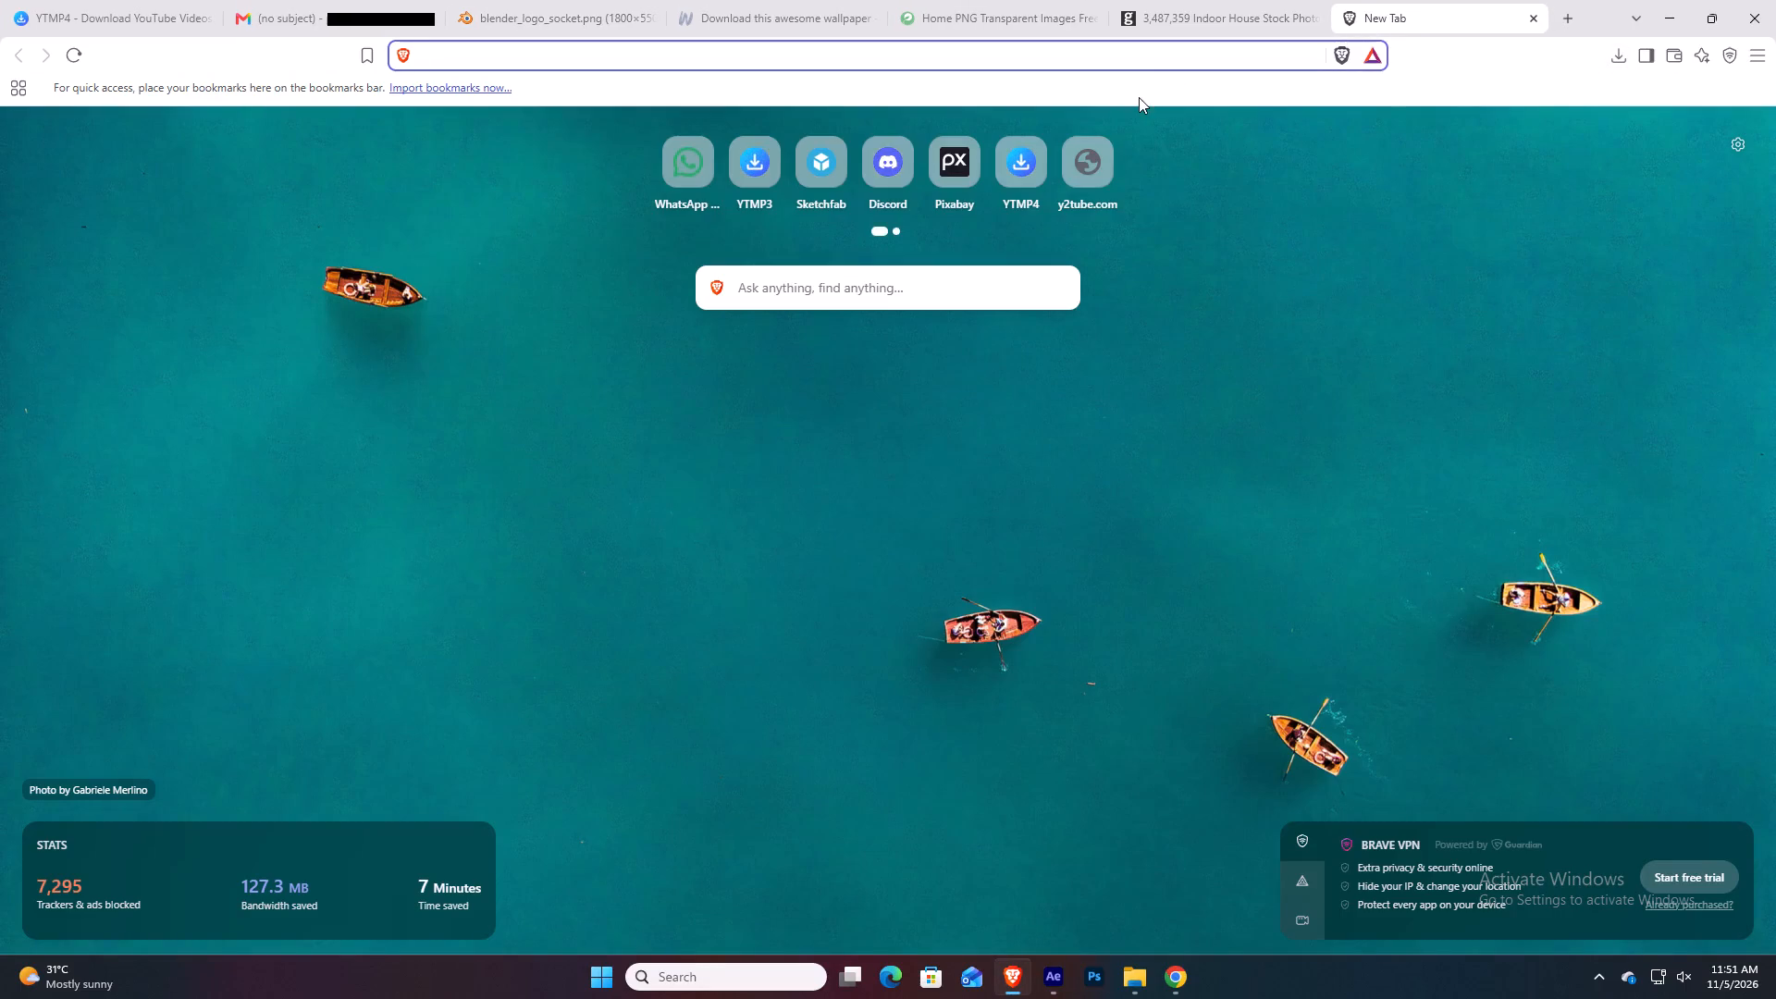
key("r")
key("e")
key("d")
key("space")
type("gr")
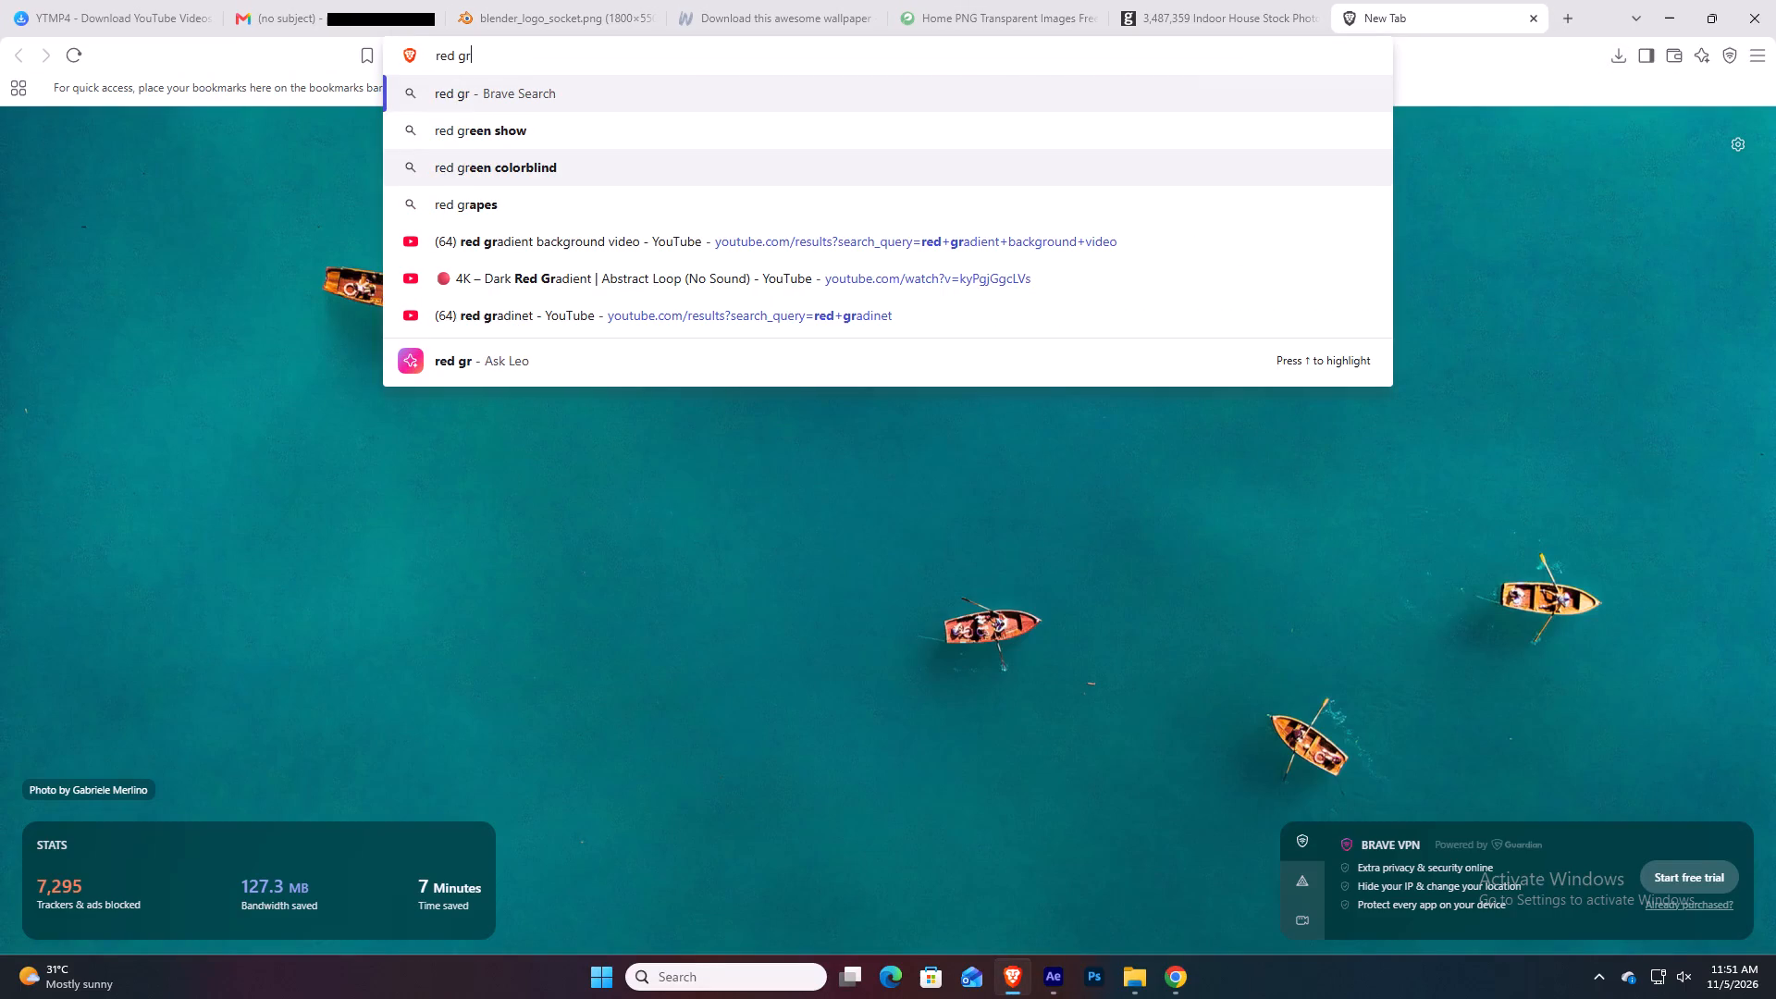
left_click(565, 246)
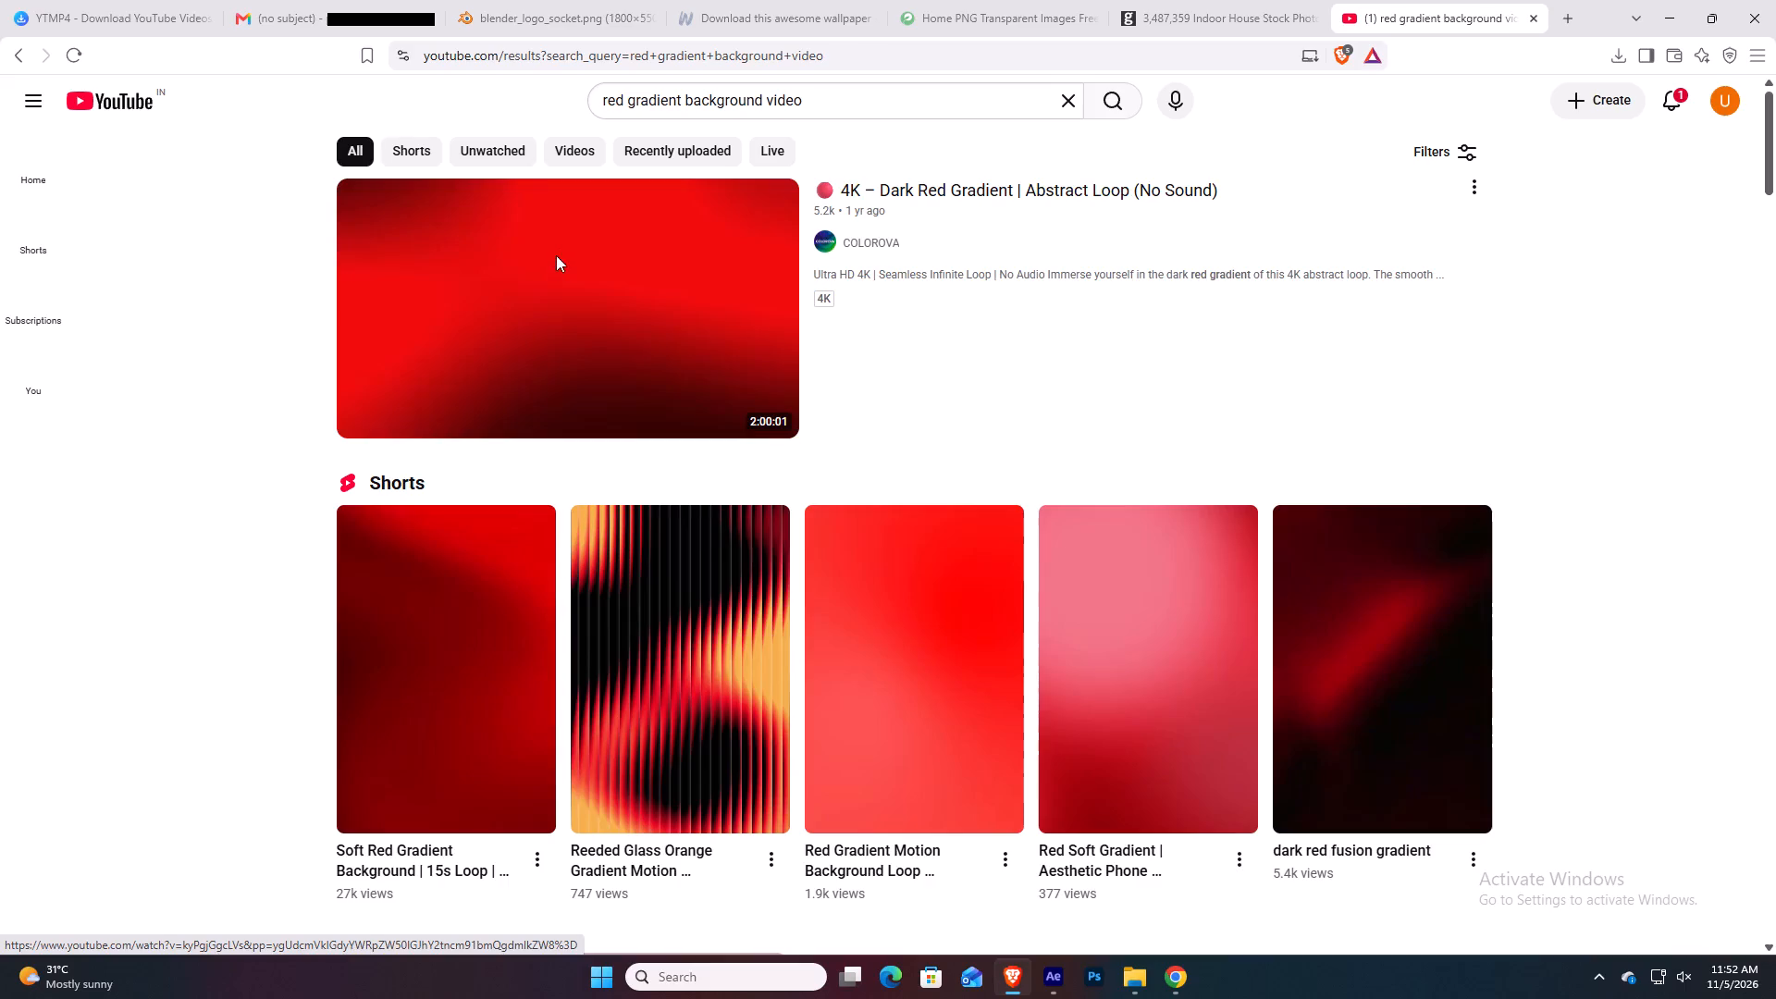
Open the "Soft Red Gradient Background | 15s Loop" short, pause it and copy its share link.
left_click(399, 733)
left_click(997, 512)
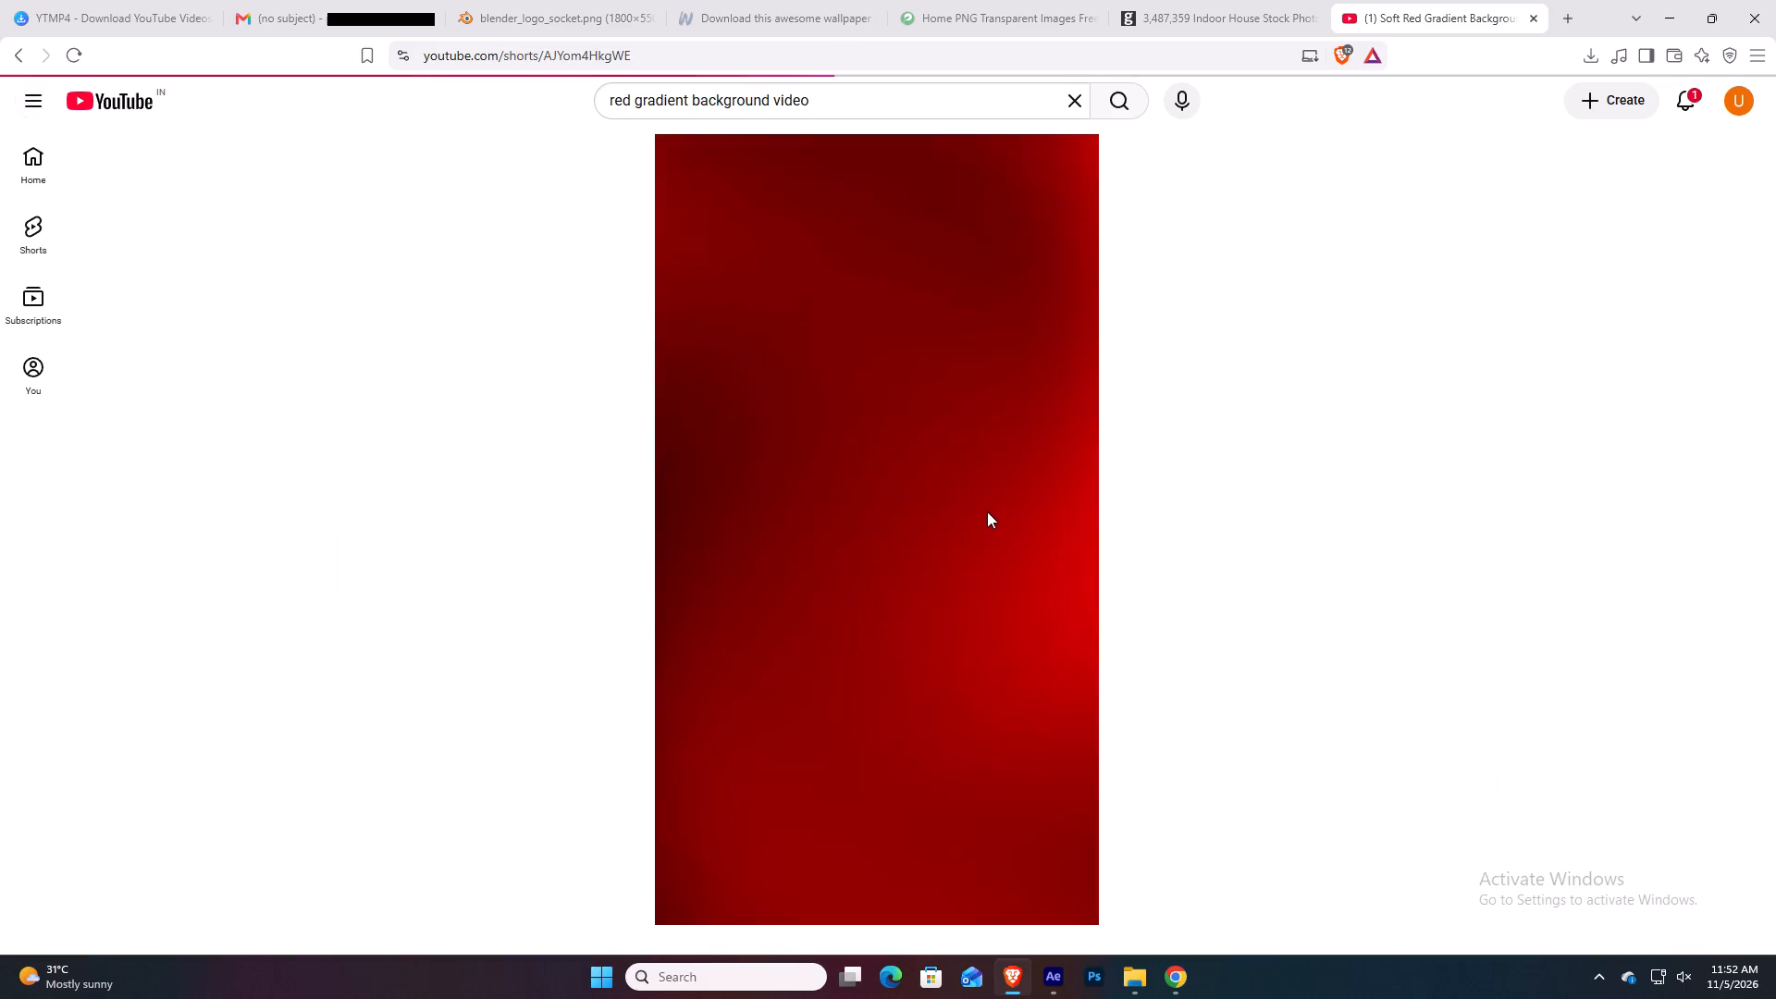
left_click(897, 569)
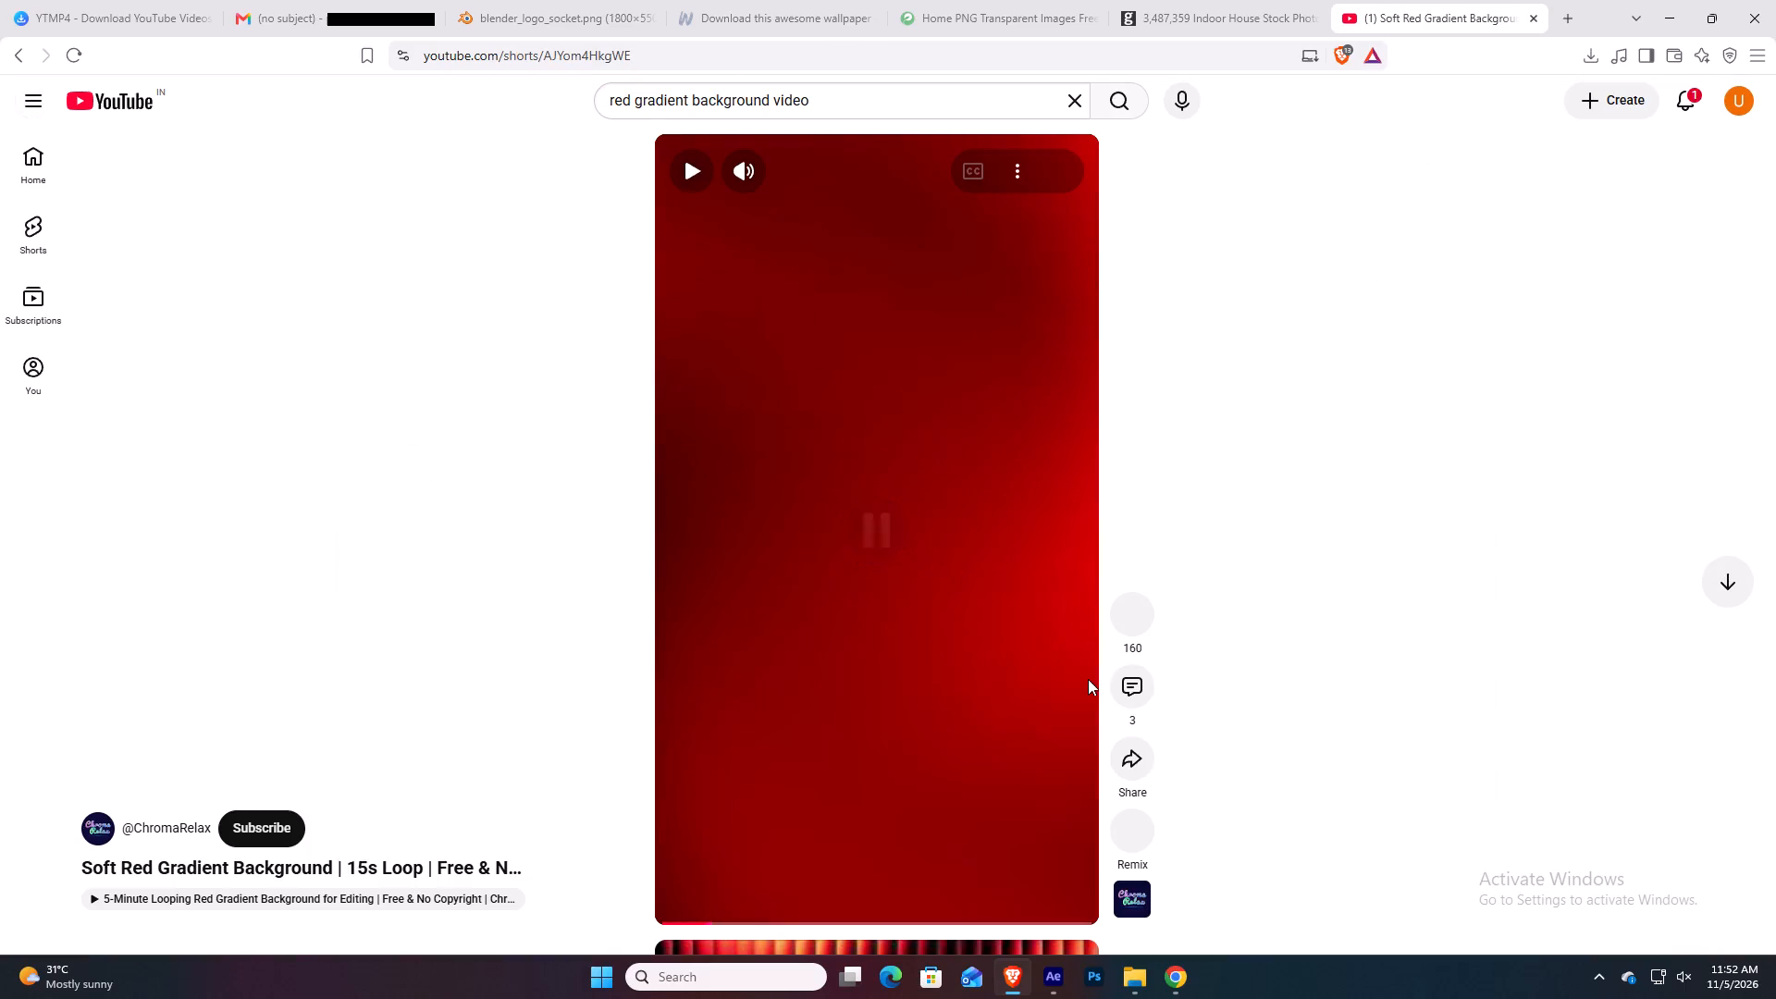
left_click(1145, 754)
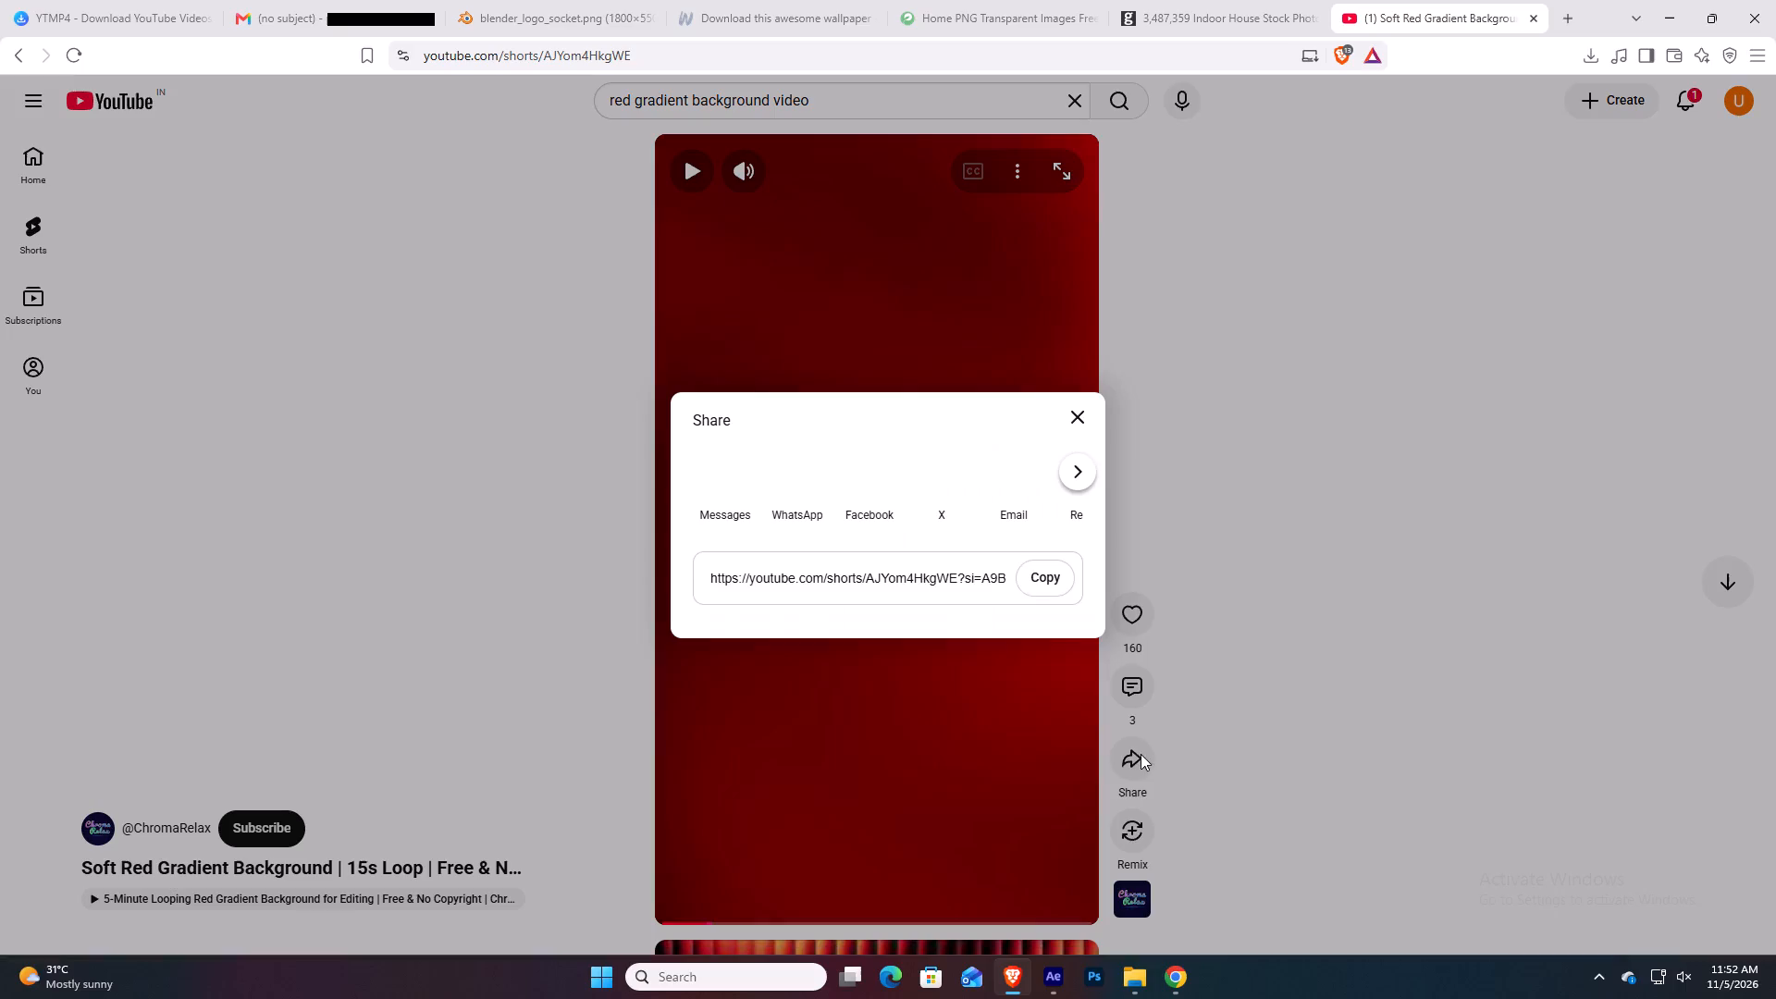
left_click(1056, 569)
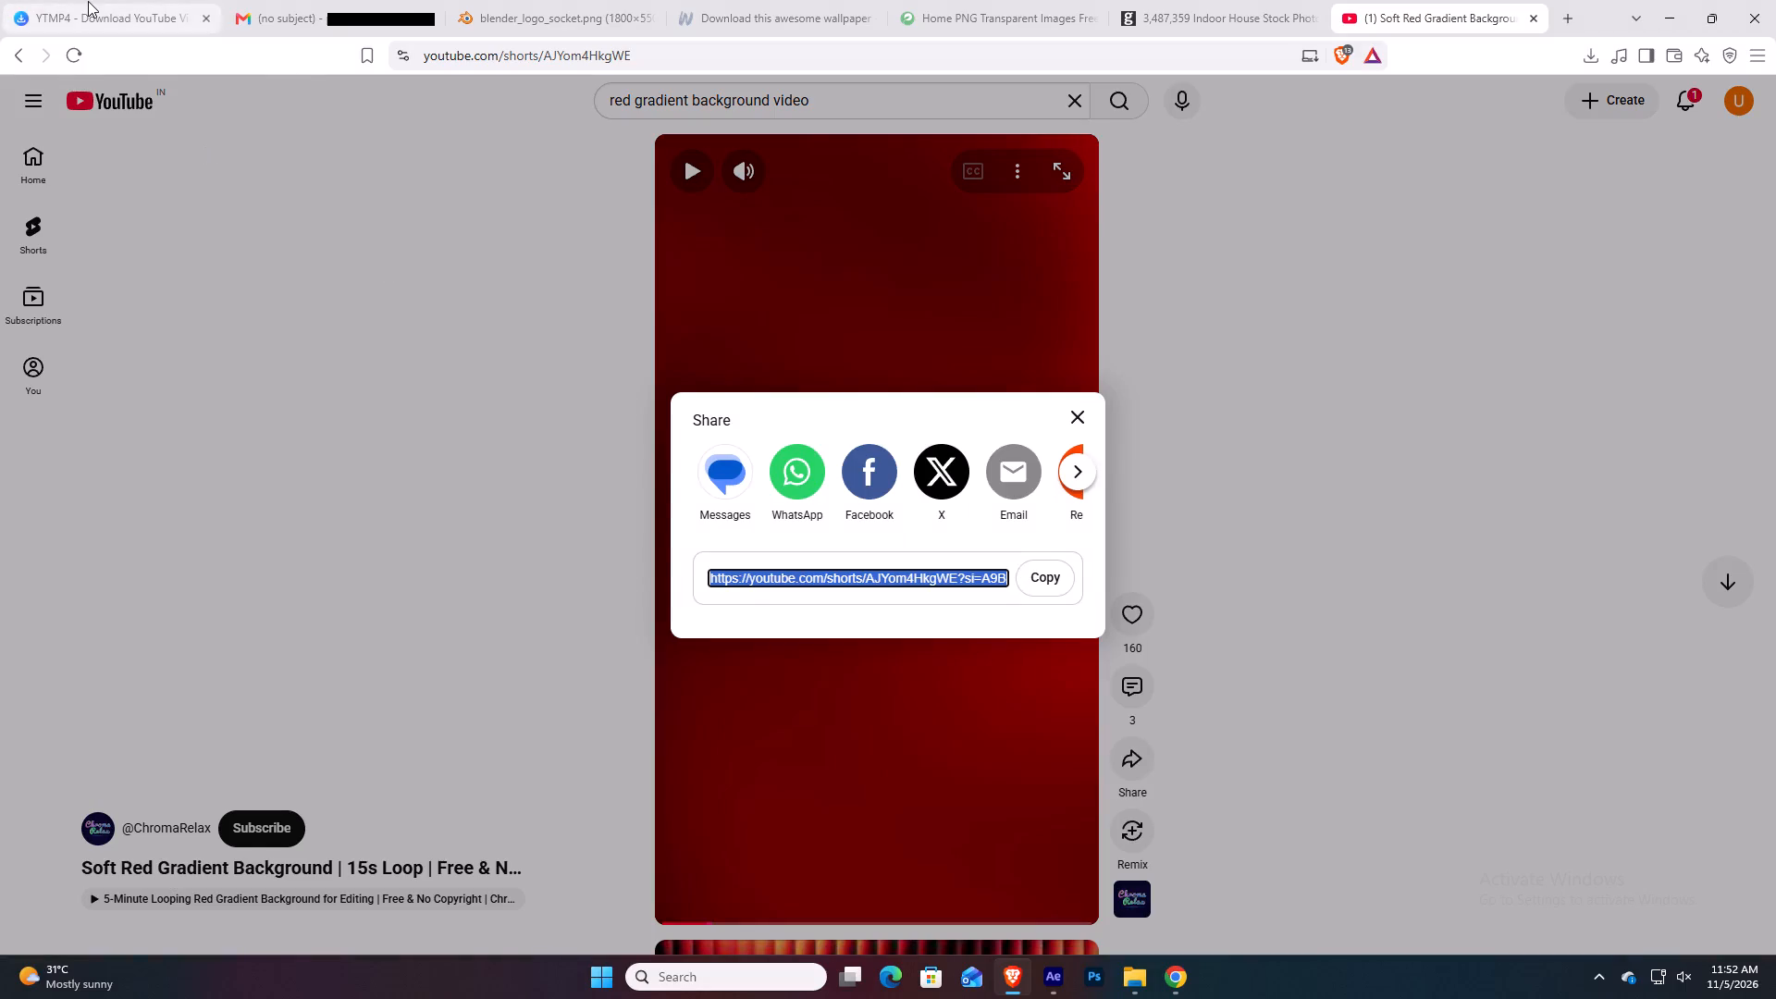
Download the short as an MP4 video from the YTMP4 site using the copied link.
left_click(88, 2)
left_click(746, 446)
key("ctrl+v")
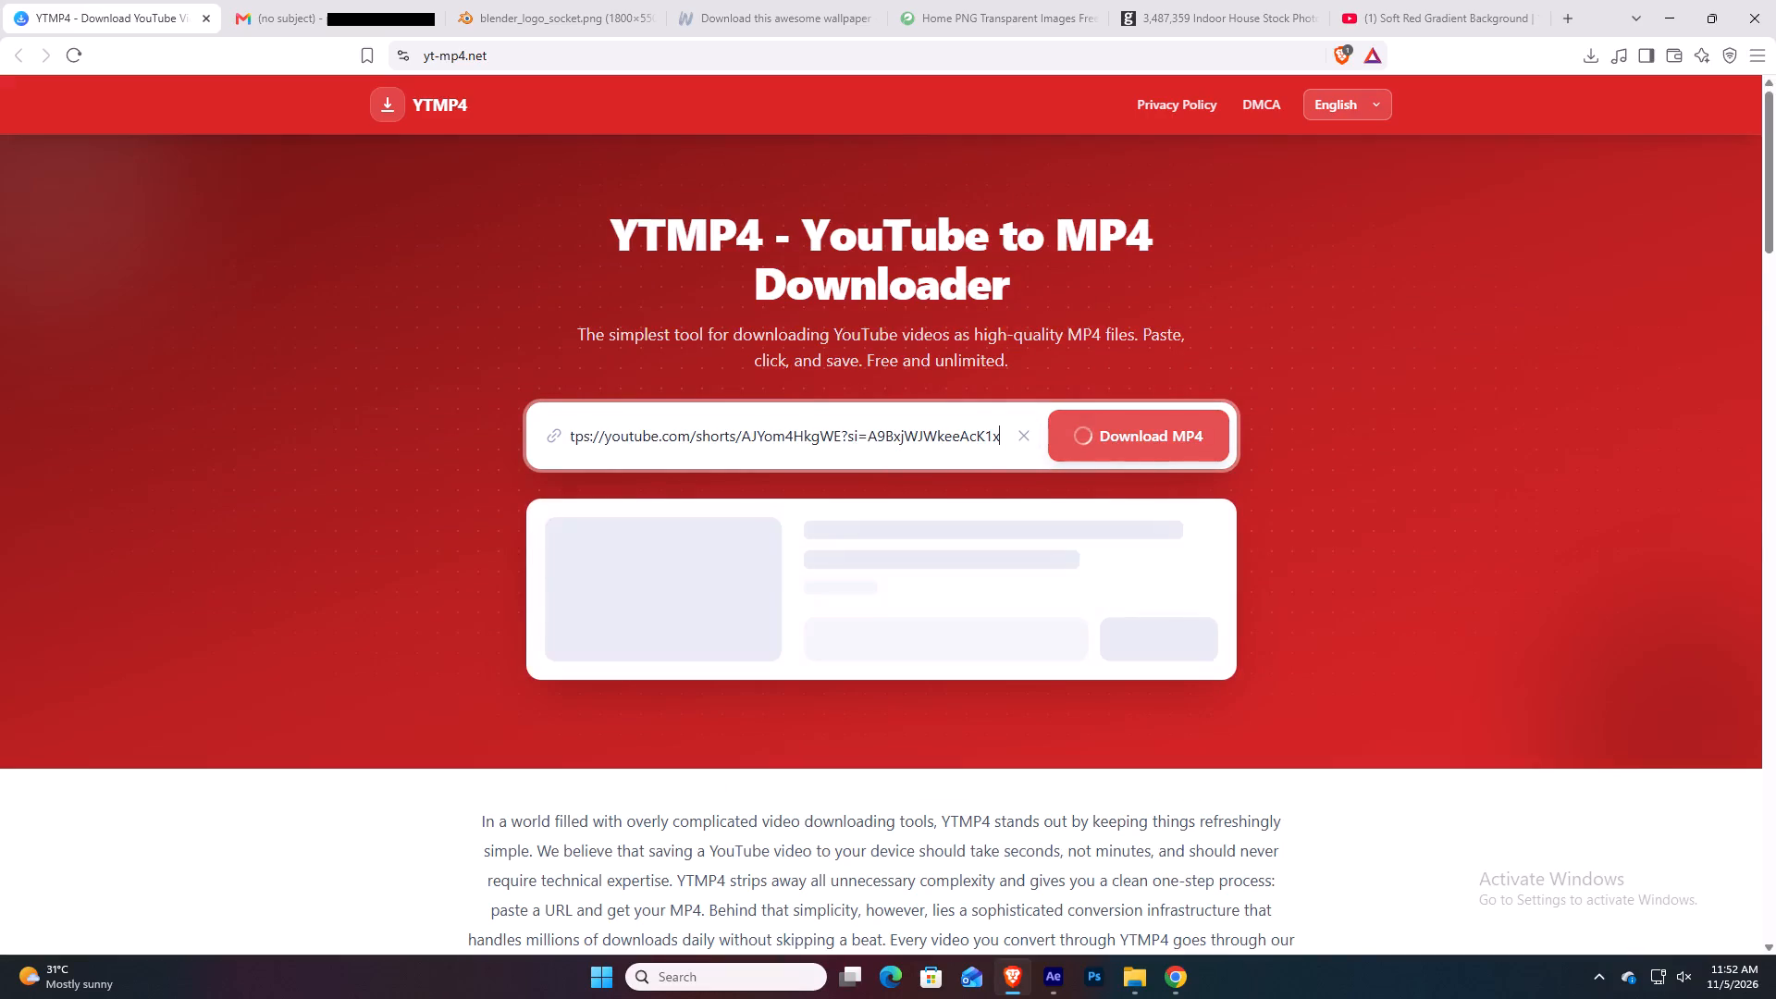
key("Return")
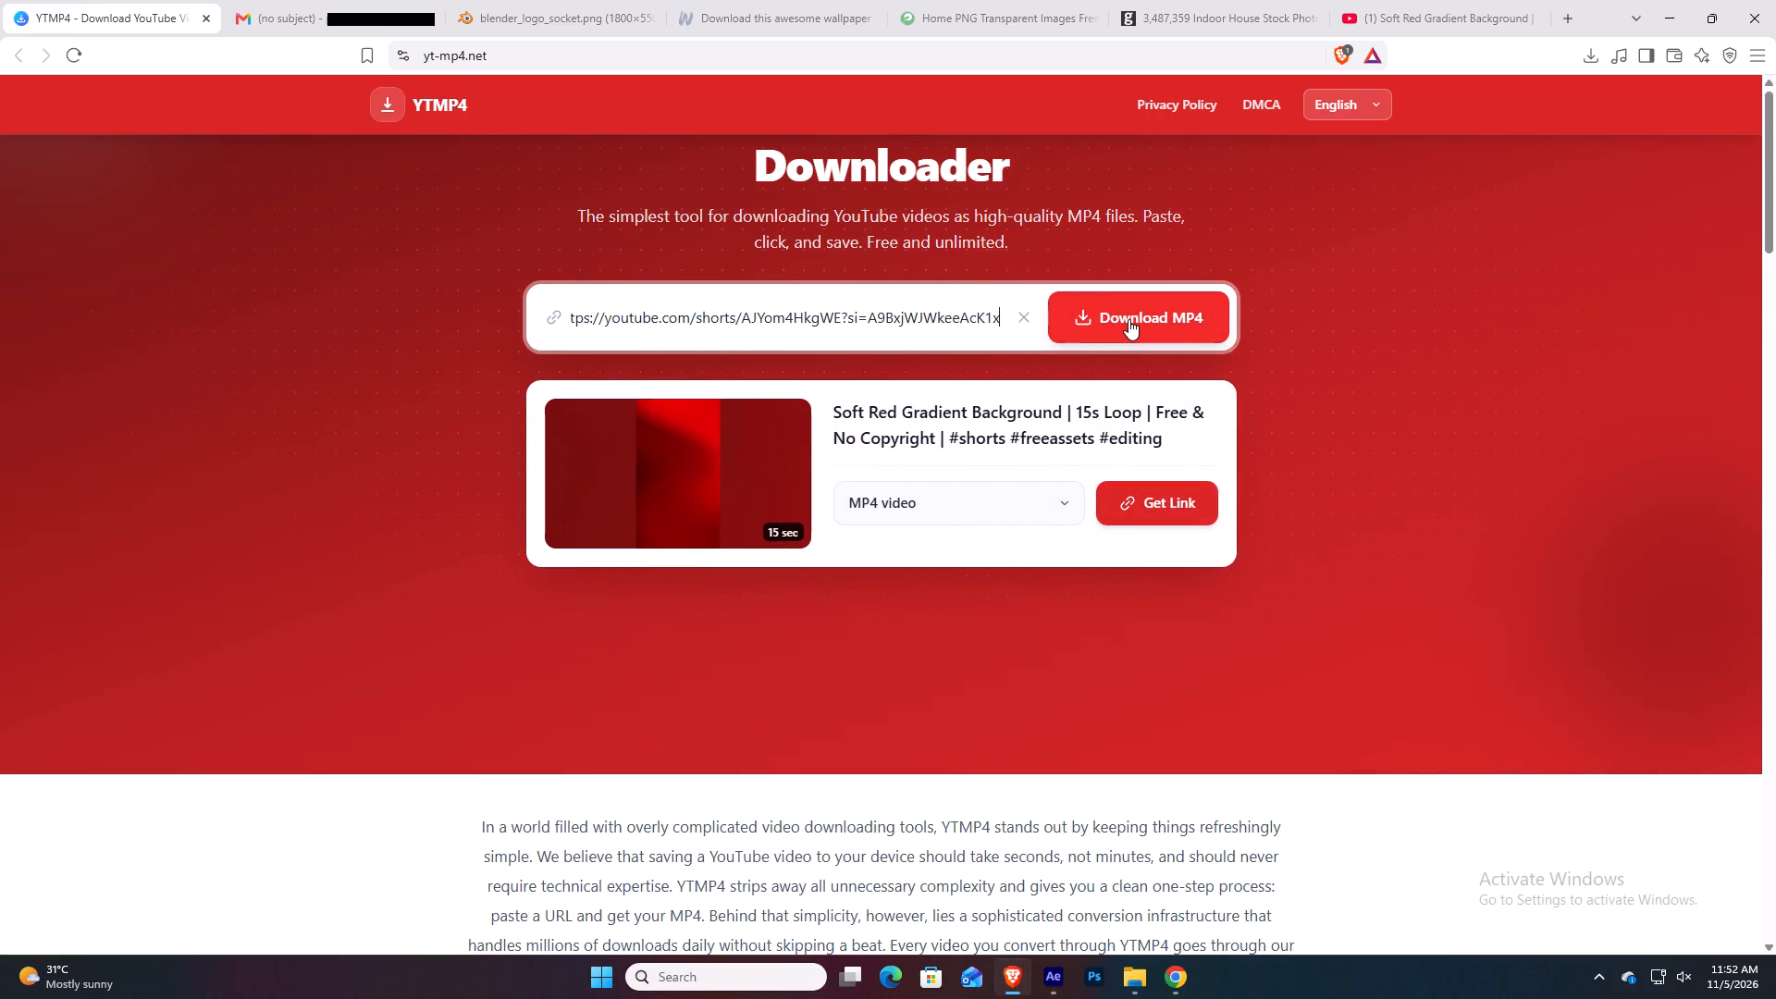
left_click(1188, 504)
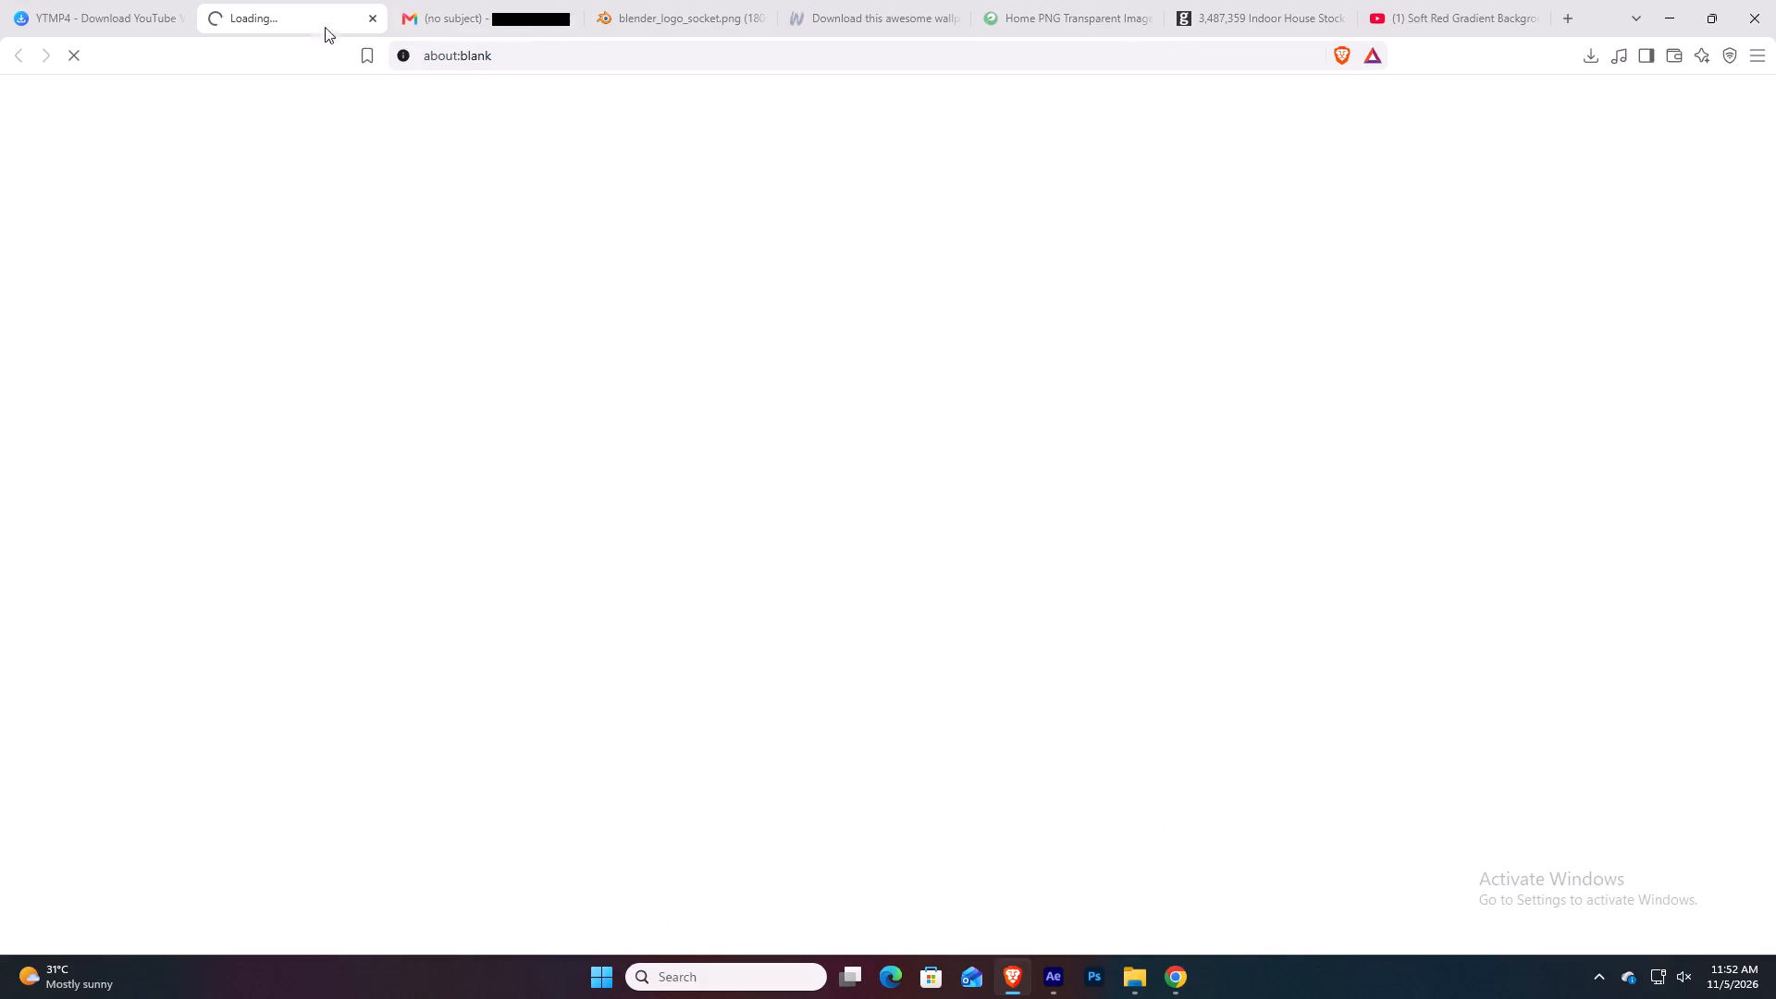
left_click(102, 2)
left_click(889, 510)
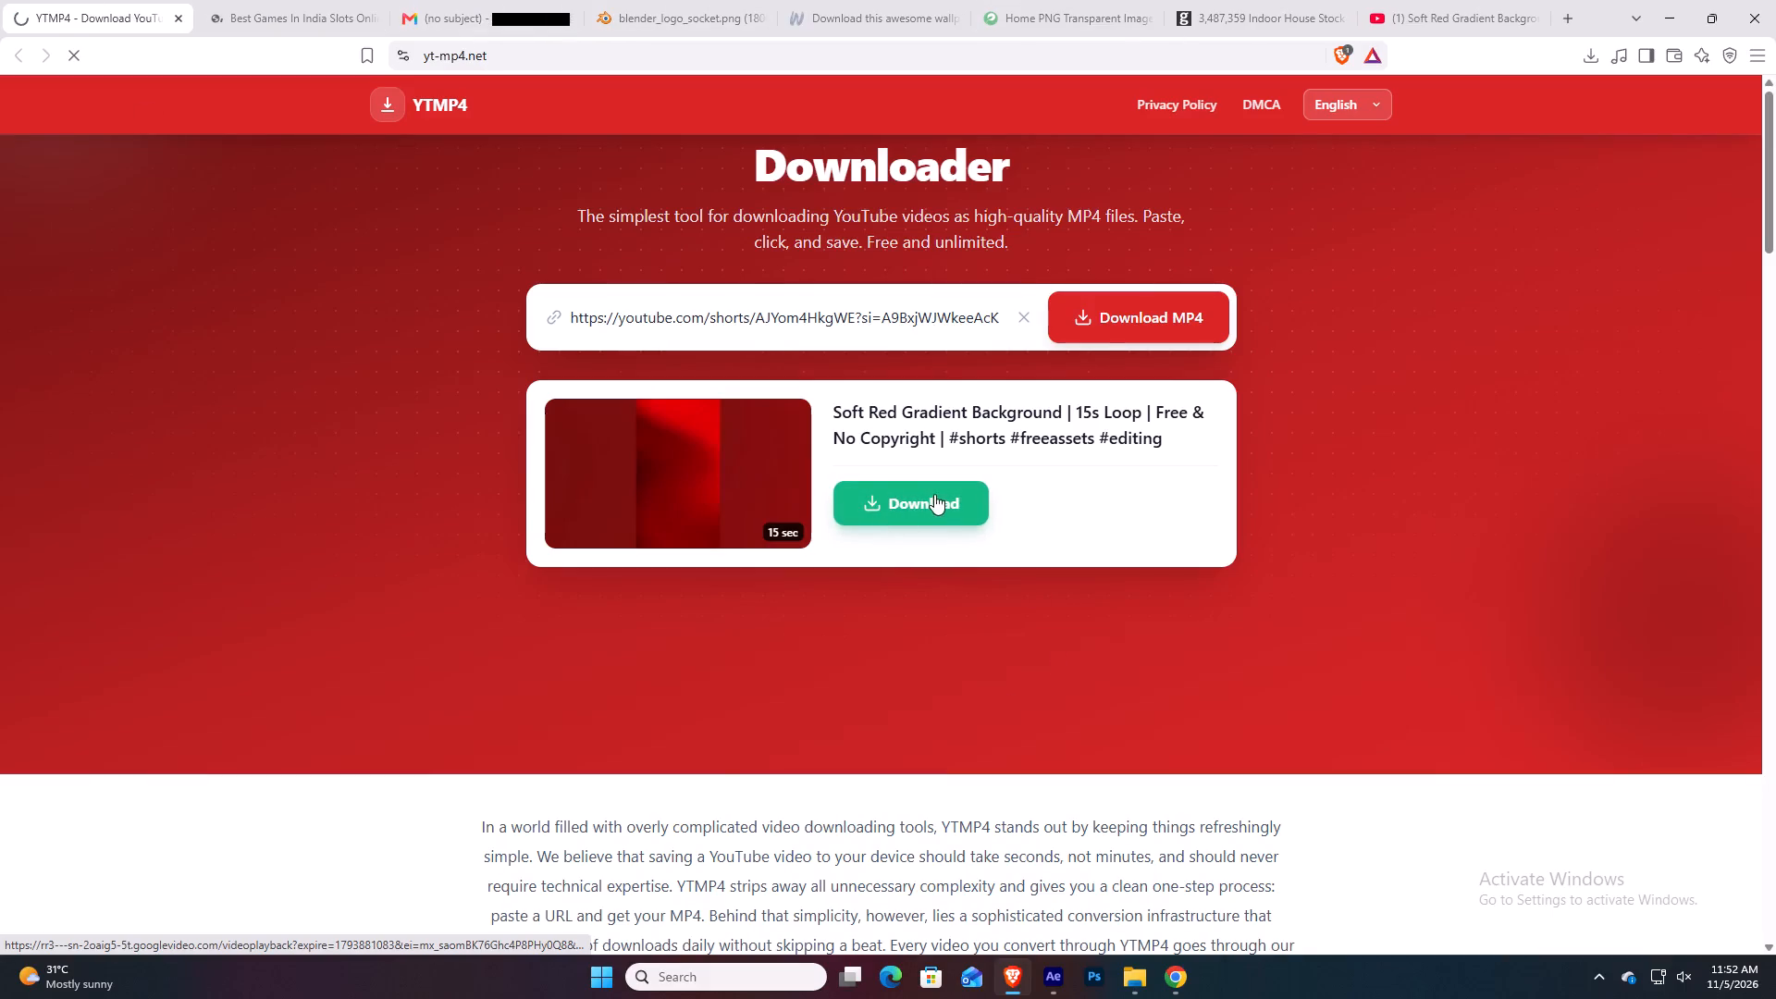
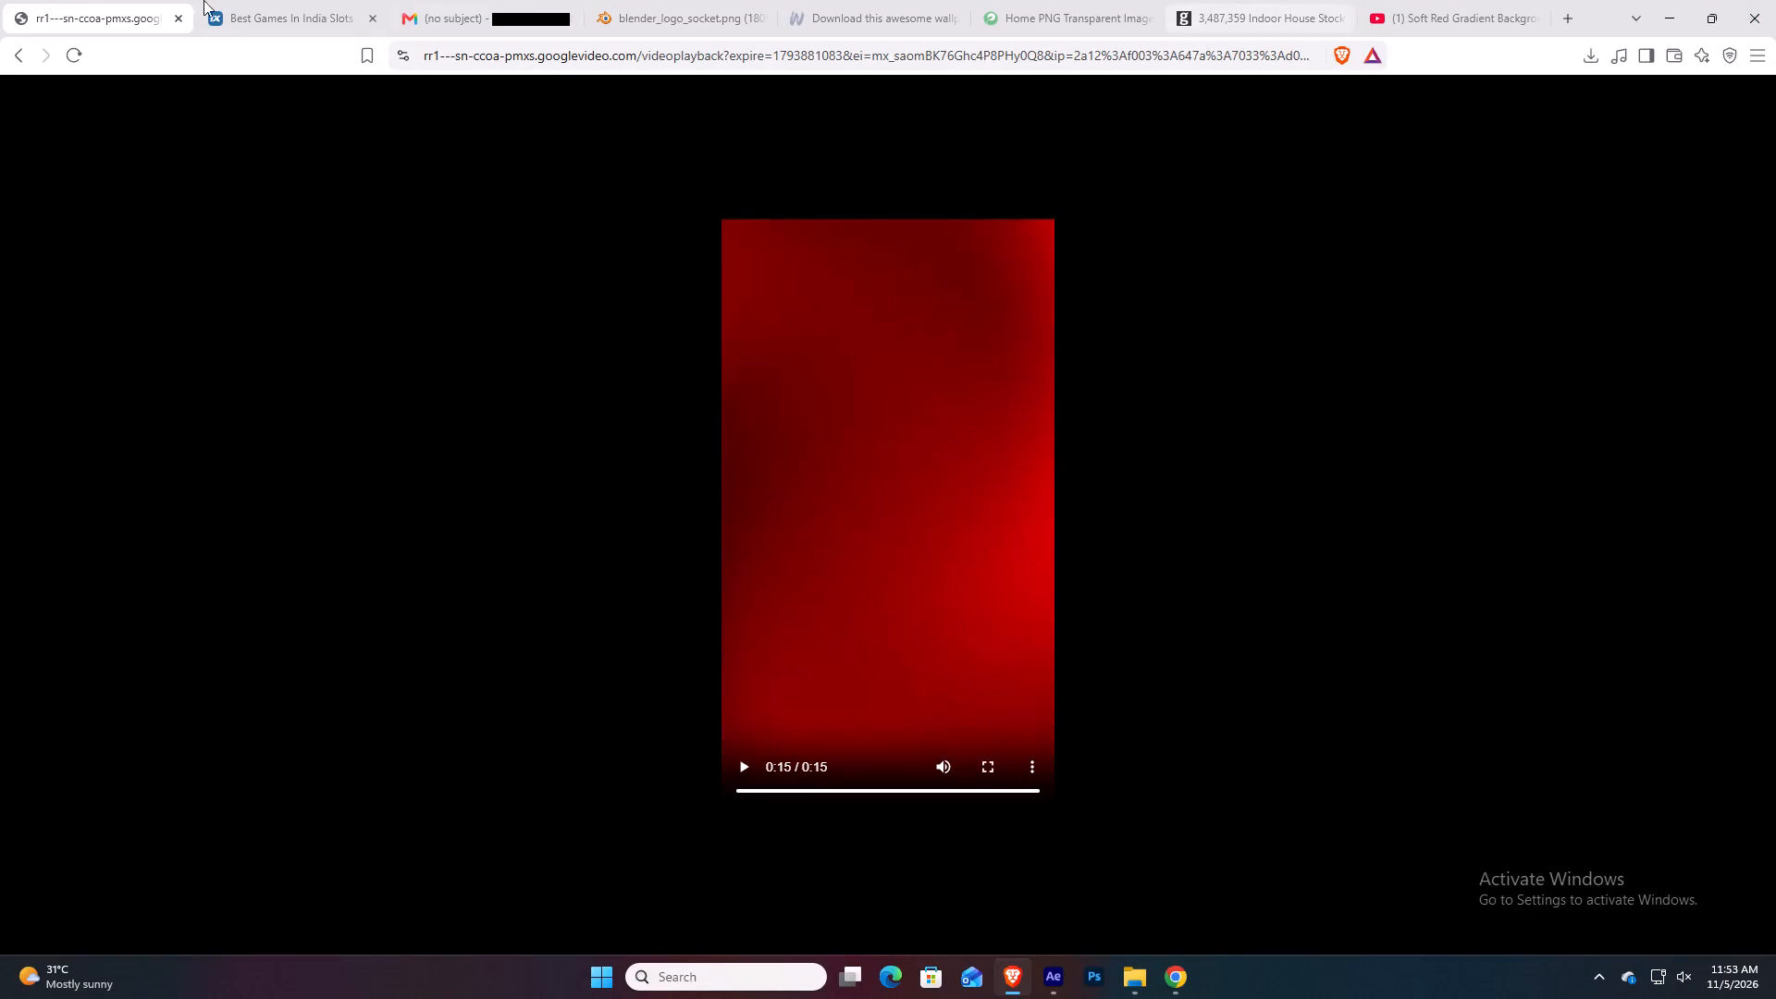
Save the red gradient video from its playback page to the Downloads folder as the MP4 file videoplayback (2).
left_click(1590, 55)
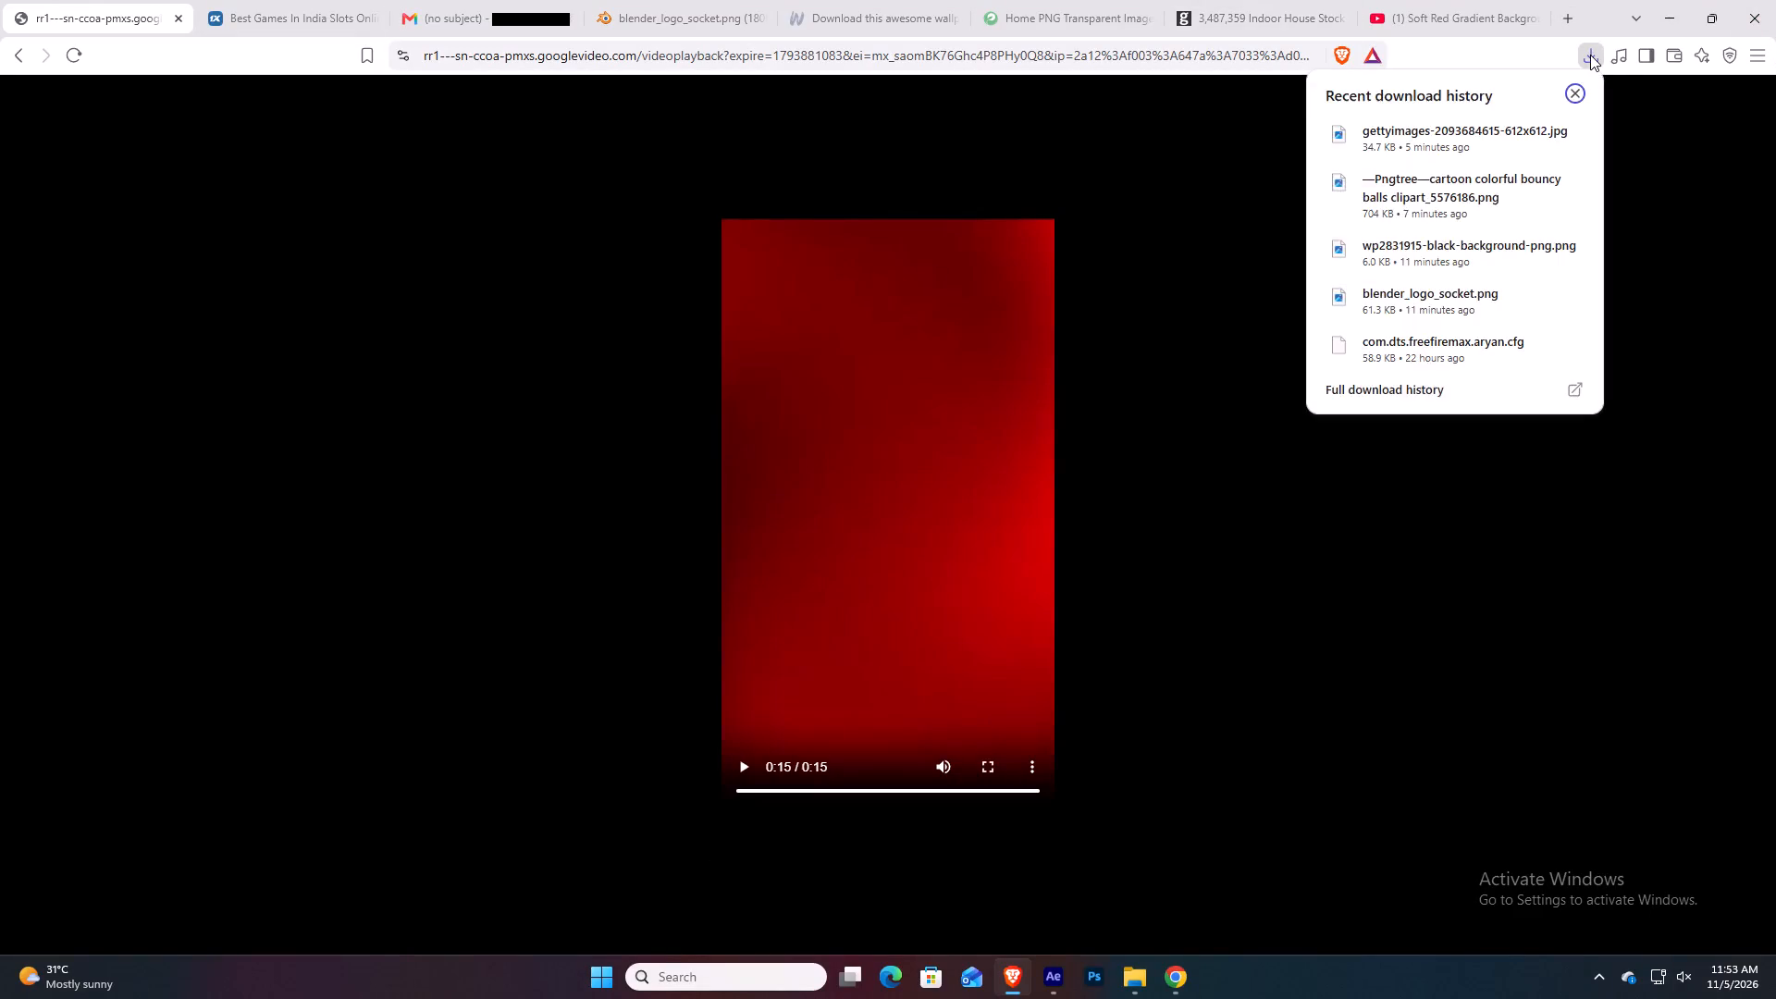
left_click(1590, 55)
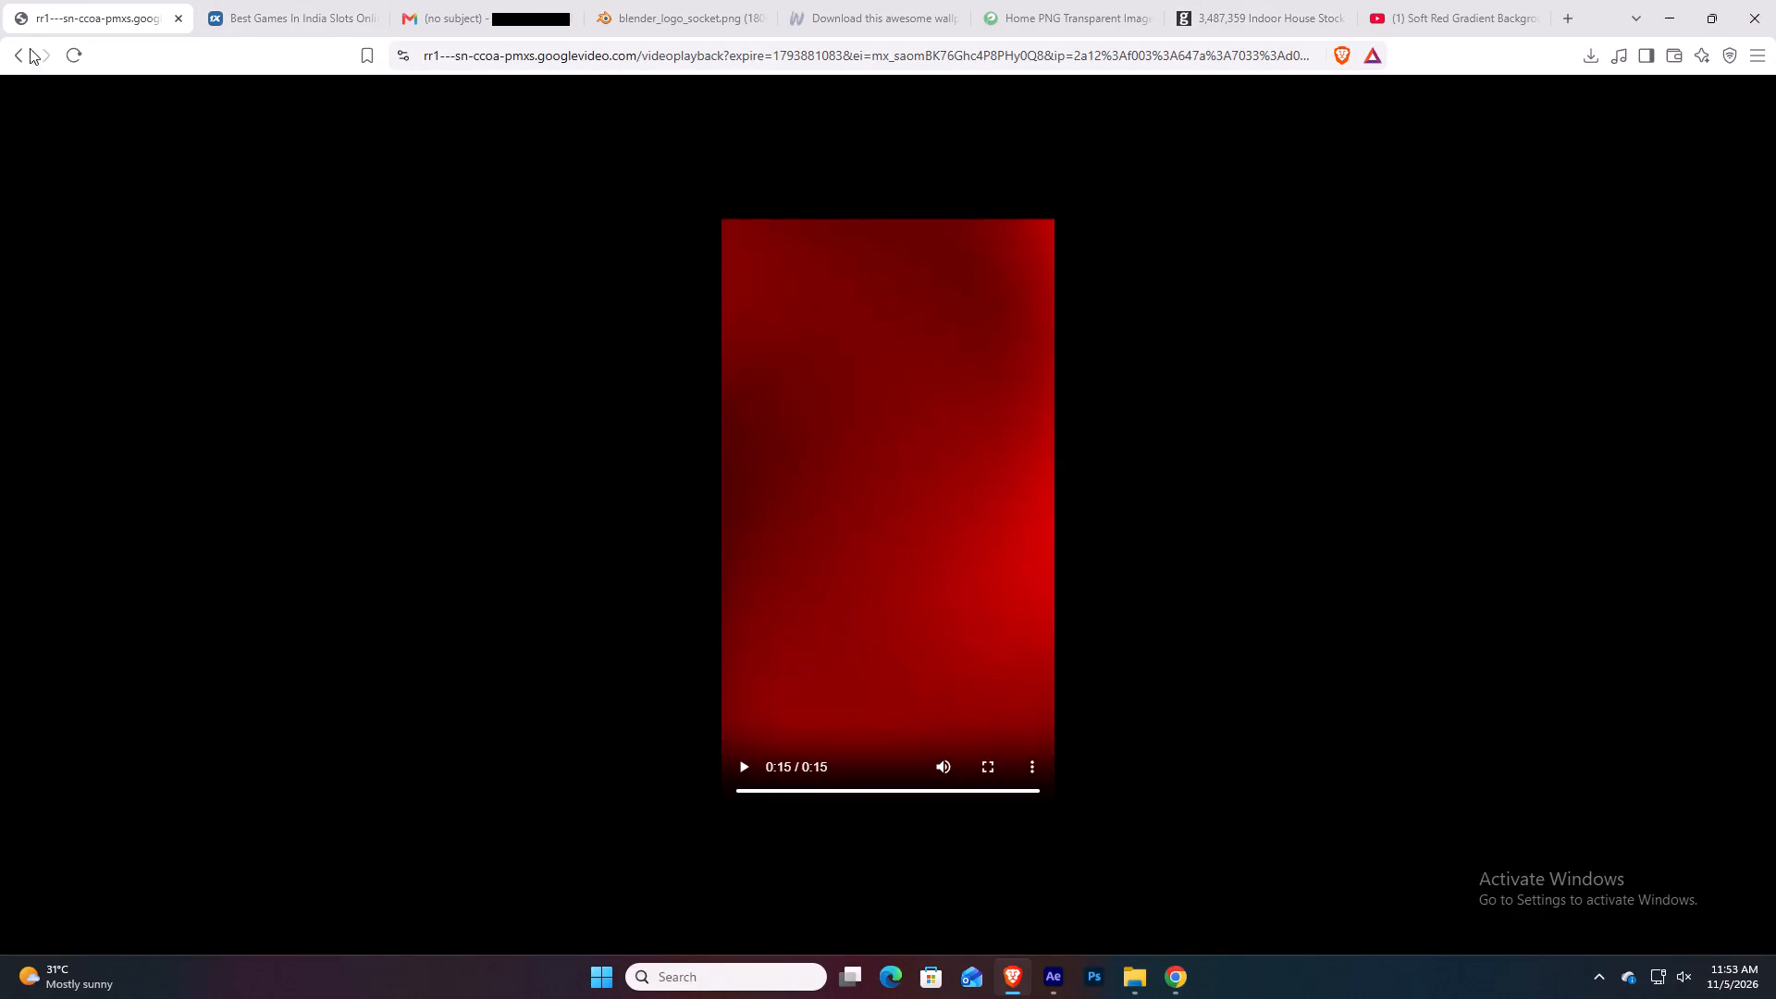
left_click(26, 54)
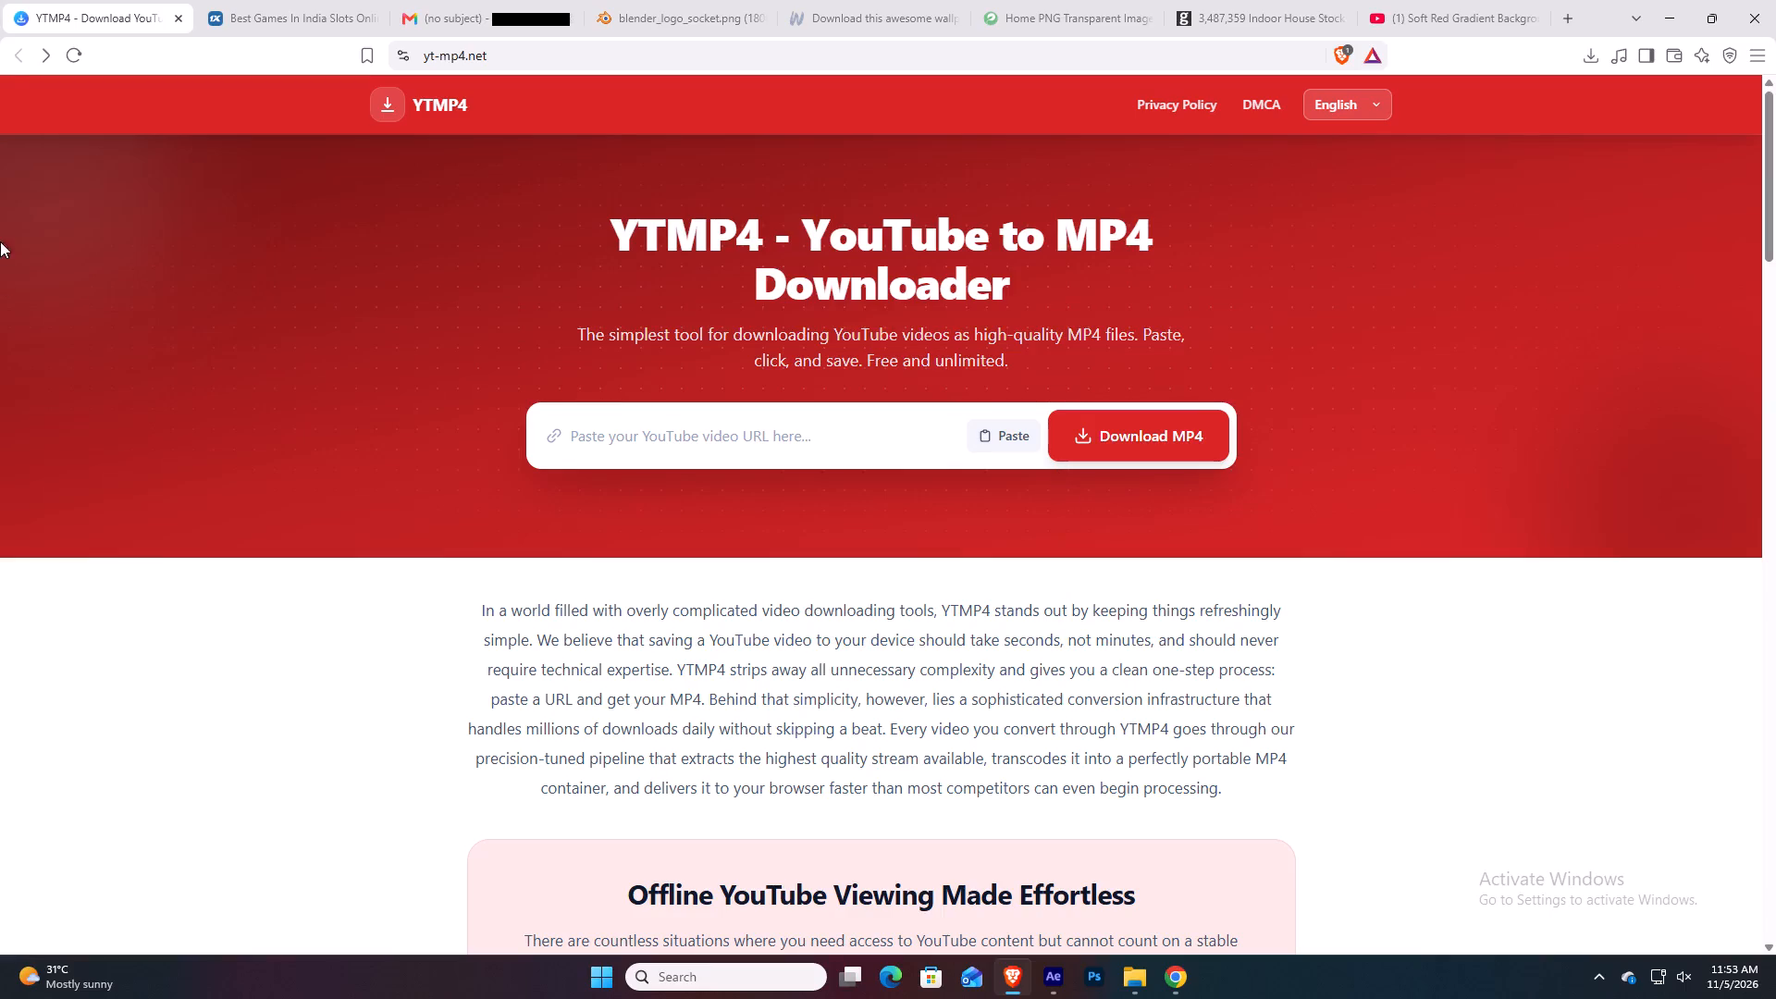
left_click(57, 55)
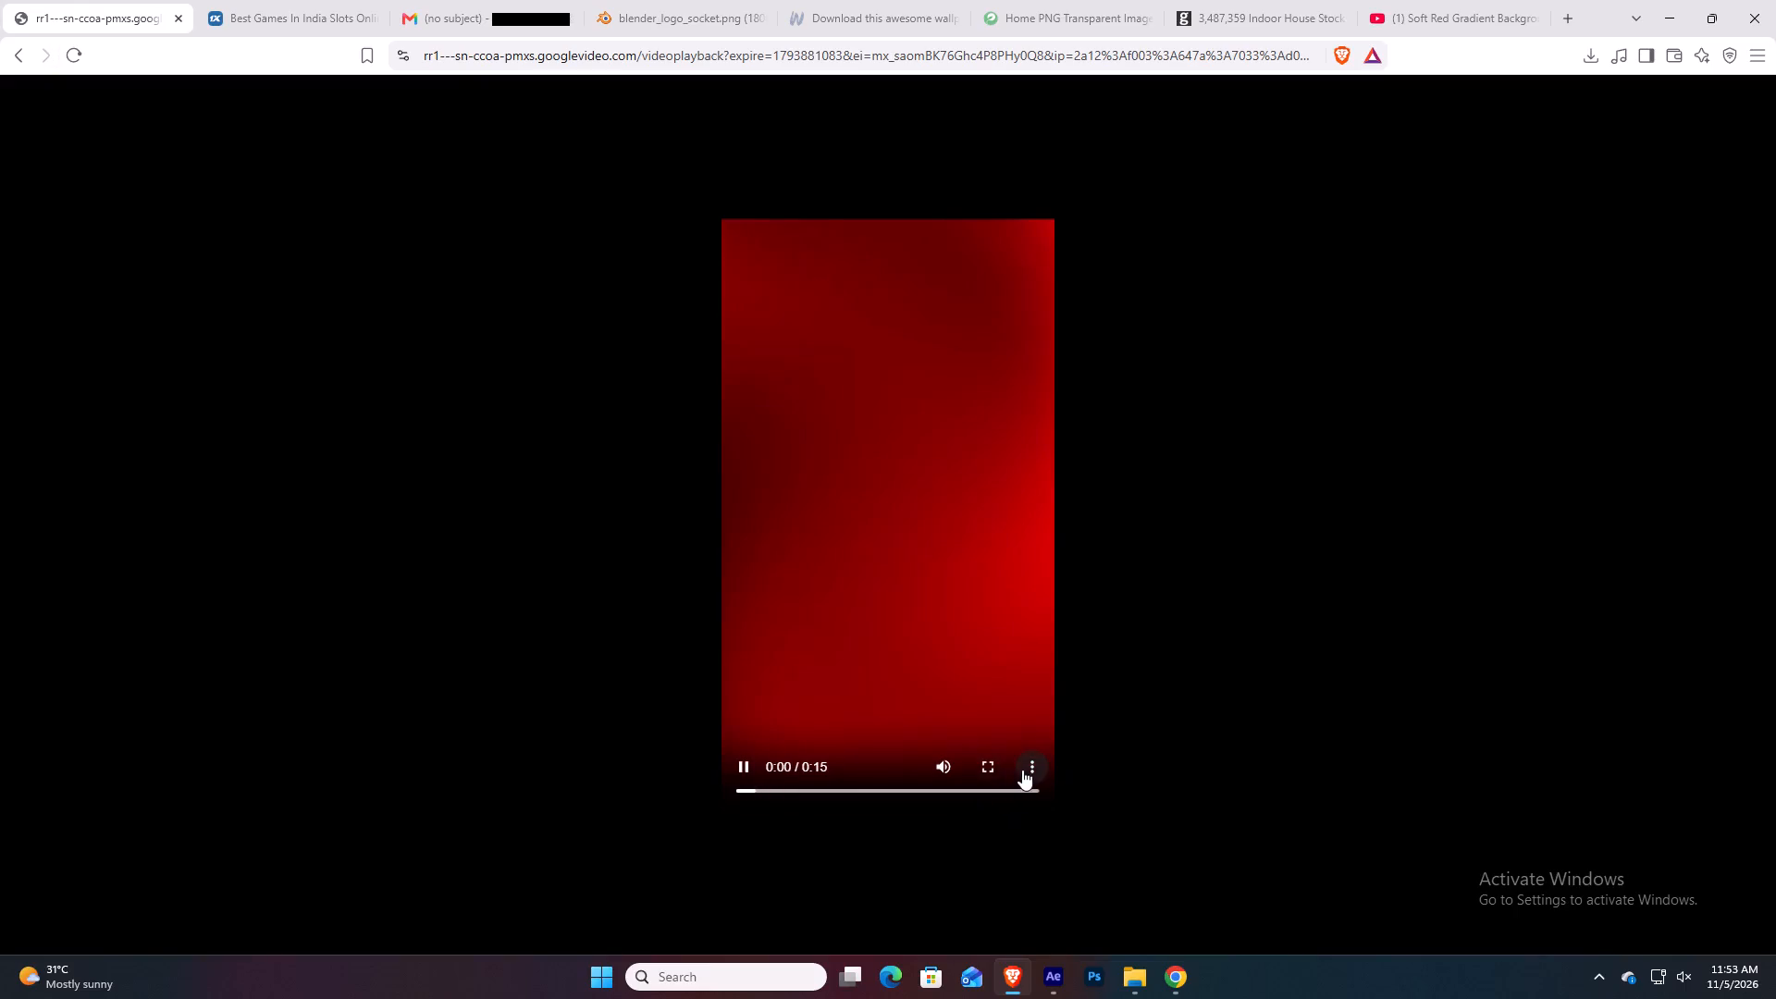
left_click(1022, 770)
left_click(970, 655)
left_click(1037, 767)
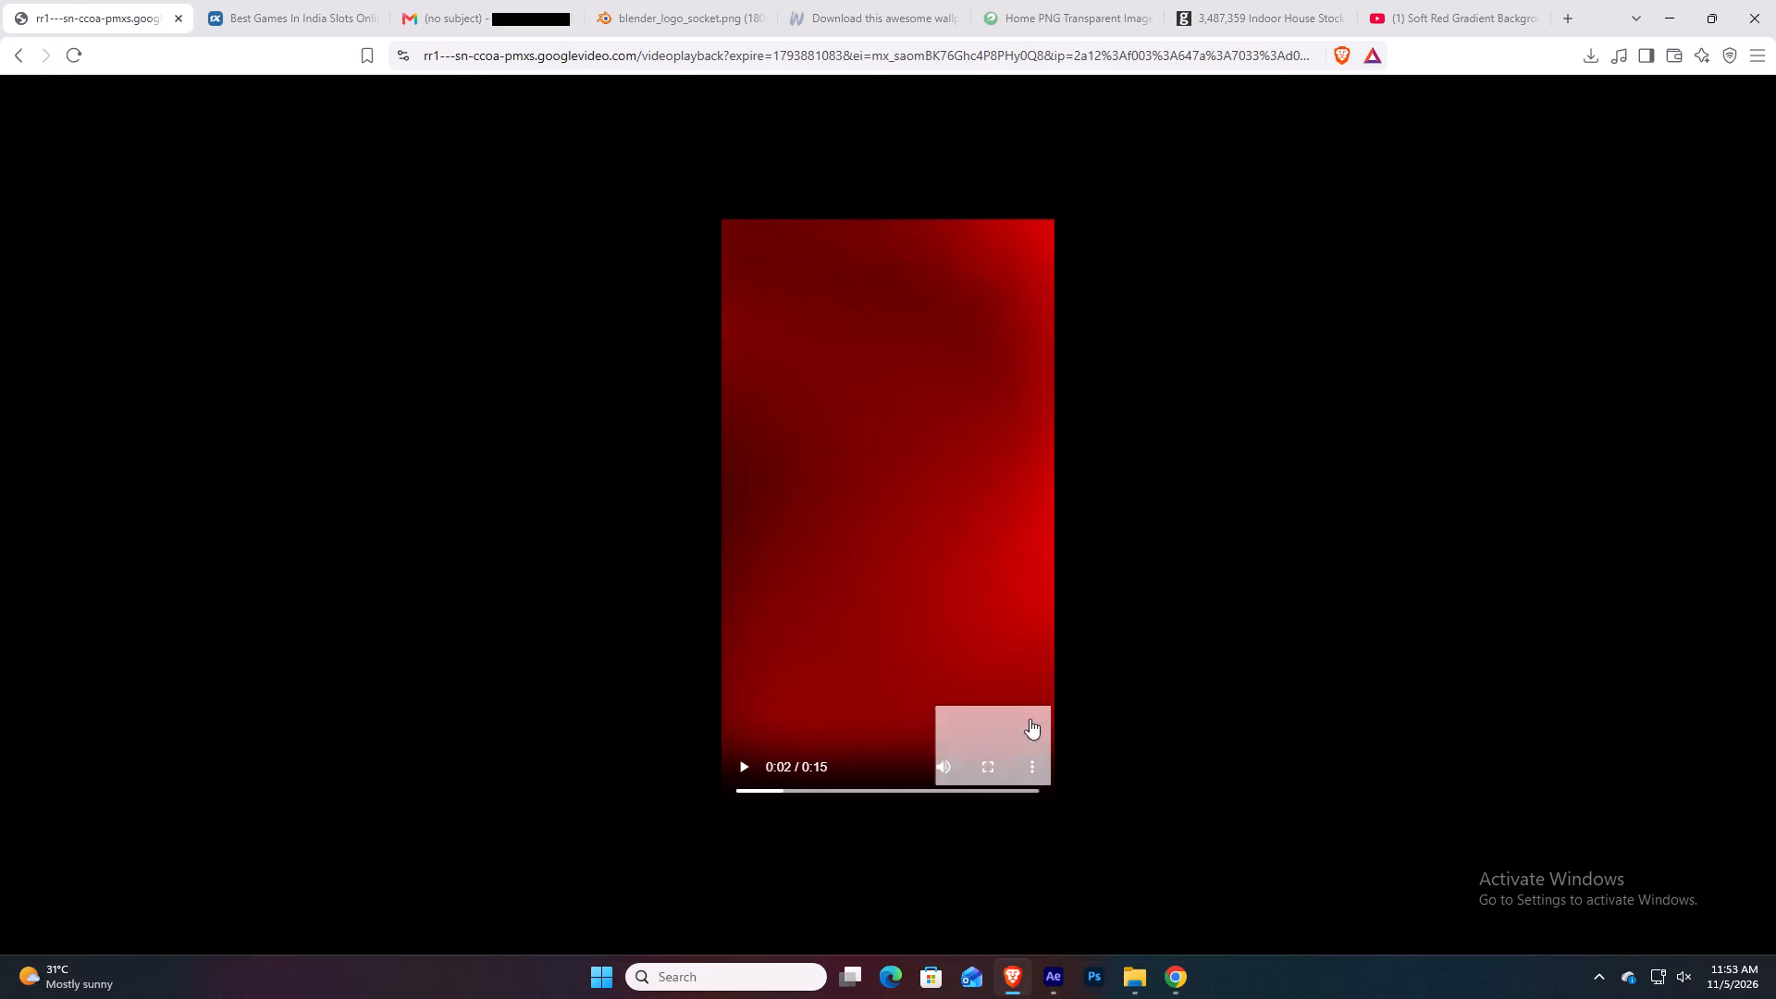
left_click(1017, 683)
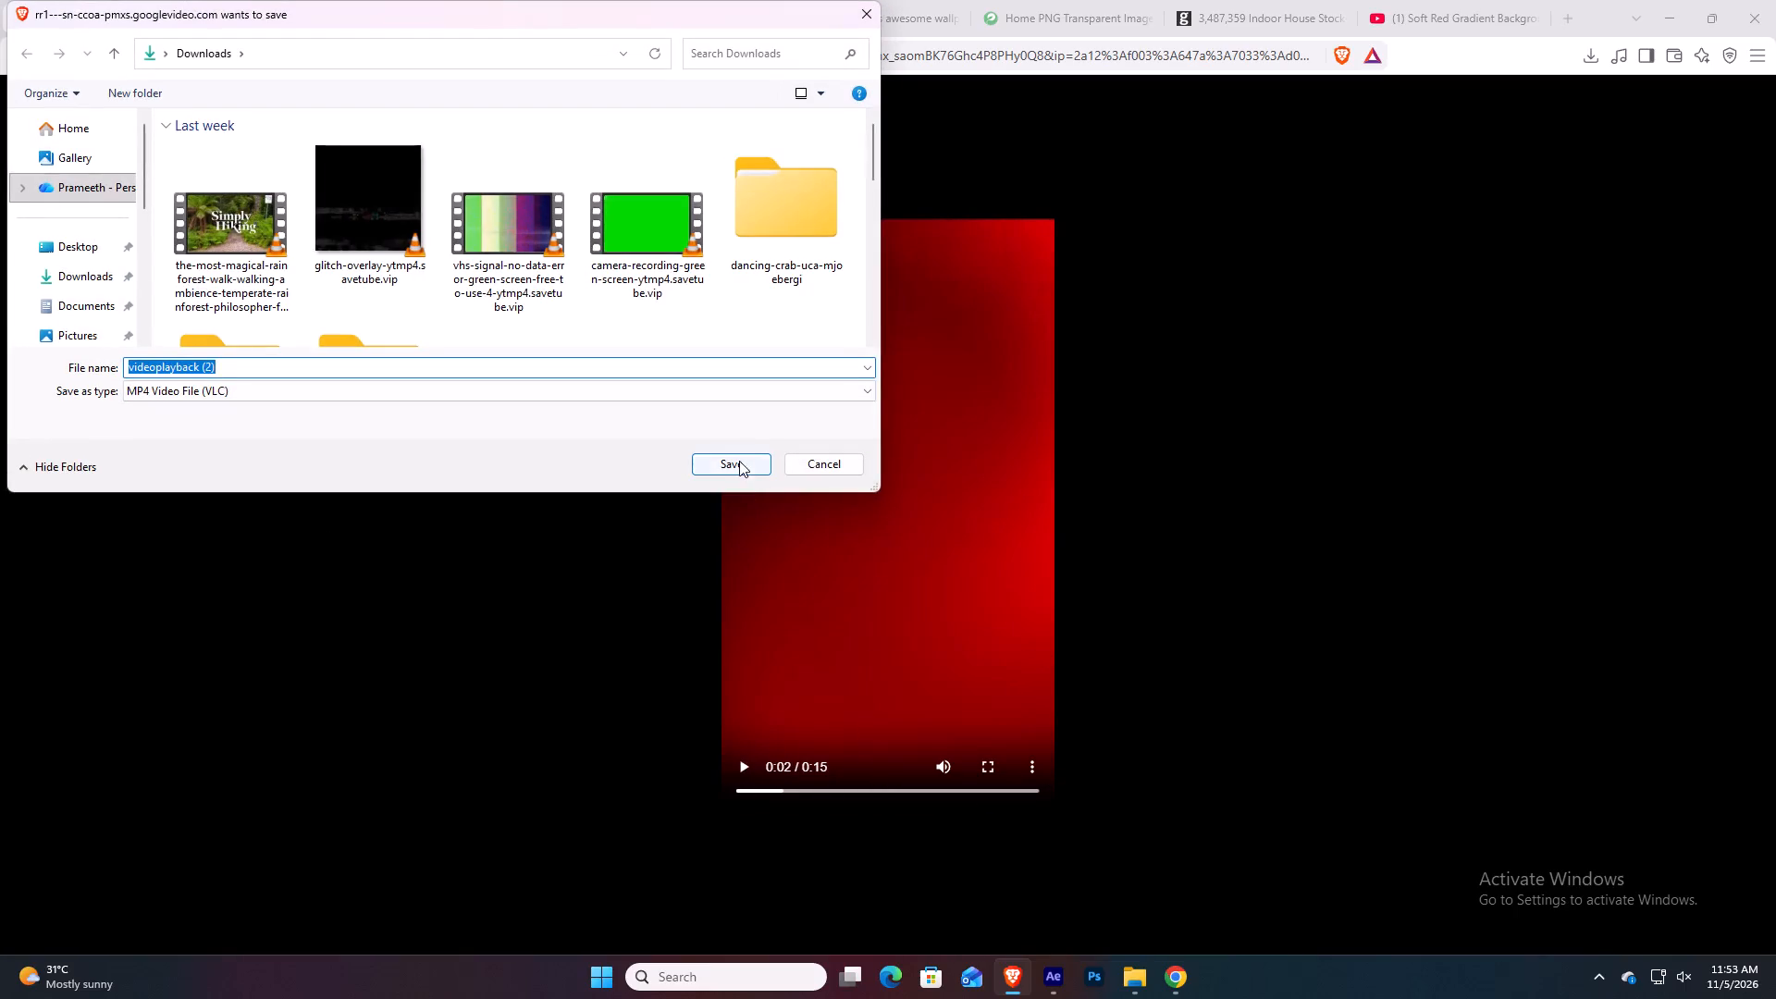
left_click(739, 461)
Switch to After Effects and bring the downloaded videoplayback (2) MP4 into Comp 1 as the top layer.
left_click_drag(1414, 110, 1297, 366)
key("alt+Tab")
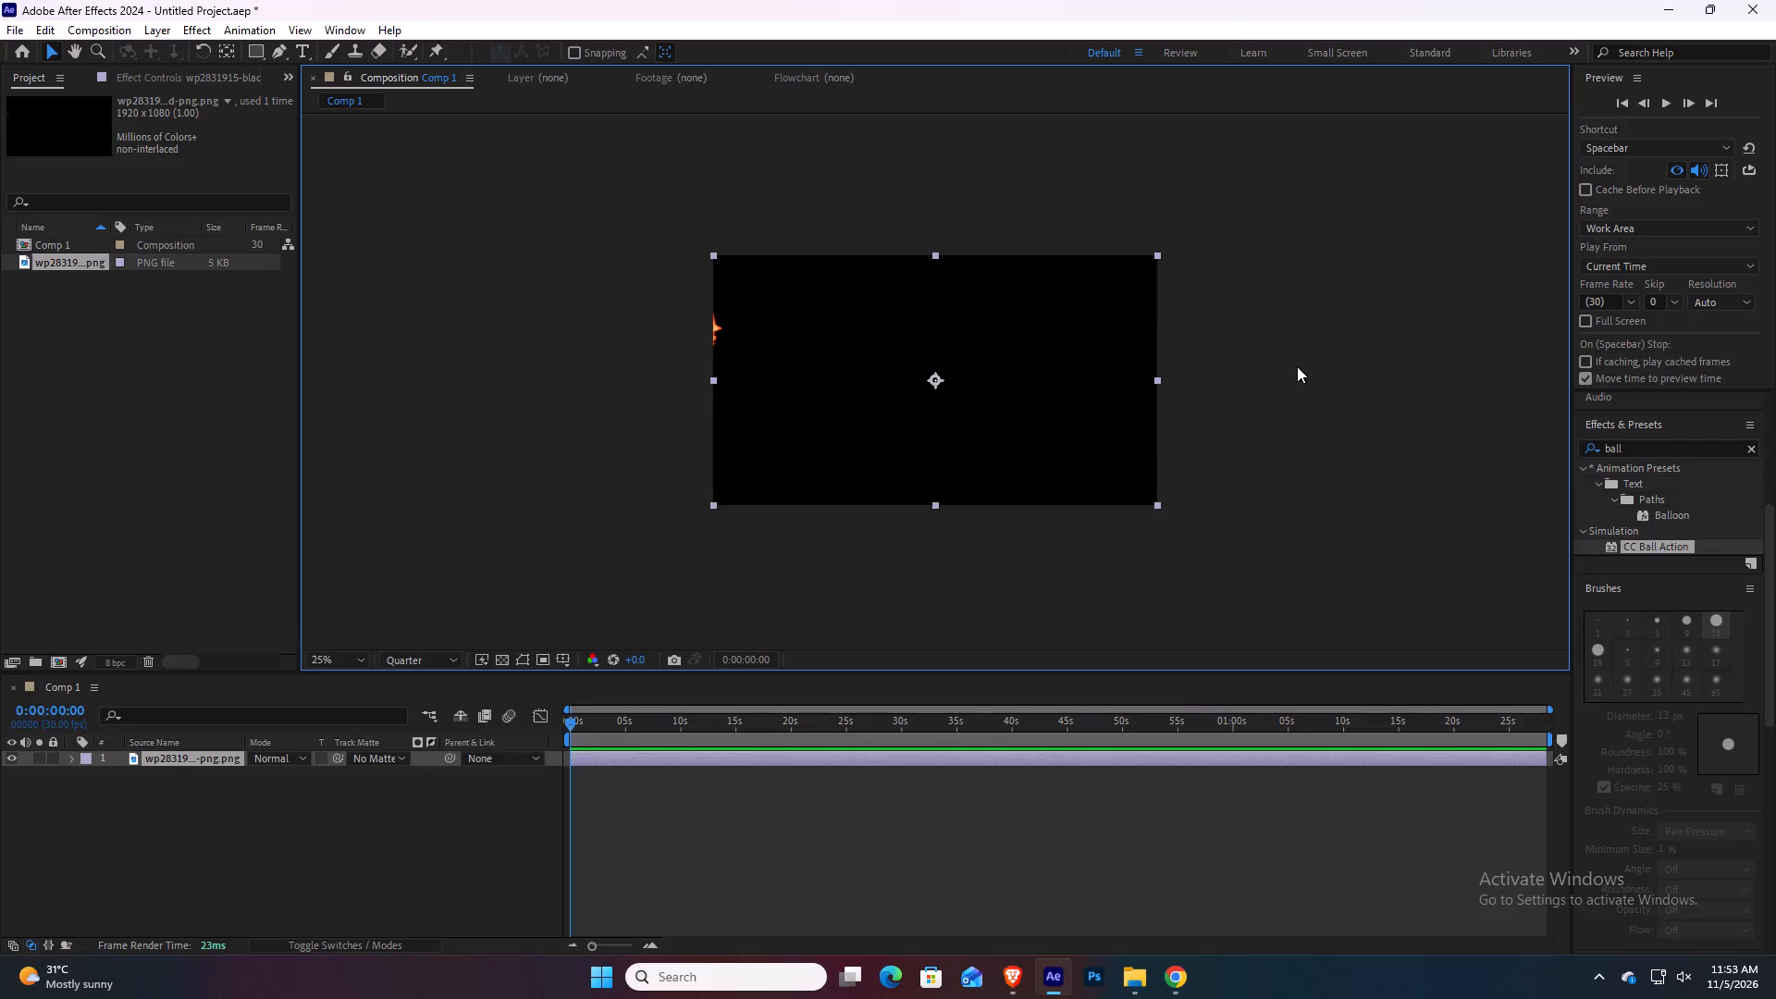
left_click_drag(1297, 366, 101, 831)
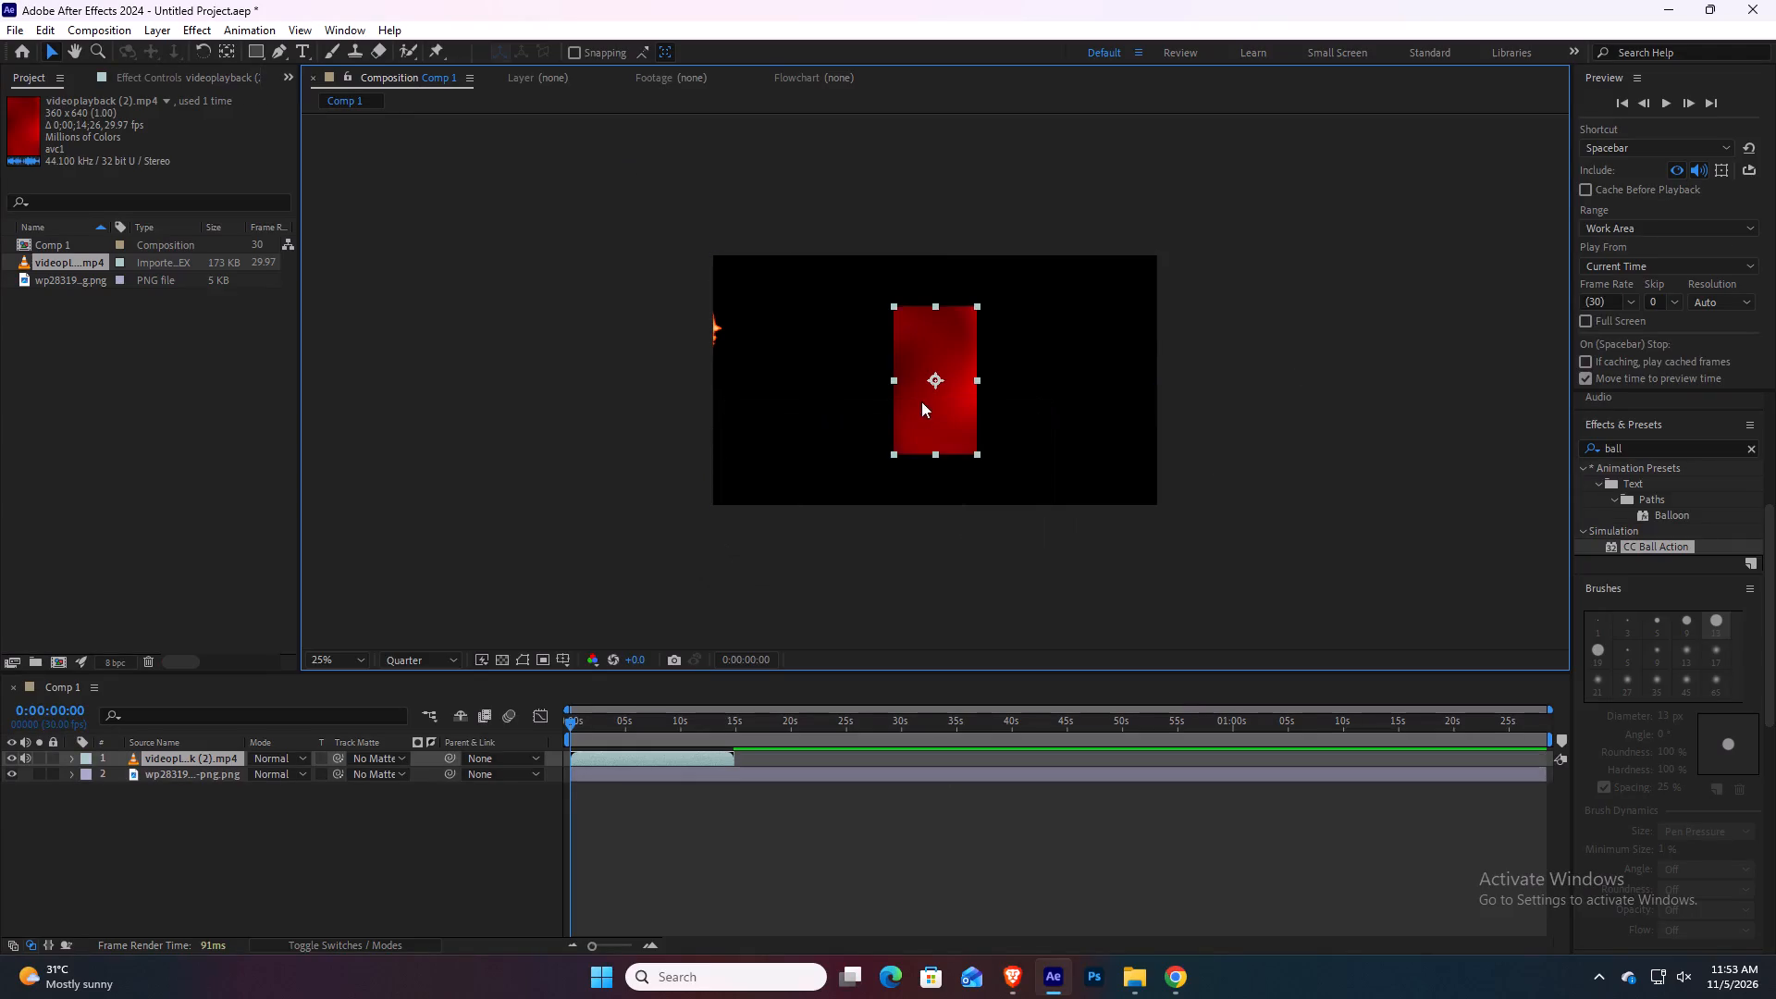
Squash the gradient video layer into a short horizontal strip and place it just outside the frame's lower-left edge, at Position about -212, 888.
left_click_drag(931, 307, 930, 364)
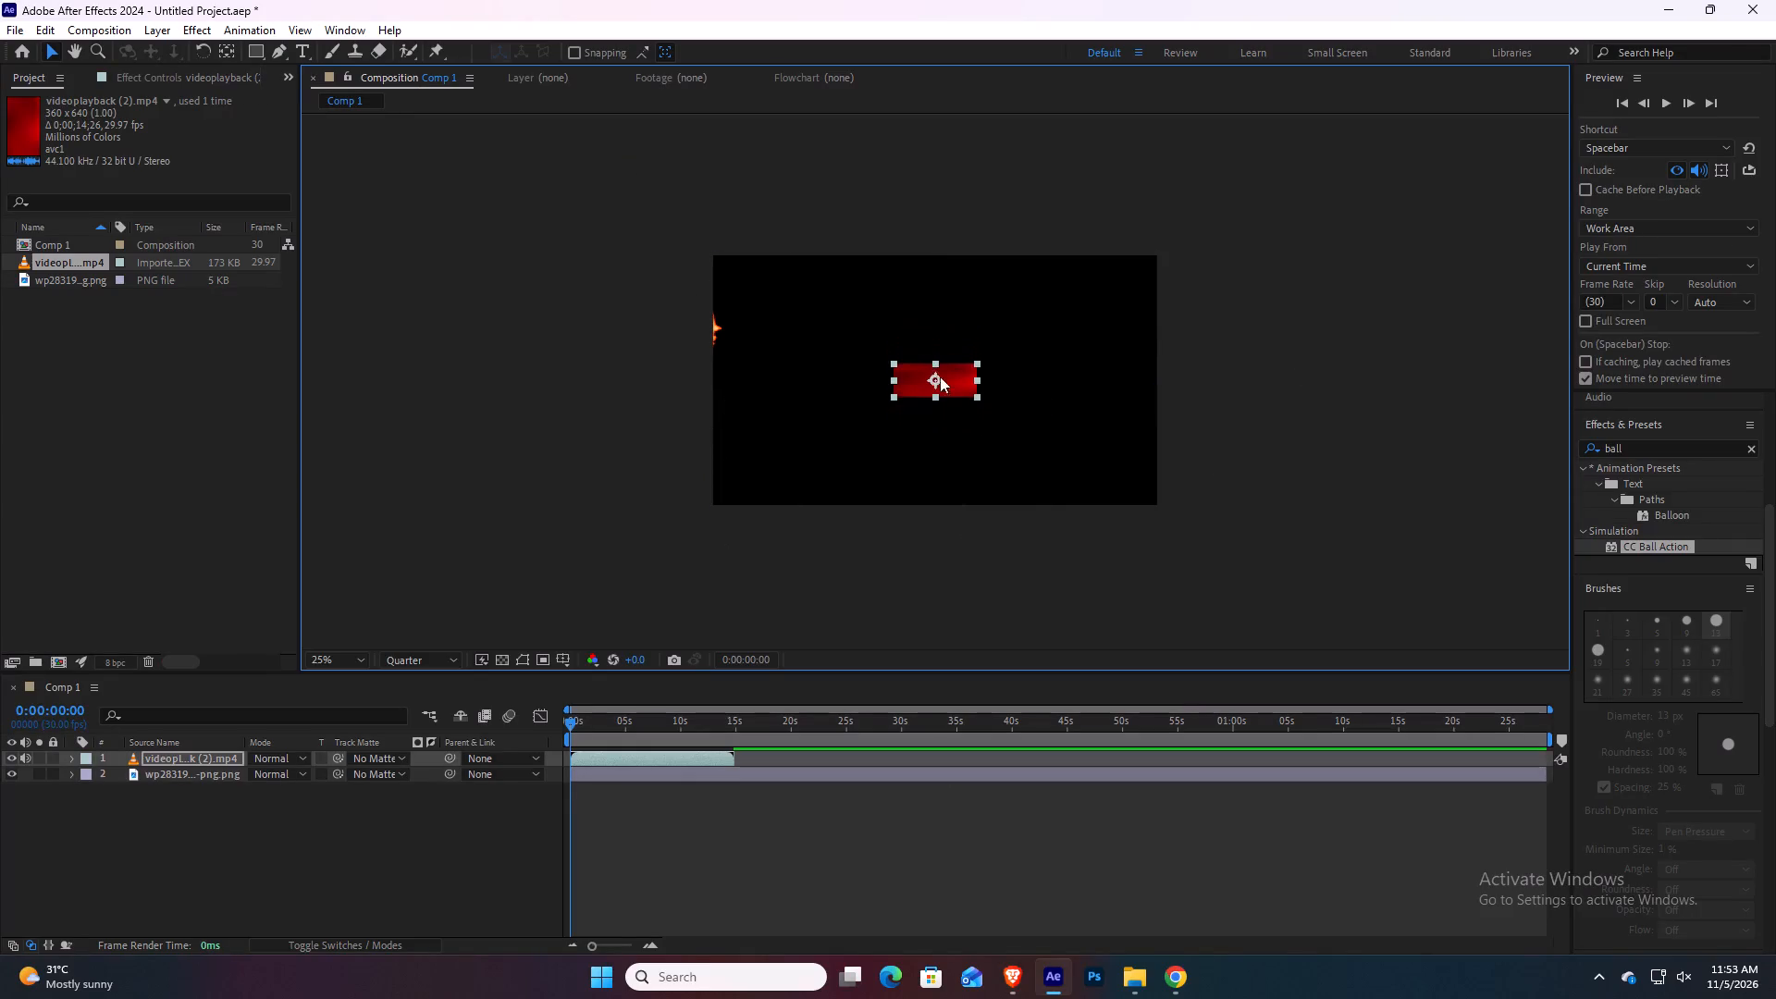
left_click_drag(955, 375, 684, 455)
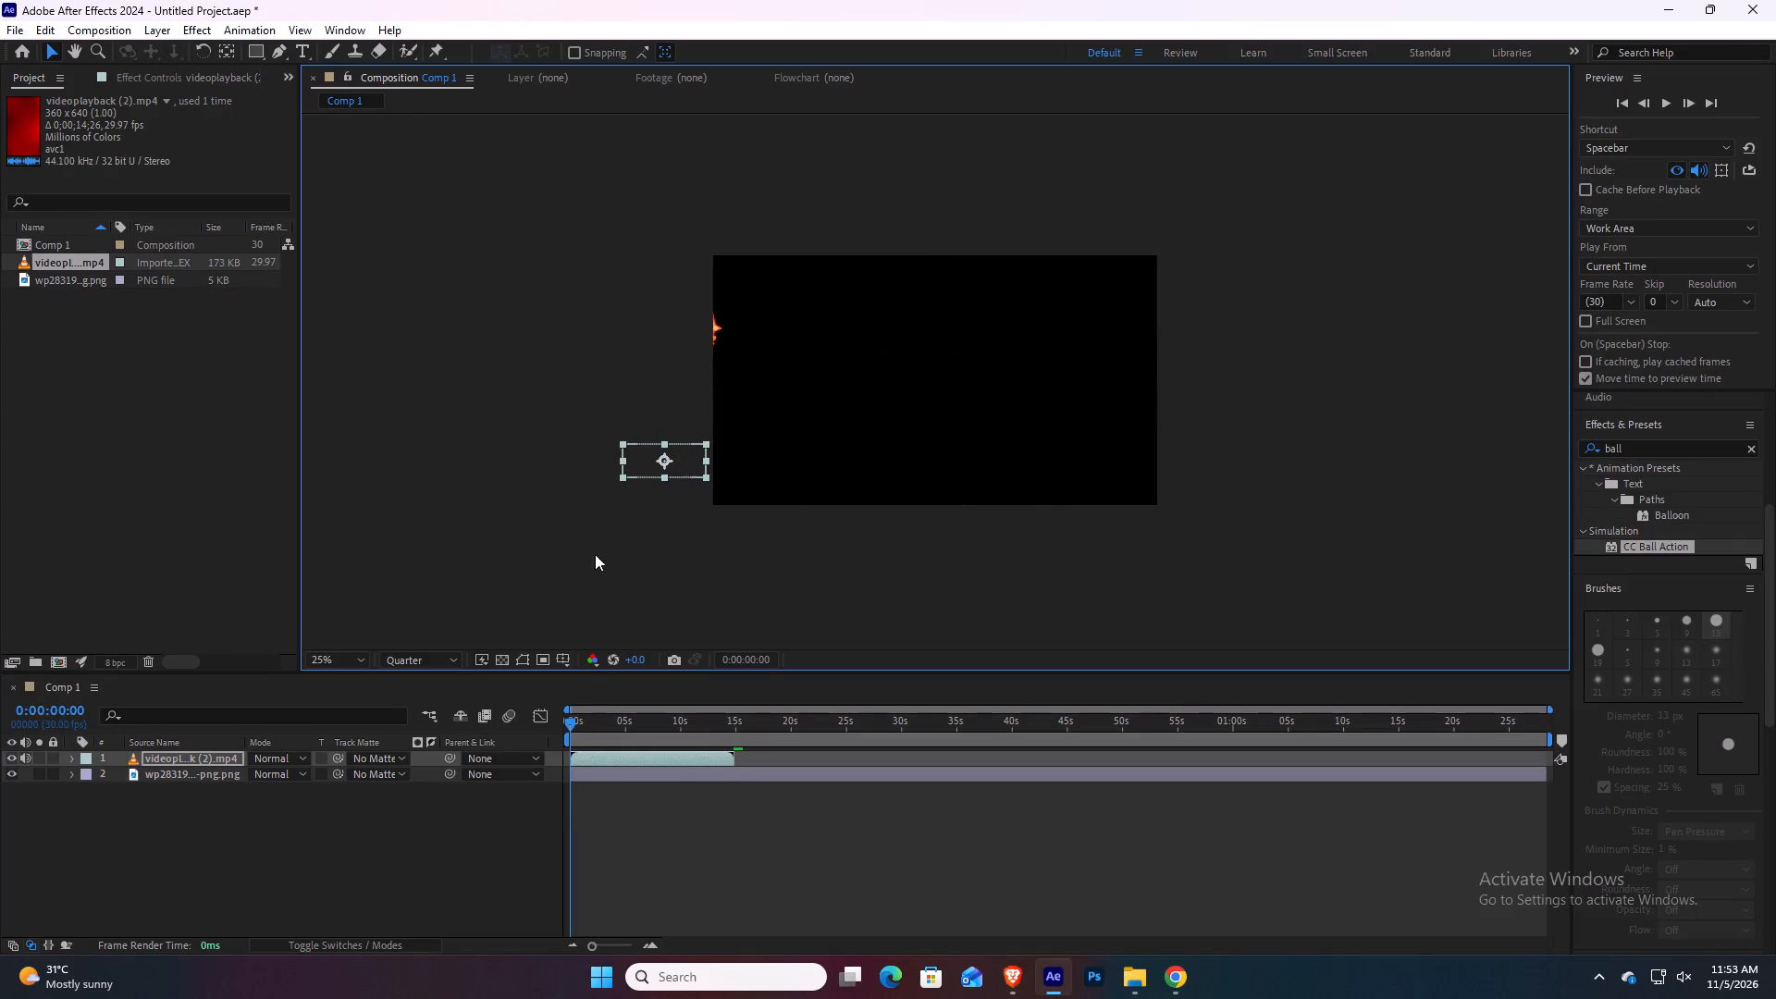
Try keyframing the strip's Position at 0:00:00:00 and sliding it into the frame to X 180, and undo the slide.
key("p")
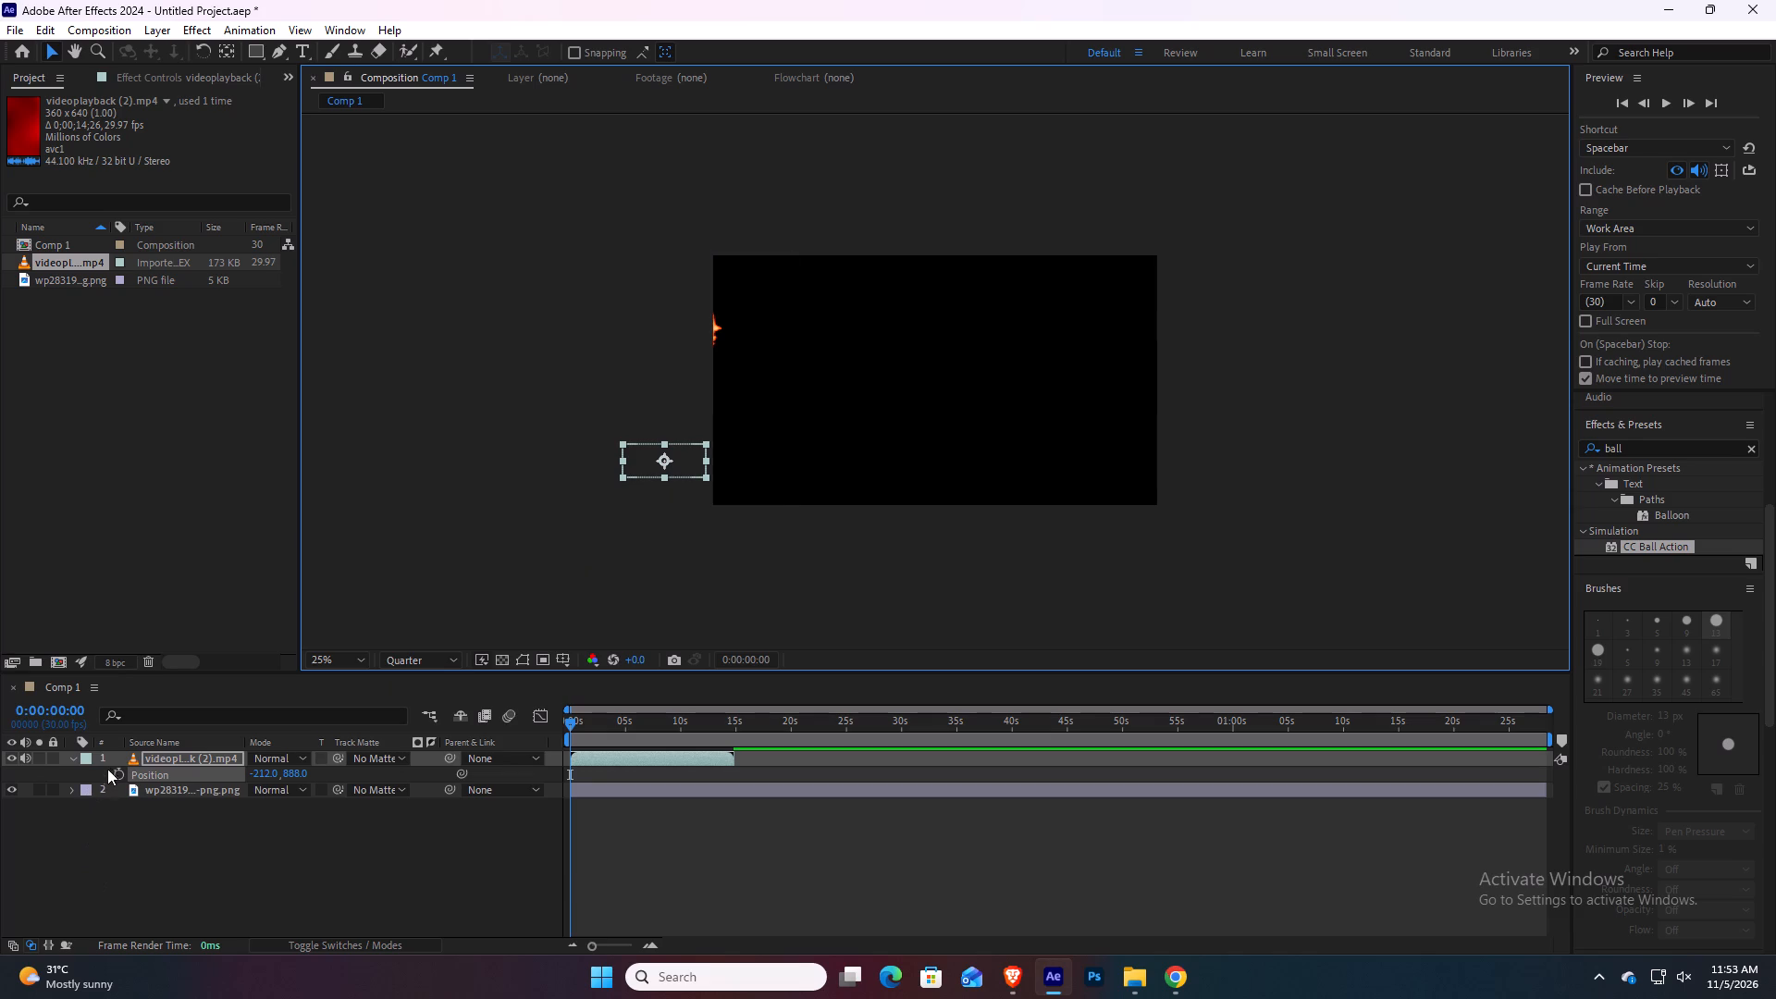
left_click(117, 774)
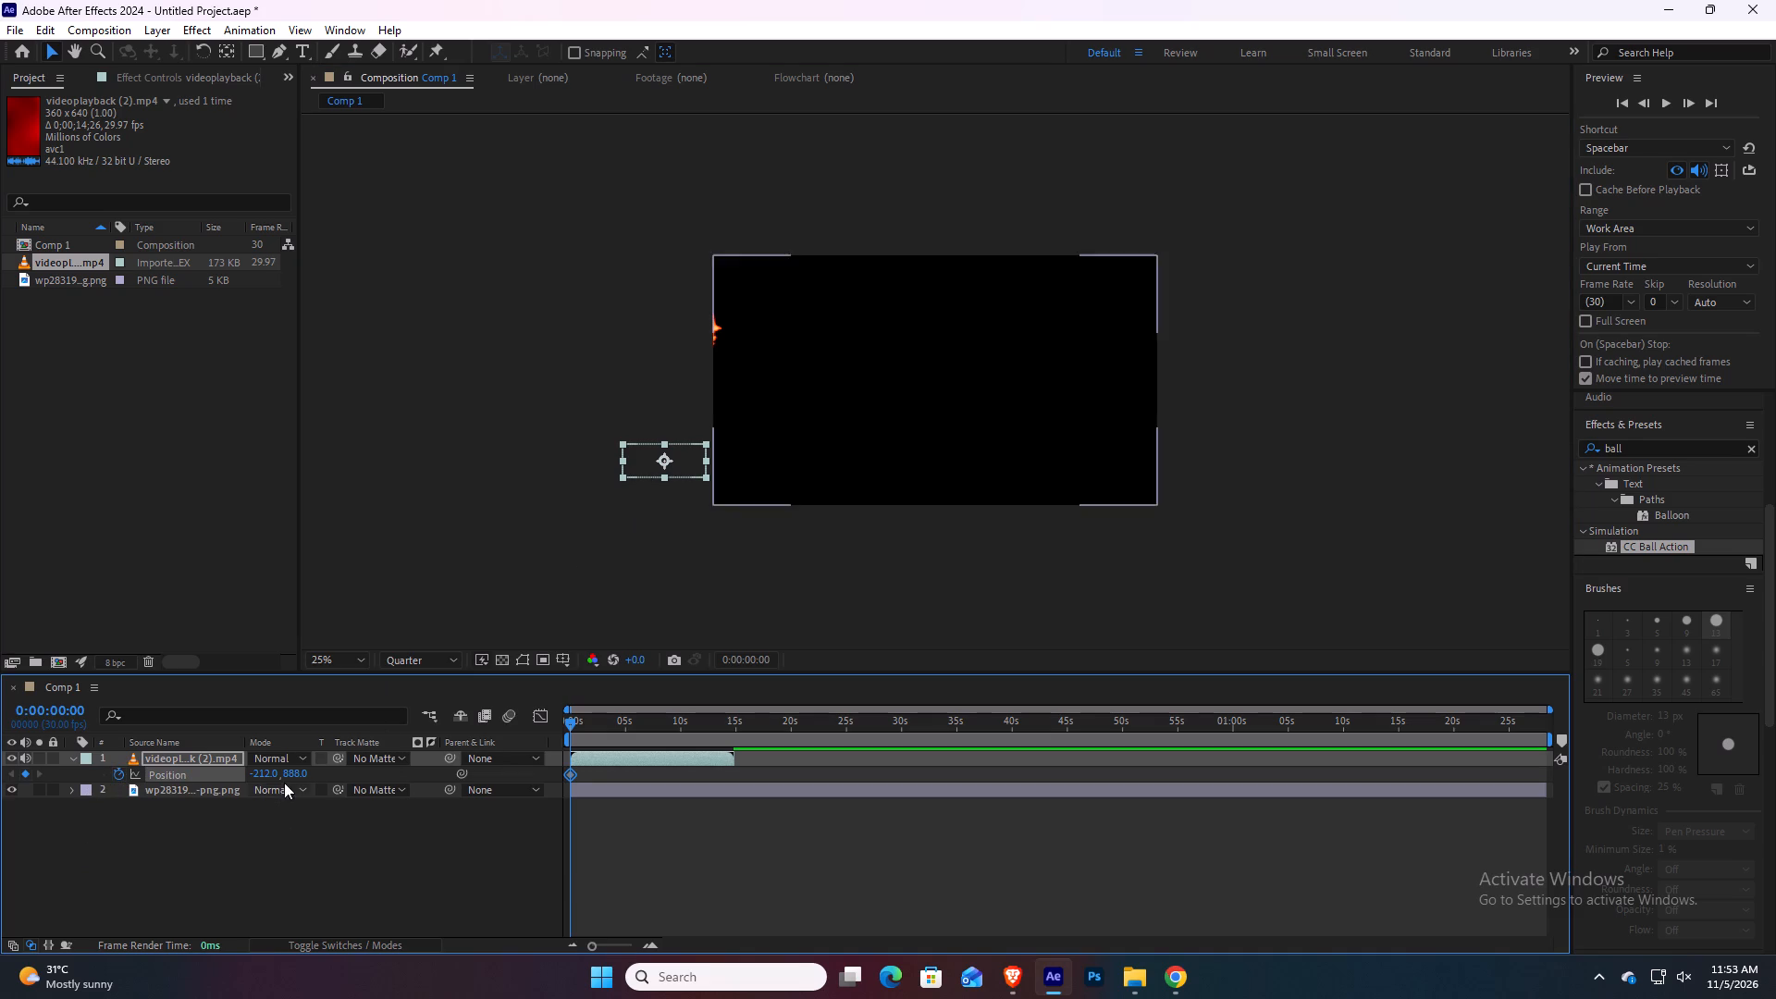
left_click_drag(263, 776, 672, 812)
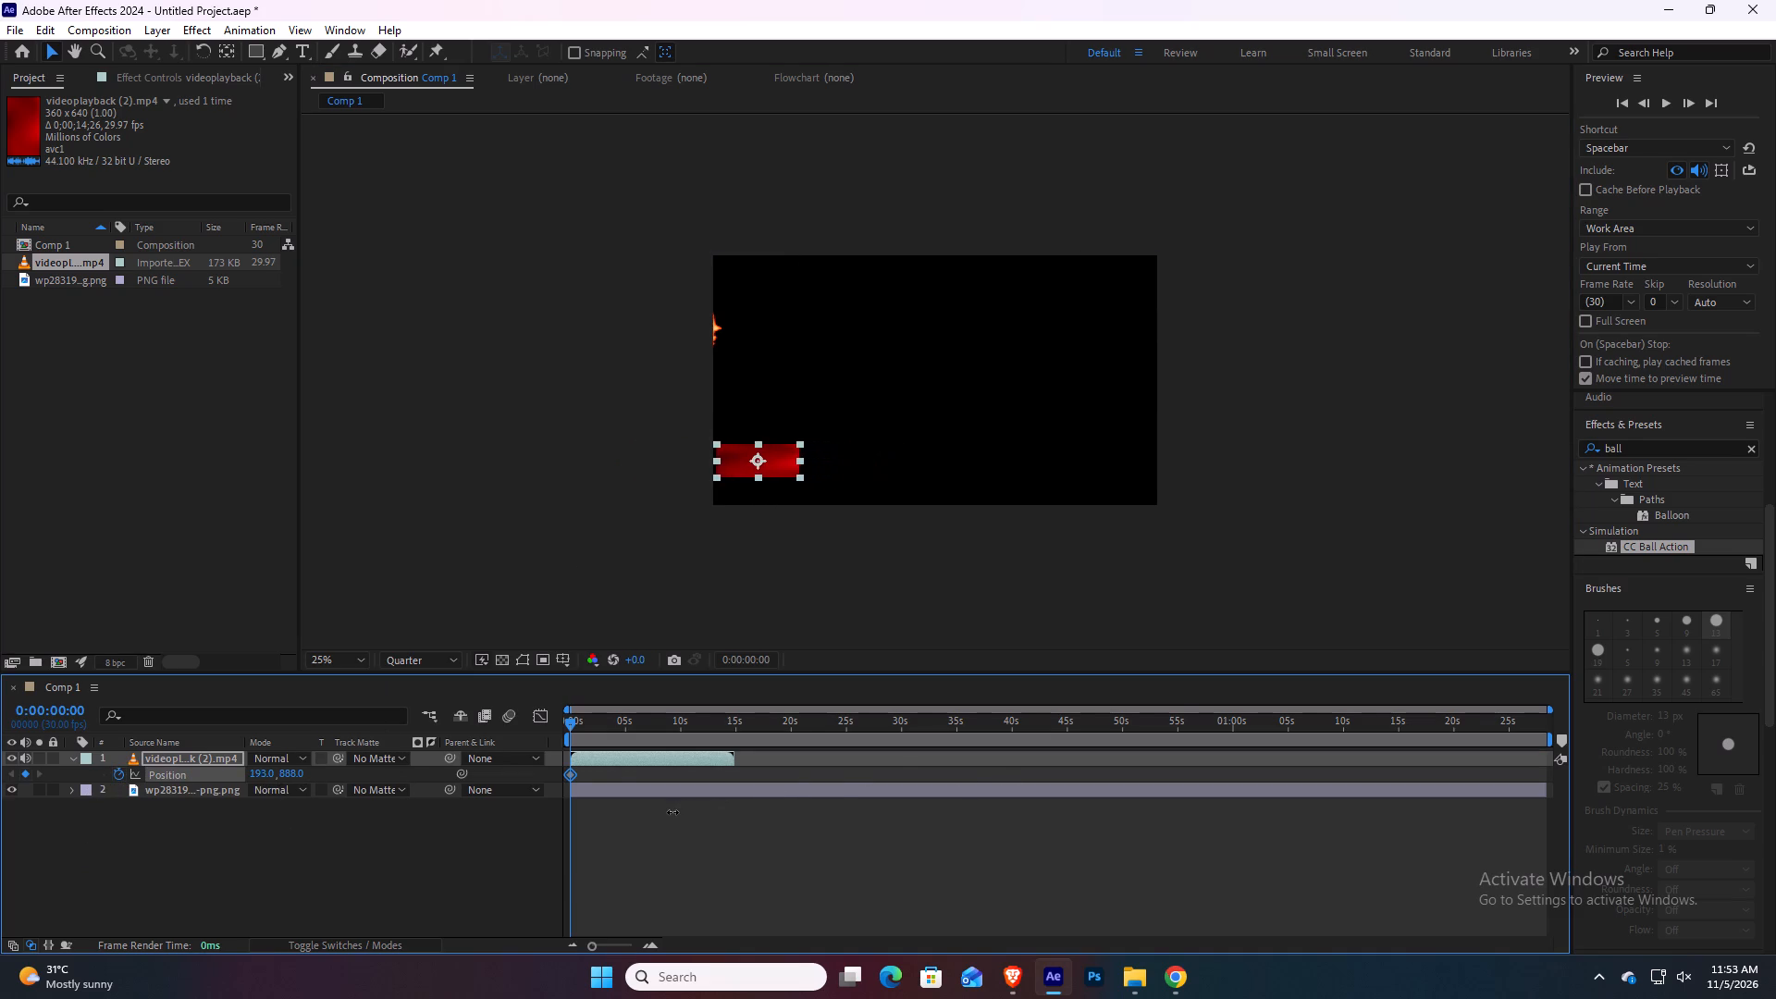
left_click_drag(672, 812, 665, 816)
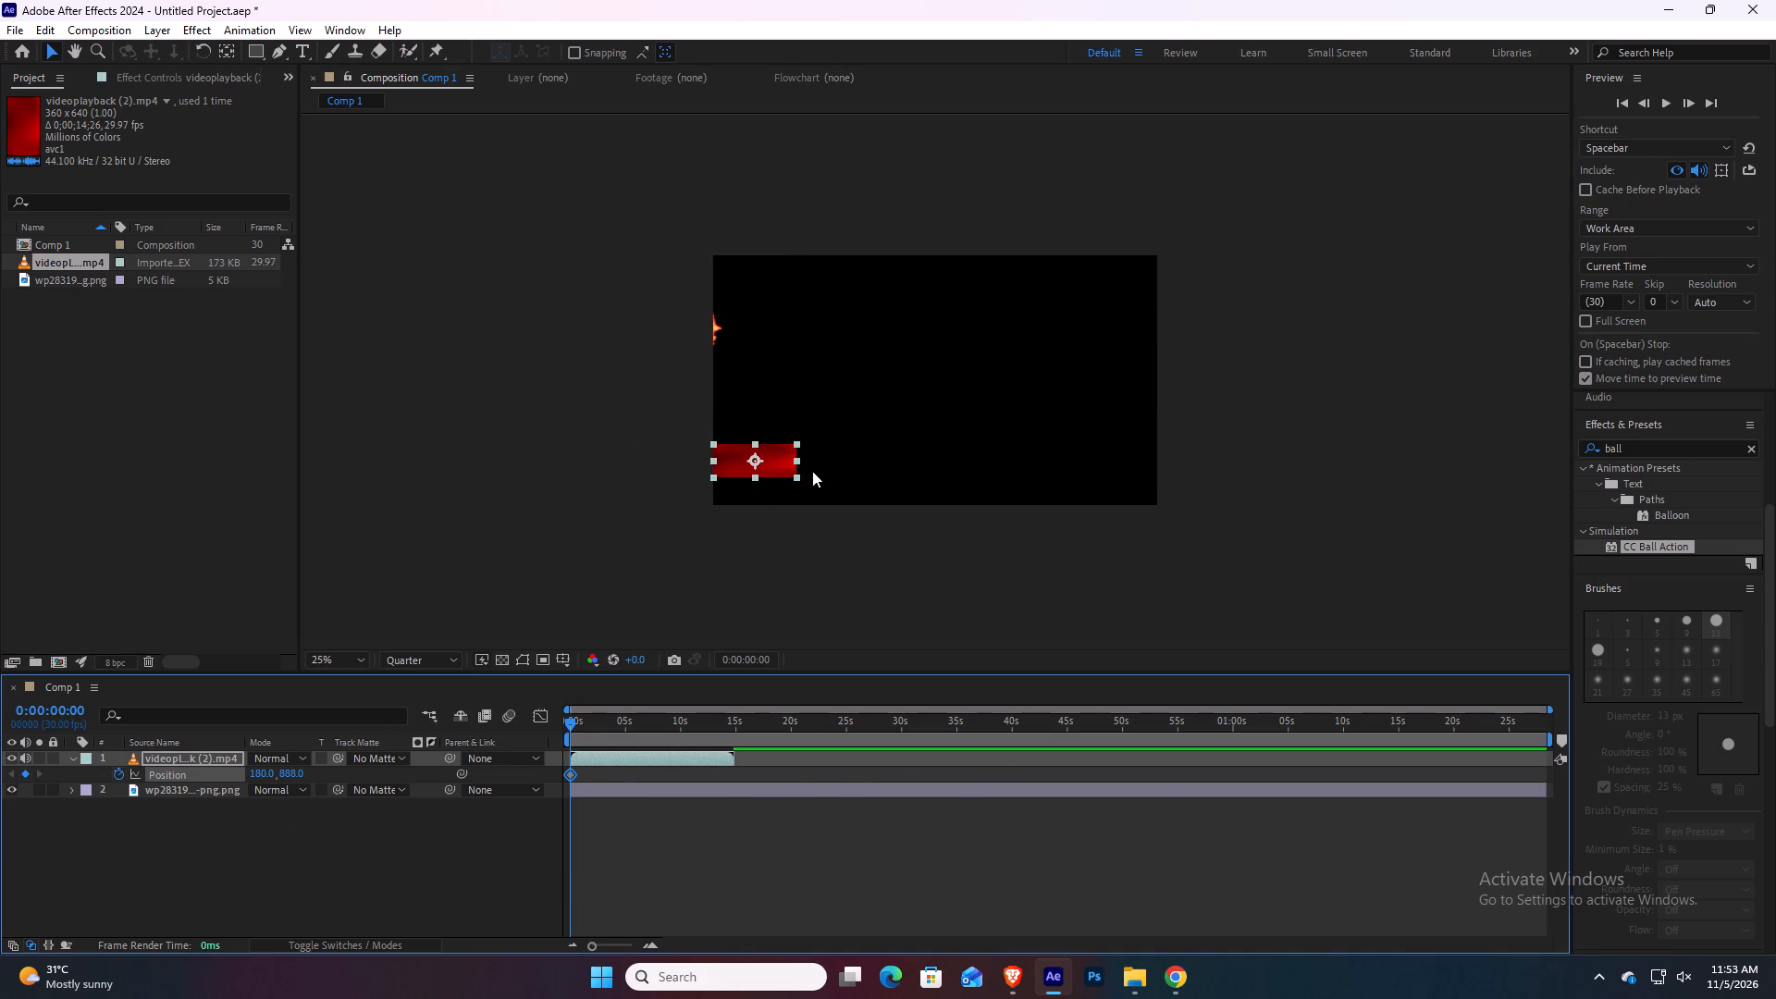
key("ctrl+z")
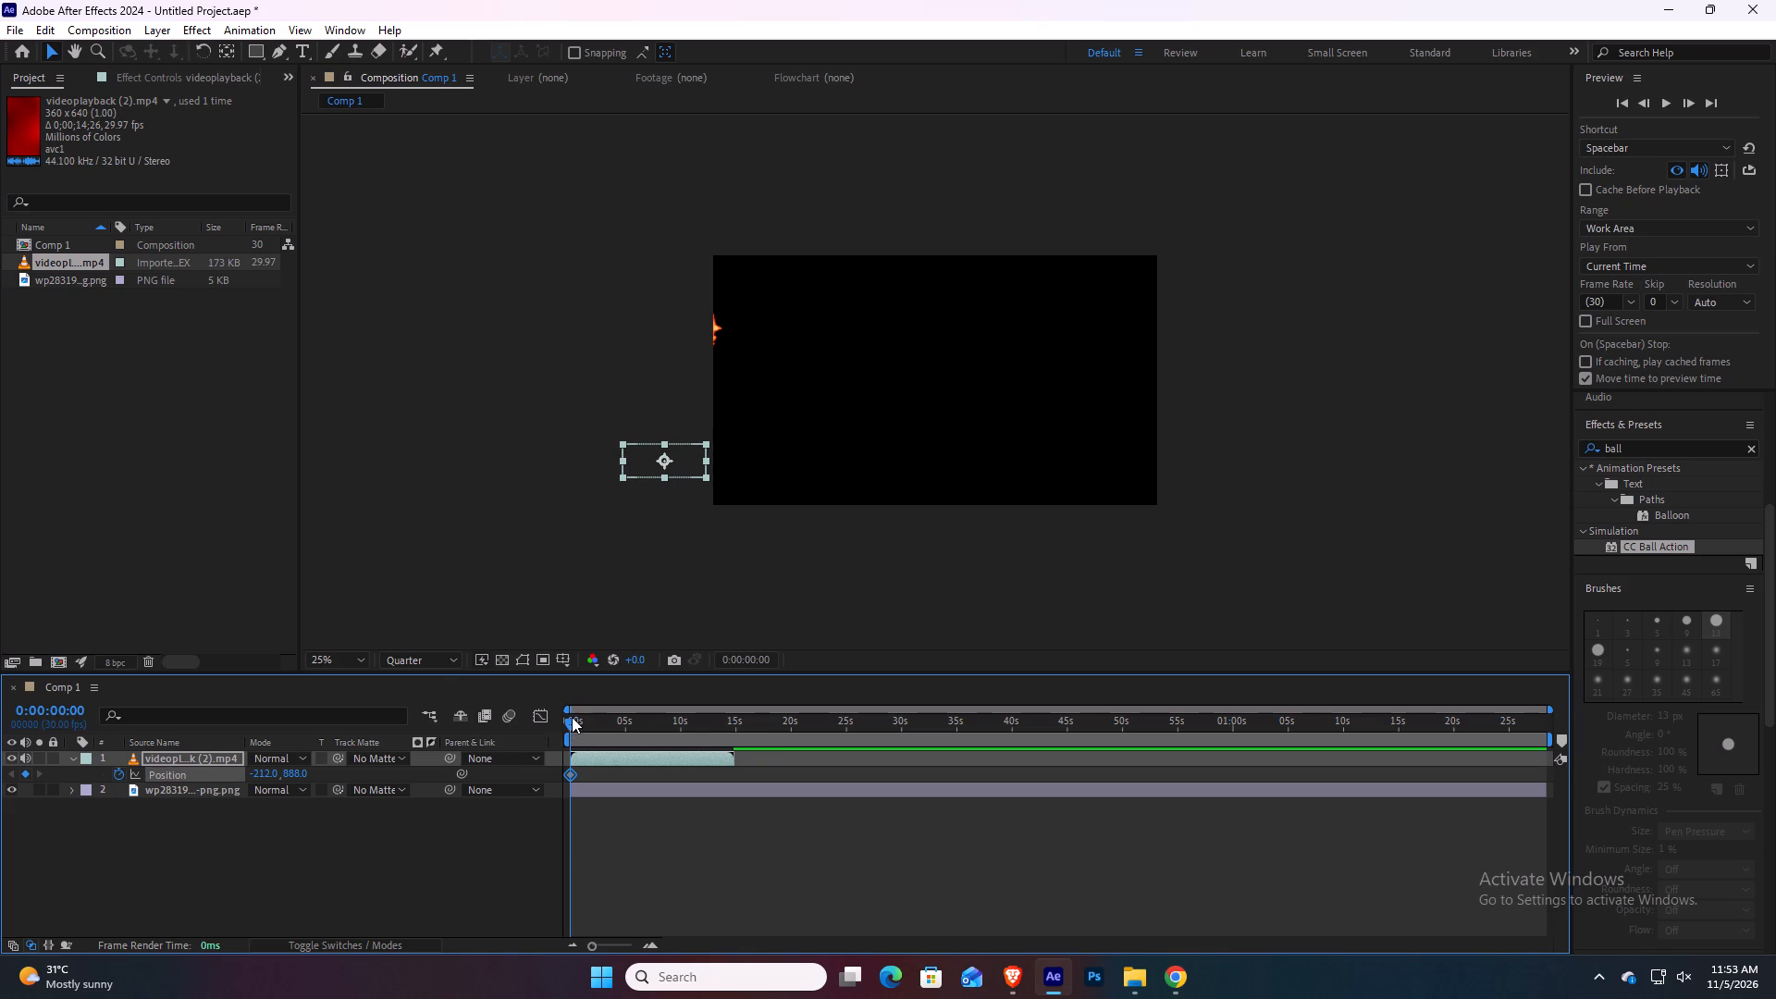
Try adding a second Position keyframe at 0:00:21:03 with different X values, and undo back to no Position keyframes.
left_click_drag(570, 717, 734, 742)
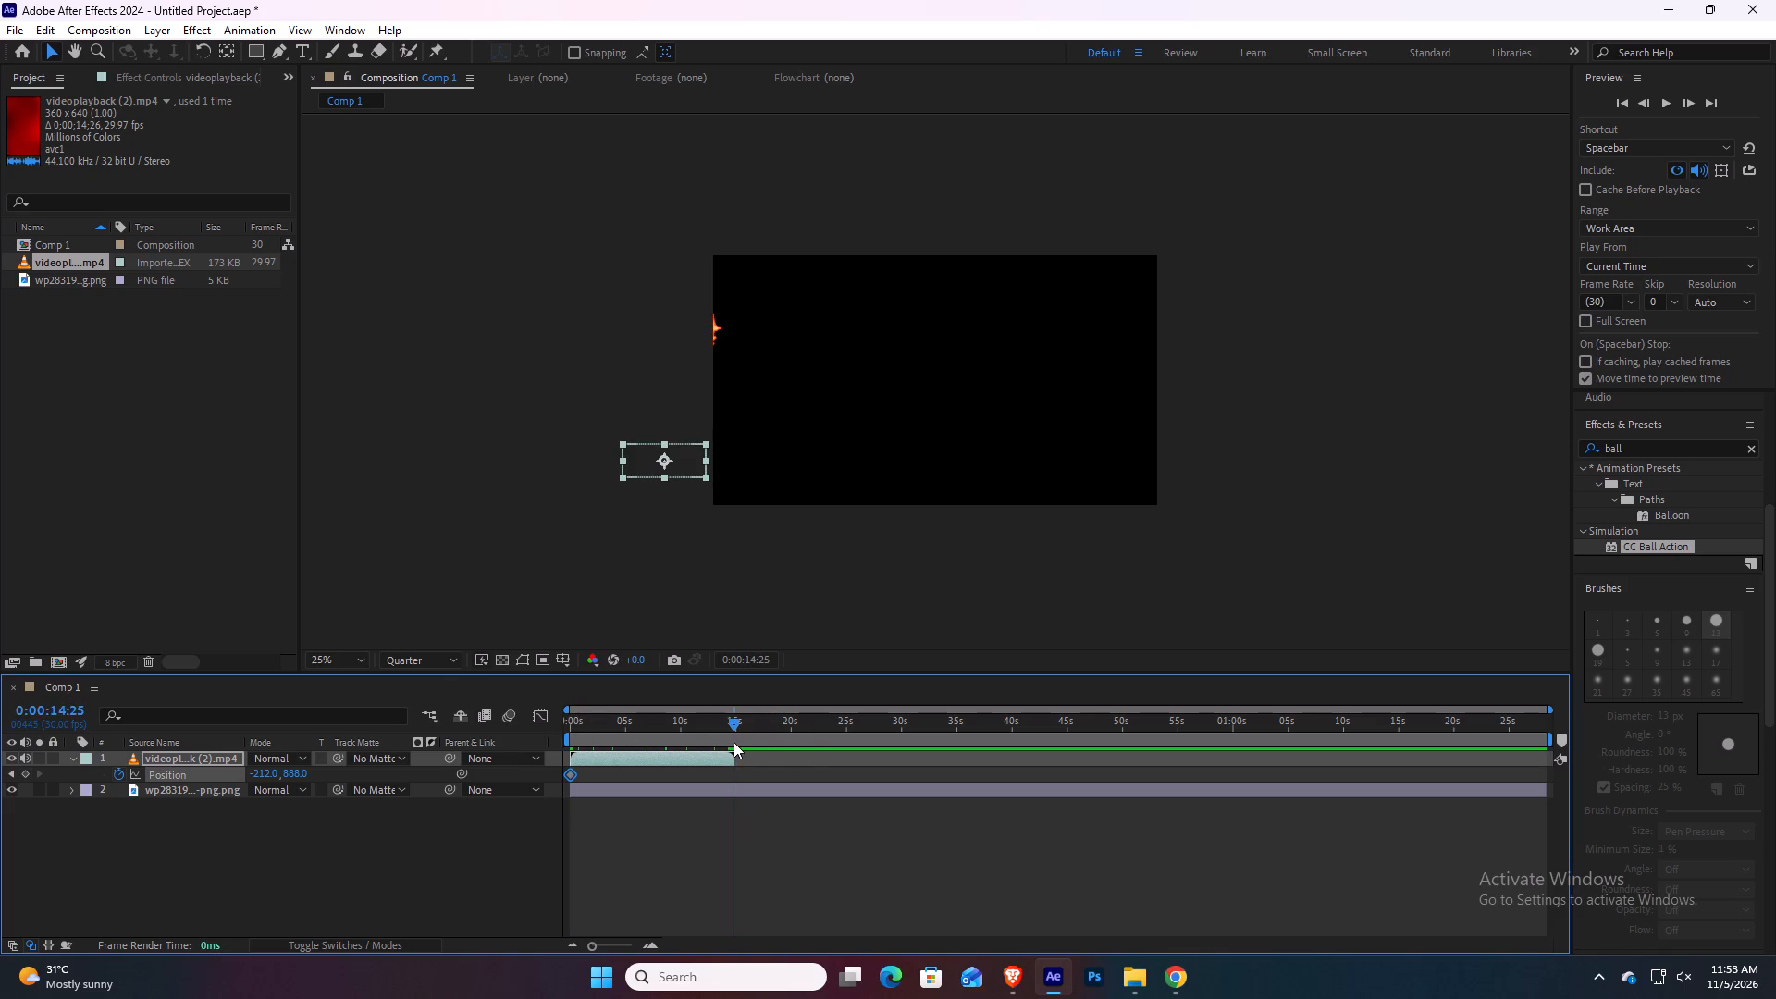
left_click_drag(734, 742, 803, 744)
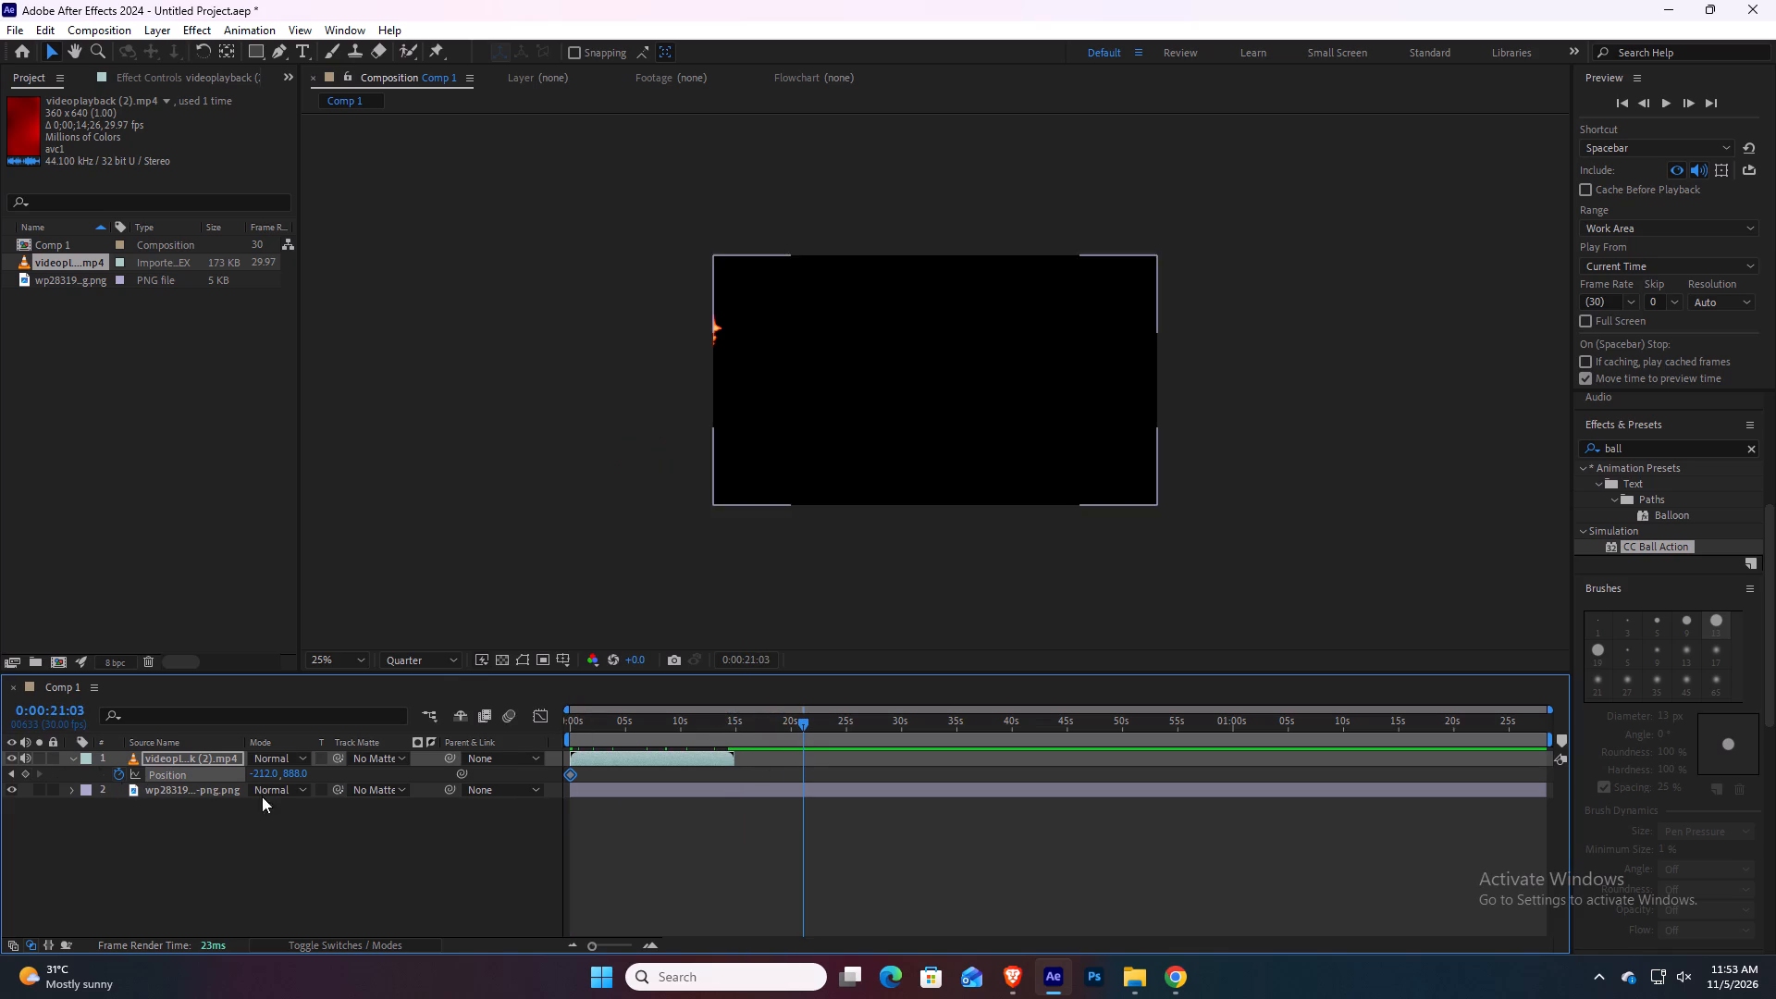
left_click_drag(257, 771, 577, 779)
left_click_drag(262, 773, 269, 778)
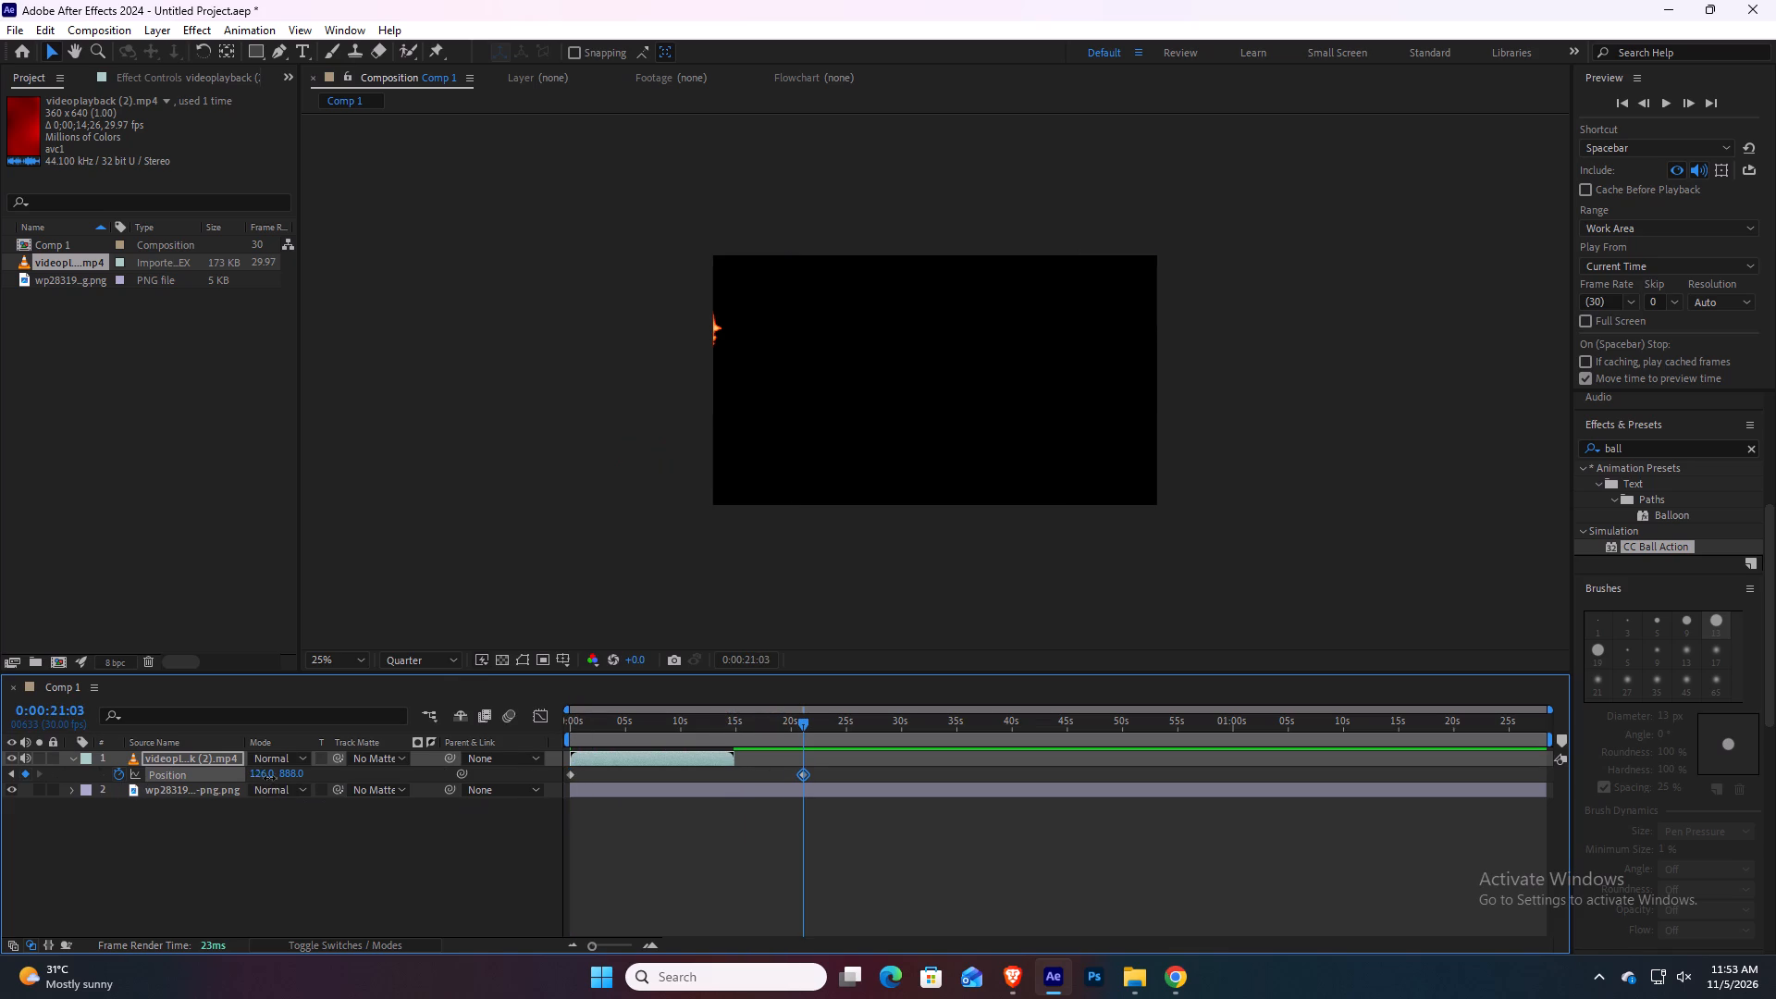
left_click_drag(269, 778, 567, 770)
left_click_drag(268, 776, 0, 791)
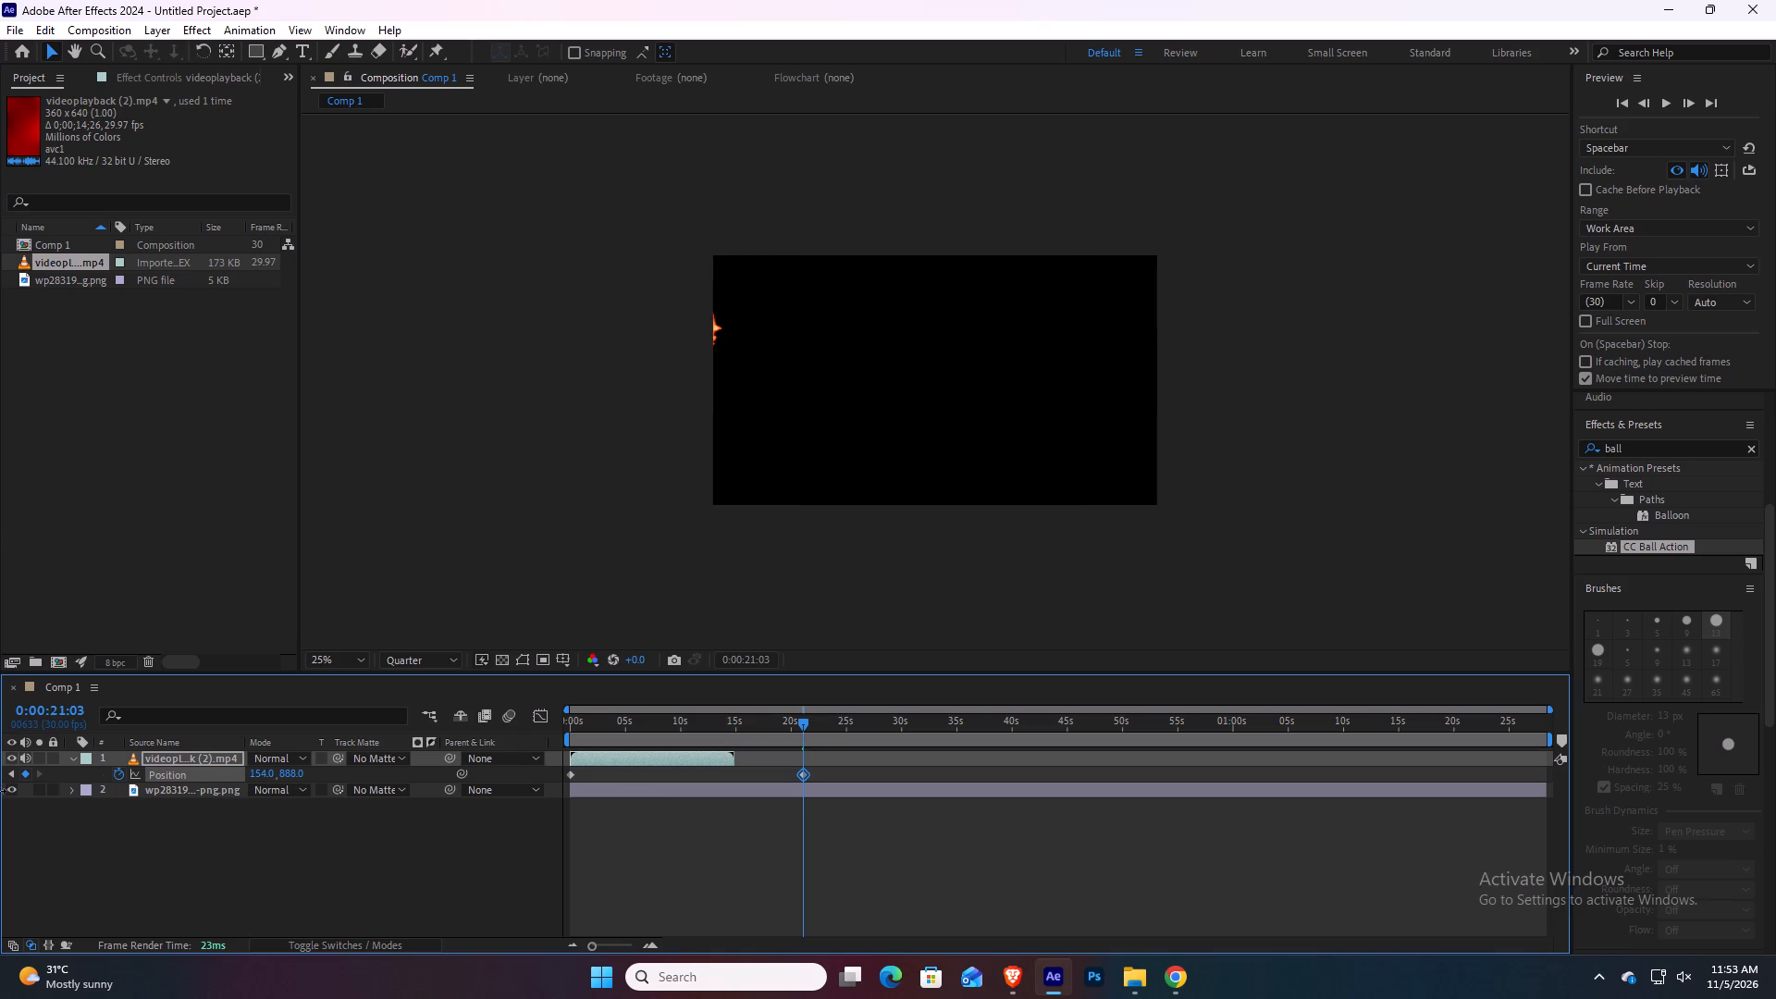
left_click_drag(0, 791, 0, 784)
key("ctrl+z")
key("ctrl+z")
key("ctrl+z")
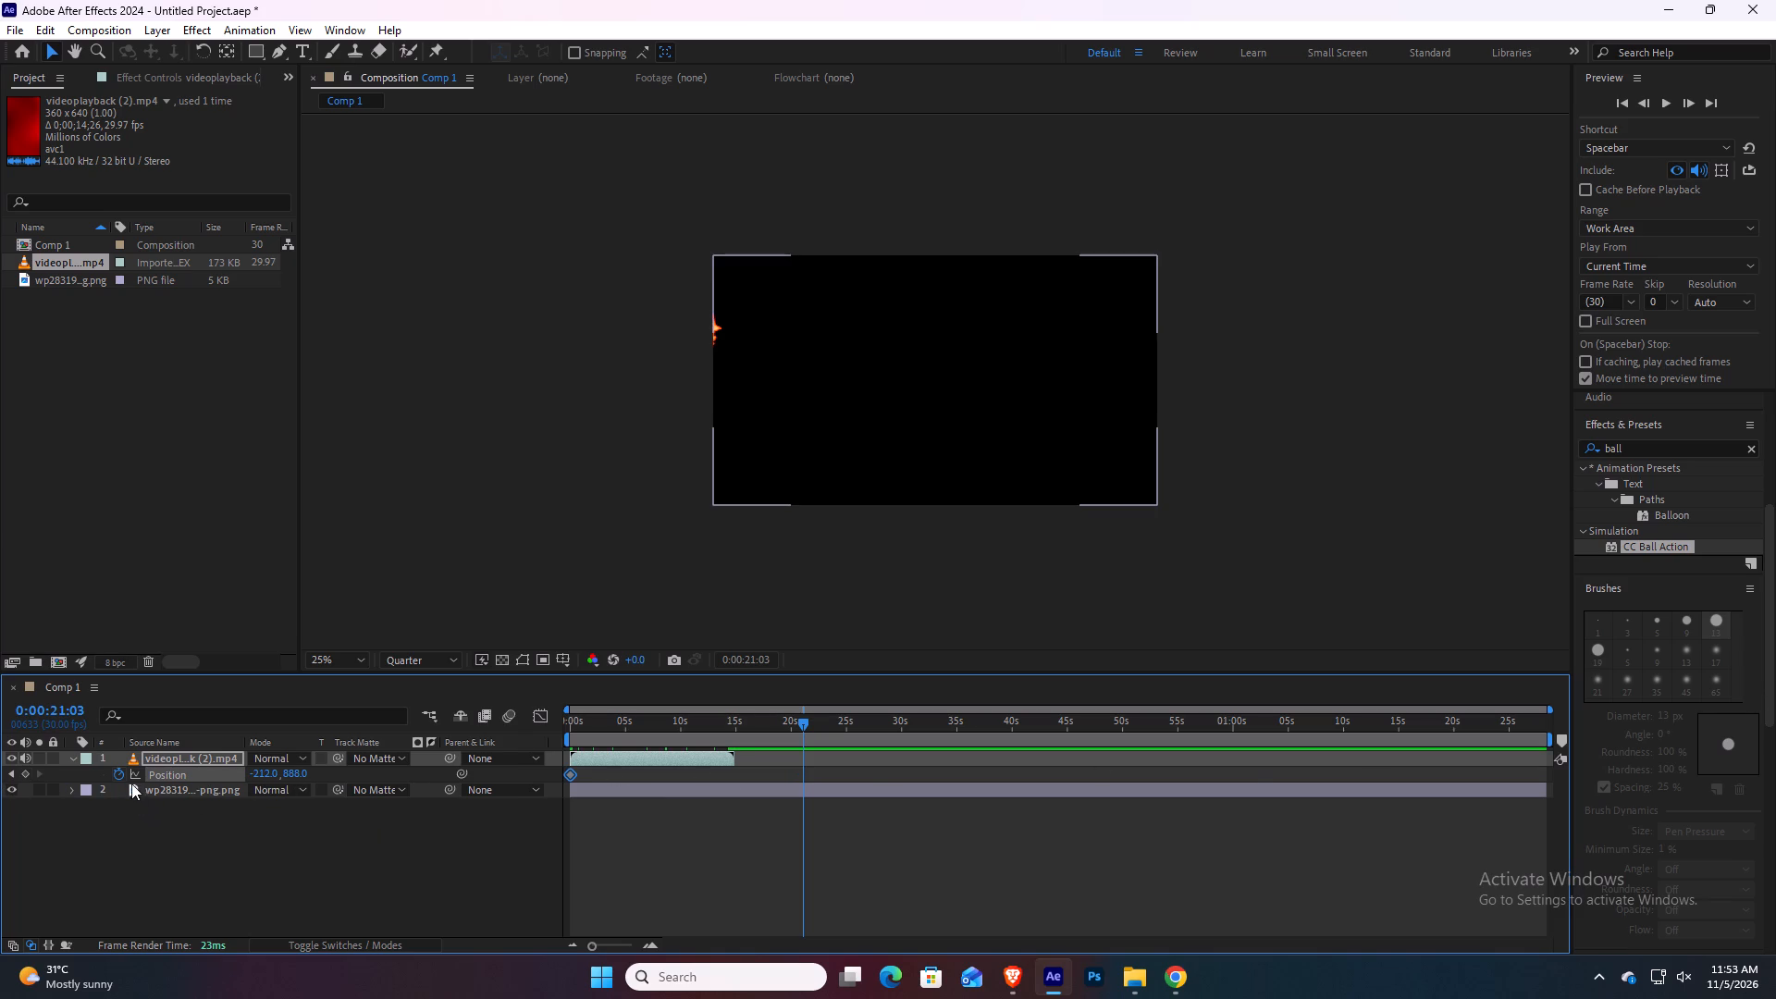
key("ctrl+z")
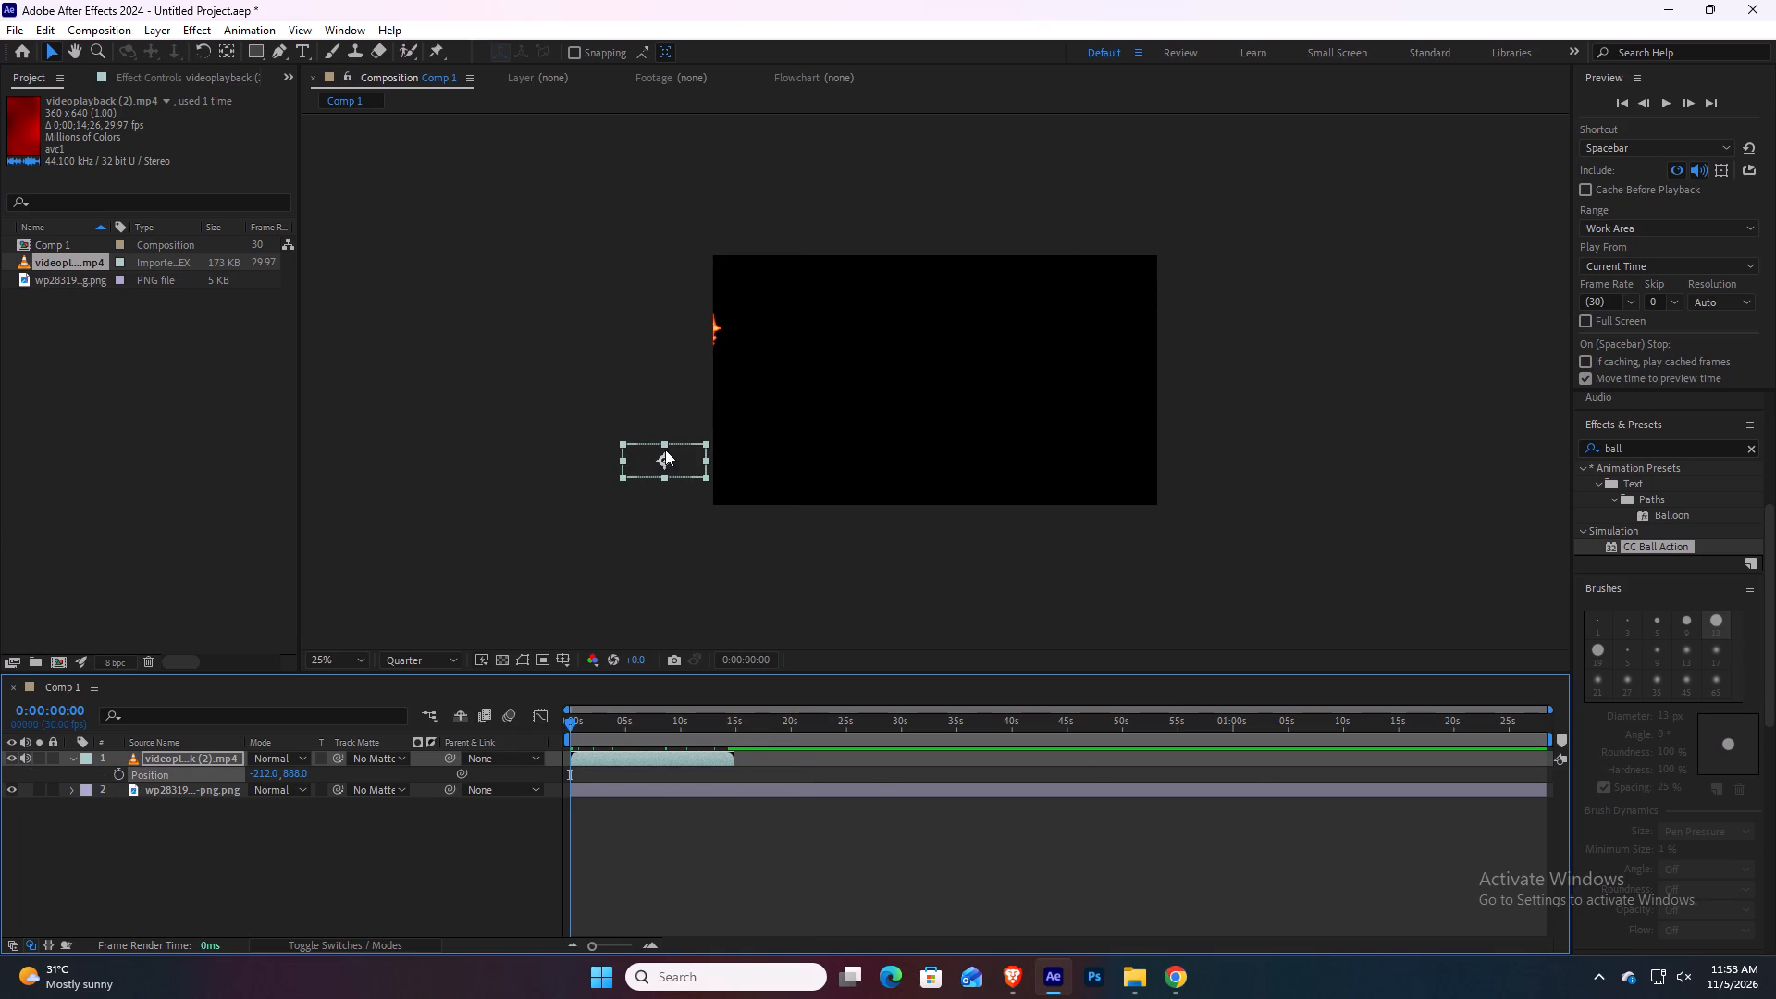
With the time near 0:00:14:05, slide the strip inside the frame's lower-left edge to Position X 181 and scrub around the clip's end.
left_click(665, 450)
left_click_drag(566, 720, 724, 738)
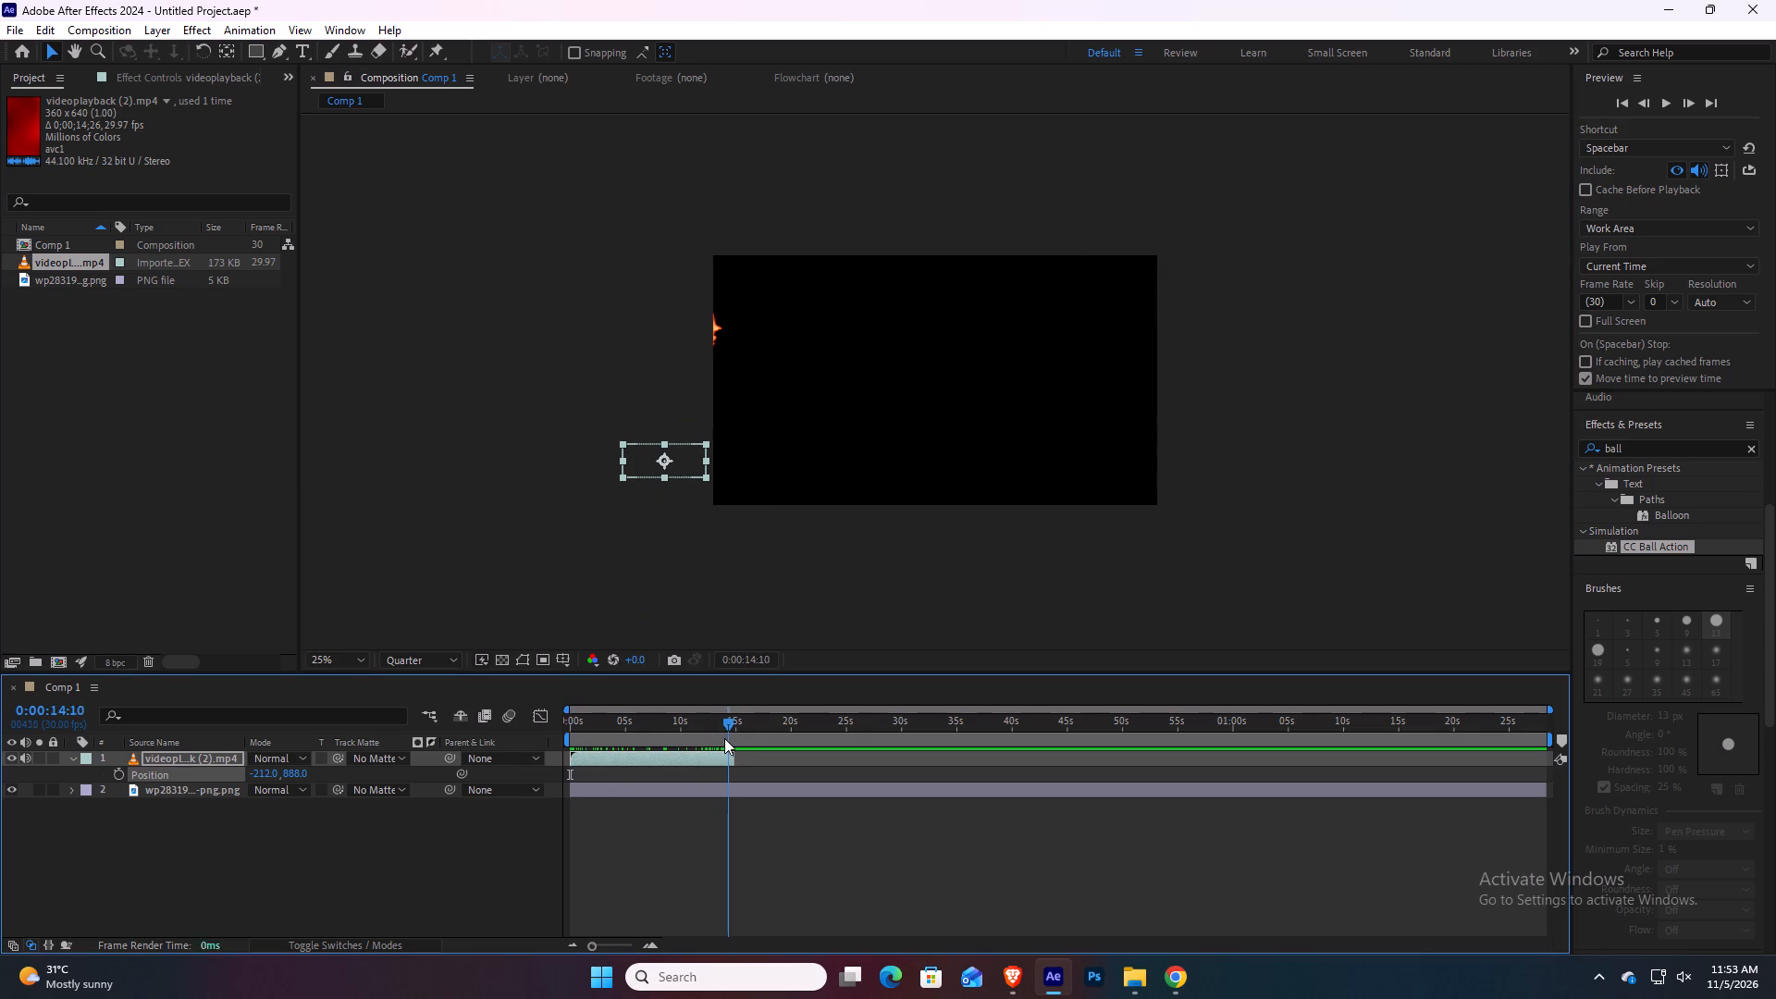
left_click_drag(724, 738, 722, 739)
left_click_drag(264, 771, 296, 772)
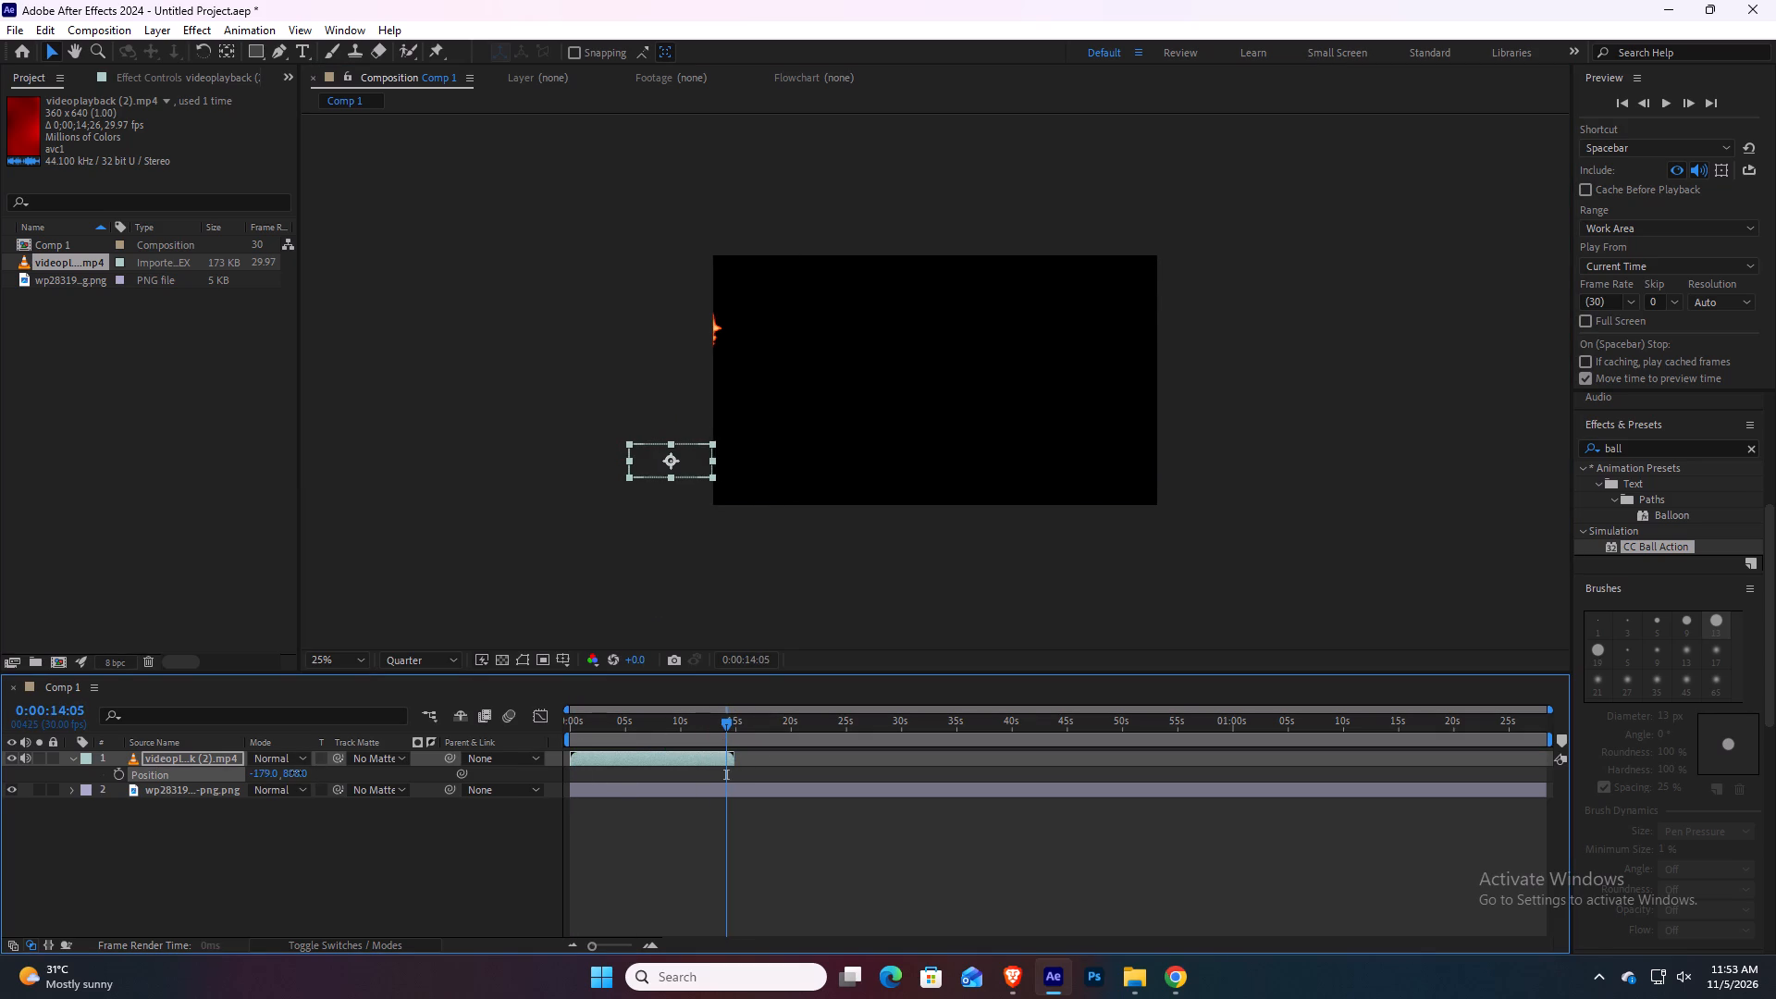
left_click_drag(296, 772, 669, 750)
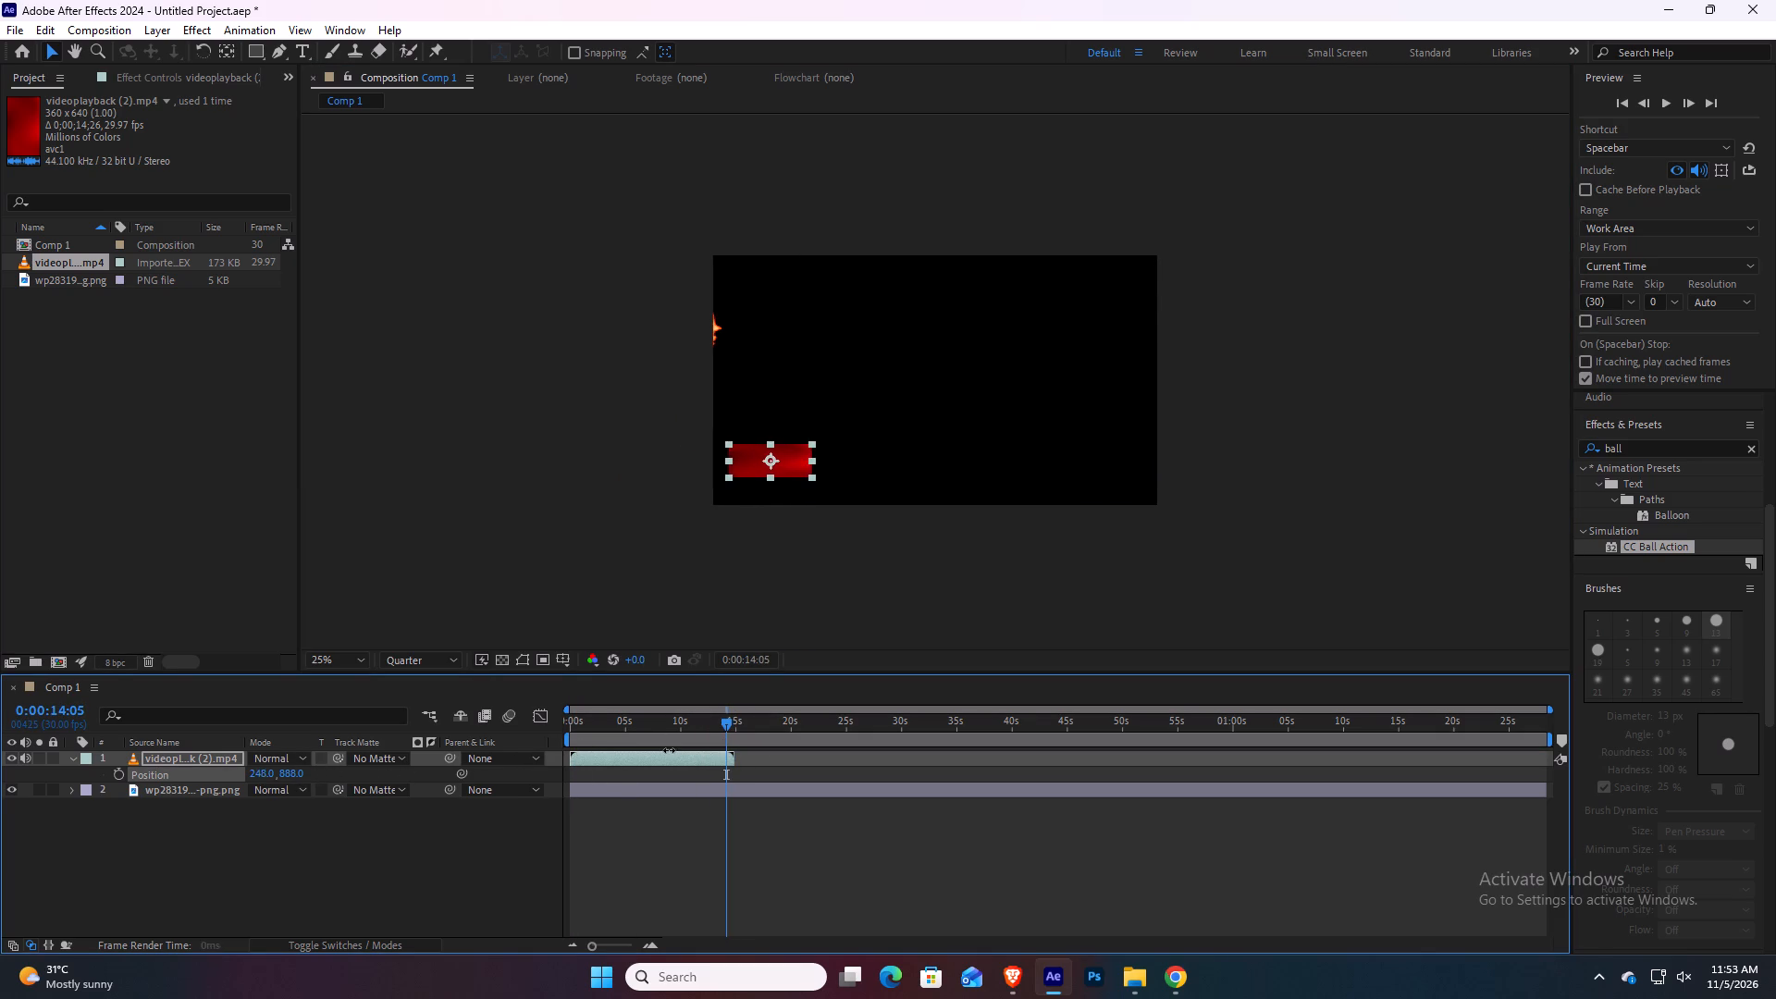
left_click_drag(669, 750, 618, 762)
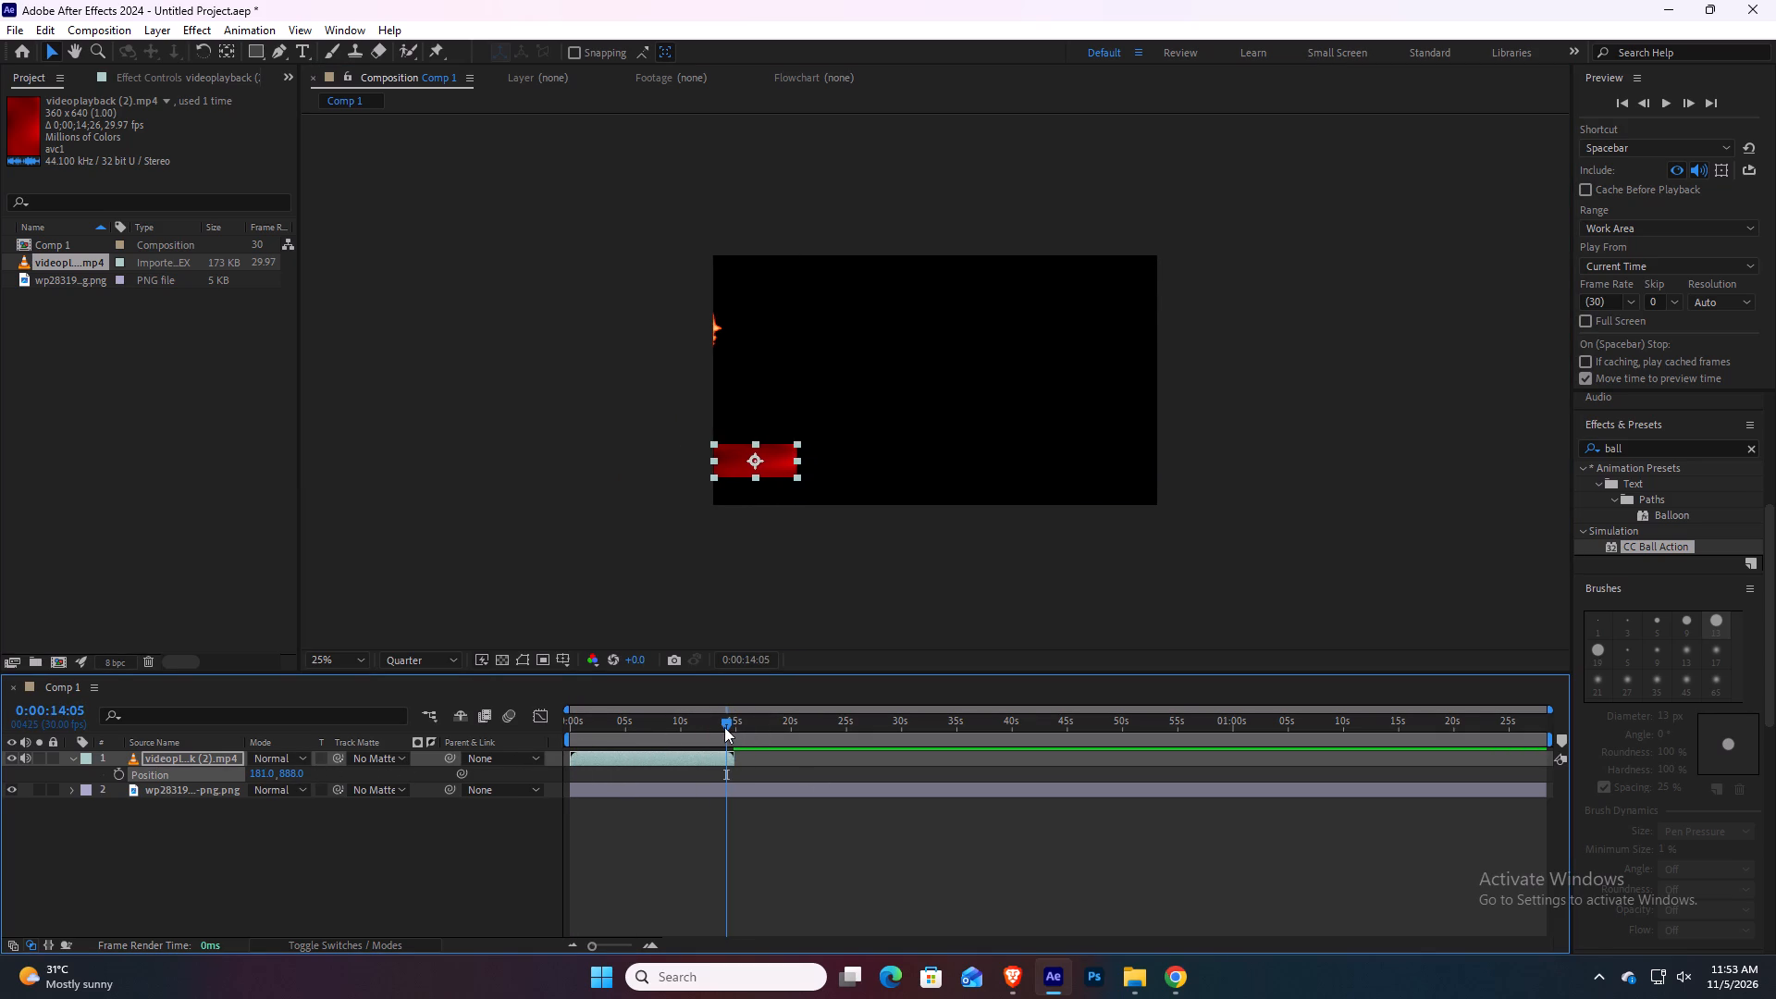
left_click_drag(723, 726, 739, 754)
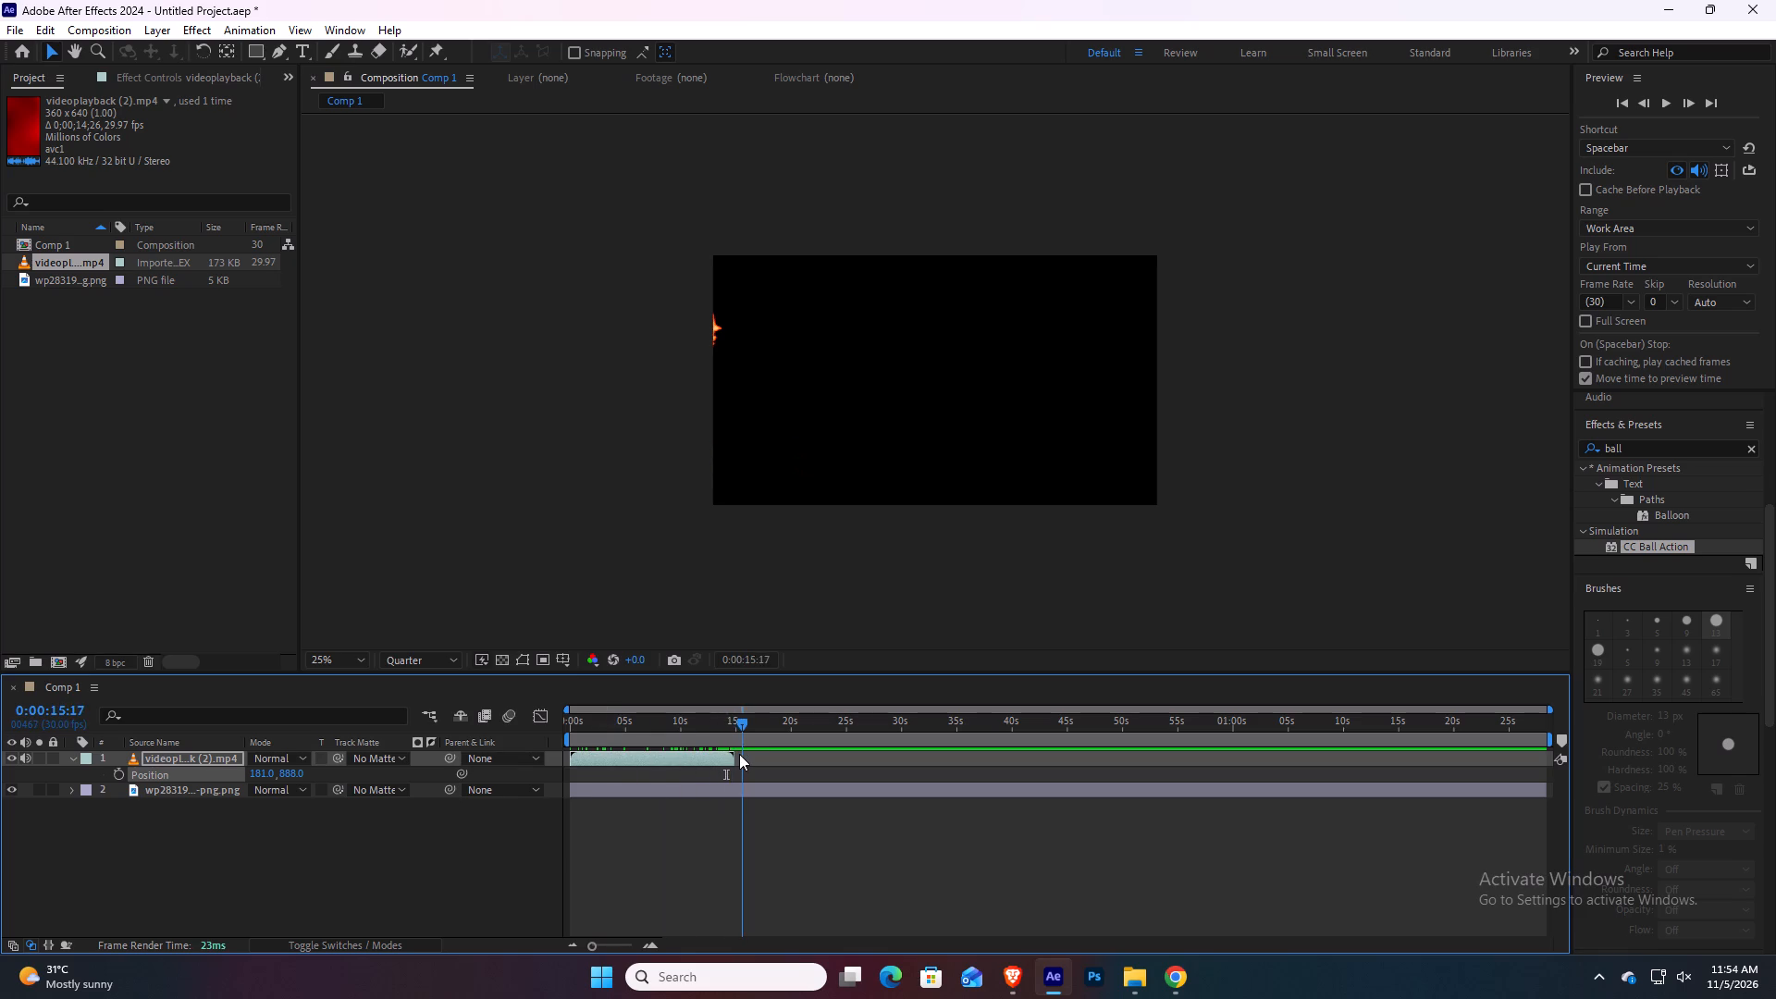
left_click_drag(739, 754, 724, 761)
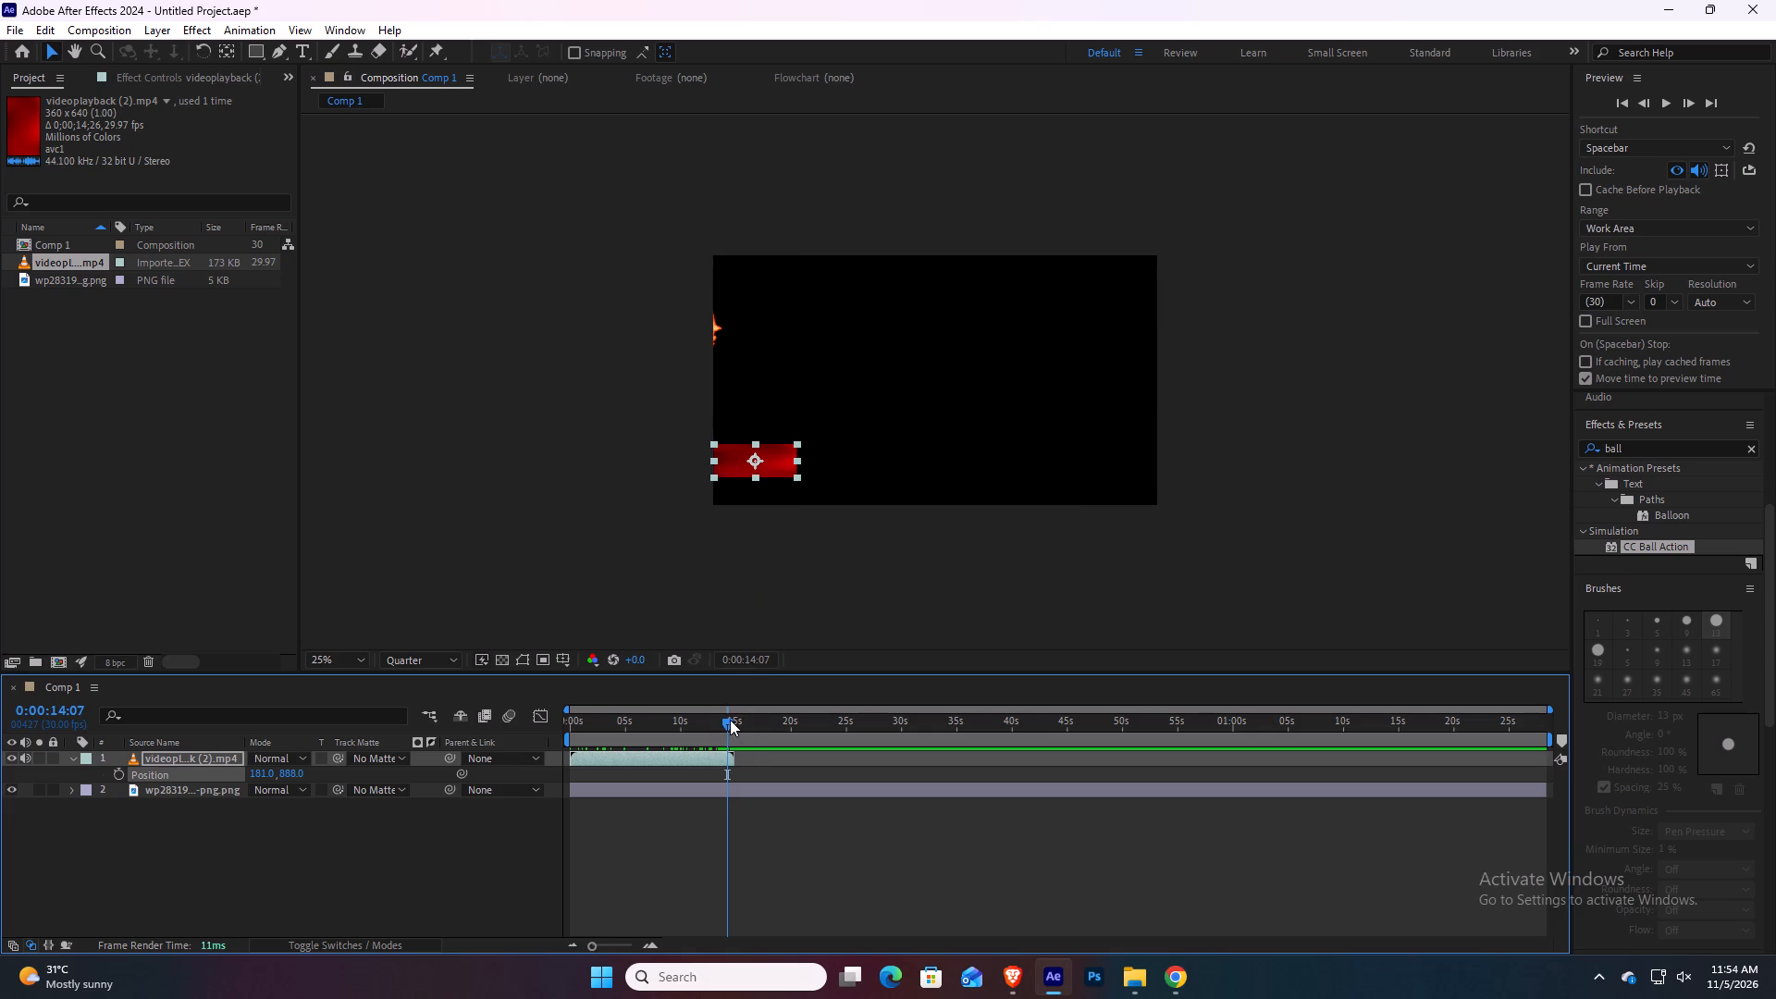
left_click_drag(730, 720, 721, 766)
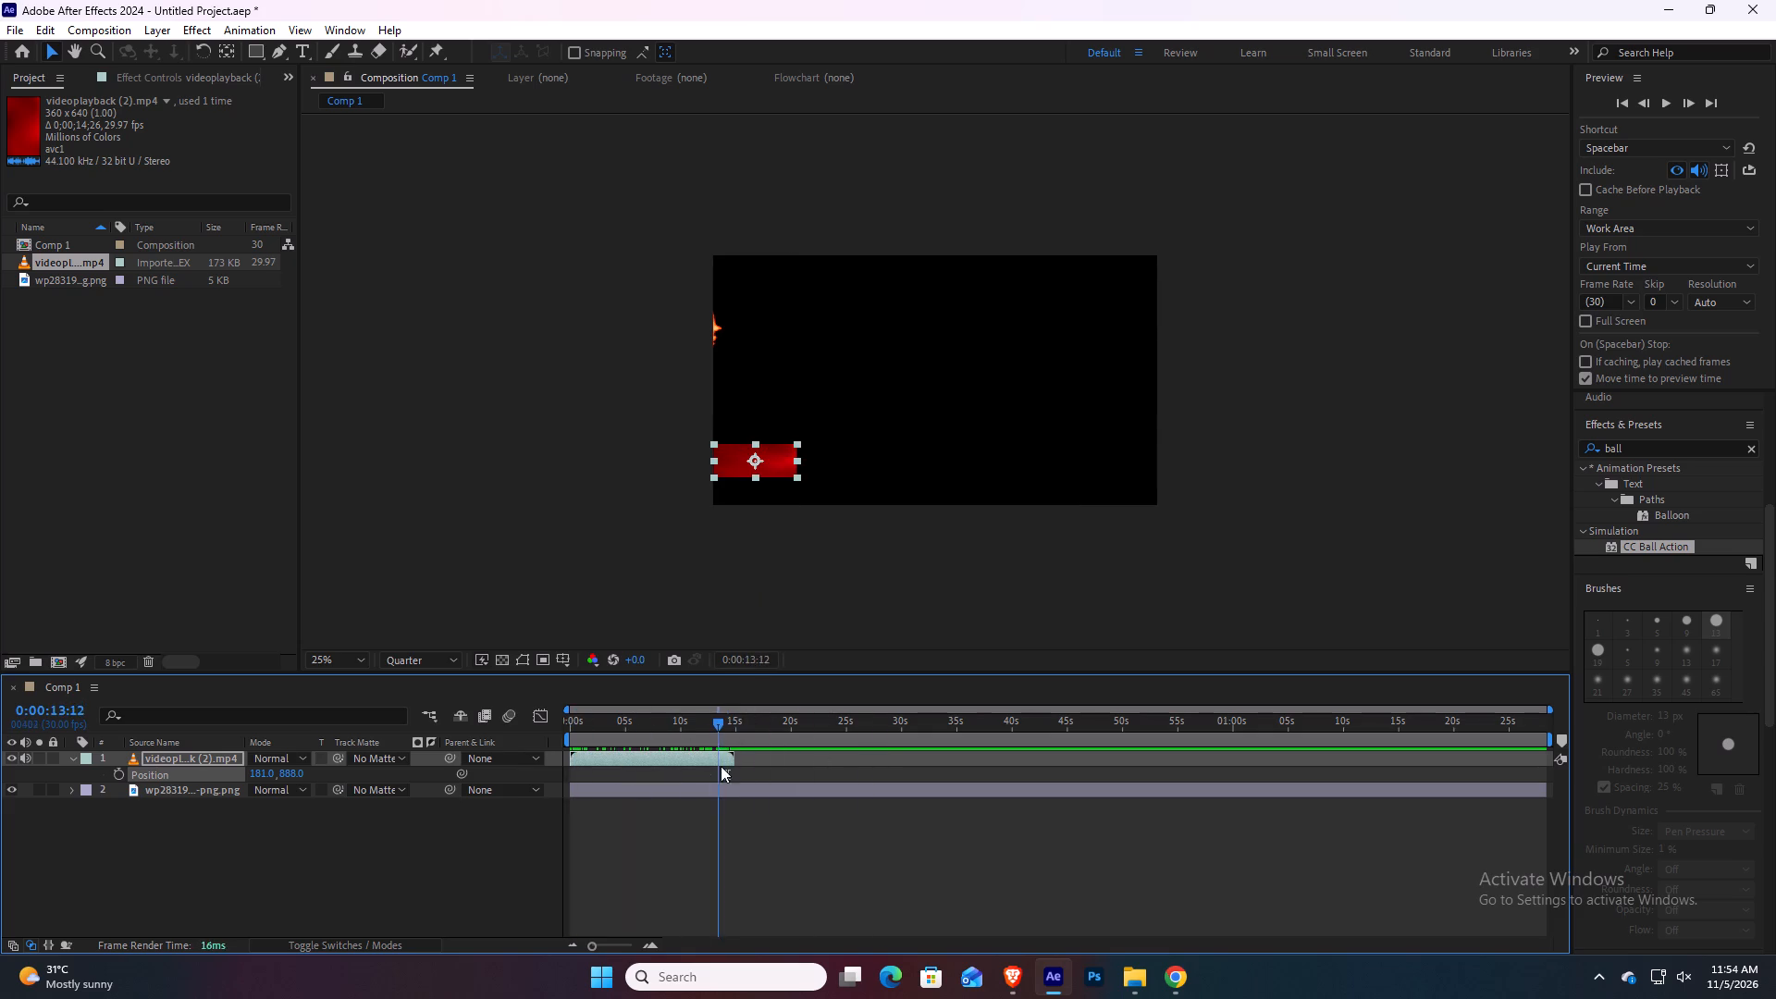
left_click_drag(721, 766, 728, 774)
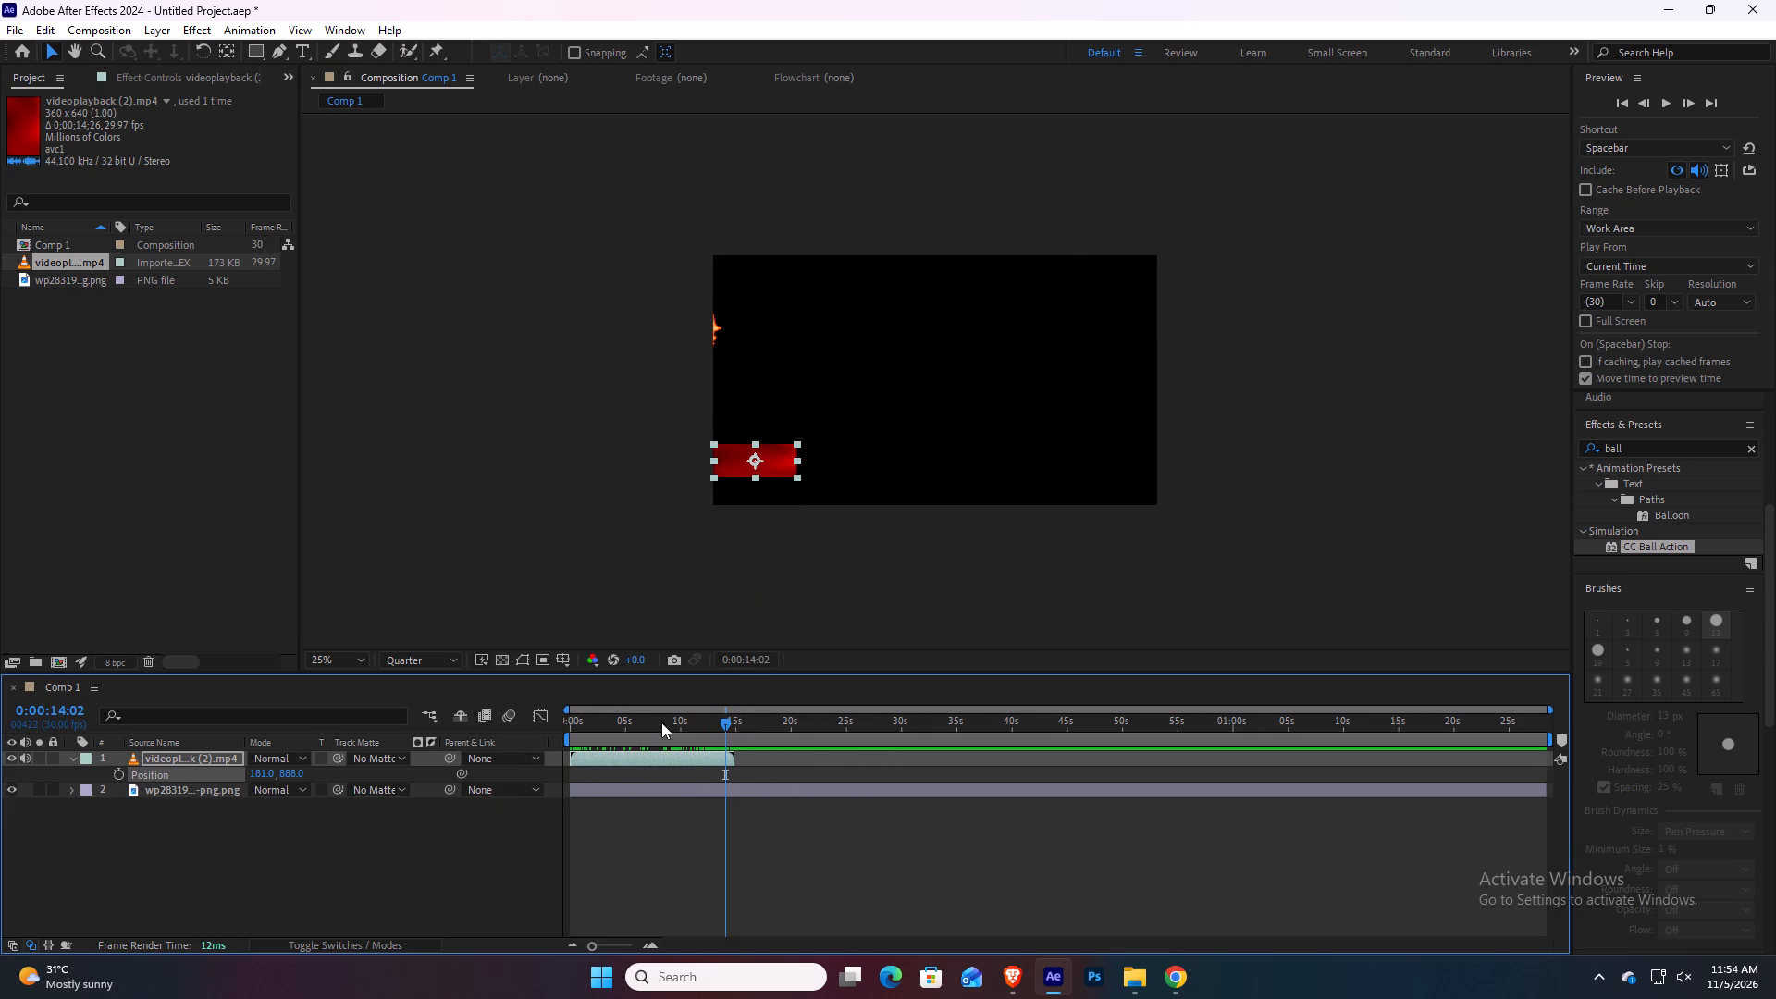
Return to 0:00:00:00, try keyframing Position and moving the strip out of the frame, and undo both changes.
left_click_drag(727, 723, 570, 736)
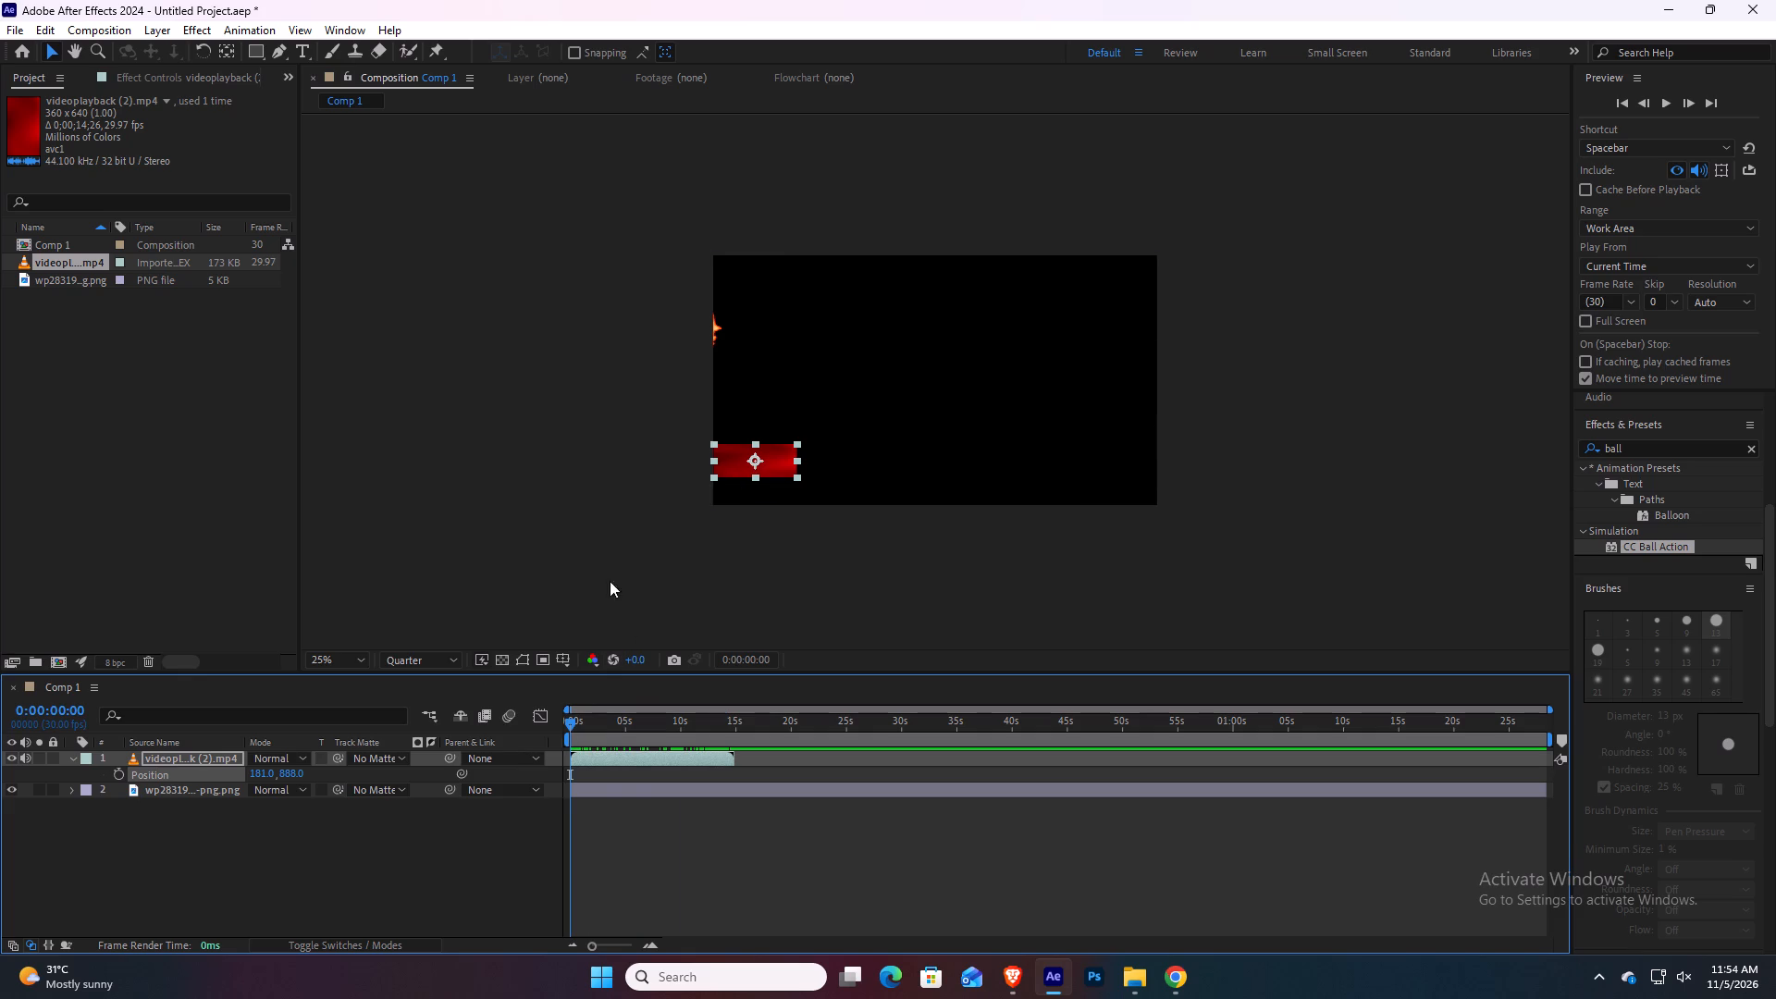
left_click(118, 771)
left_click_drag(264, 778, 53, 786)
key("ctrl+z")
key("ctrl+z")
At 0:00:00:00, move the strip fully outside the frame's left edge to Position X about -220 and start Position keyframing.
left_click_drag(262, 778, 0, 783)
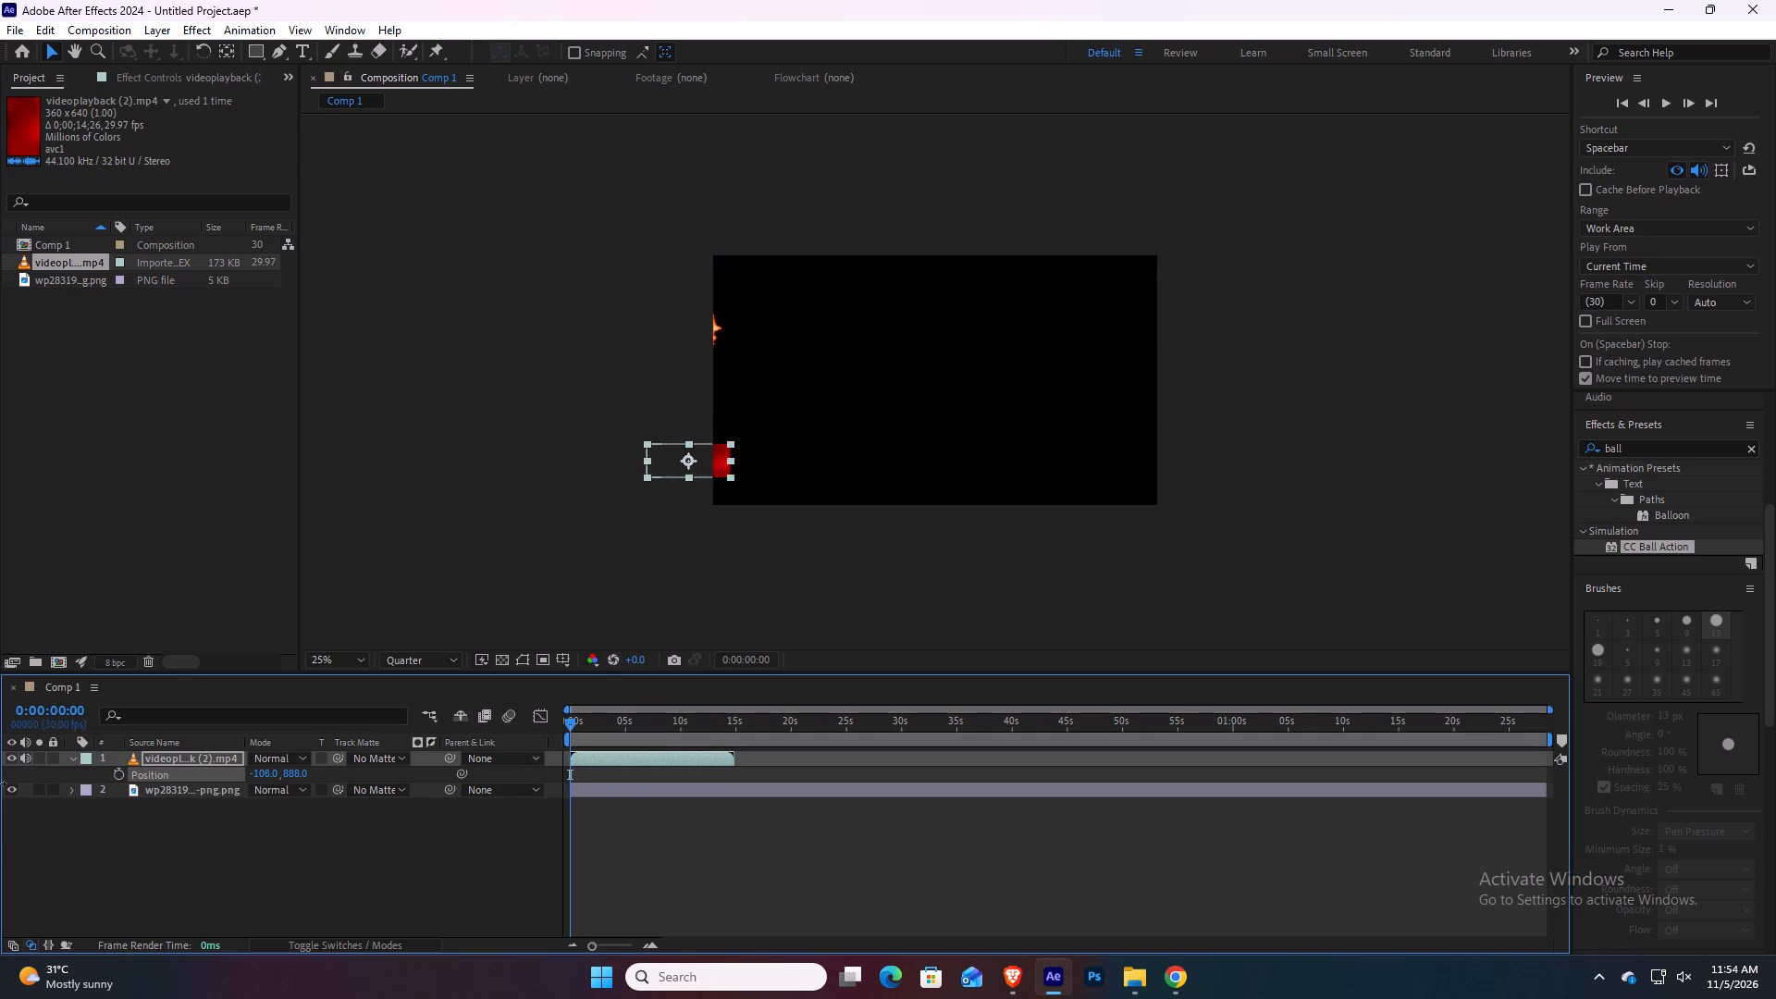
left_click_drag(0, 783, 0, 807)
left_click_drag(262, 771, 180, 771)
left_click(117, 773)
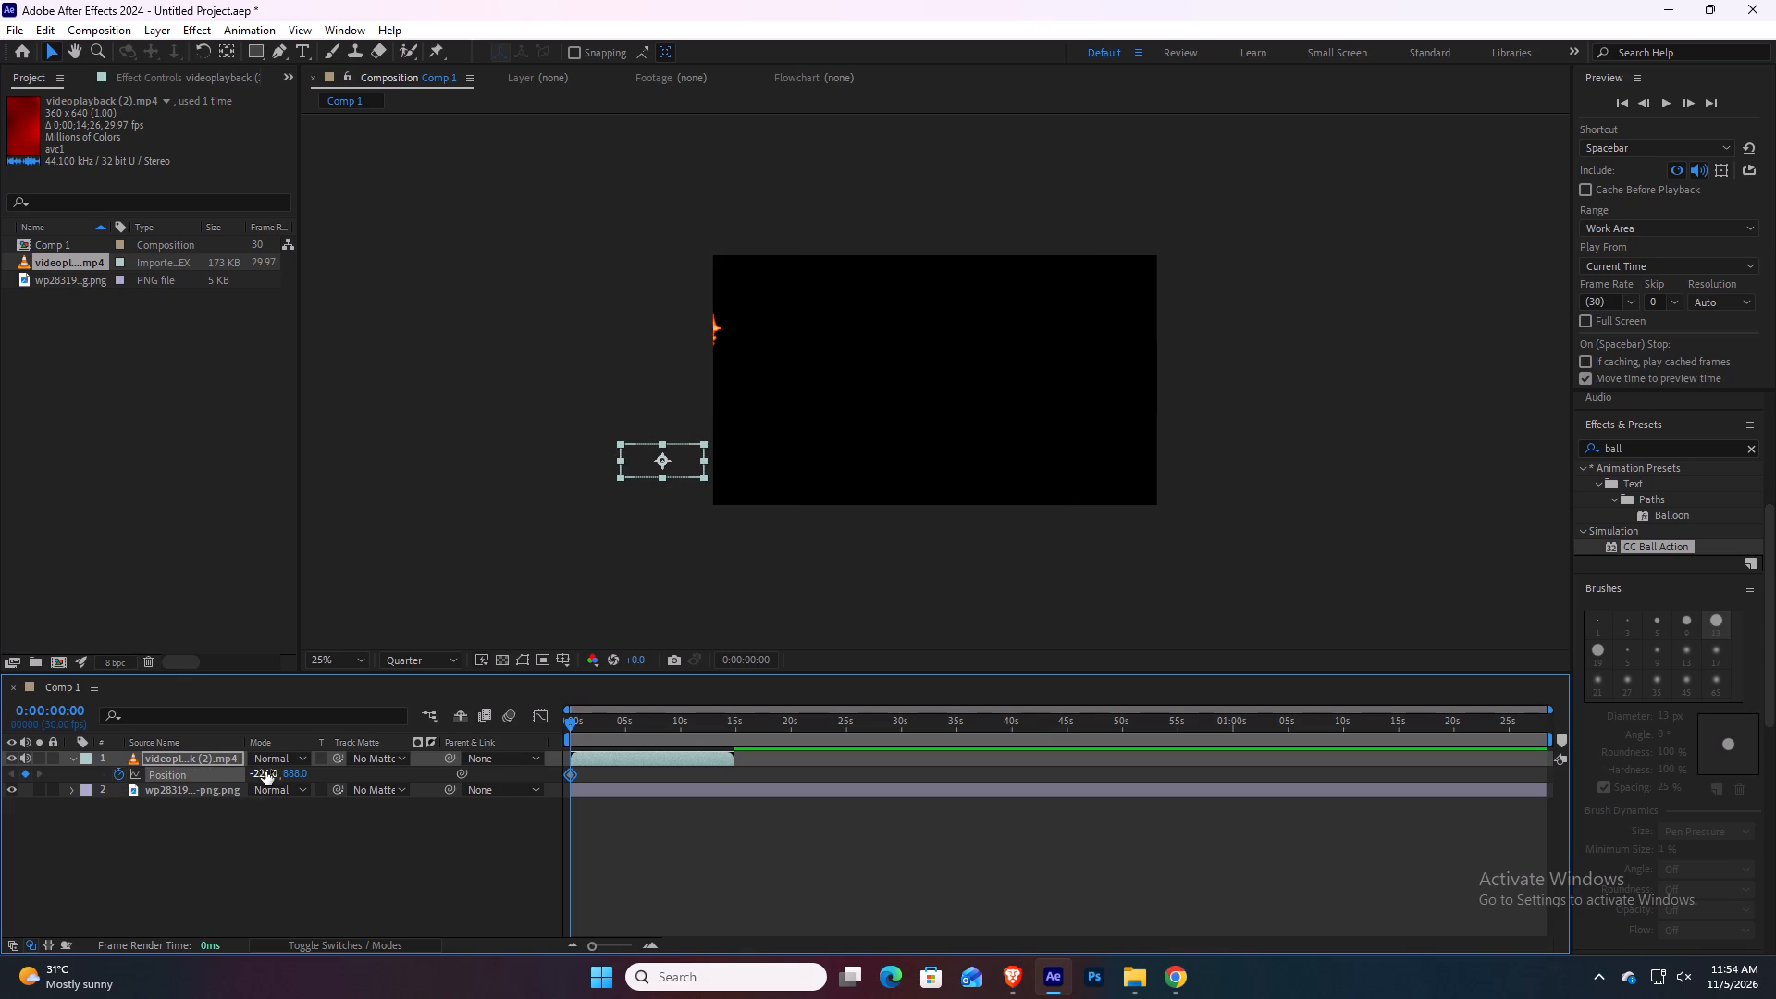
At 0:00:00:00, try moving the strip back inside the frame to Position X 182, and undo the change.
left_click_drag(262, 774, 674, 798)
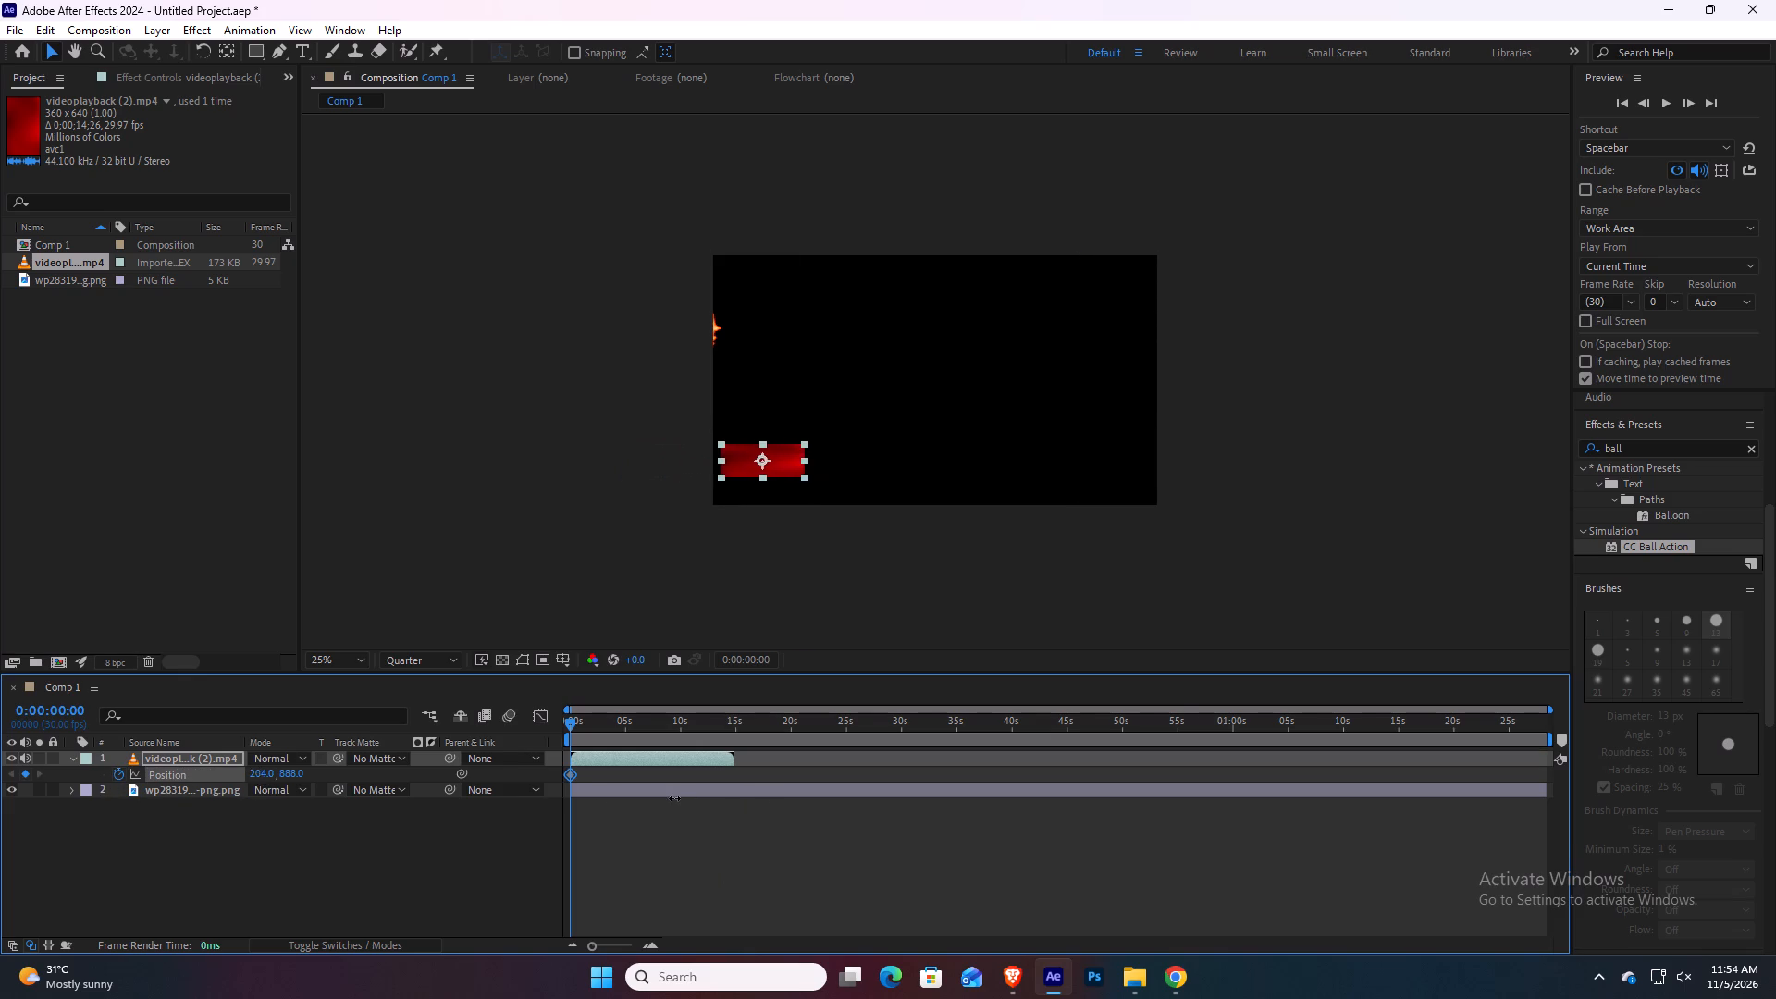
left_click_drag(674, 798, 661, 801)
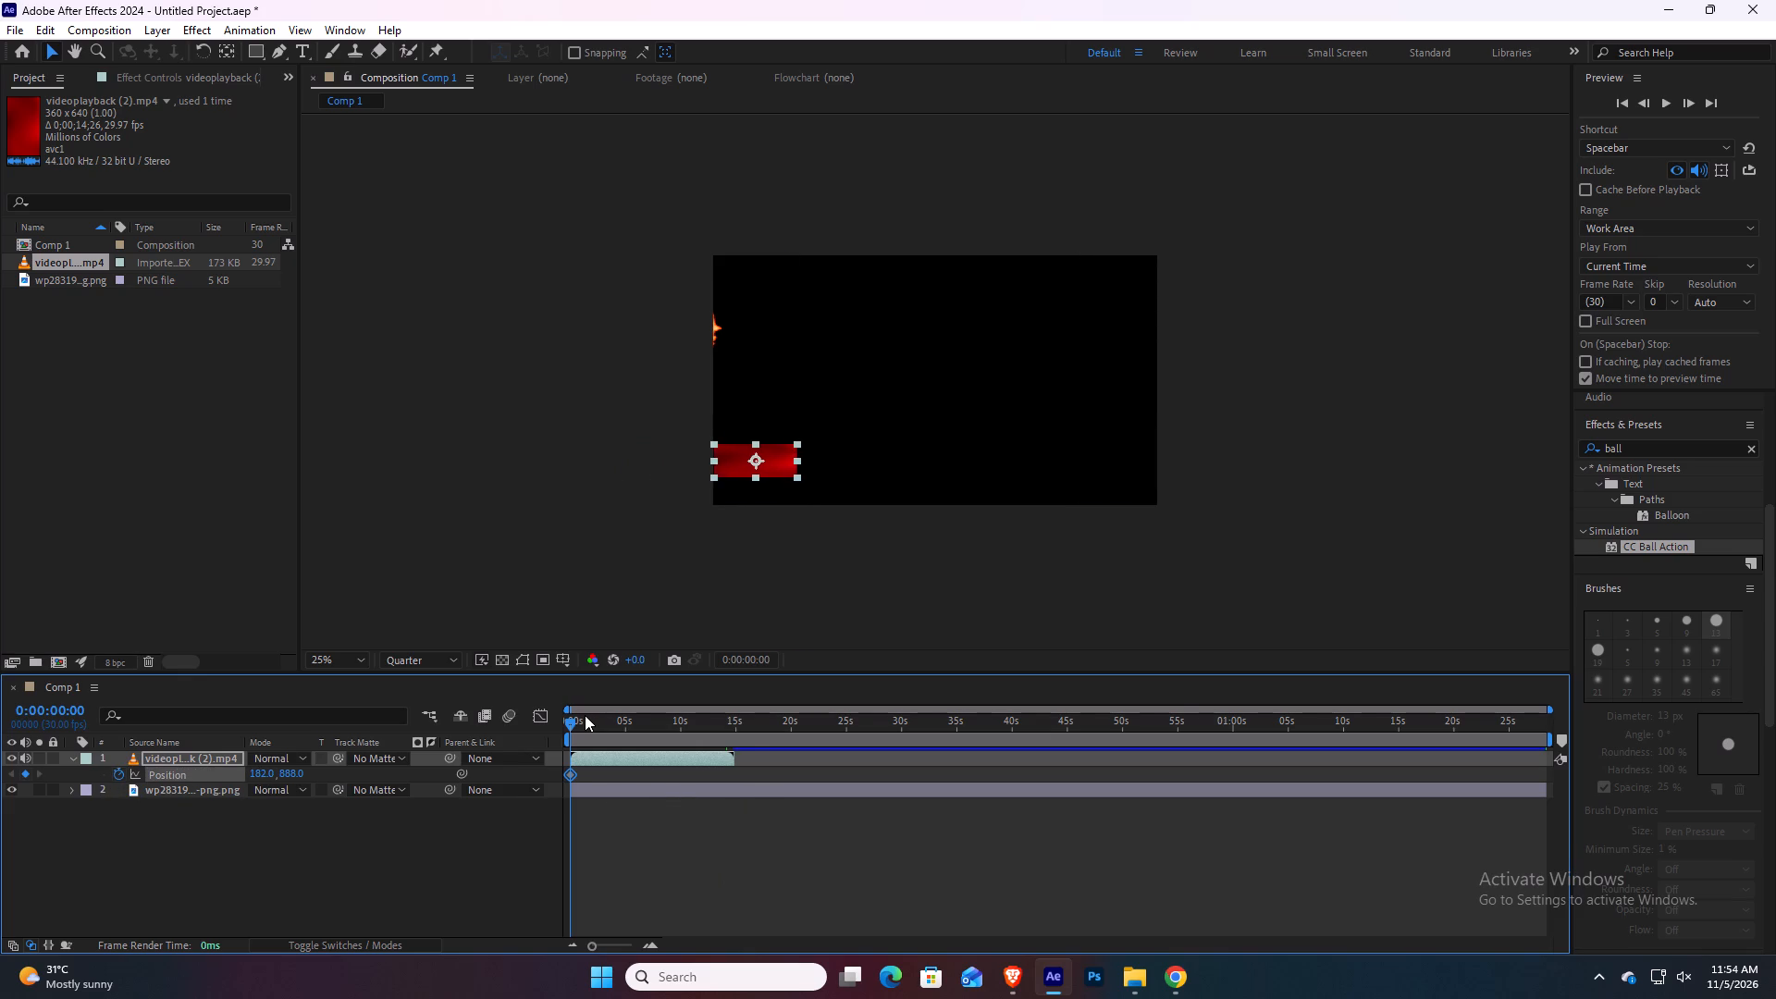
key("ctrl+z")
At 0:00:14:15, slide the strip inside the frame's lower-left edge to Position X about 188, adding a second keyframe, and scrub the motion.
left_click_drag(566, 721, 726, 747)
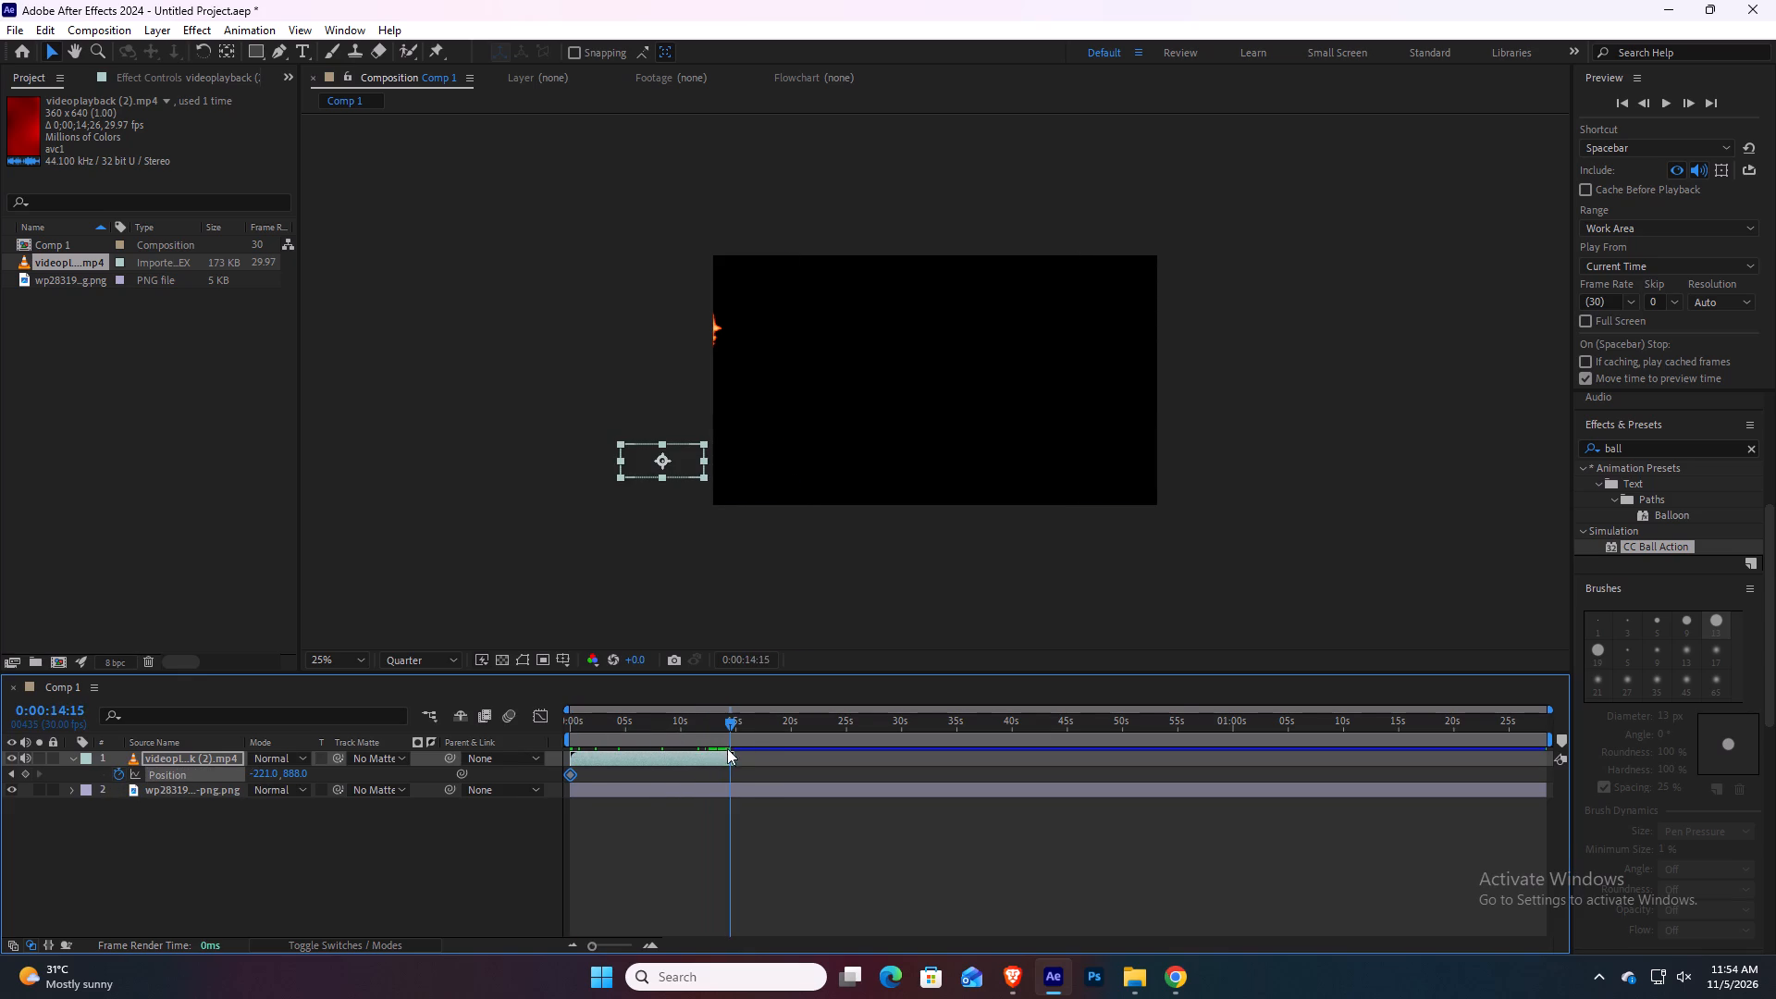
left_click_drag(263, 774, 610, 784)
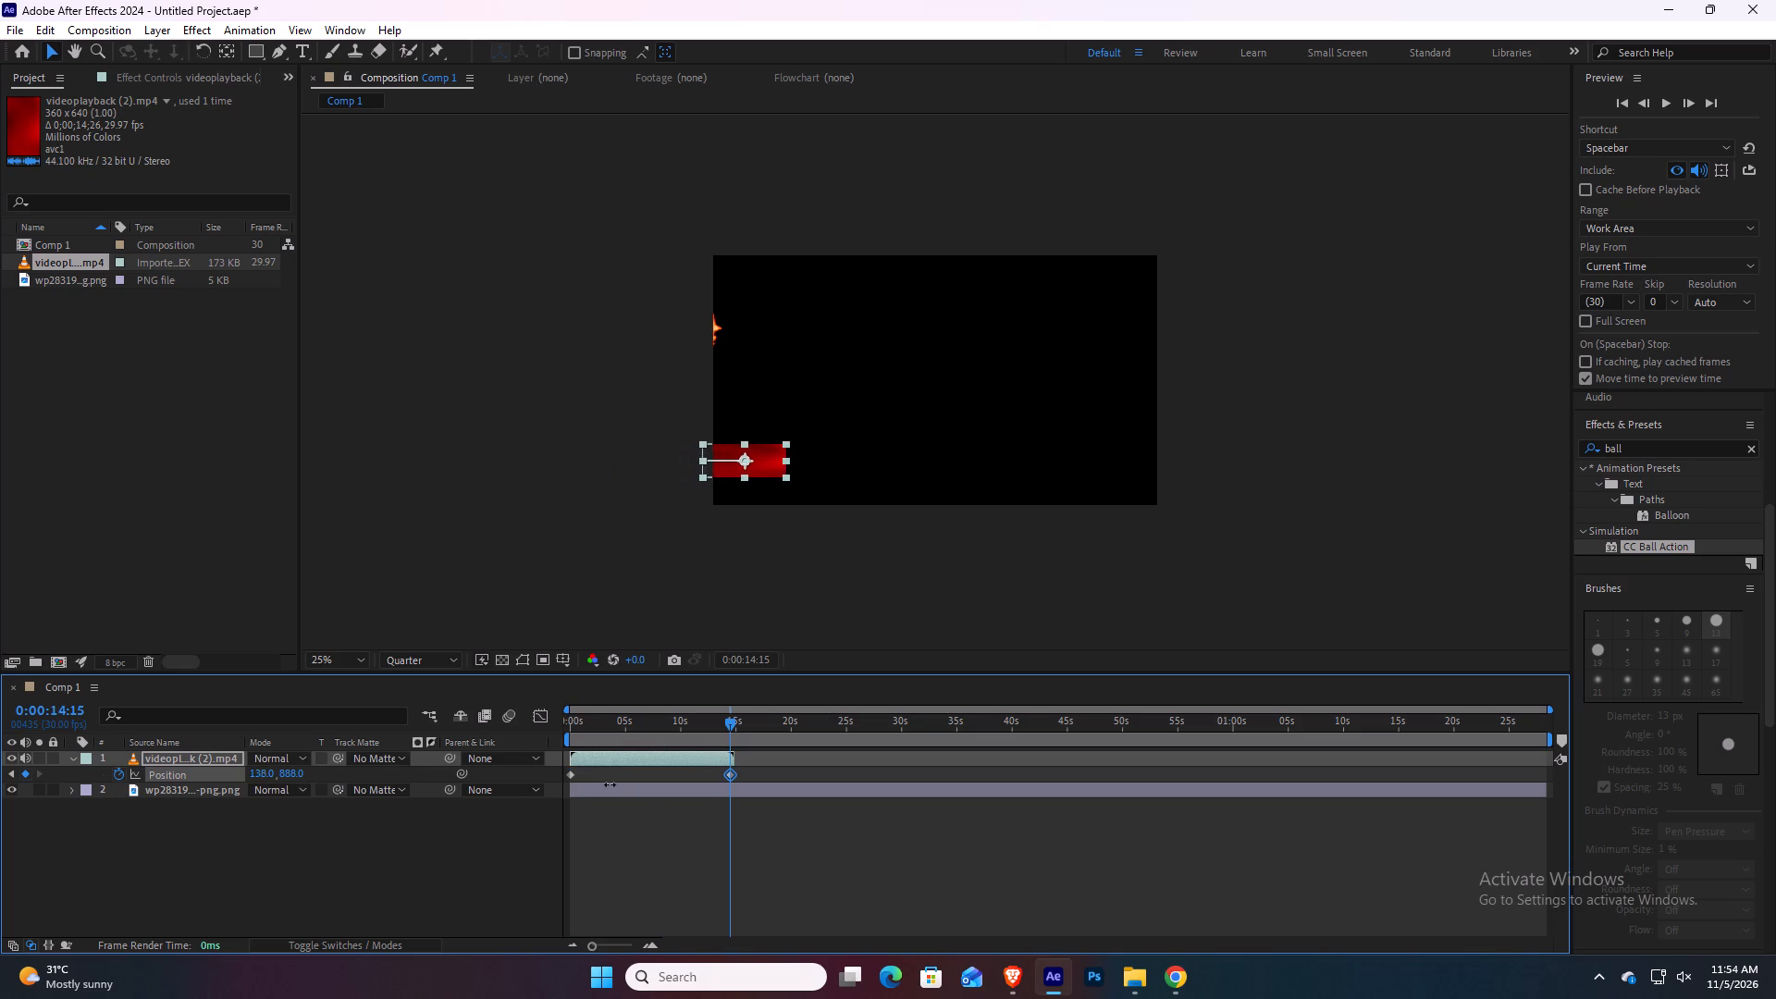
left_click_drag(610, 784, 650, 783)
left_click_drag(733, 720, 693, 734)
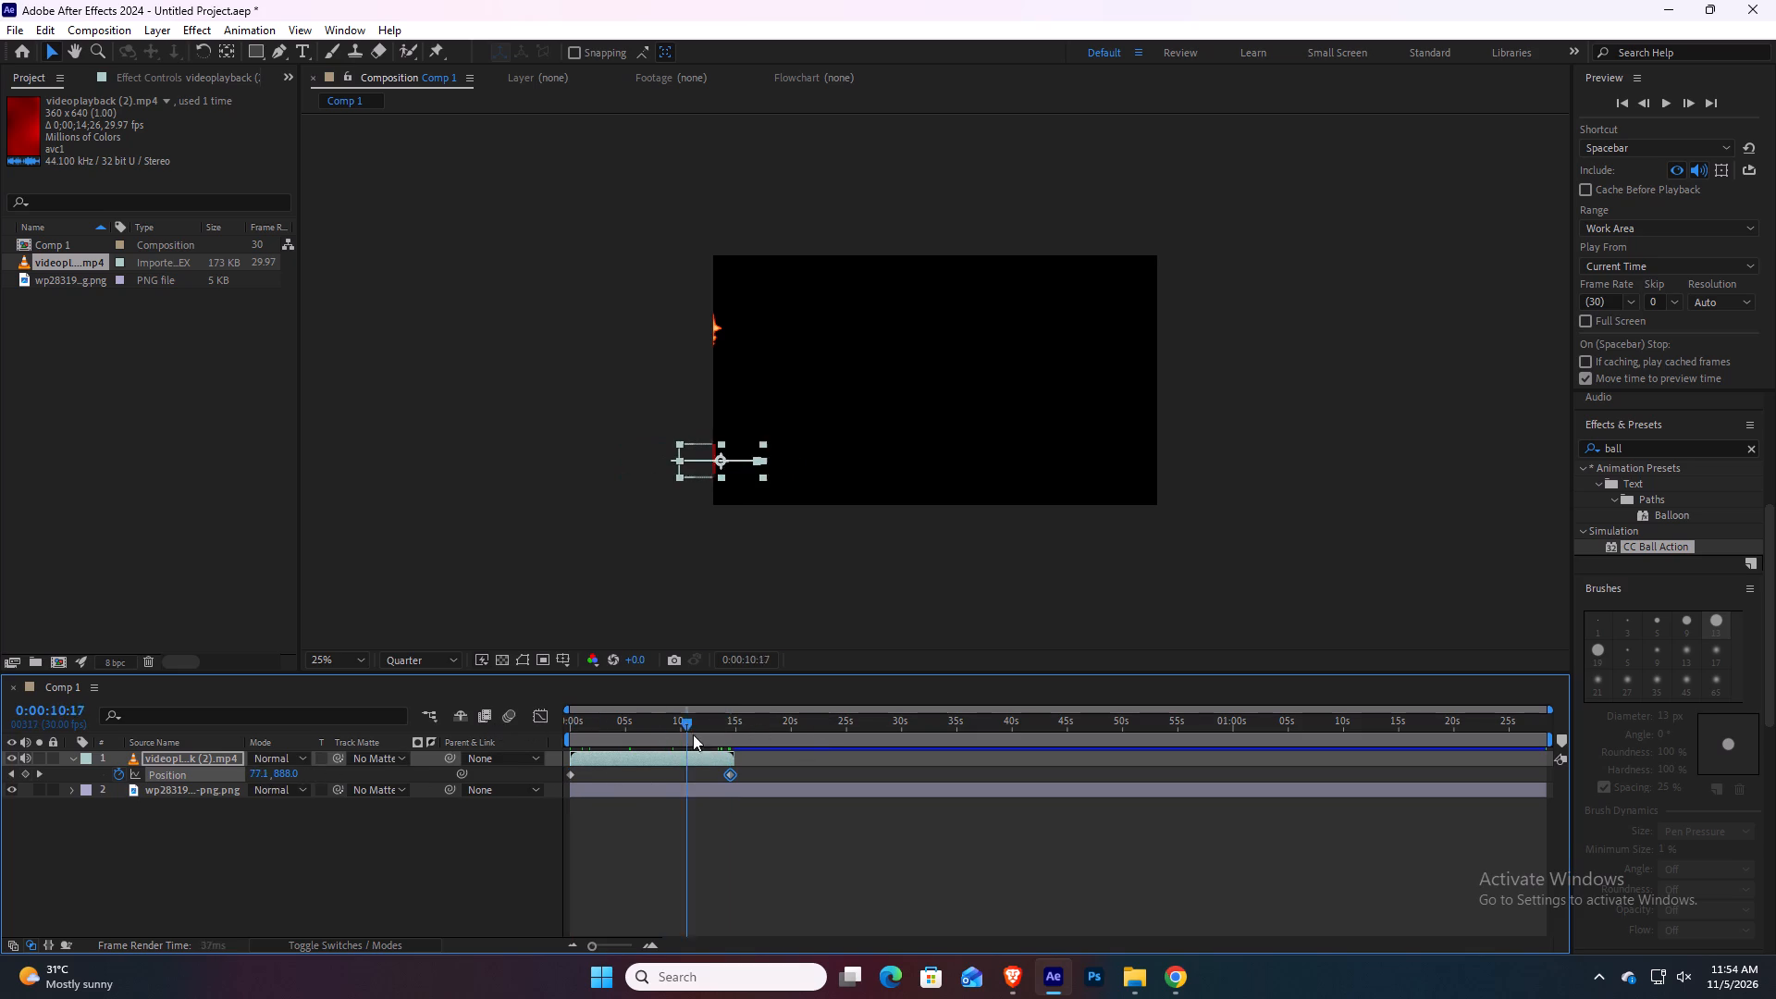
left_click_drag(693, 734, 729, 735)
Apply Easy Ease to both Position keyframes of the strip and scrub through the slide-in.
left_click_drag(598, 844, 548, 774)
left_click_drag(737, 817, 549, 768)
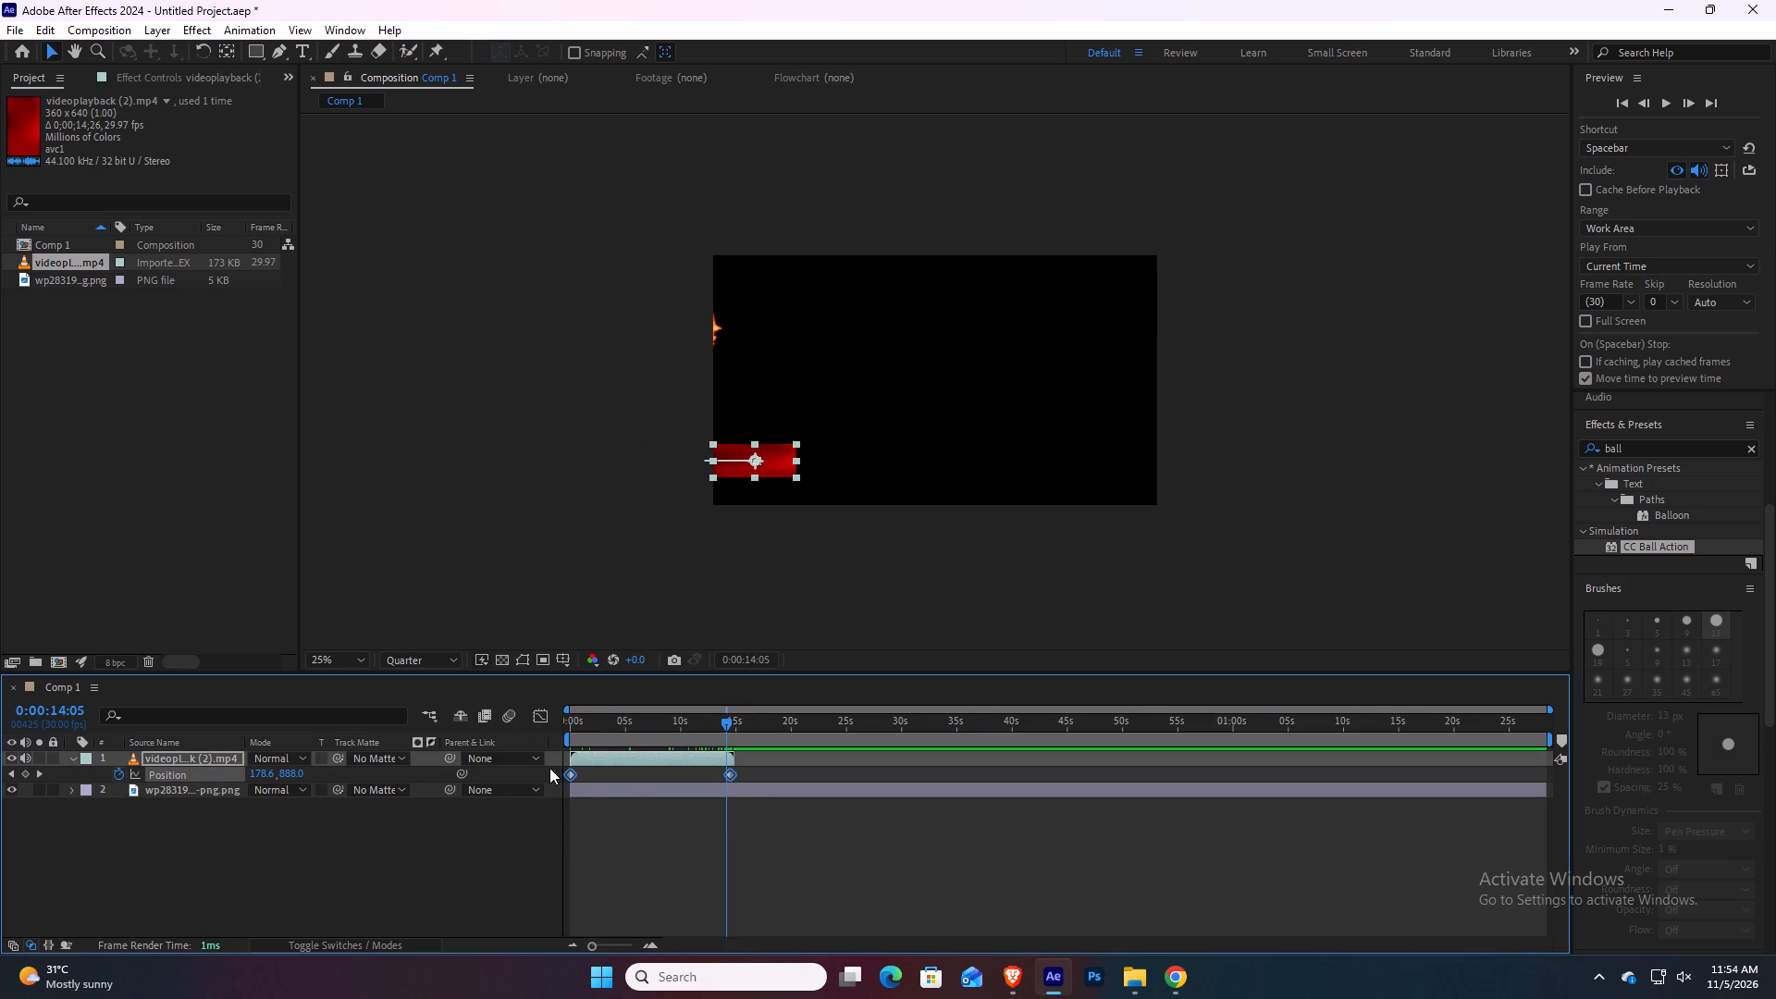
key("F9")
left_click_drag(726, 720, 637, 734)
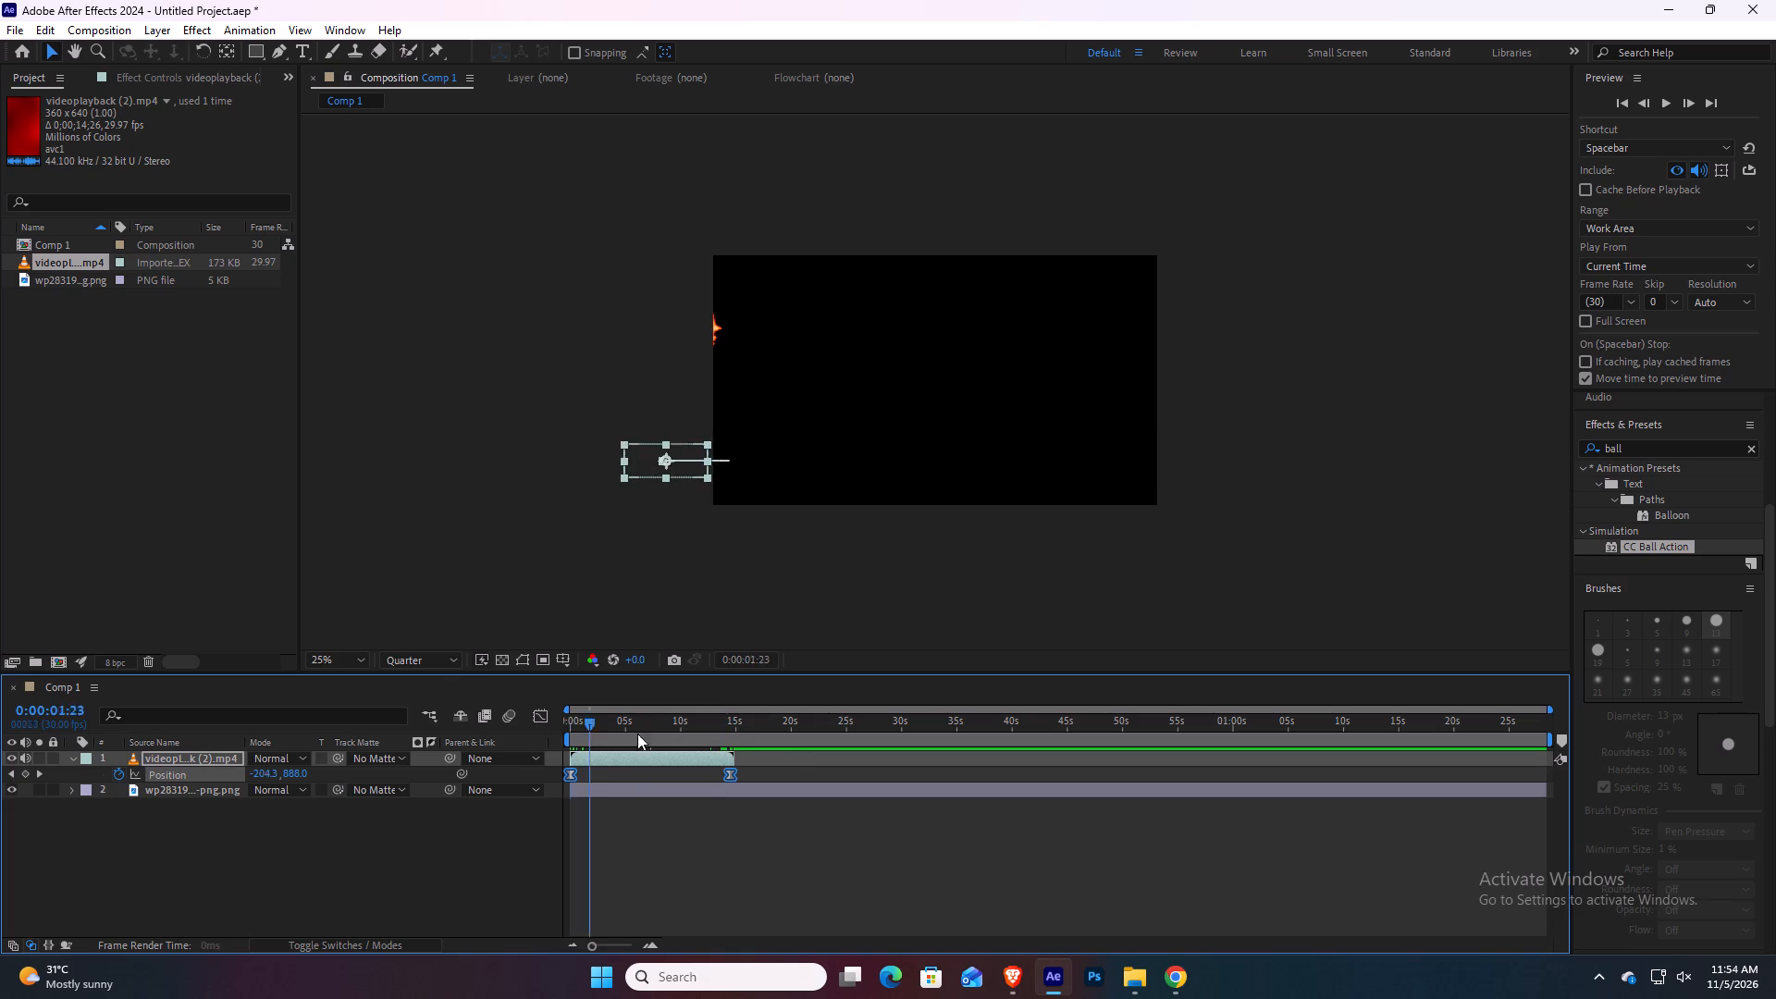
left_click_drag(637, 734, 733, 734)
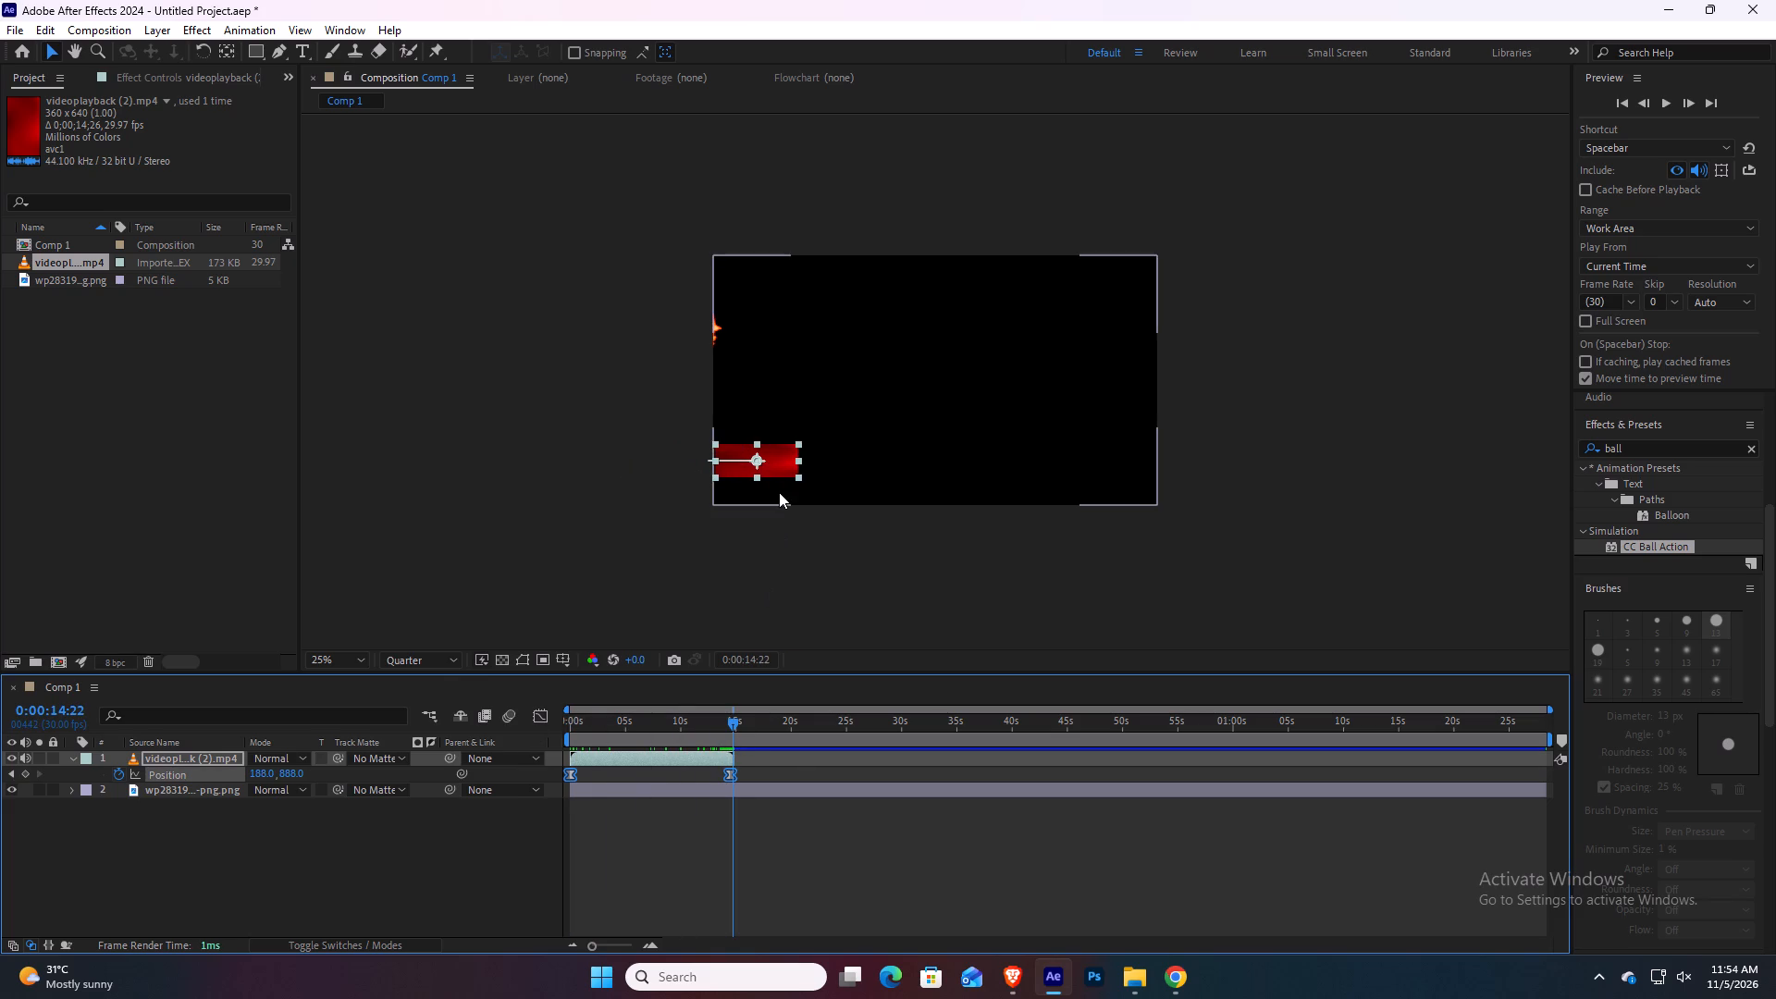
Deselect the strip and capture a screenshot of the whole After Effects window with the strip in the frame.
left_click(797, 598)
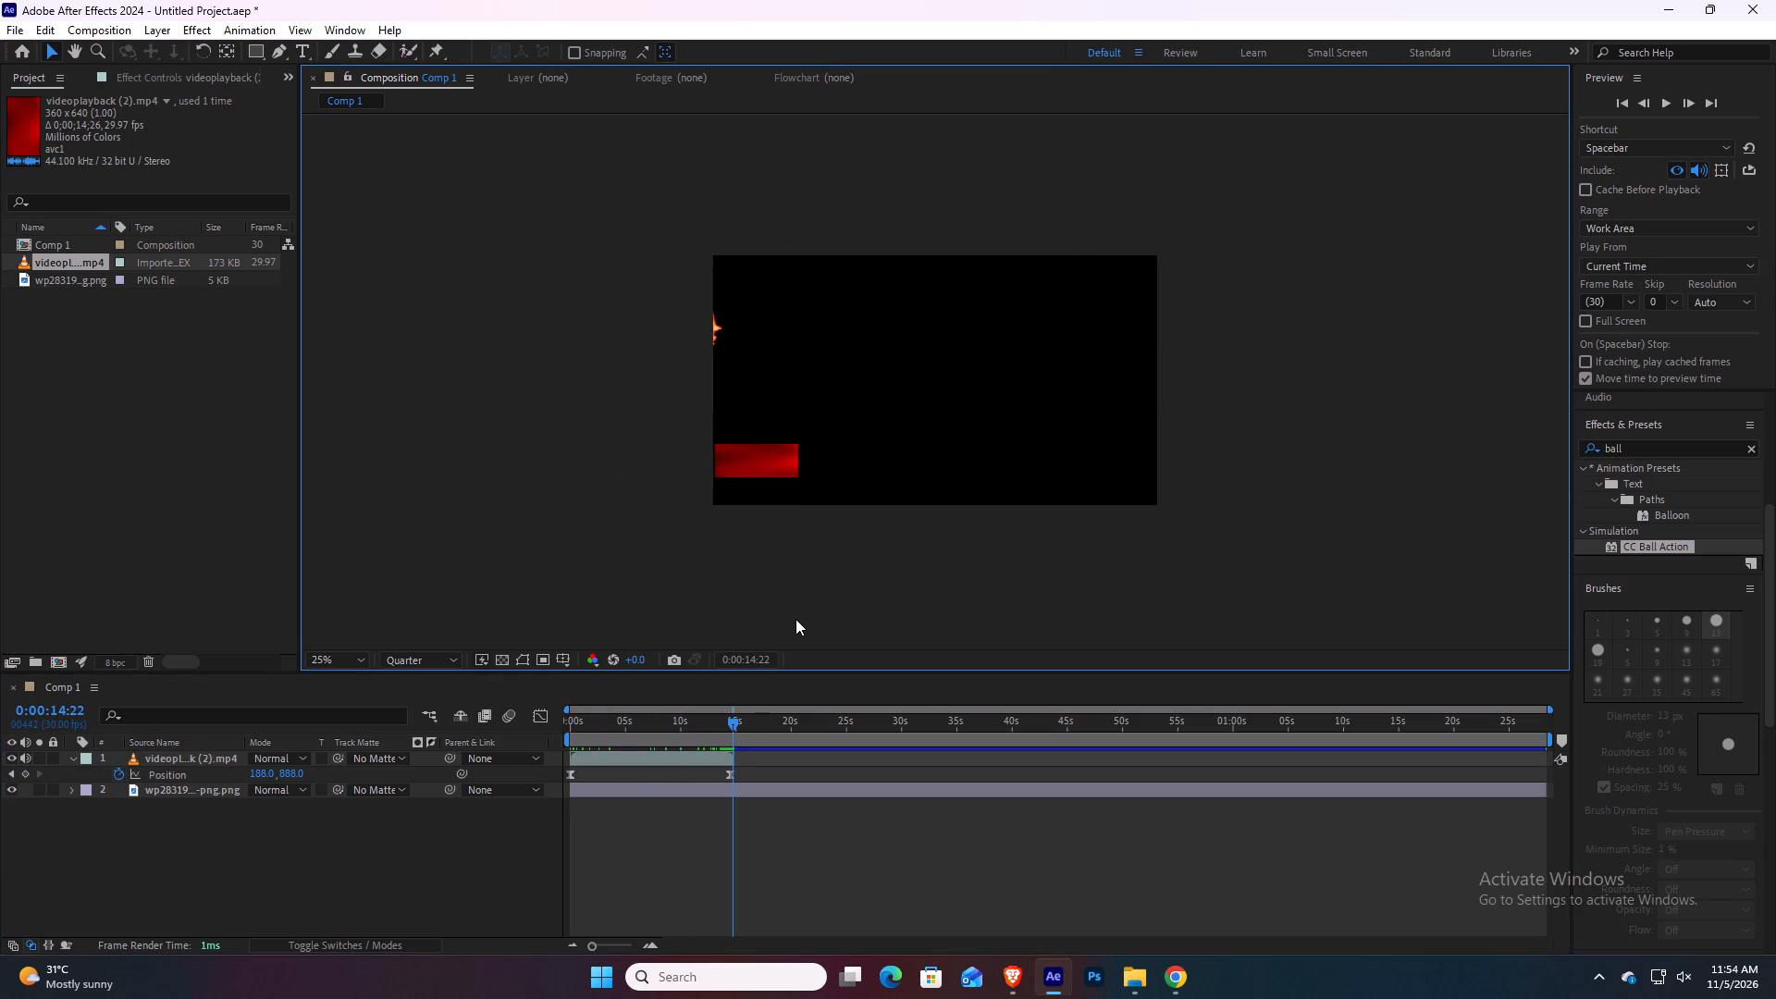
key("Print")
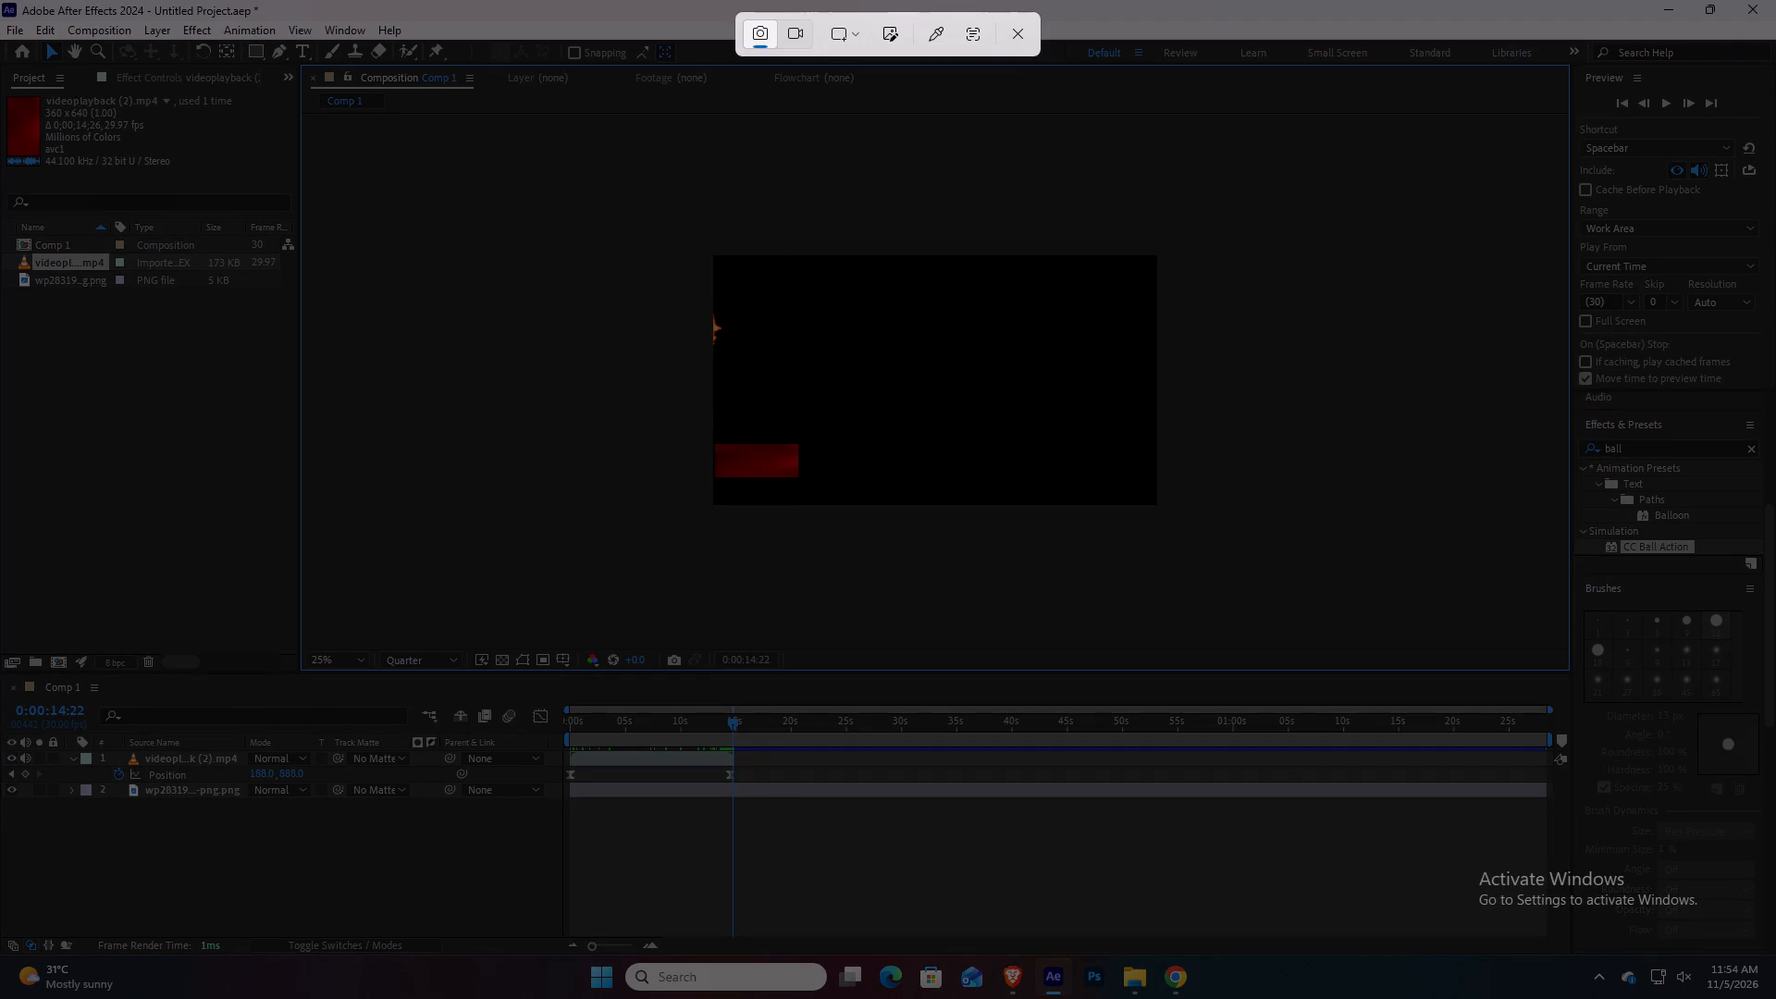
left_click_drag(1, 21, 1773, 954)
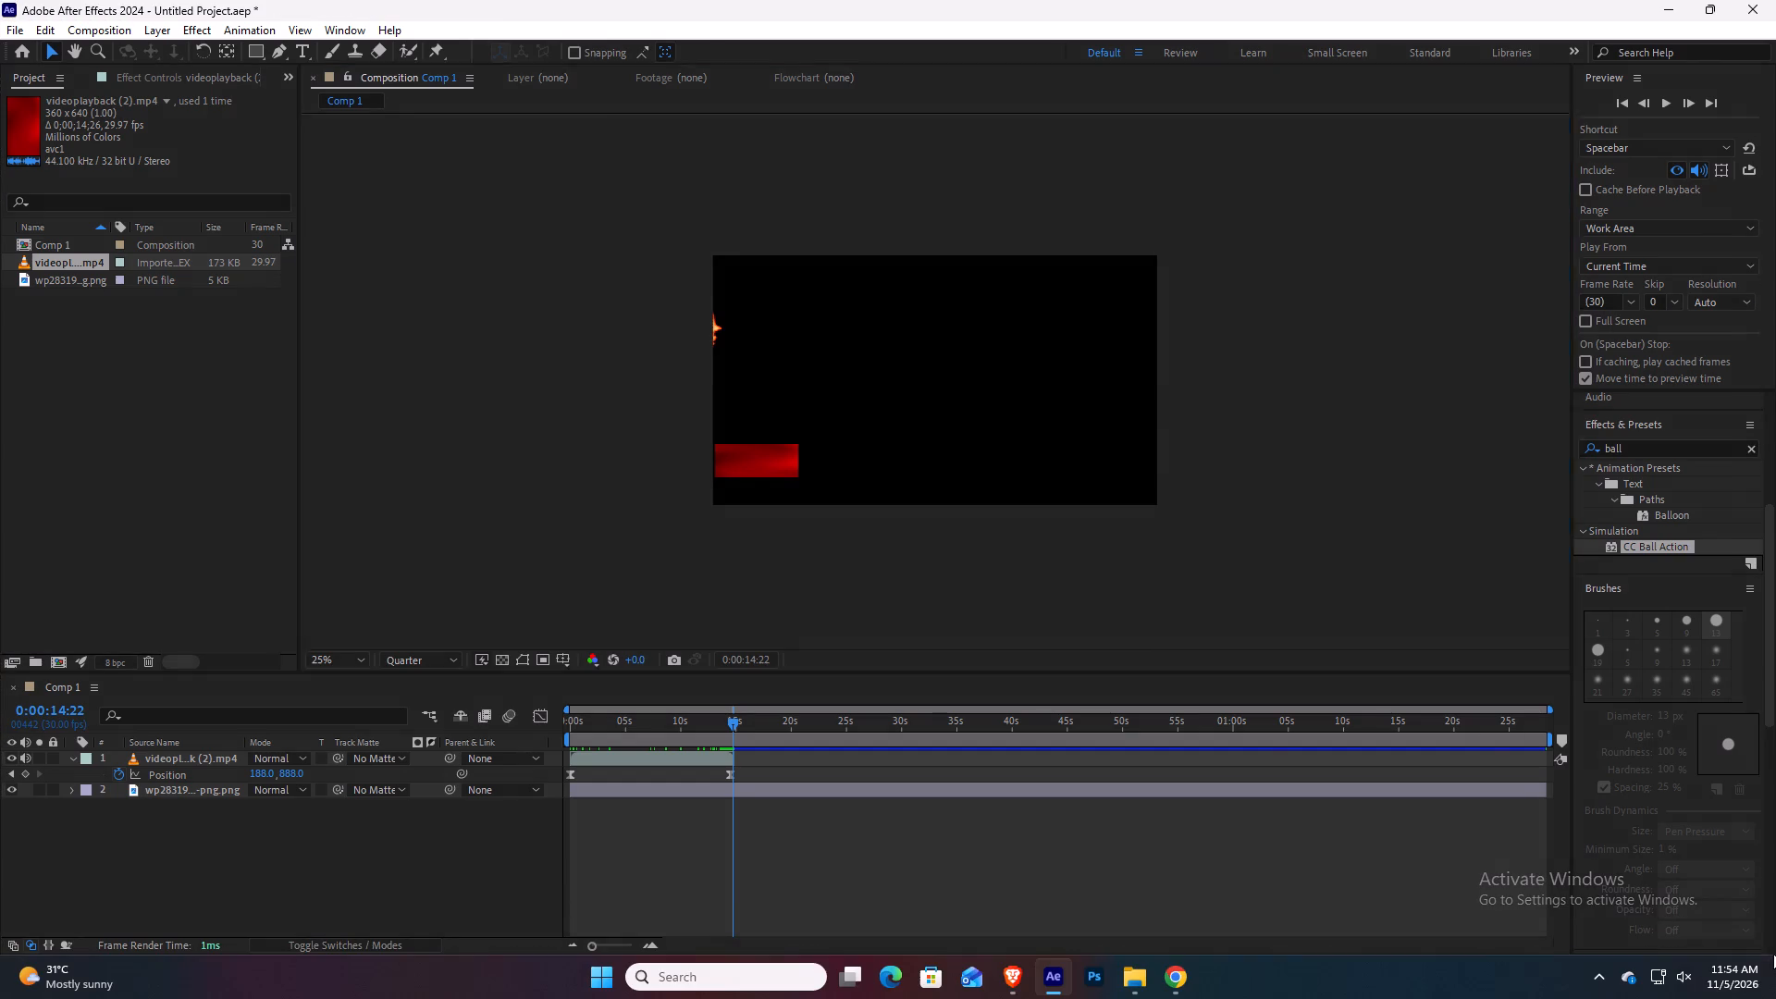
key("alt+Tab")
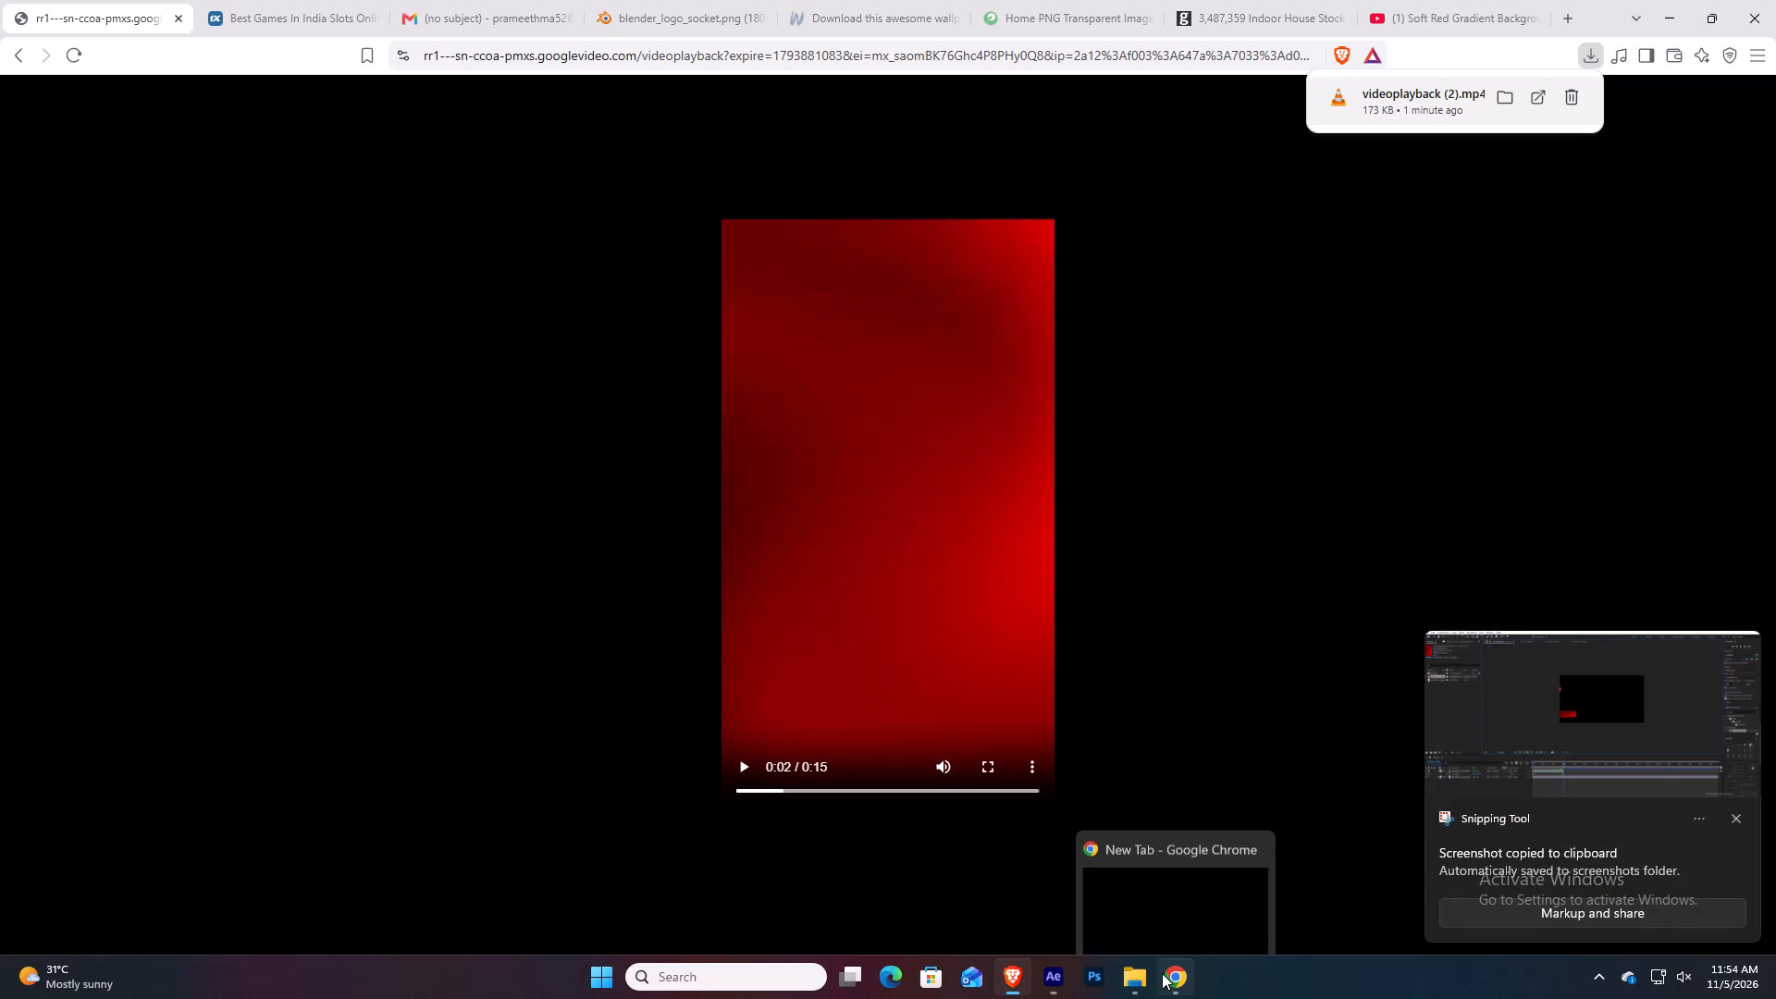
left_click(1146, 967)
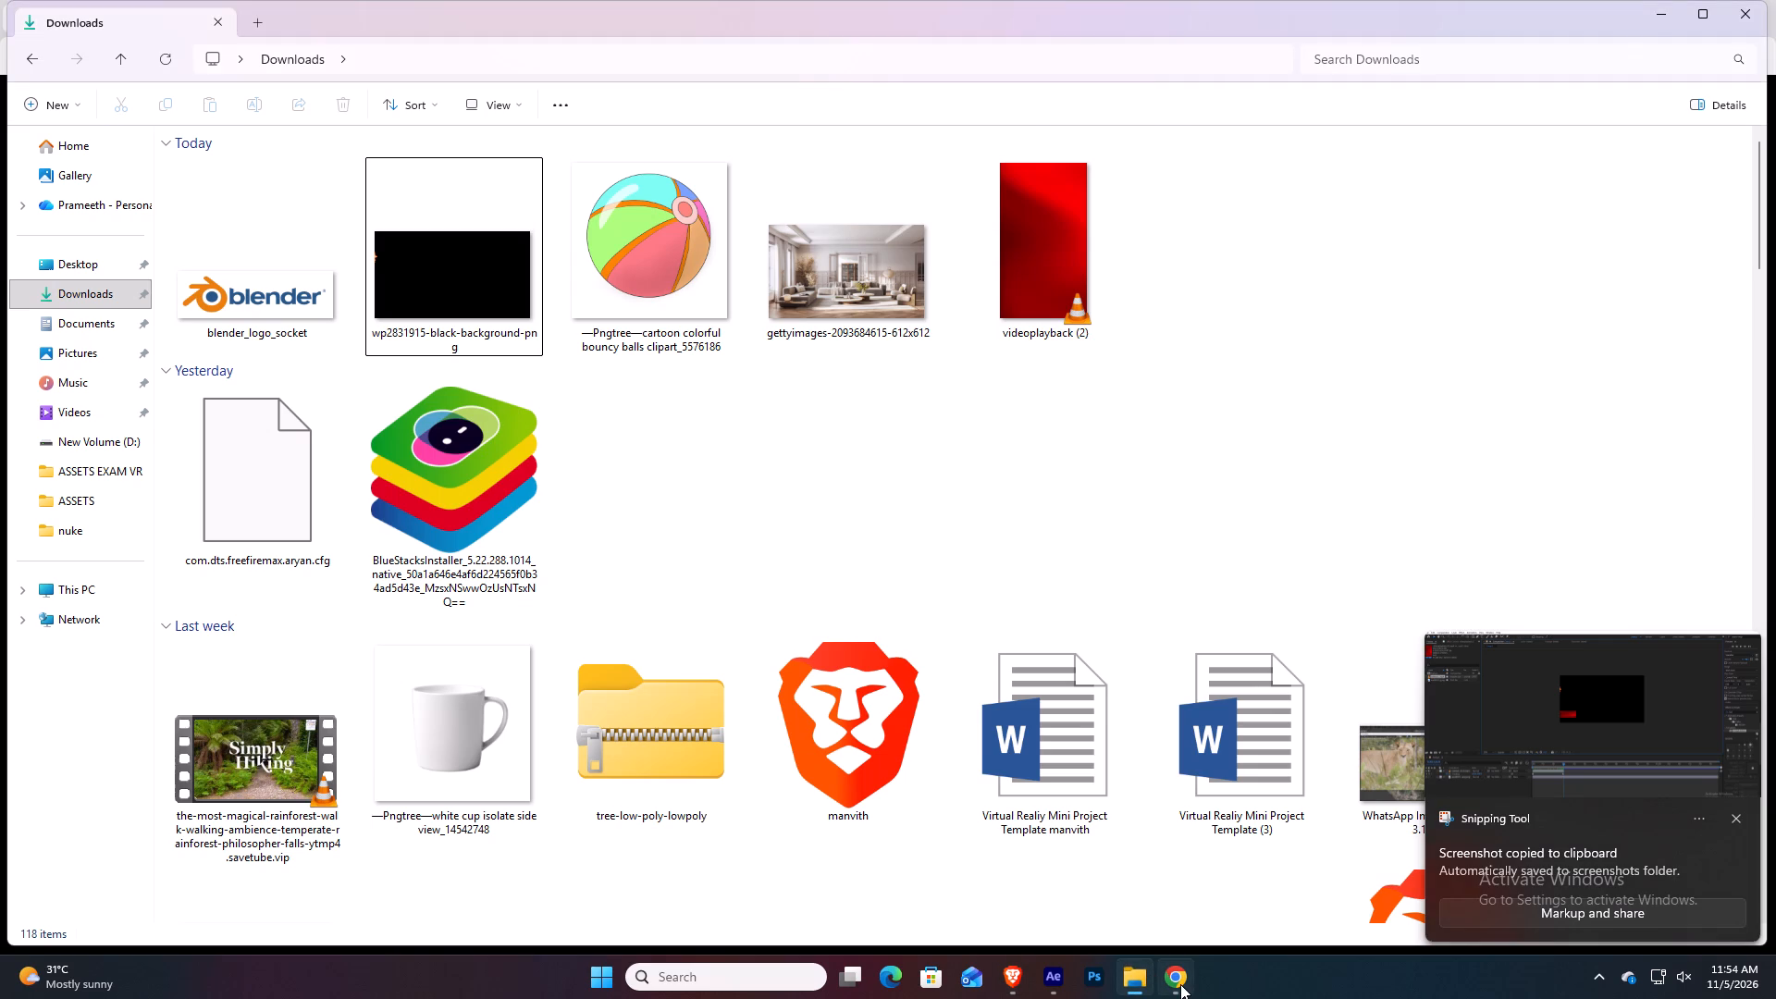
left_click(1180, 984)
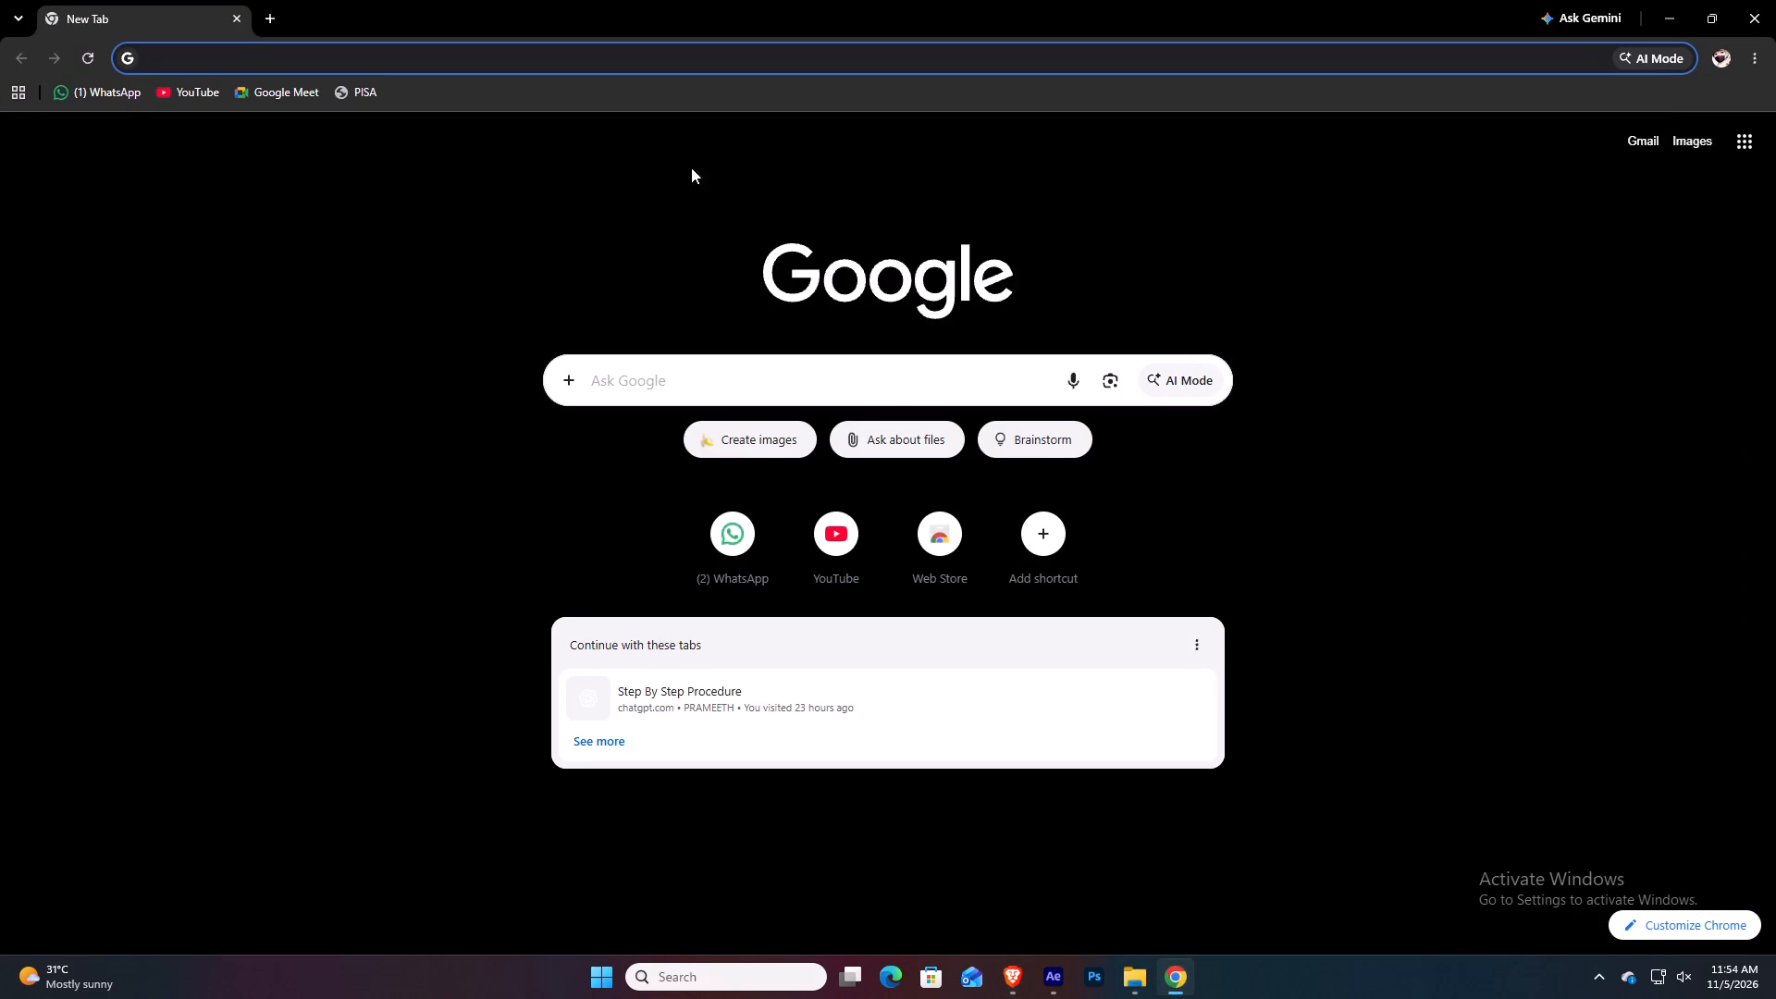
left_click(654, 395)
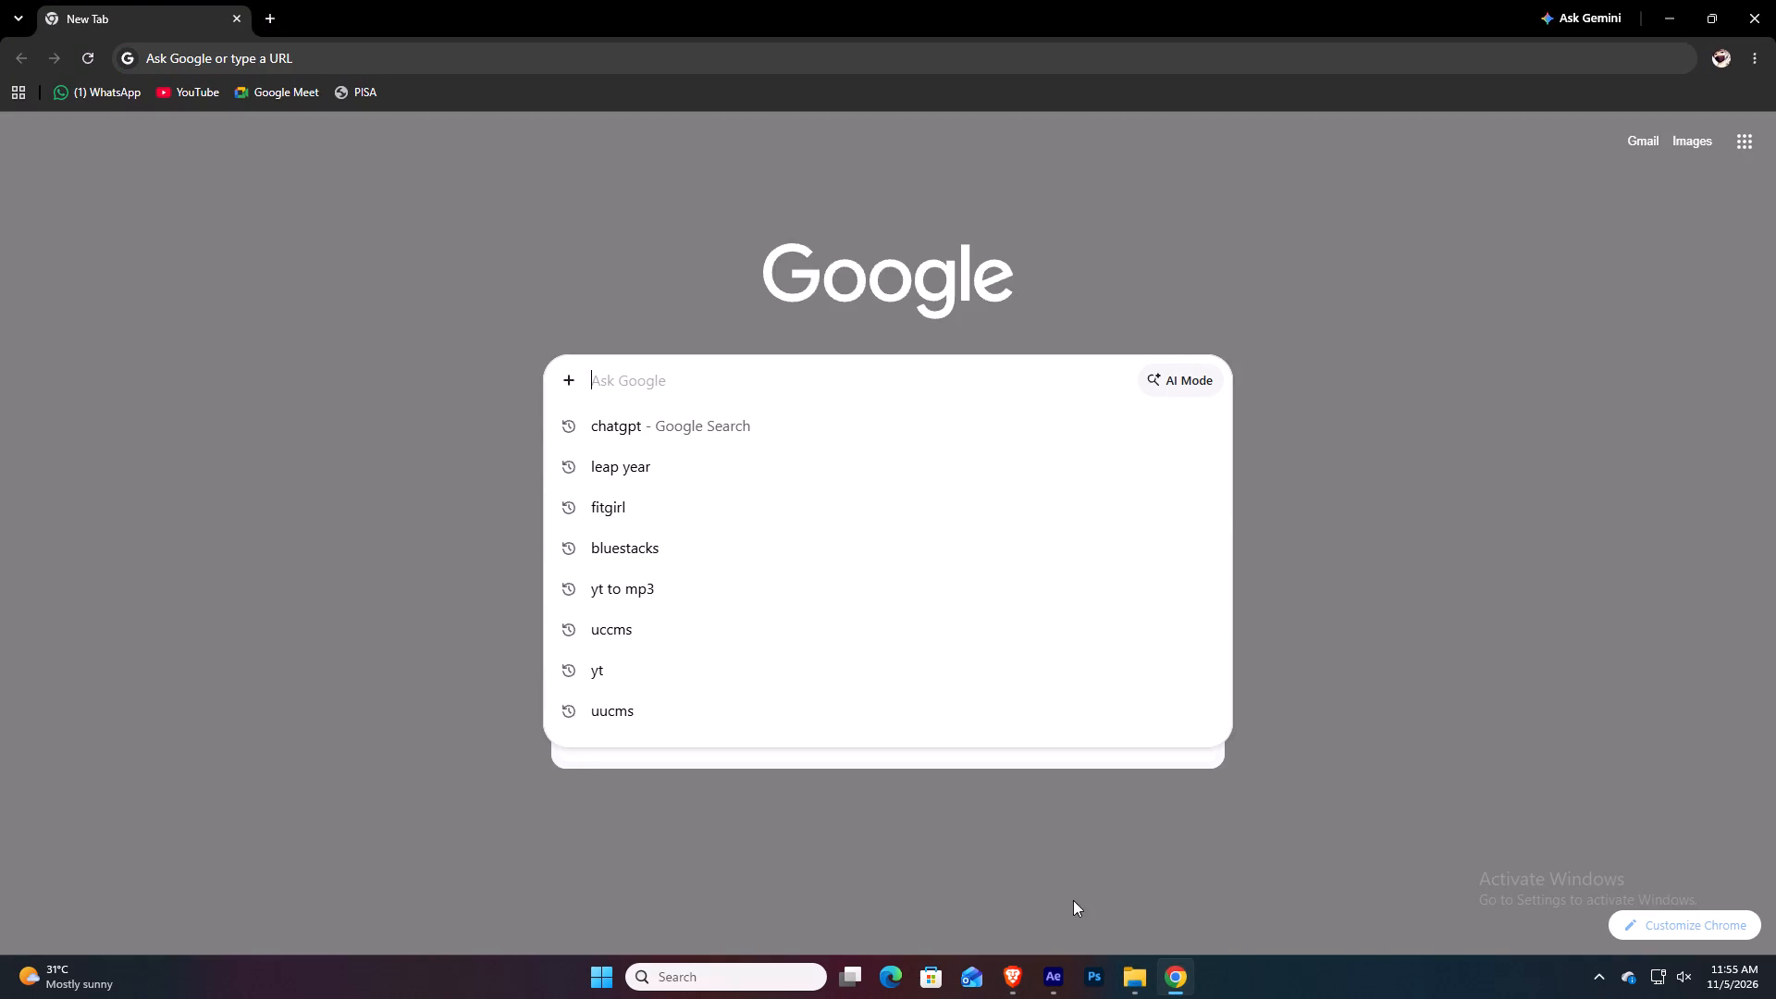
Switch to the YouTube page in Brave and search for "infographics after effects".
left_click(1022, 971)
left_click(1455, 30)
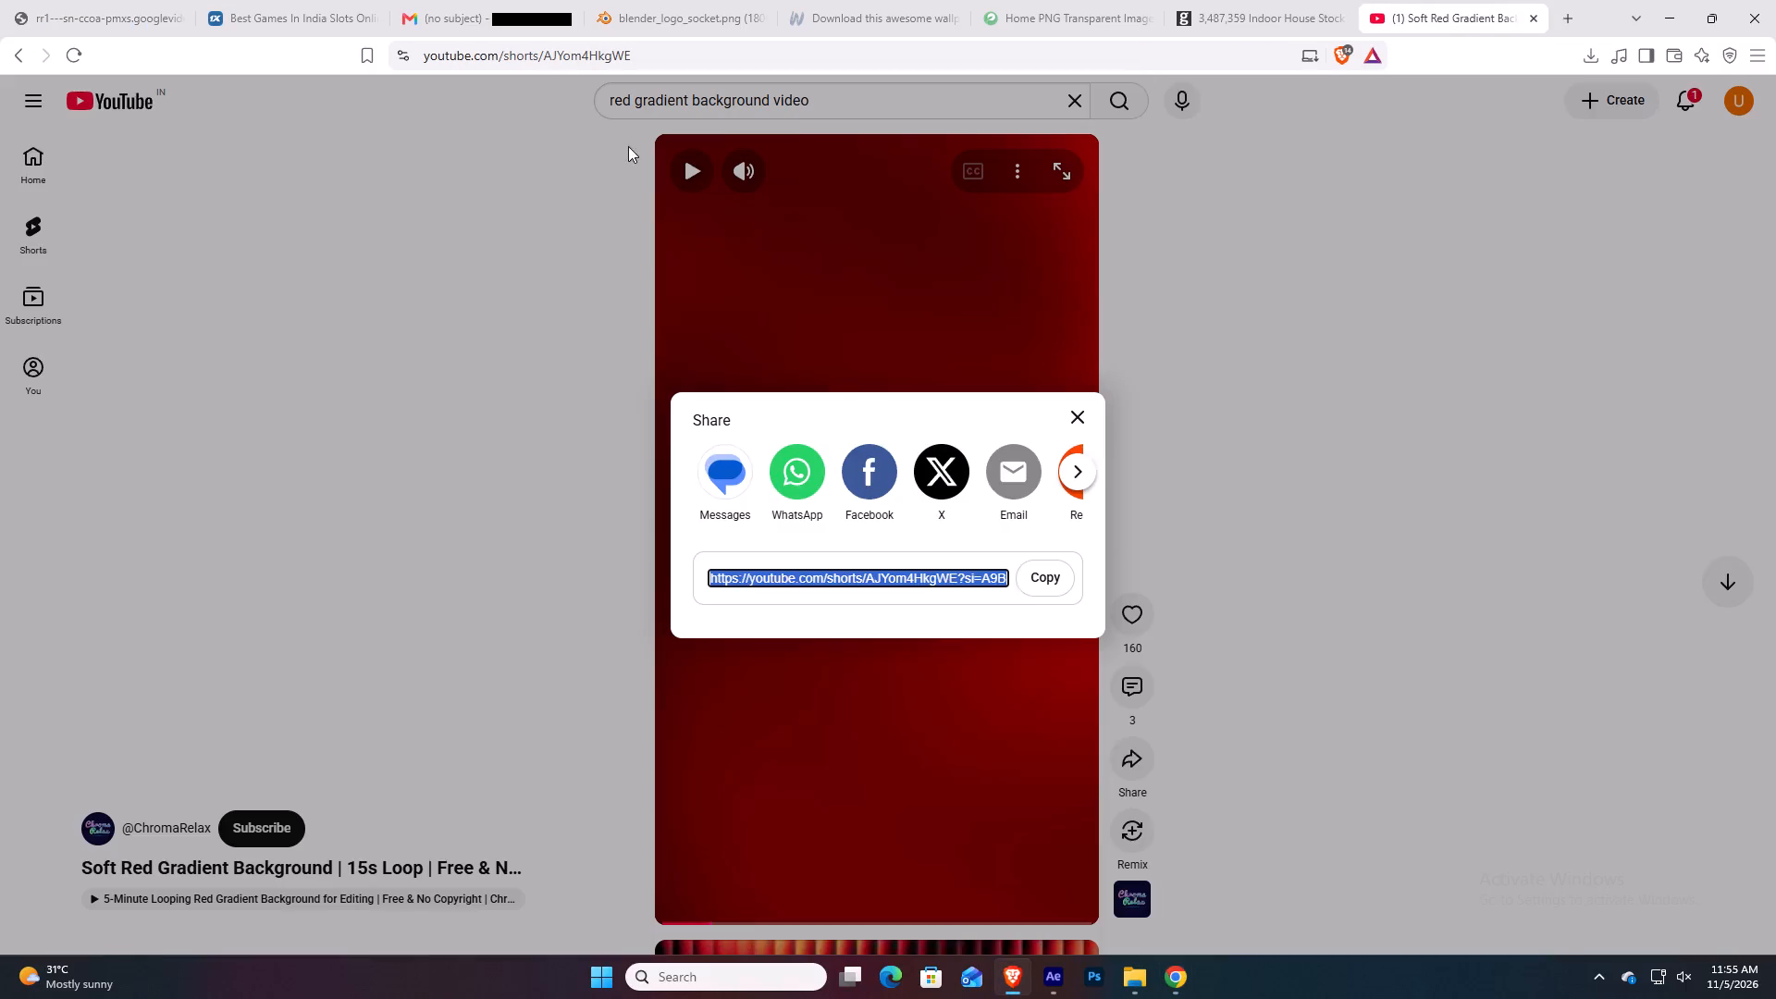
left_click(790, 119)
left_click_drag(986, 114, 627, 111)
left_click_drag(879, 97, 606, 96)
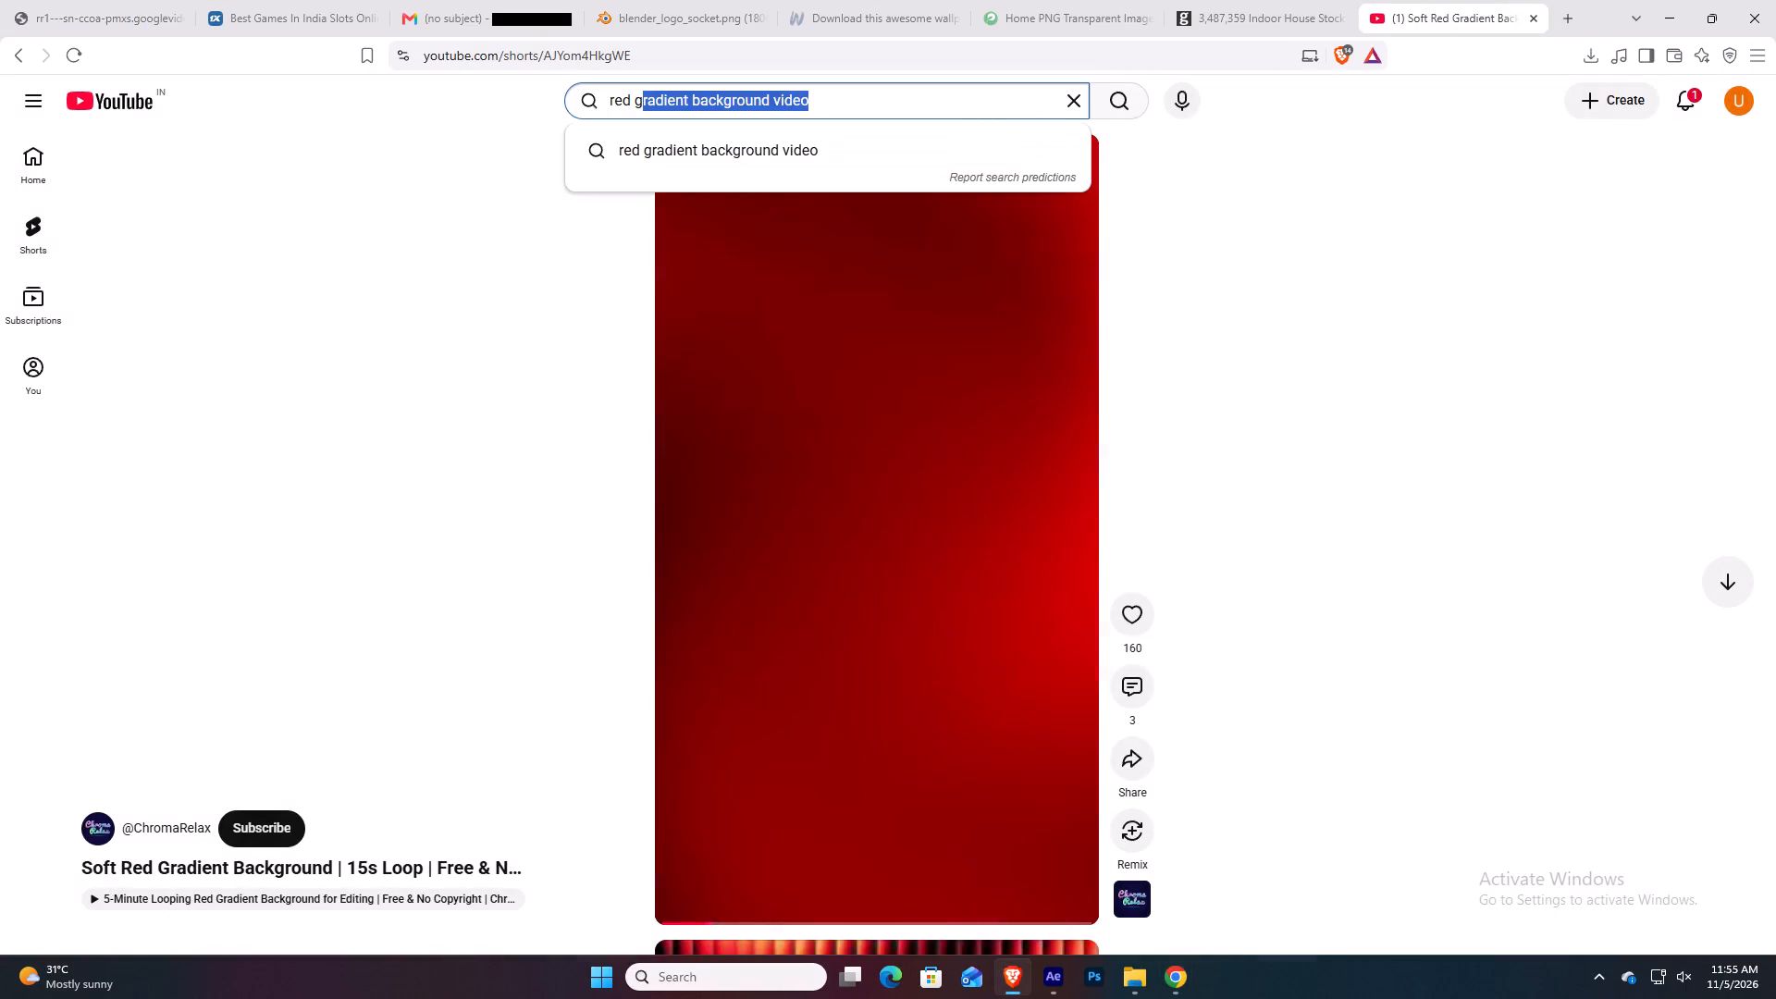
left_click_drag(606, 96, 453, 98)
type("infogr")
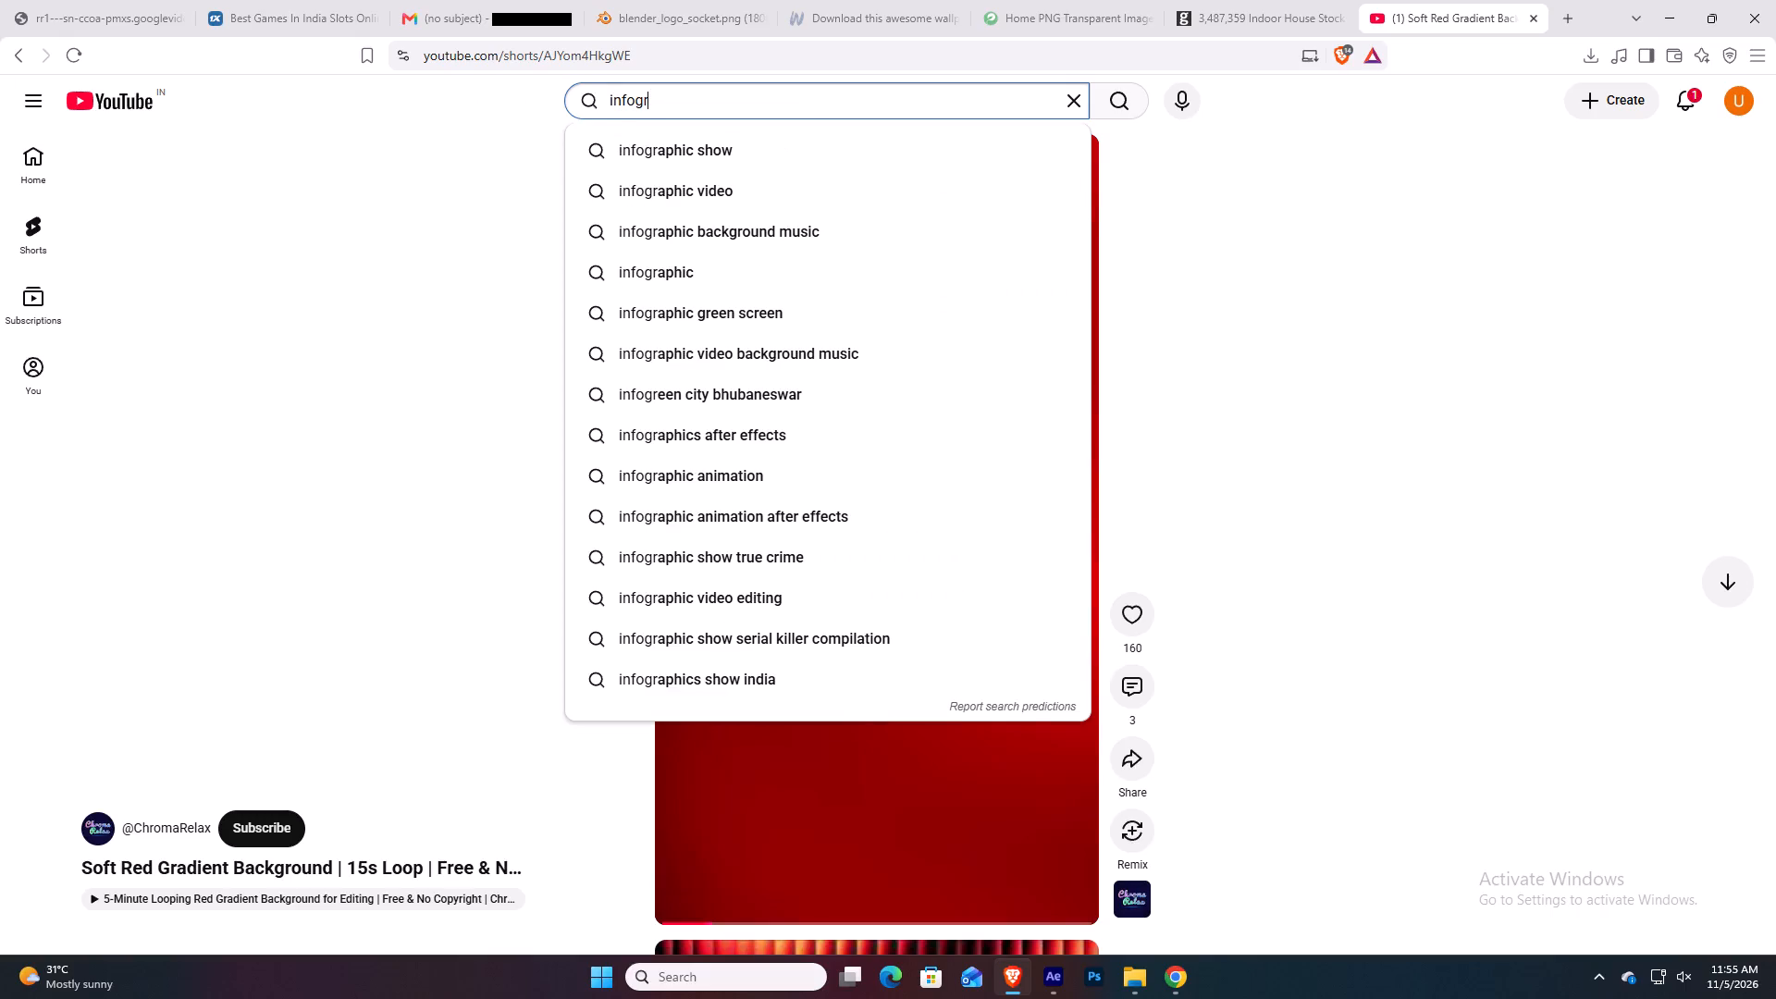
key("a")
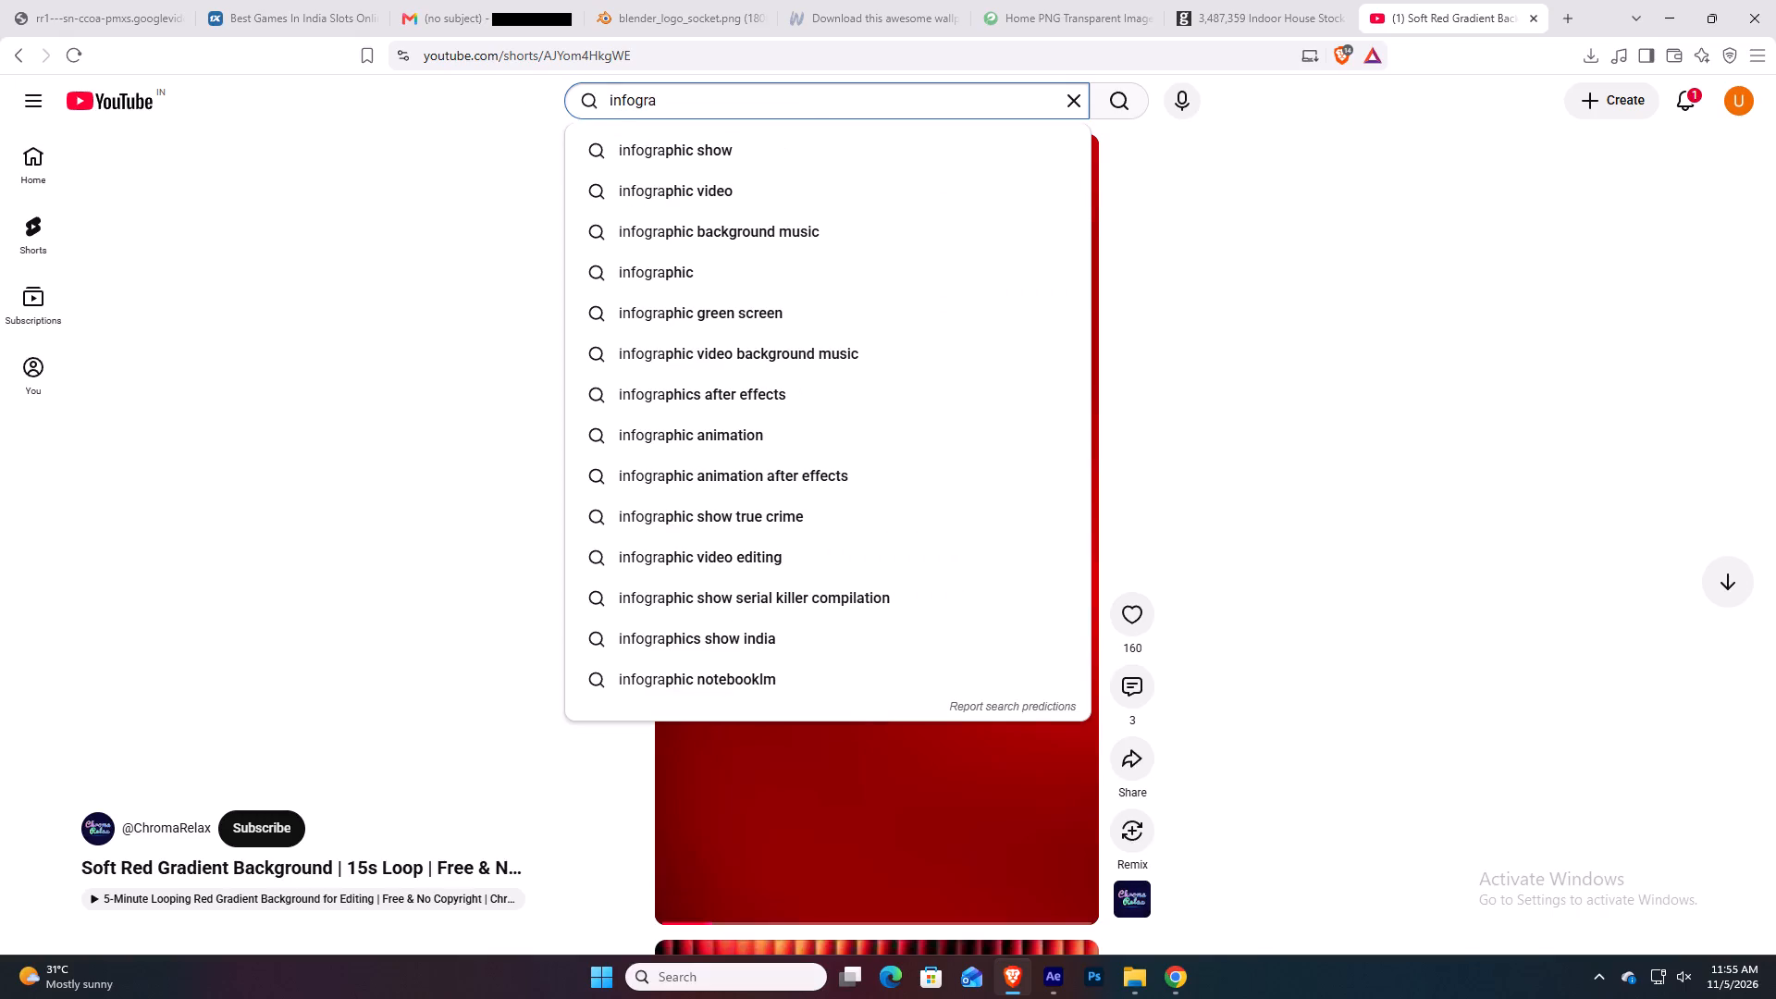
left_click(786, 384)
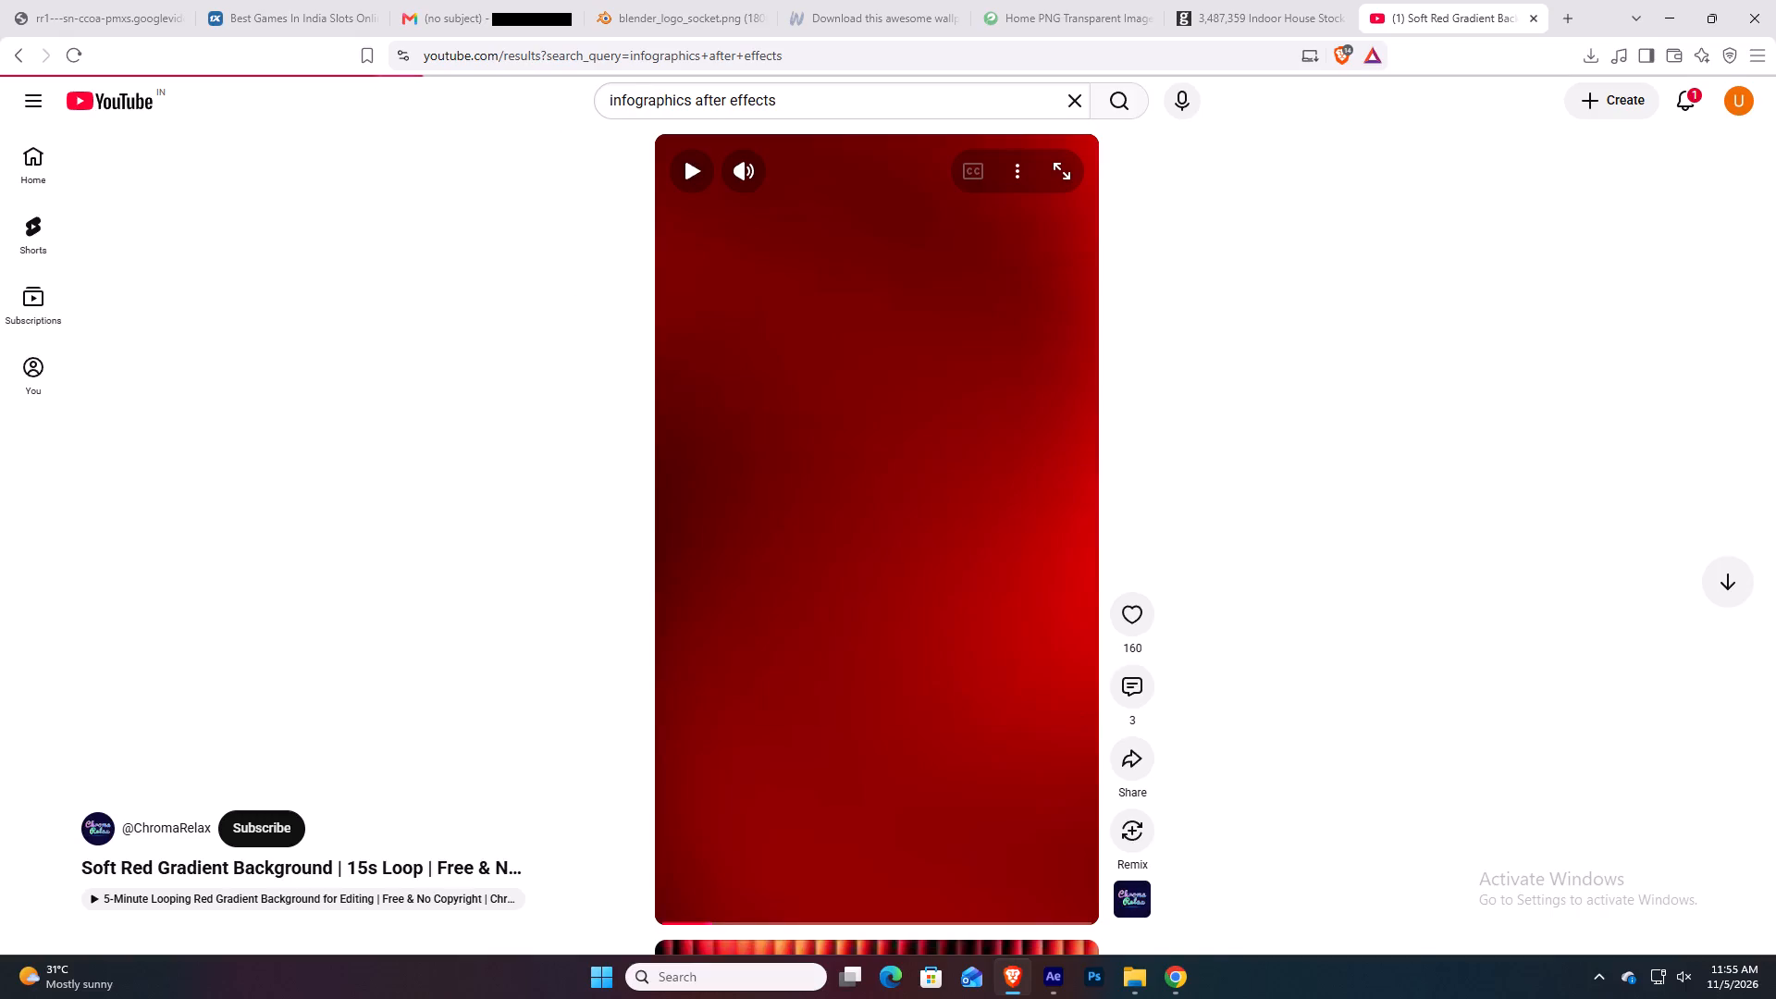
Open the video "5 Infographic Edits You Should Know in After Effects" and find the Shape Infographic scene at 1:36.
scroll(857, 680, "down", 2)
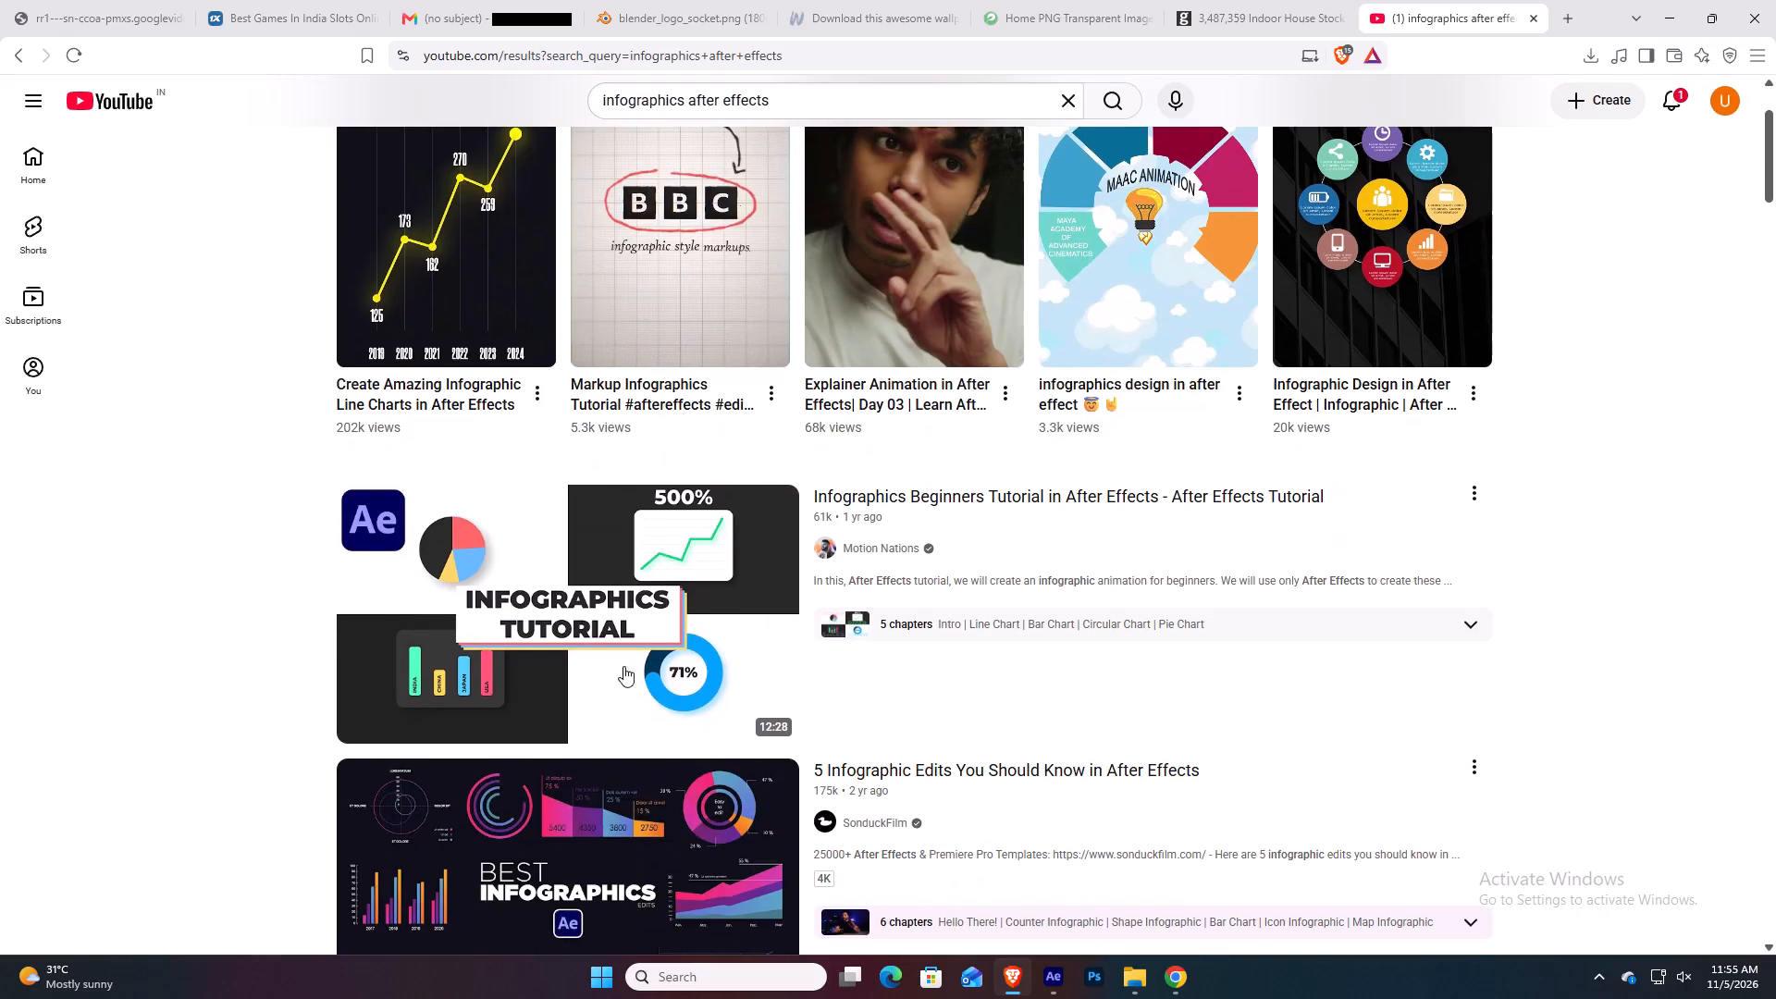
left_click(636, 830)
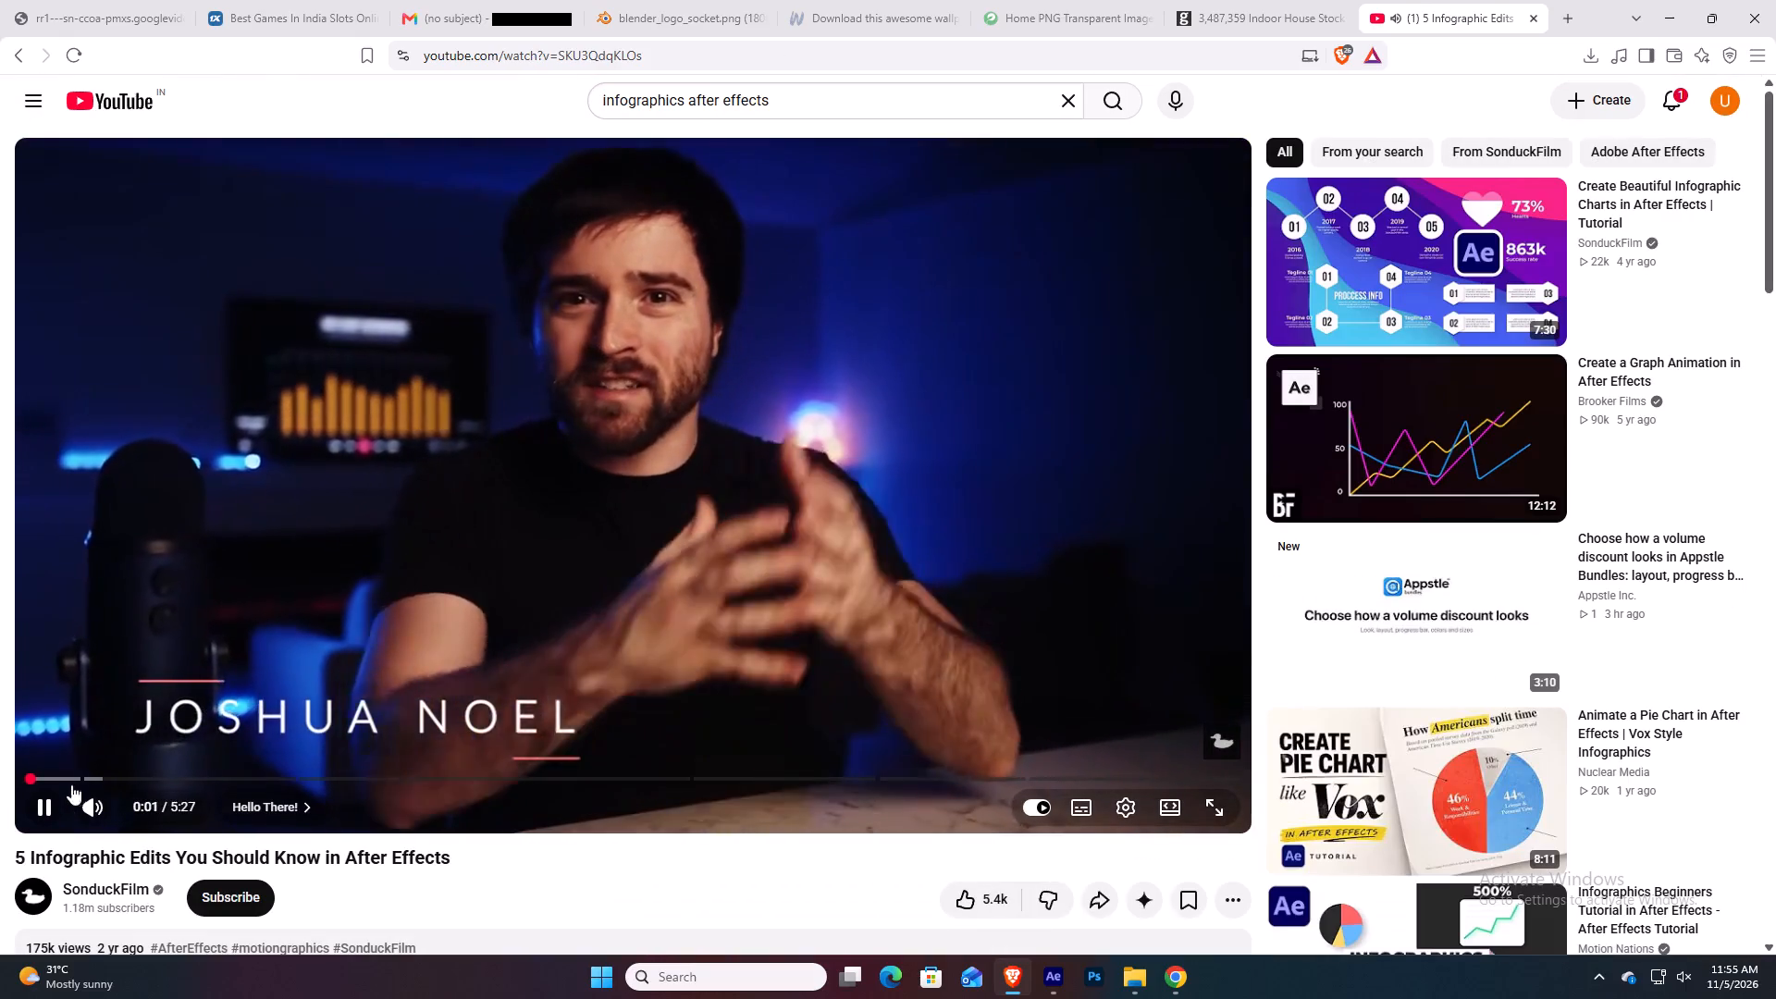
left_click_drag(72, 770, 126, 785)
left_click_drag(130, 782, 190, 786)
left_click_drag(191, 783, 246, 784)
left_click_drag(247, 784, 230, 780)
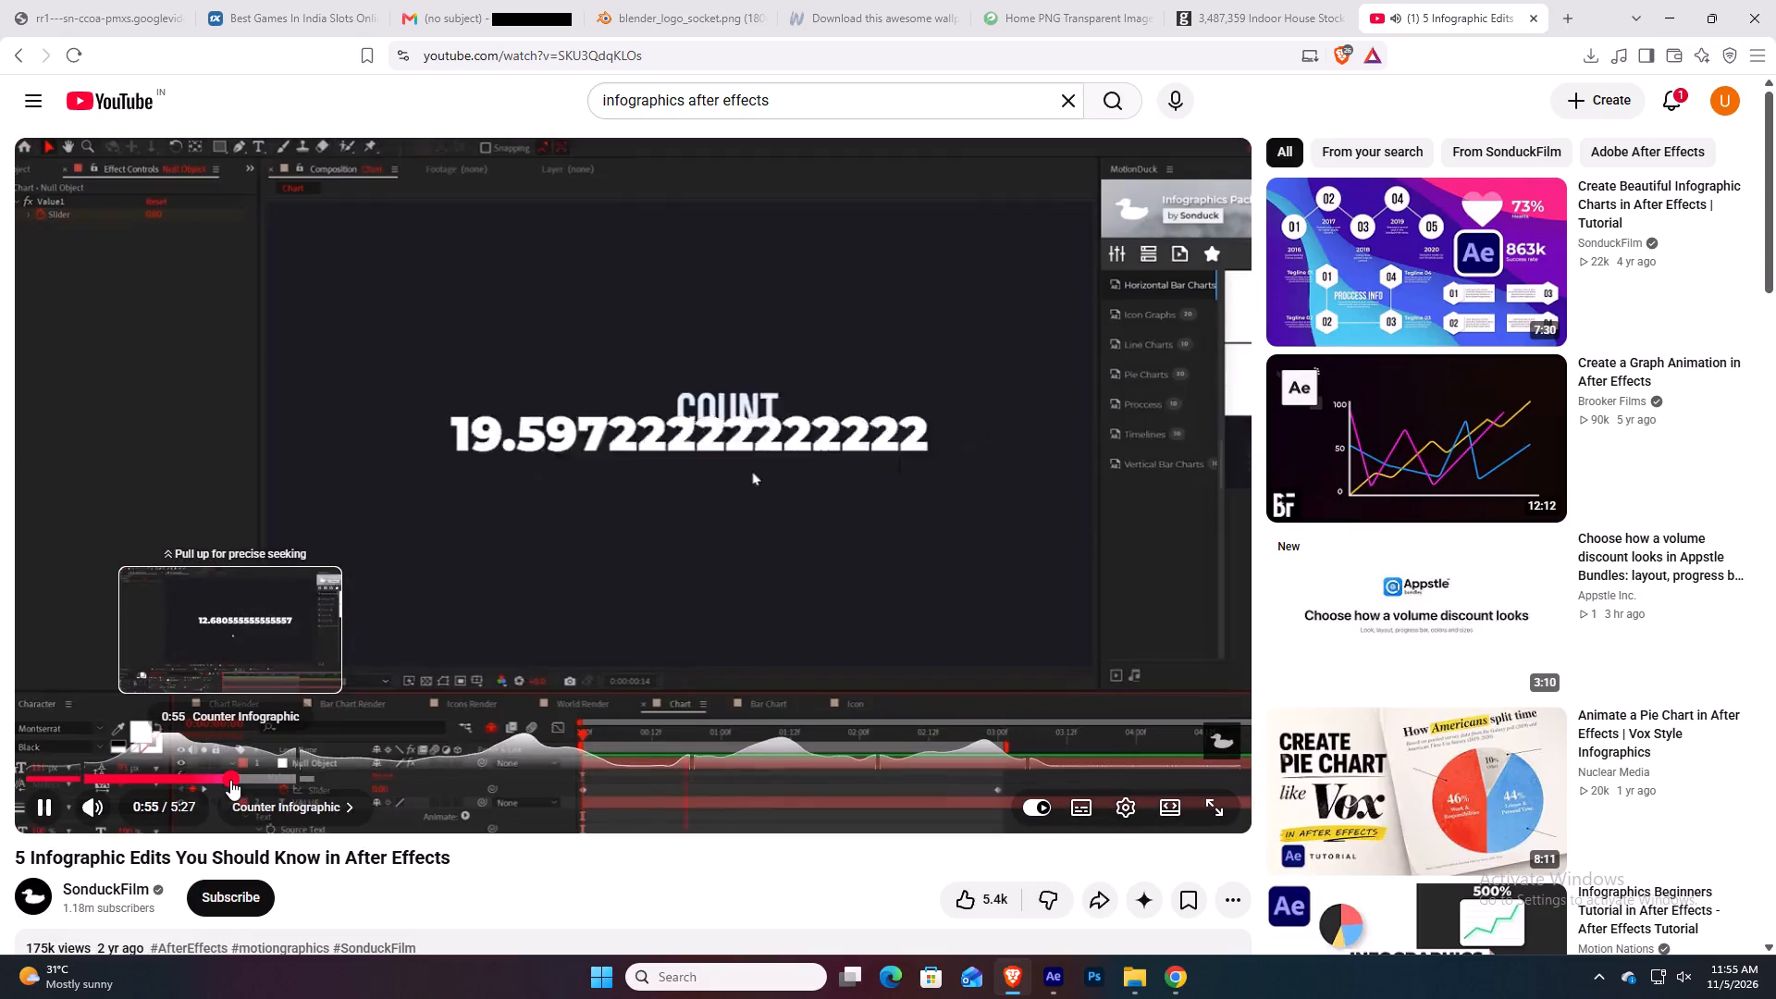
left_click_drag(230, 780, 428, 773)
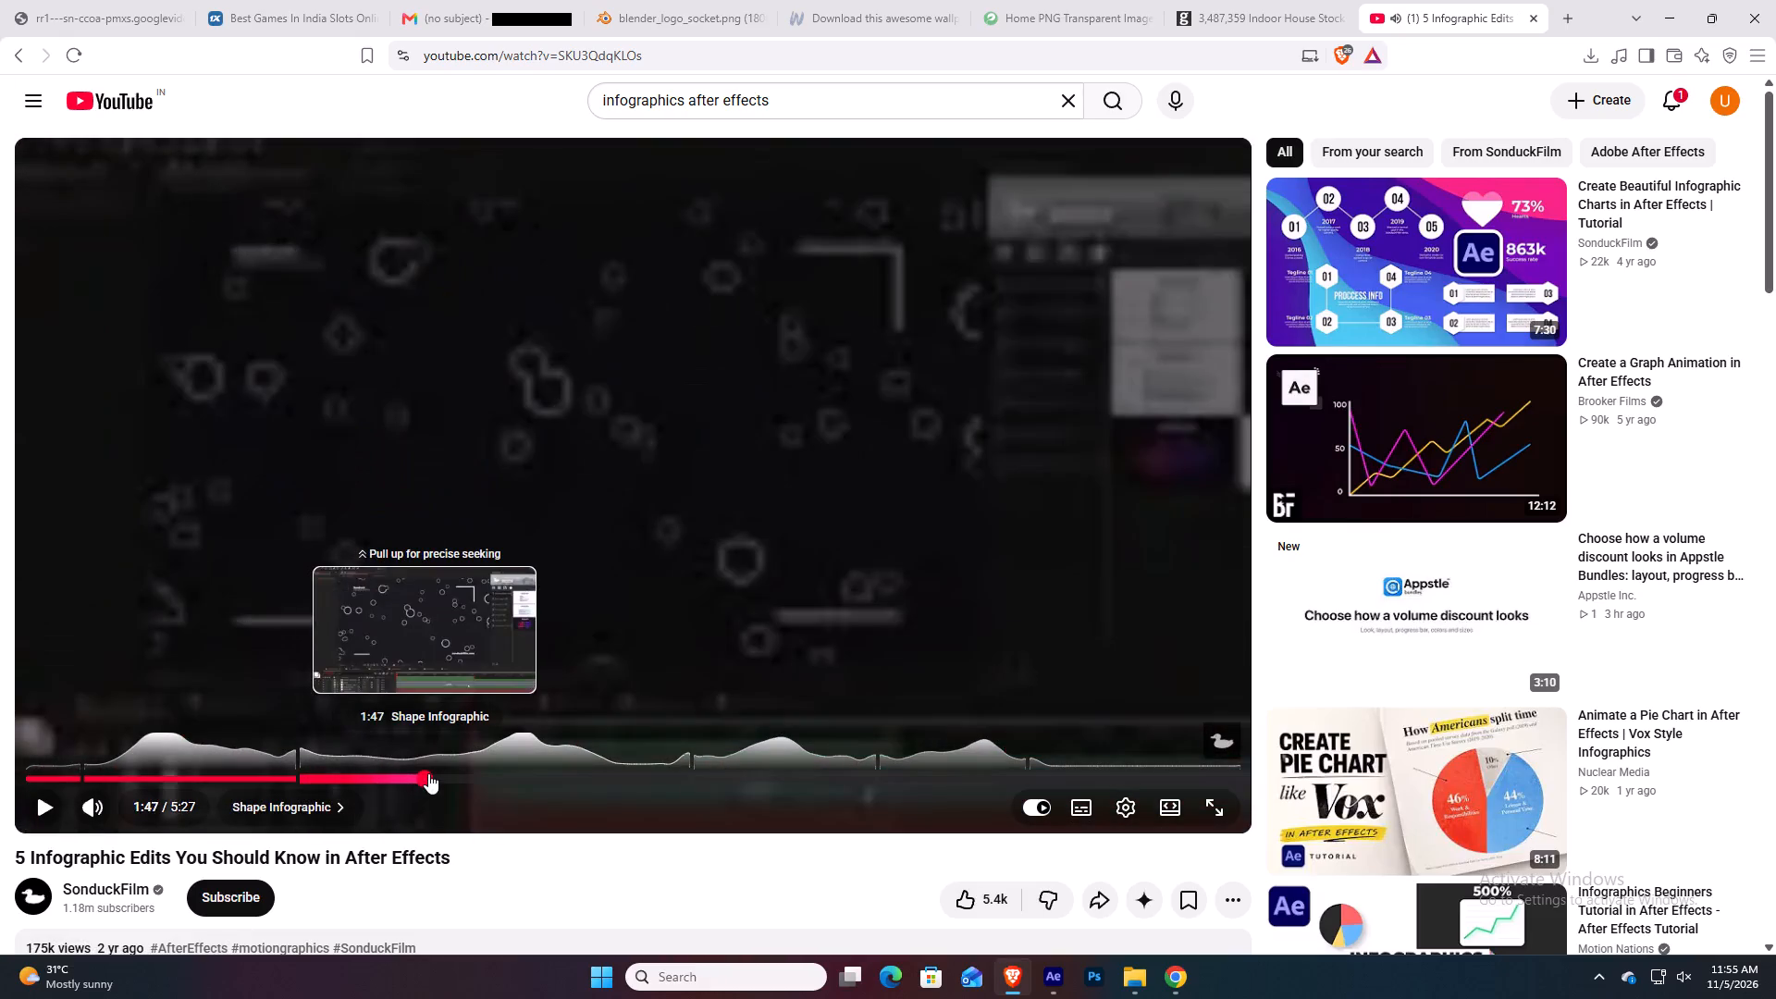
left_click_drag(428, 773, 401, 772)
left_click(797, 427)
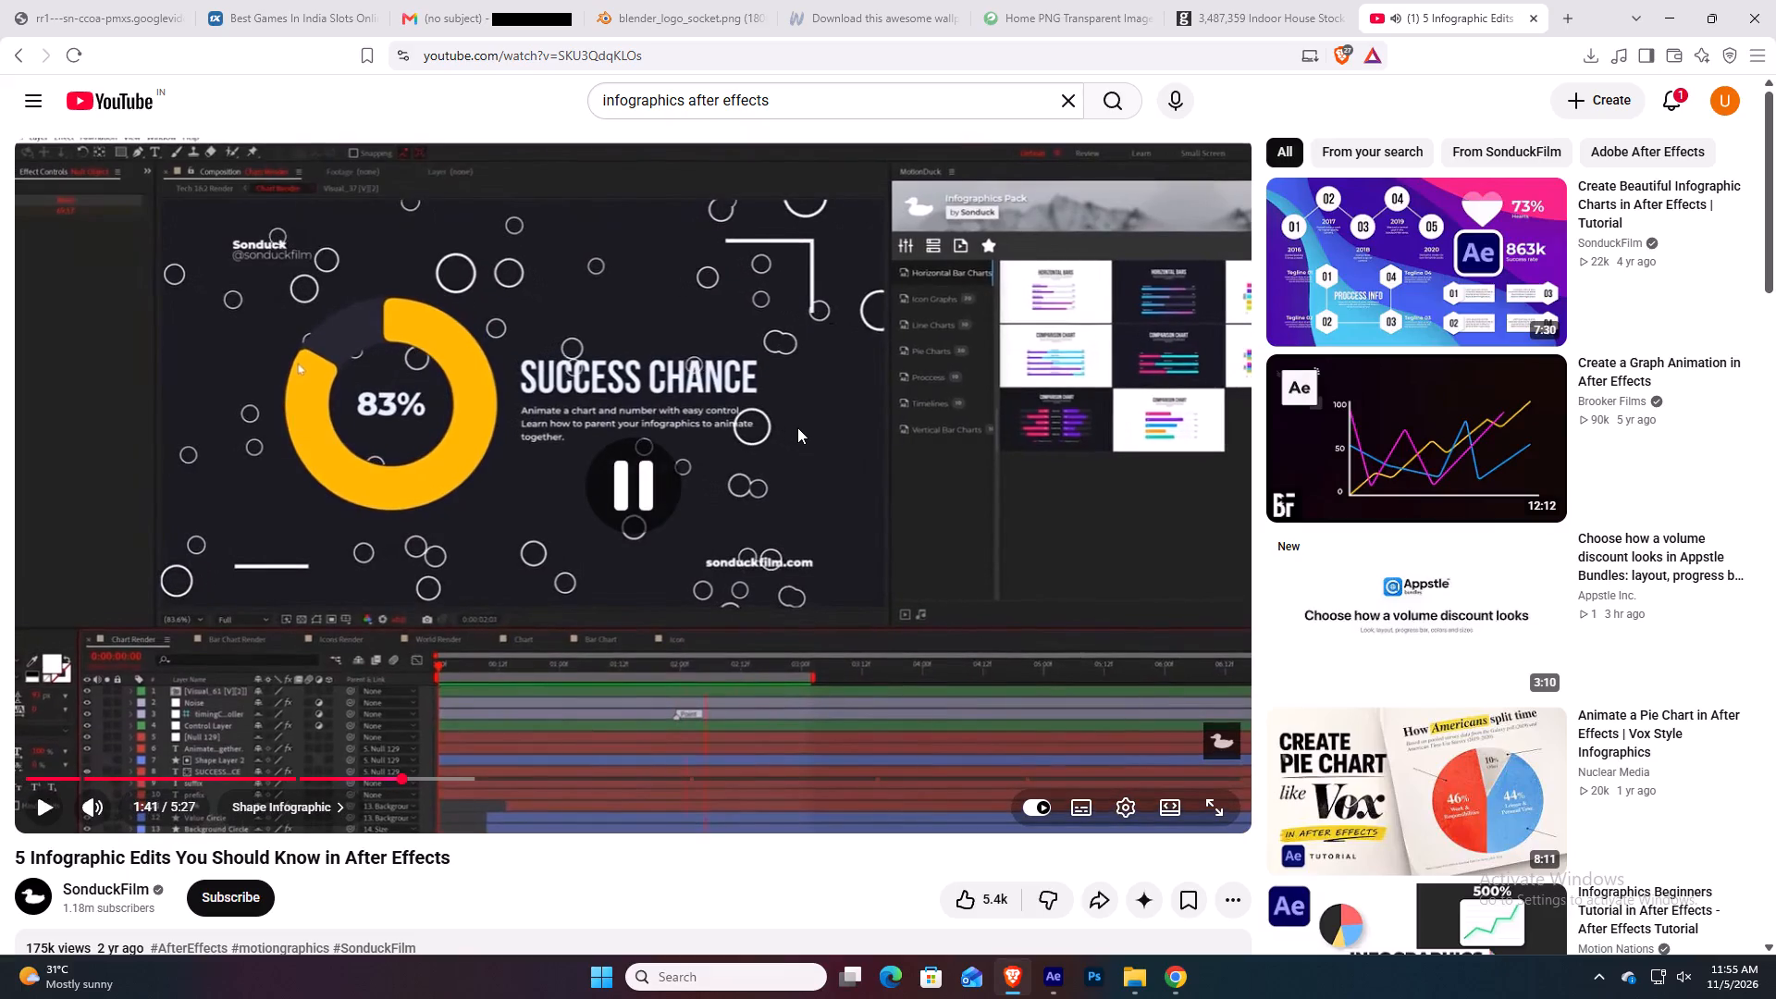
key("Left")
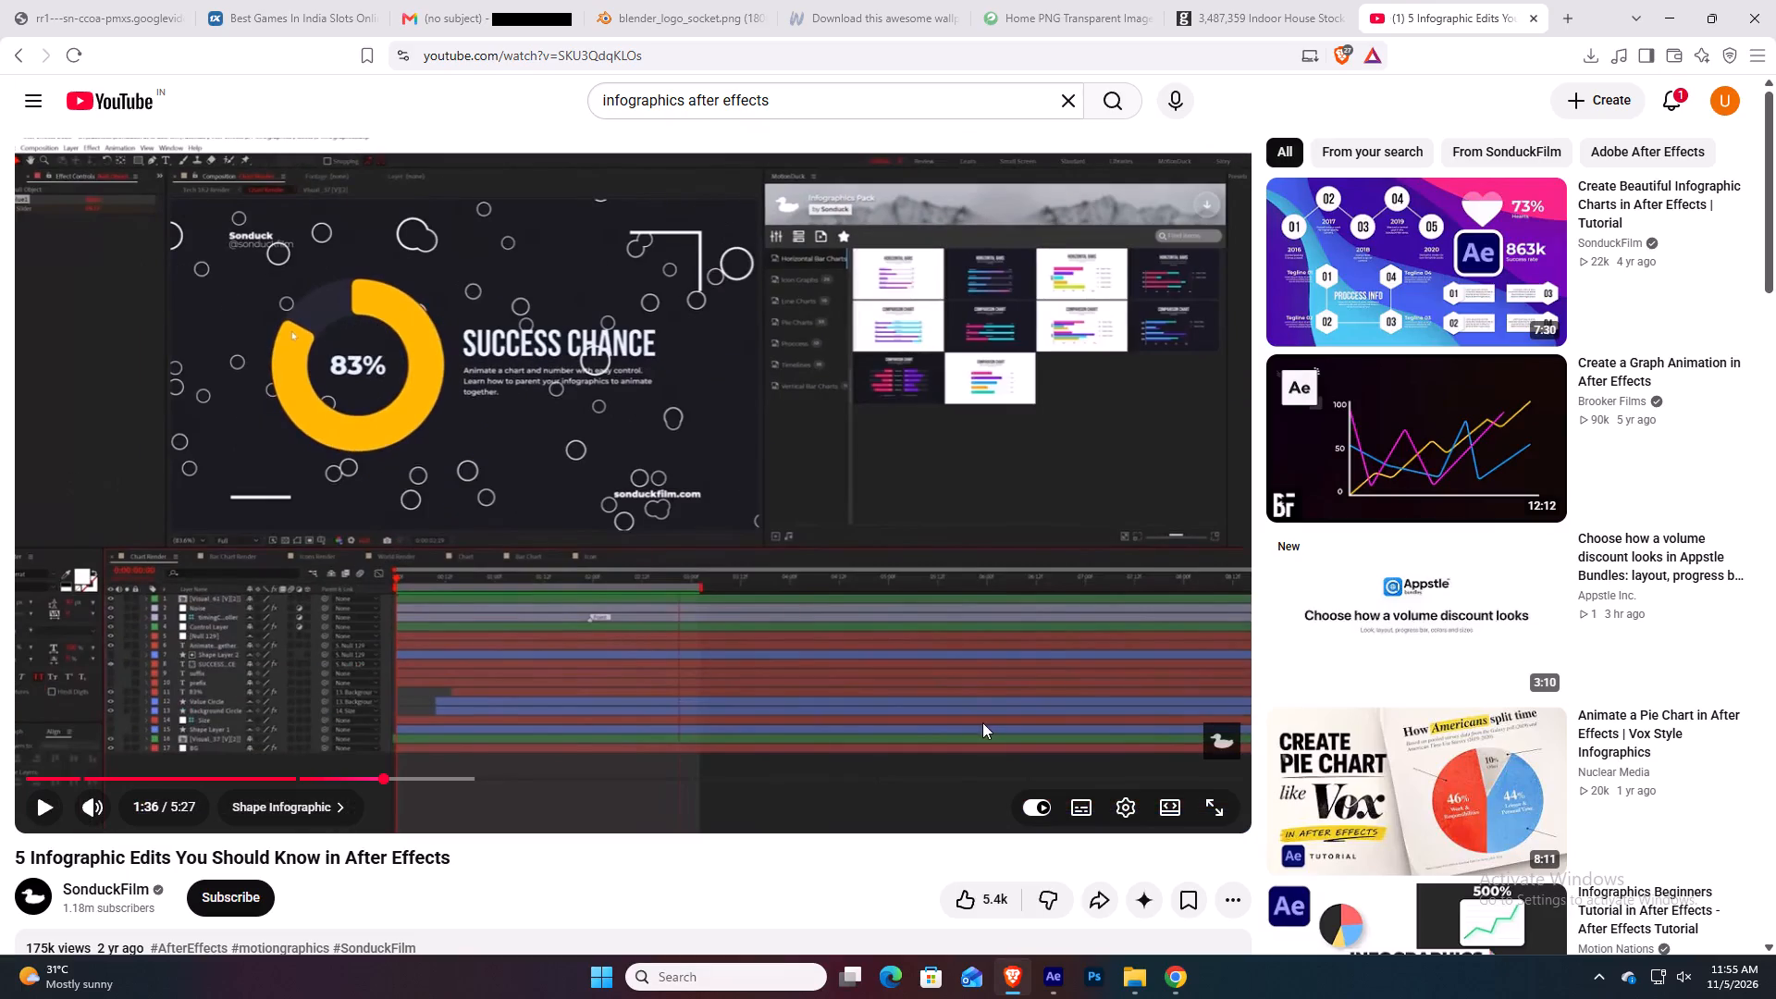
left_click(923, 628)
left_click(920, 625)
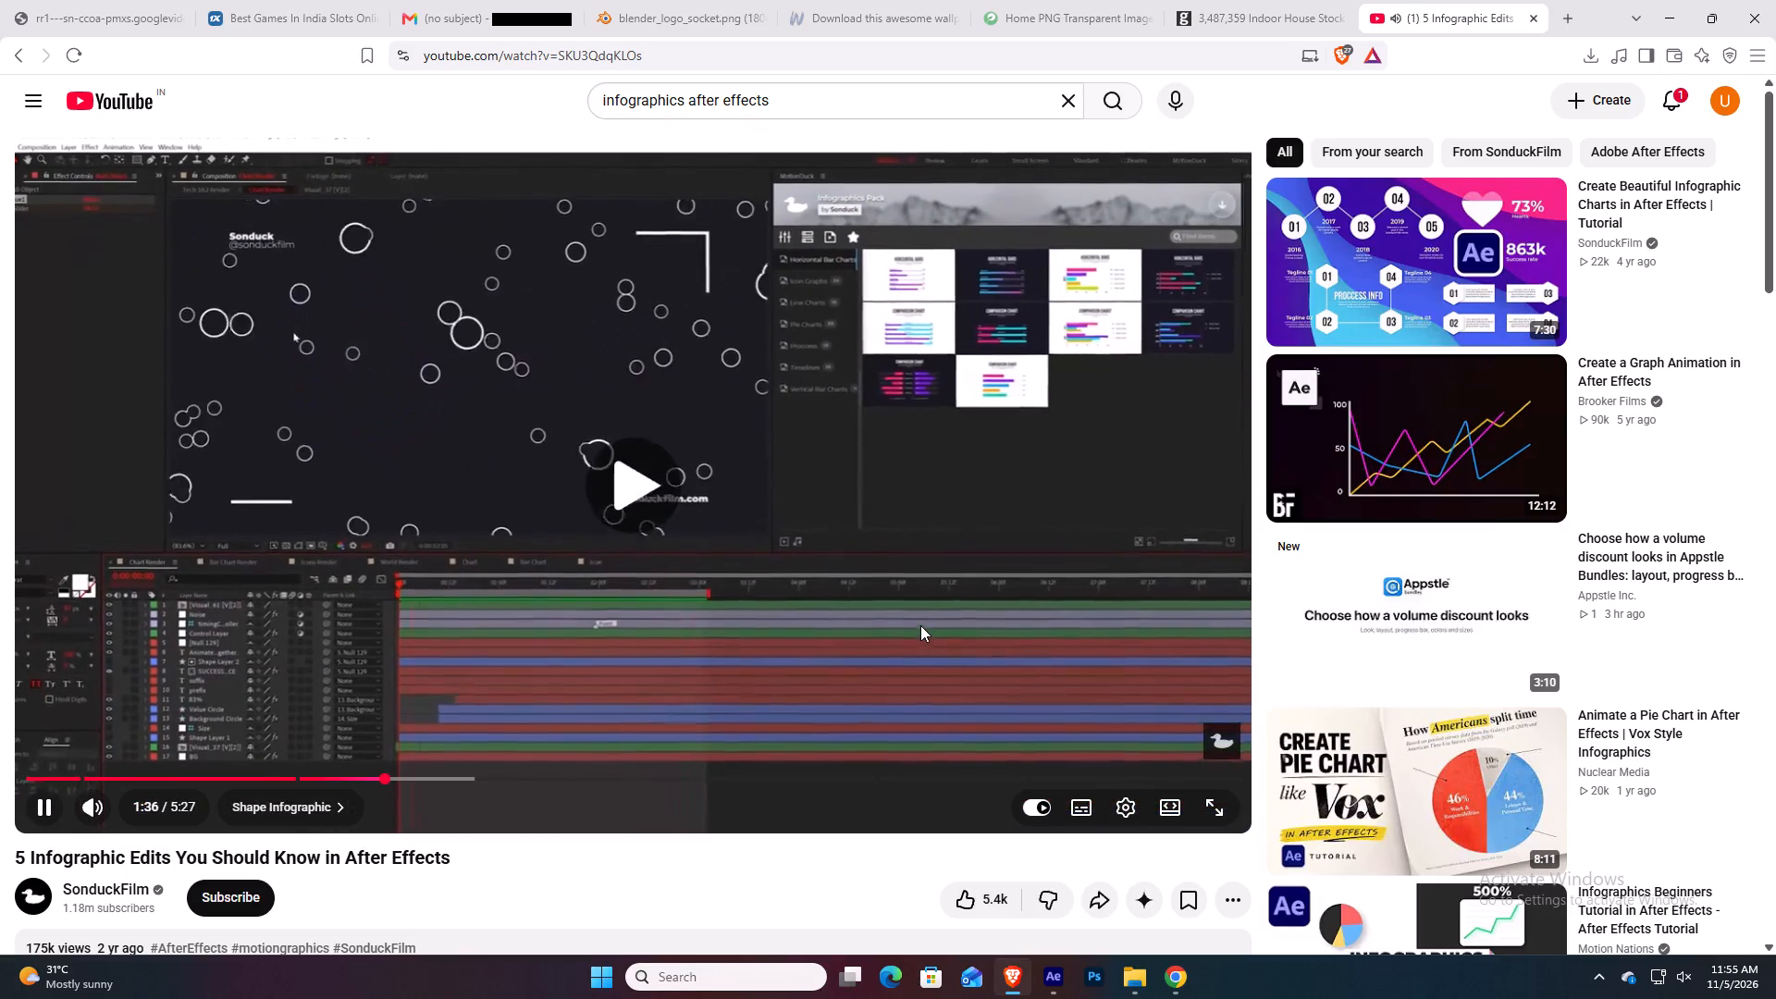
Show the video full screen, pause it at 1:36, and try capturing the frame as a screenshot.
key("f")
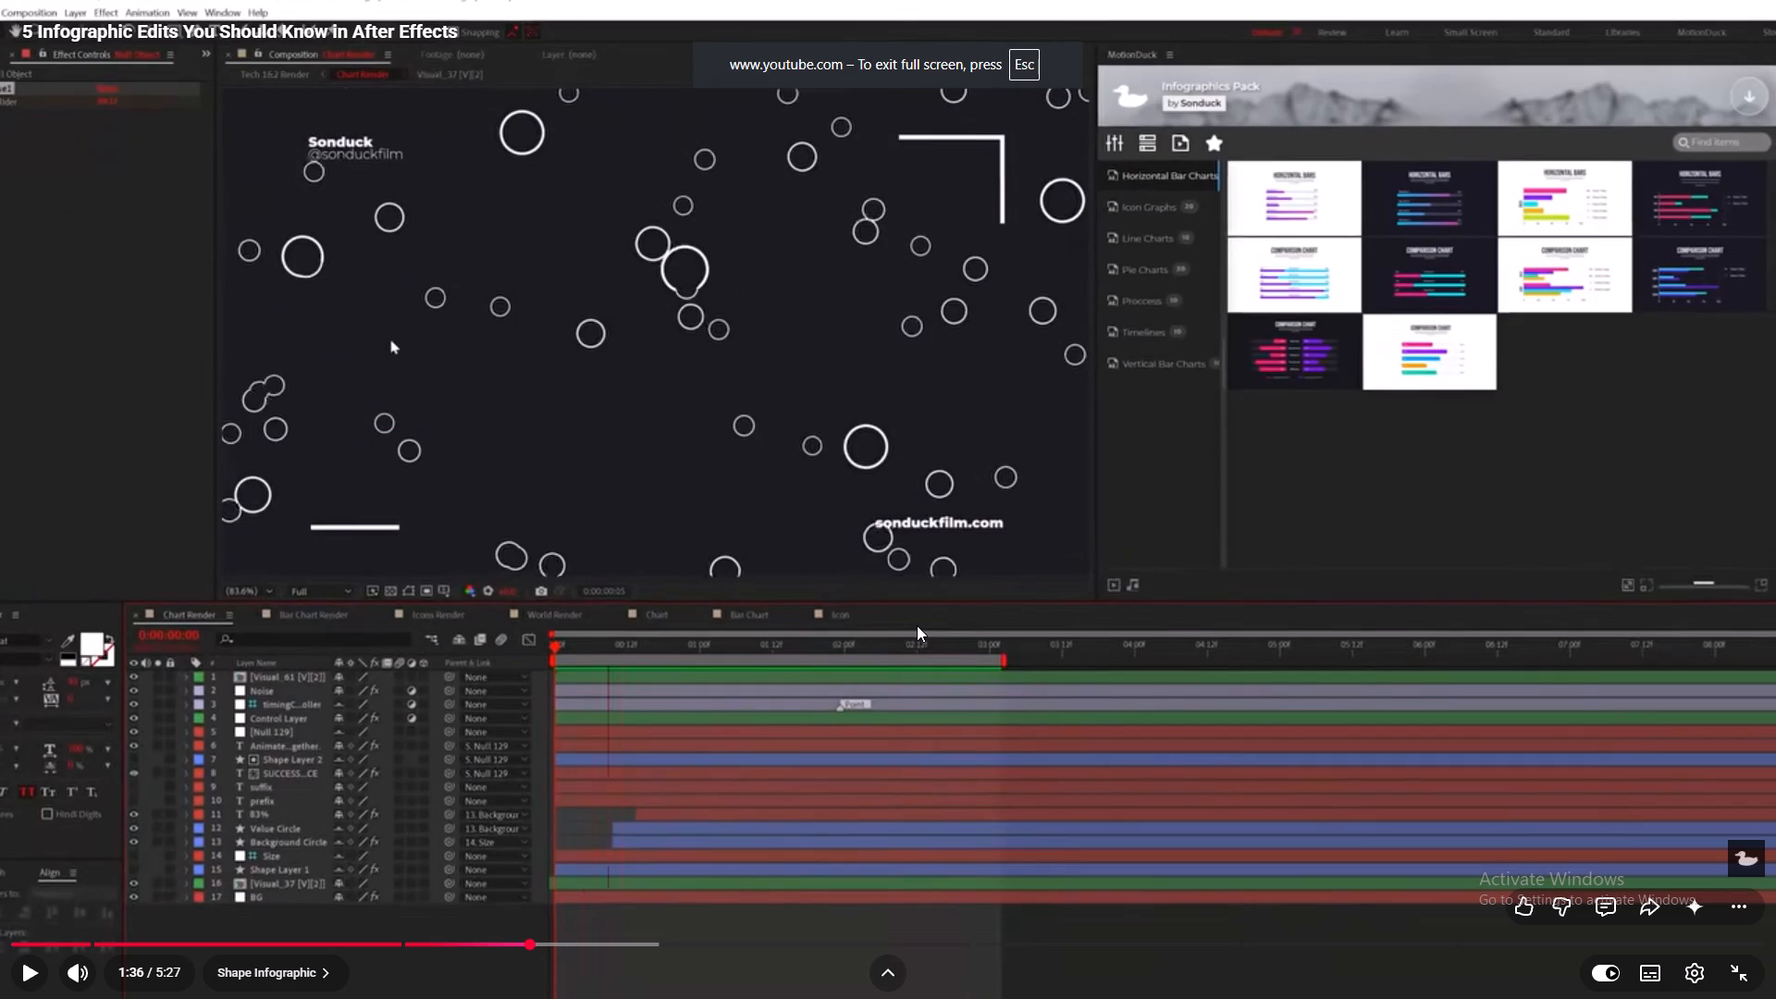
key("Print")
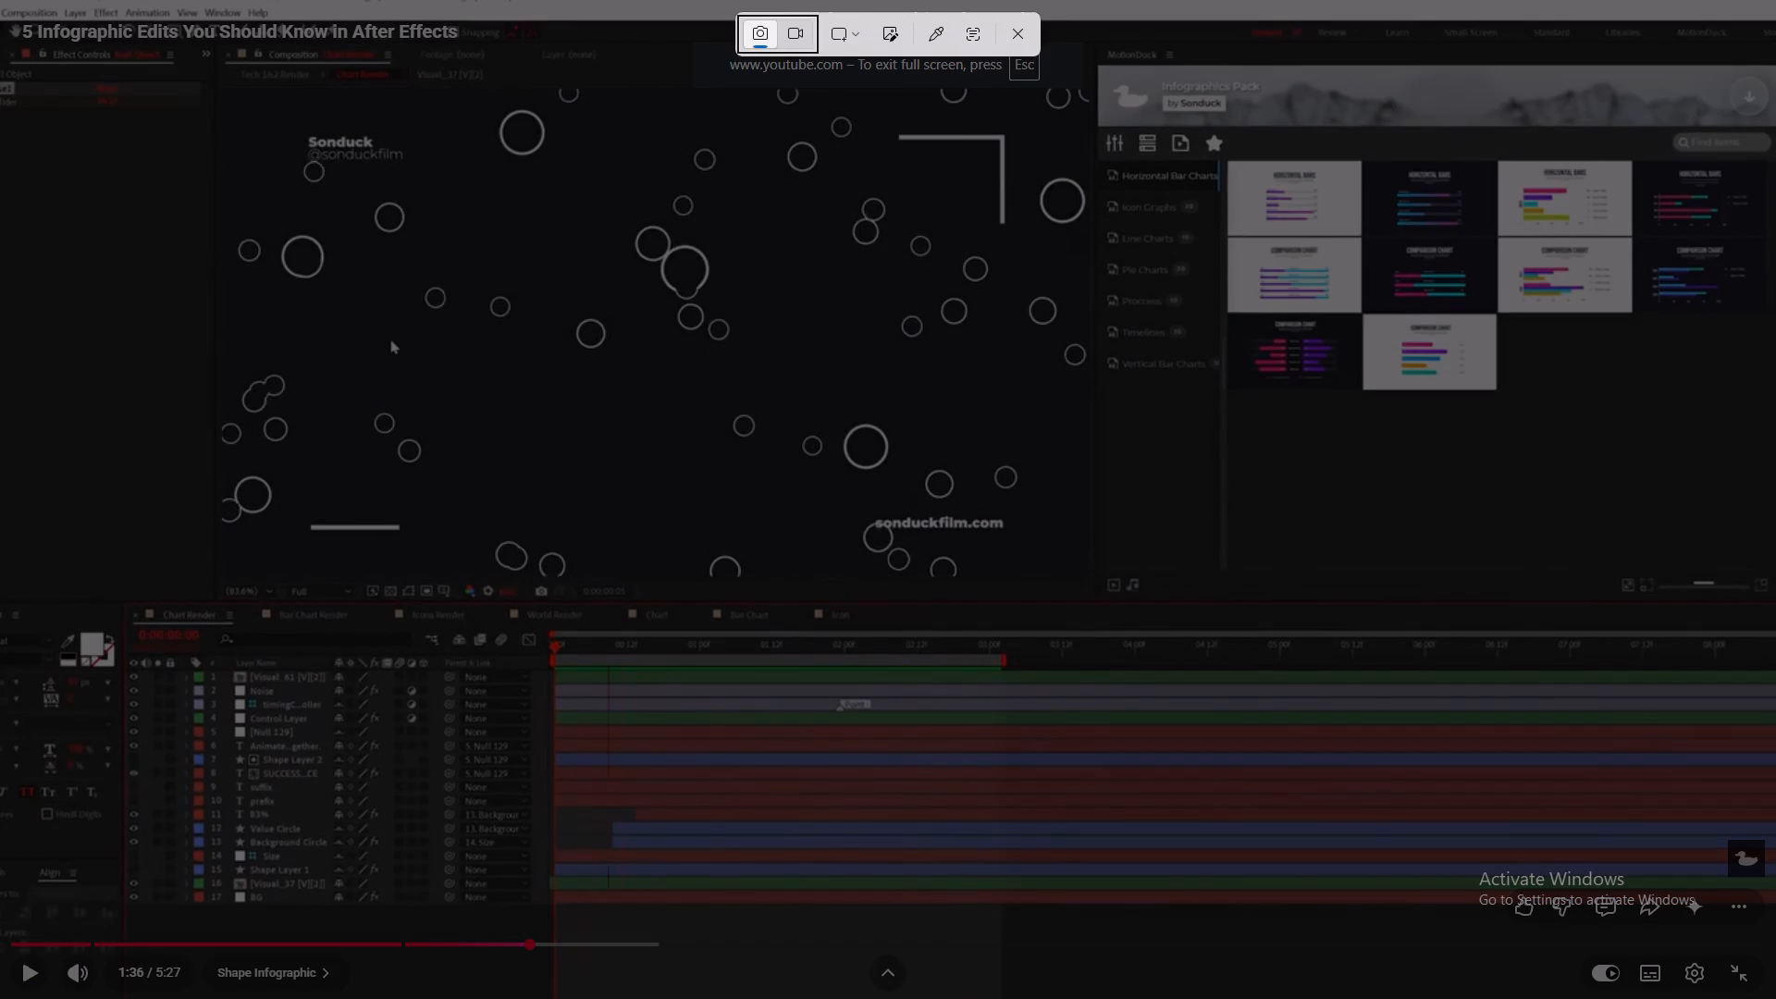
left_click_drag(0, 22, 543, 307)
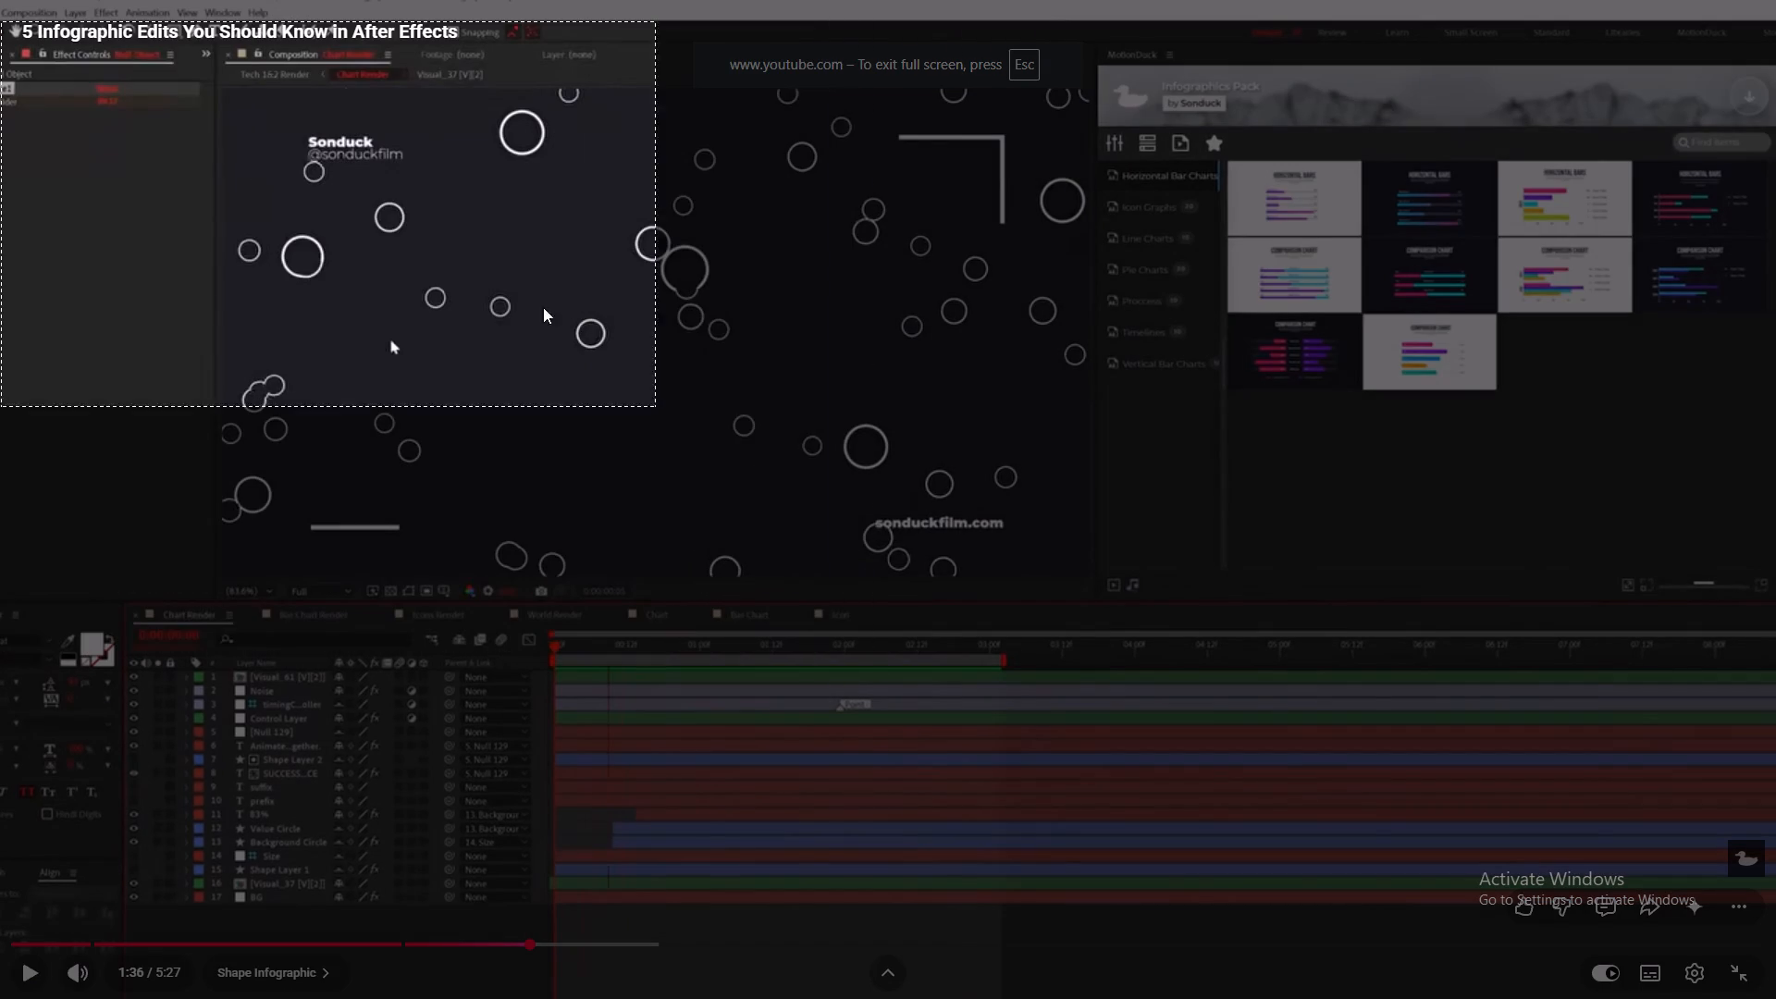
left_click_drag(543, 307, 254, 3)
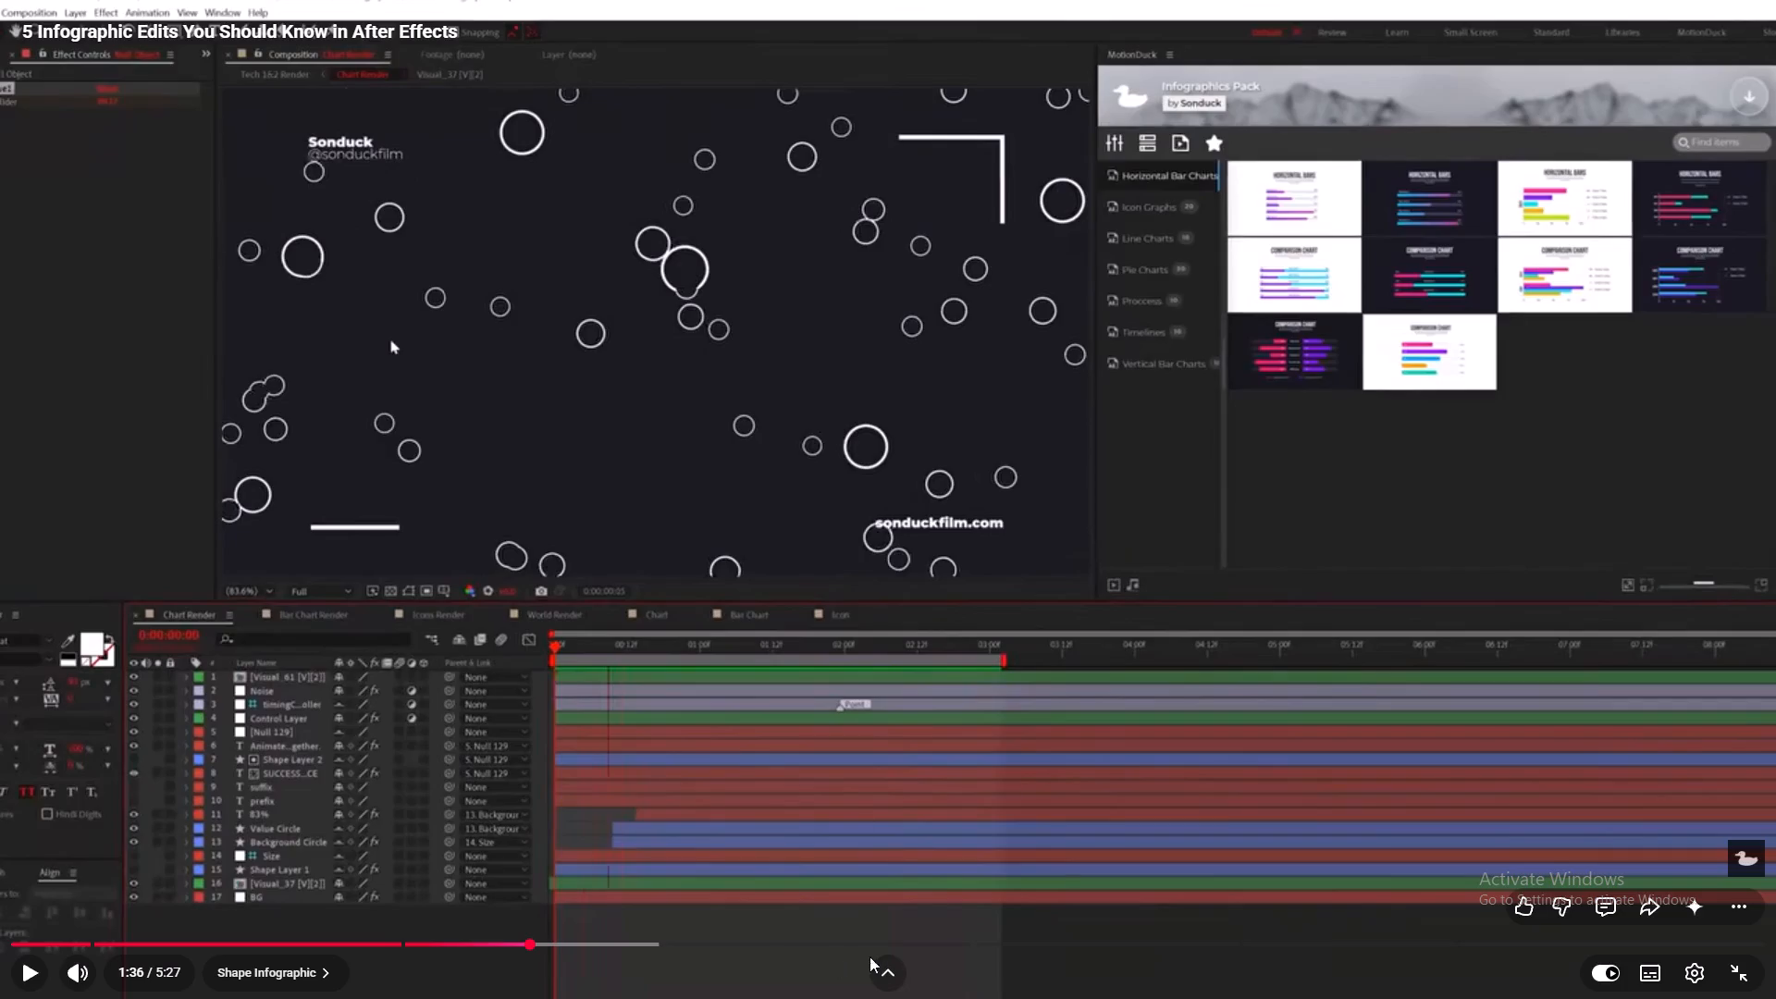
Leave full screen and capture the paused Shape Infographic frame at 1:36 as a region screenshot.
left_click(884, 53)
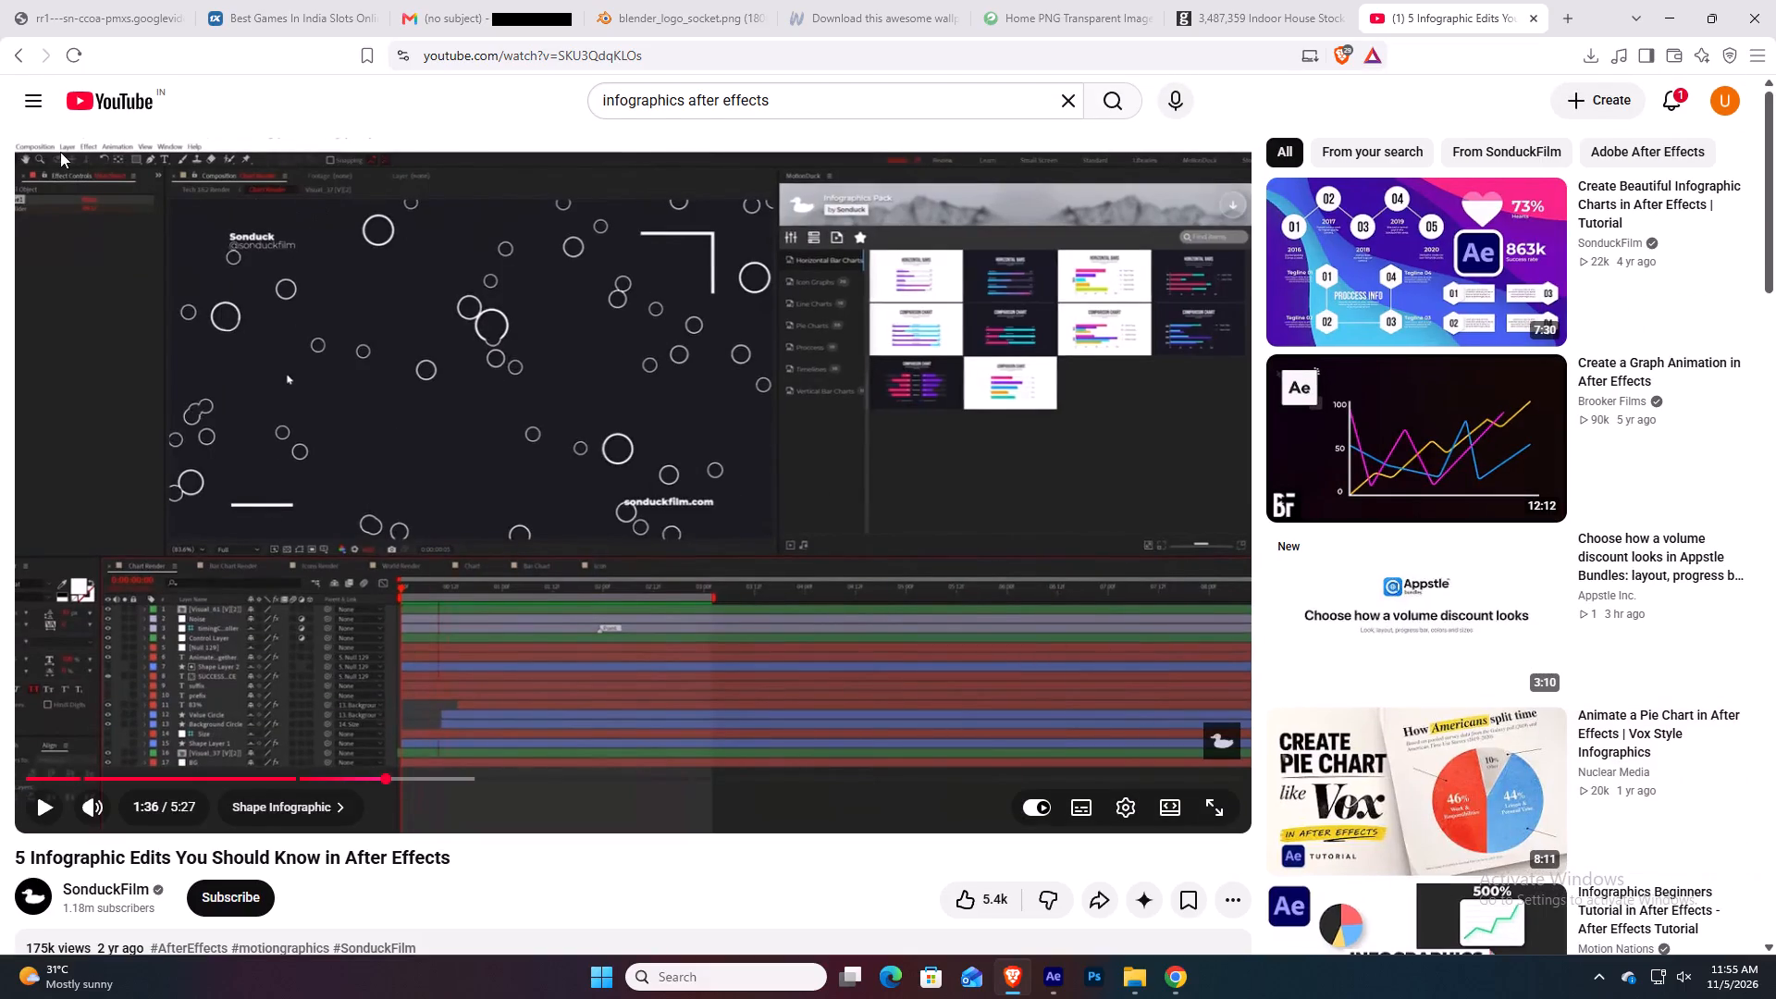
left_click_drag(15, 151, 749, 615)
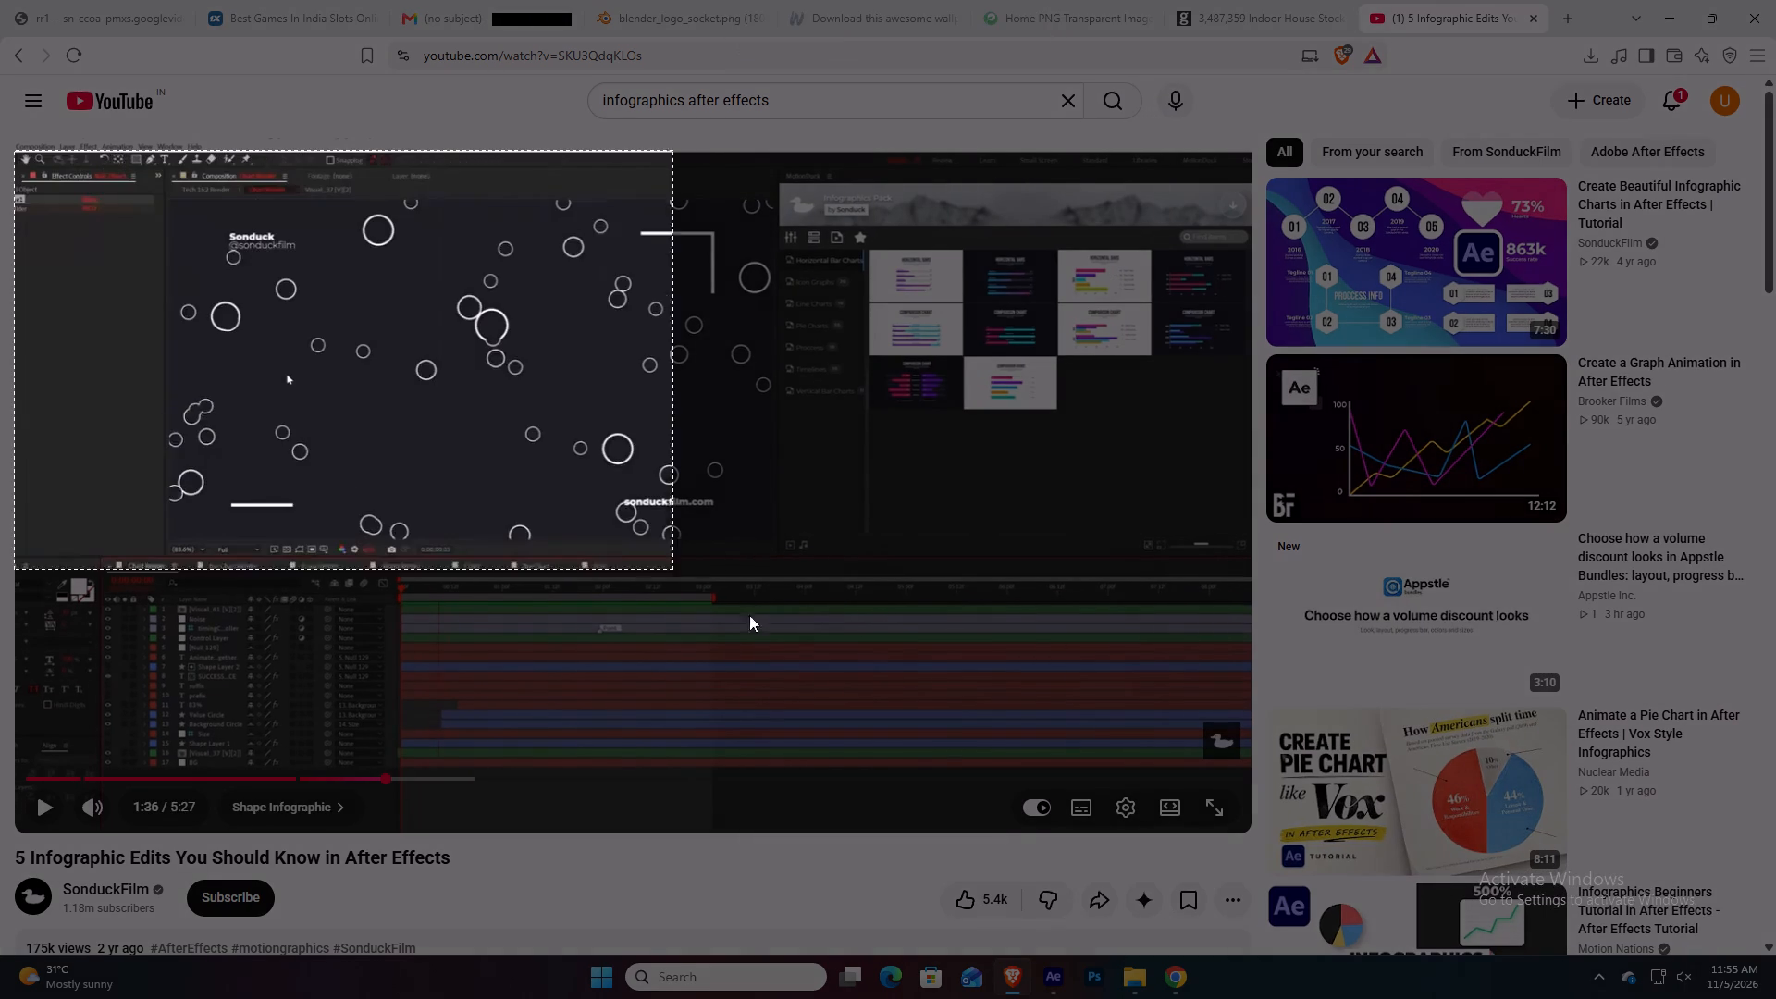
left_click_drag(749, 615, 1186, 774)
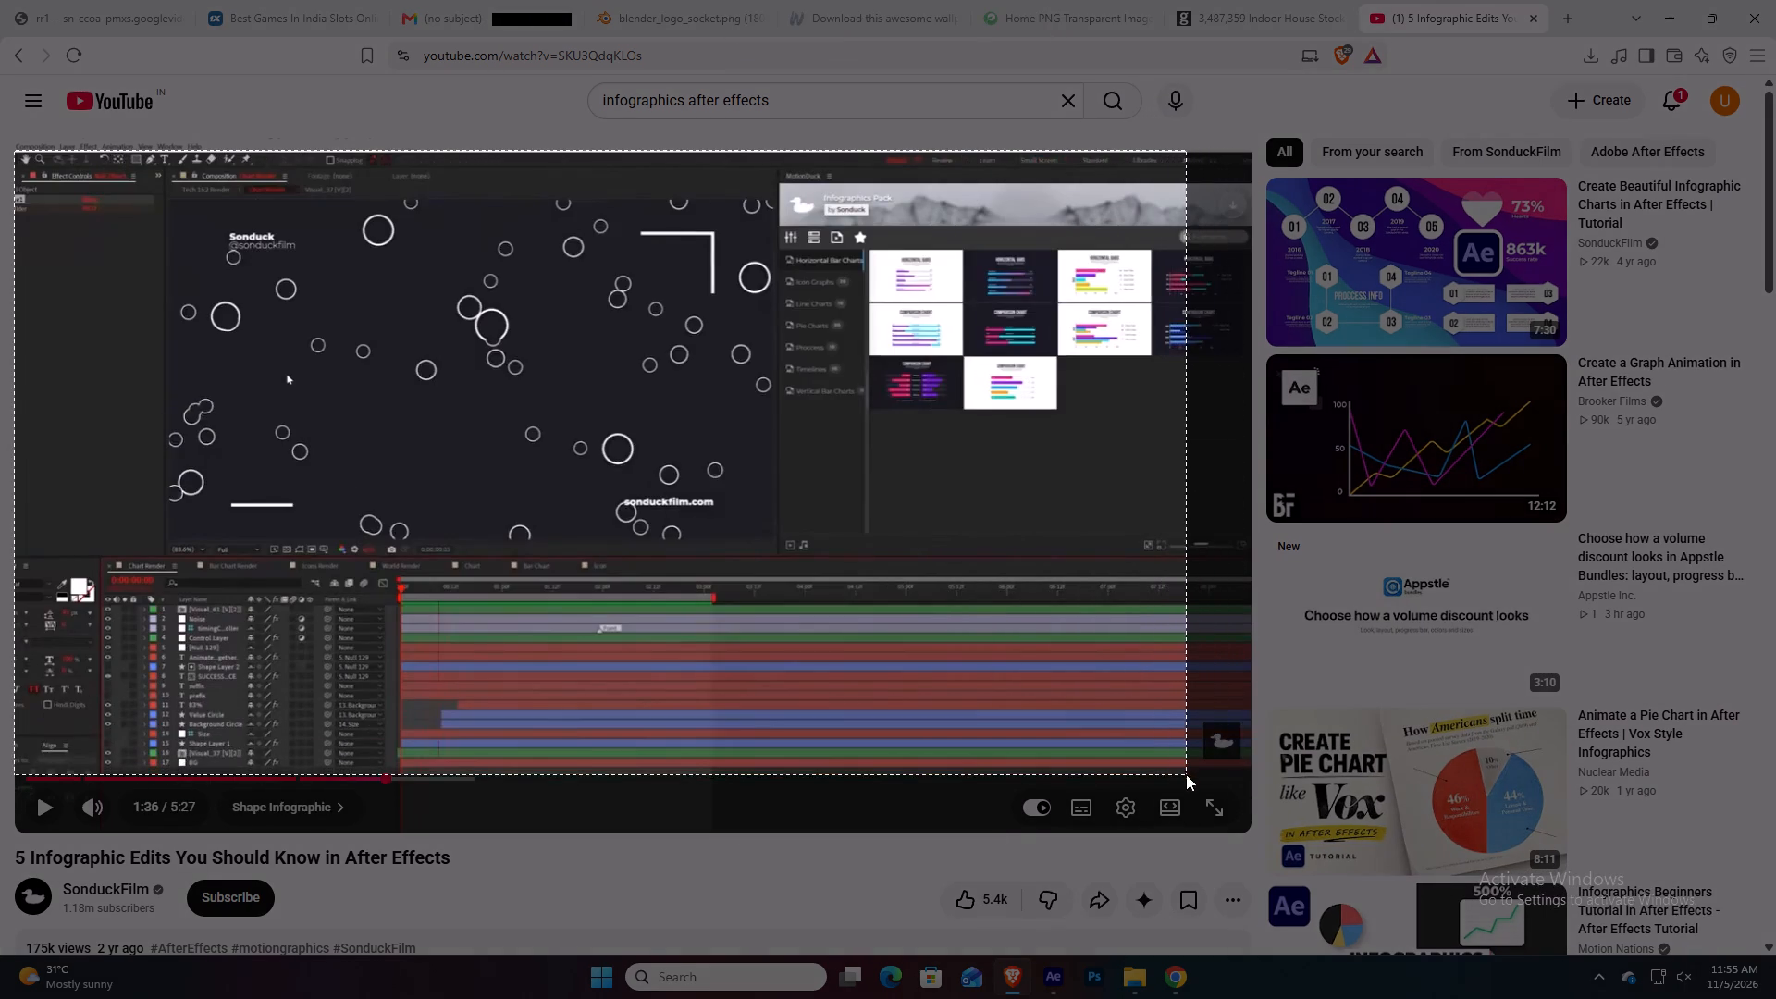
left_click_drag(1186, 774, 1201, 788)
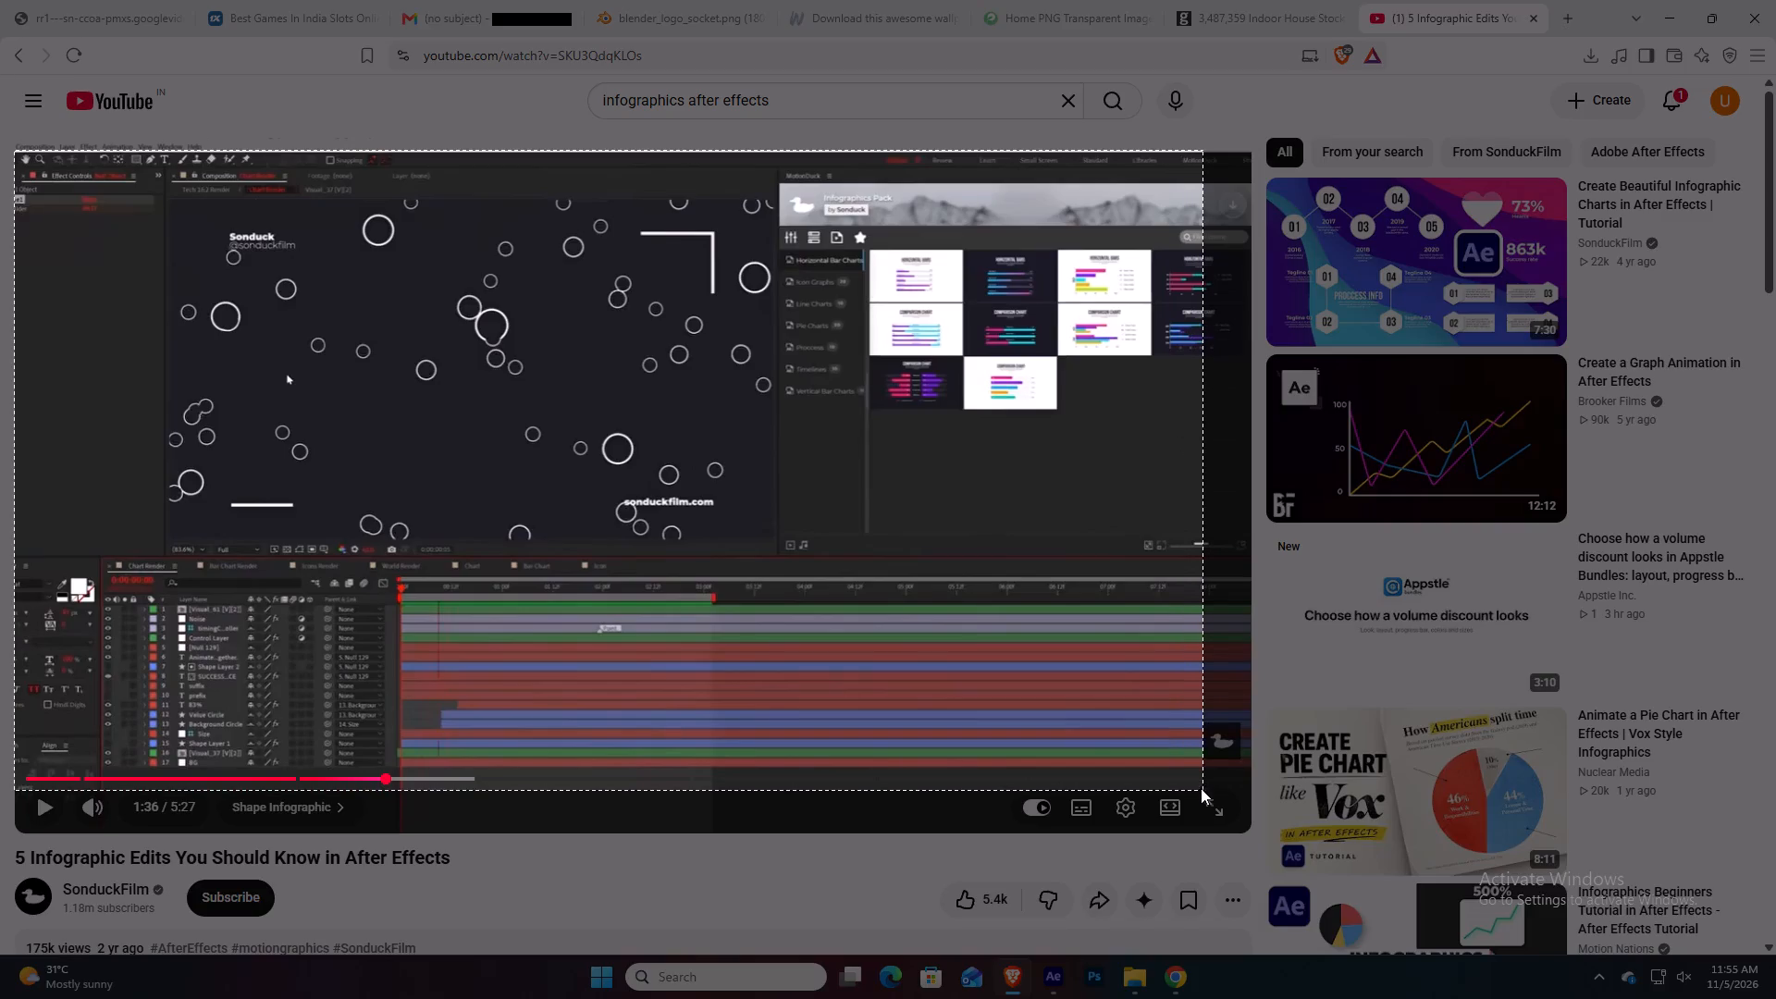
left_click_drag(1201, 788, 1194, 768)
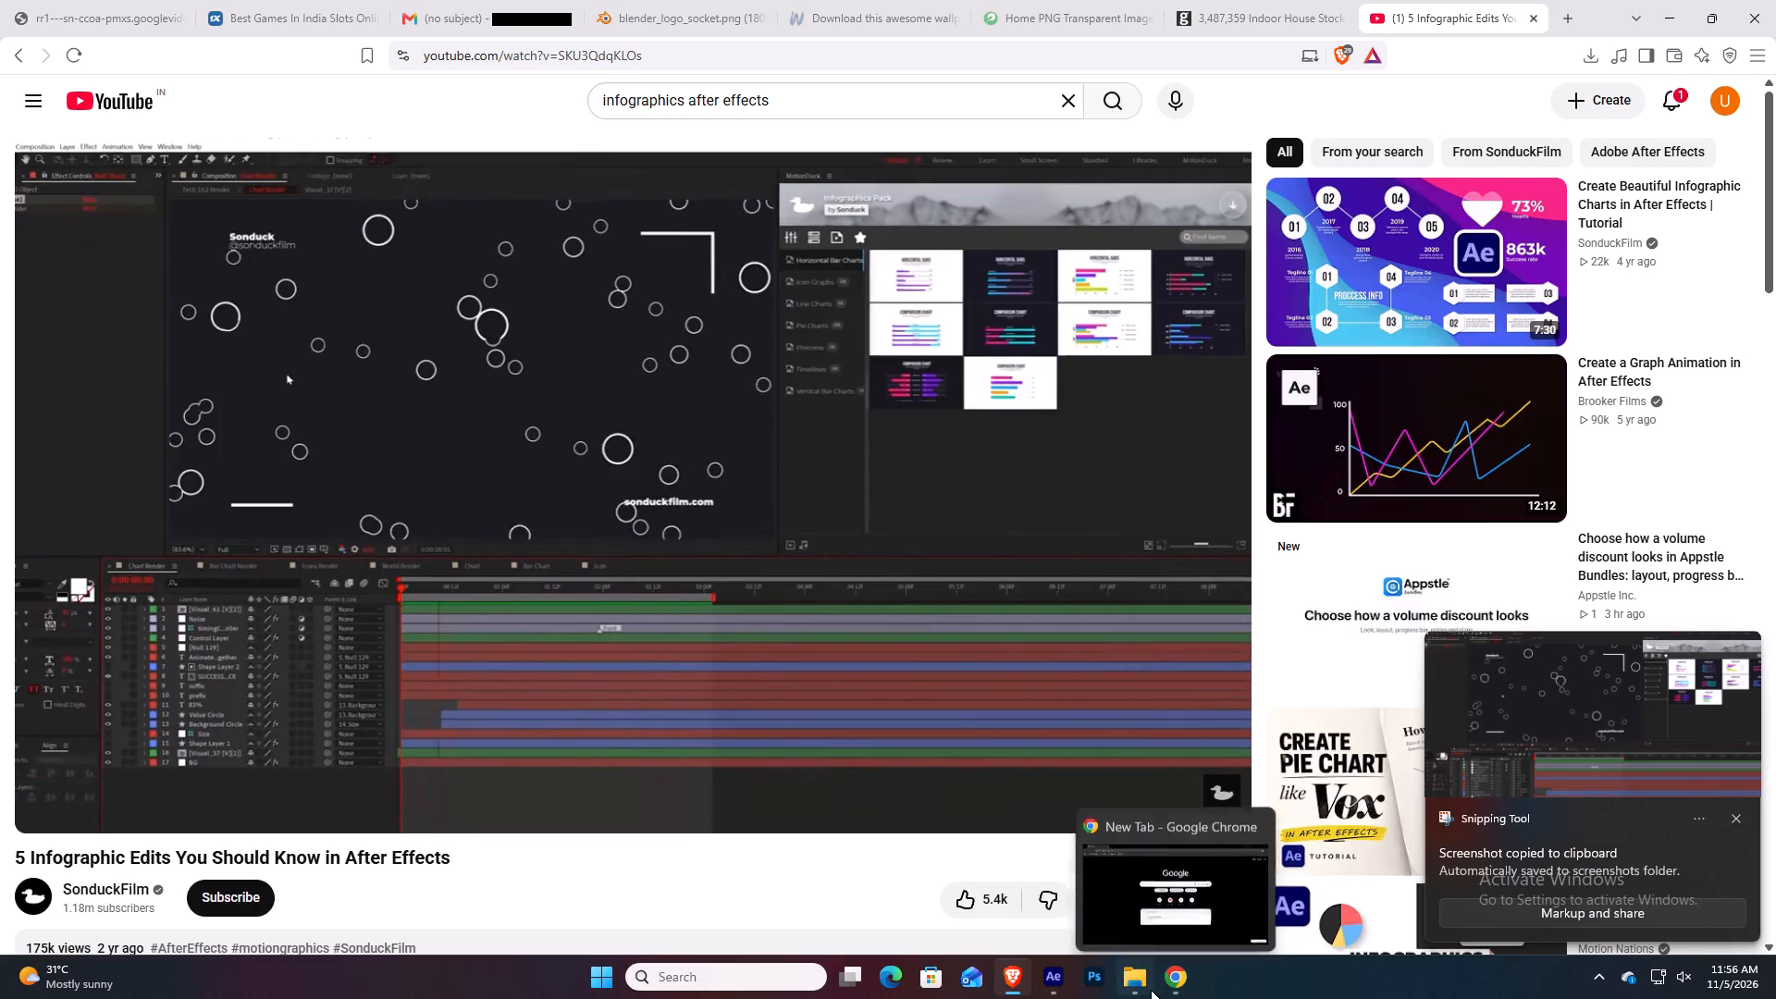
Switch to File Explorer and open the Screenshots folder inside Pictures.
key("alt+Tab")
key("alt+Tab")
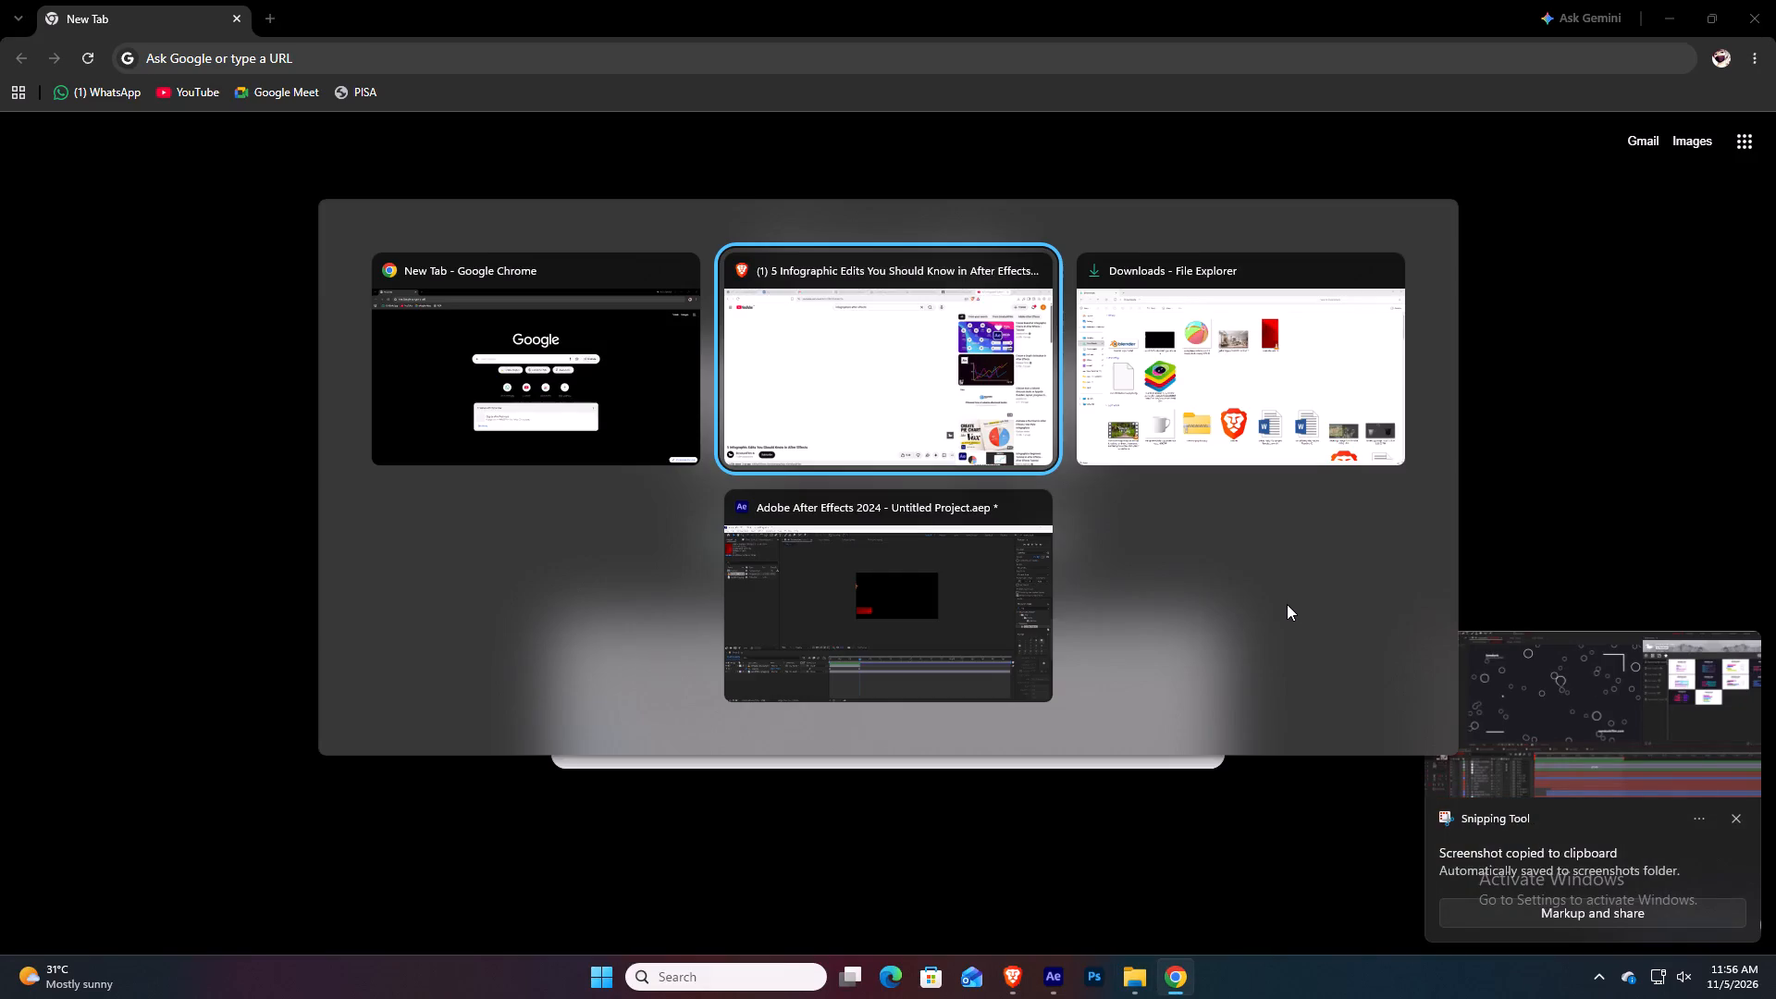
key("alt+Tab")
key("alt+Tab")
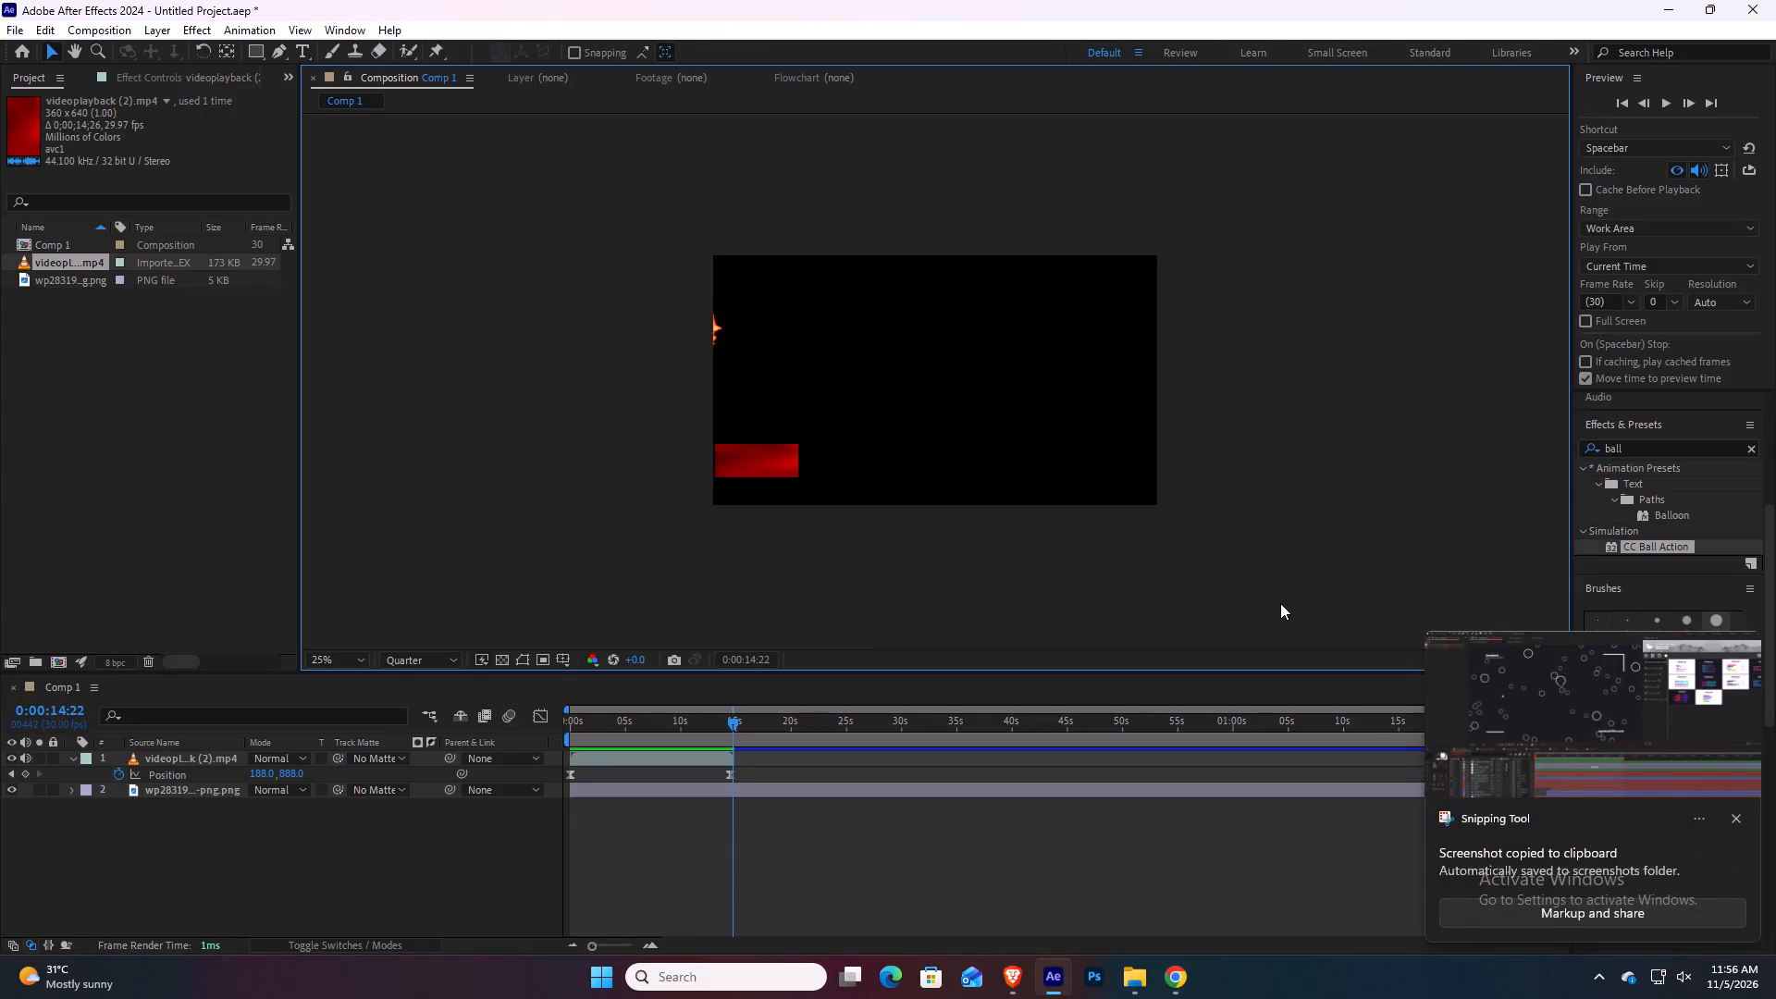
left_click(1131, 978)
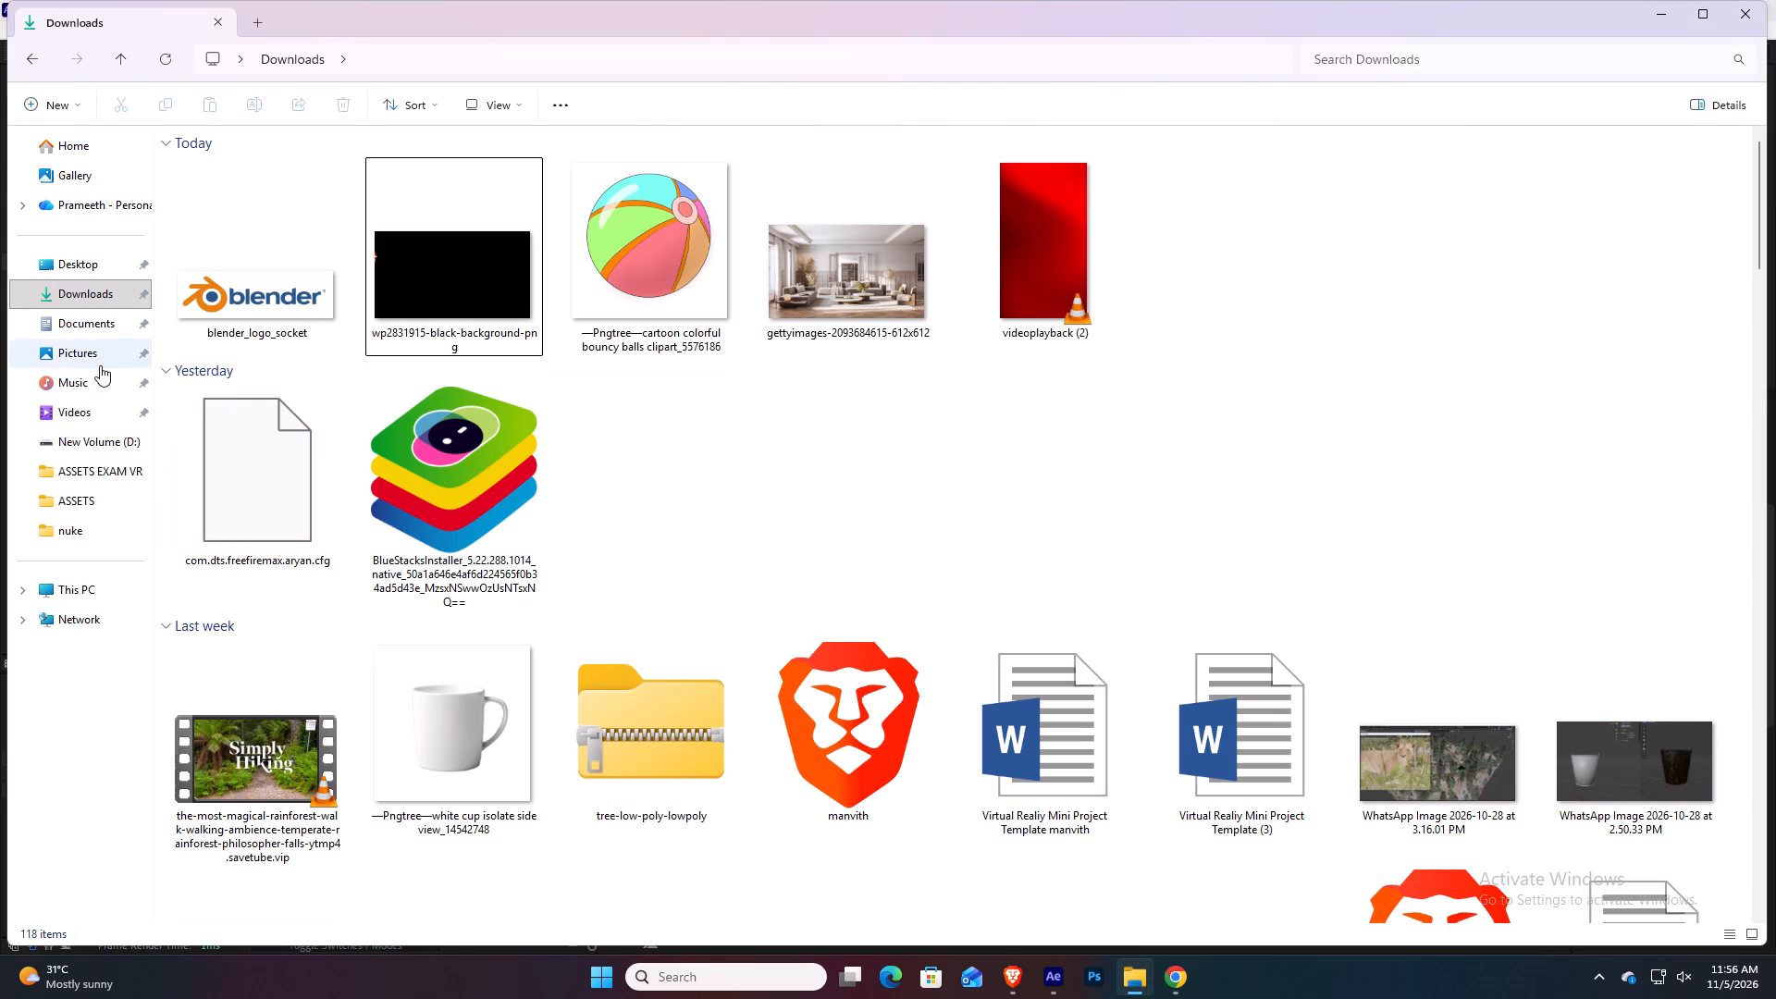
left_click(96, 332)
left_click(98, 364)
double_click(430, 226)
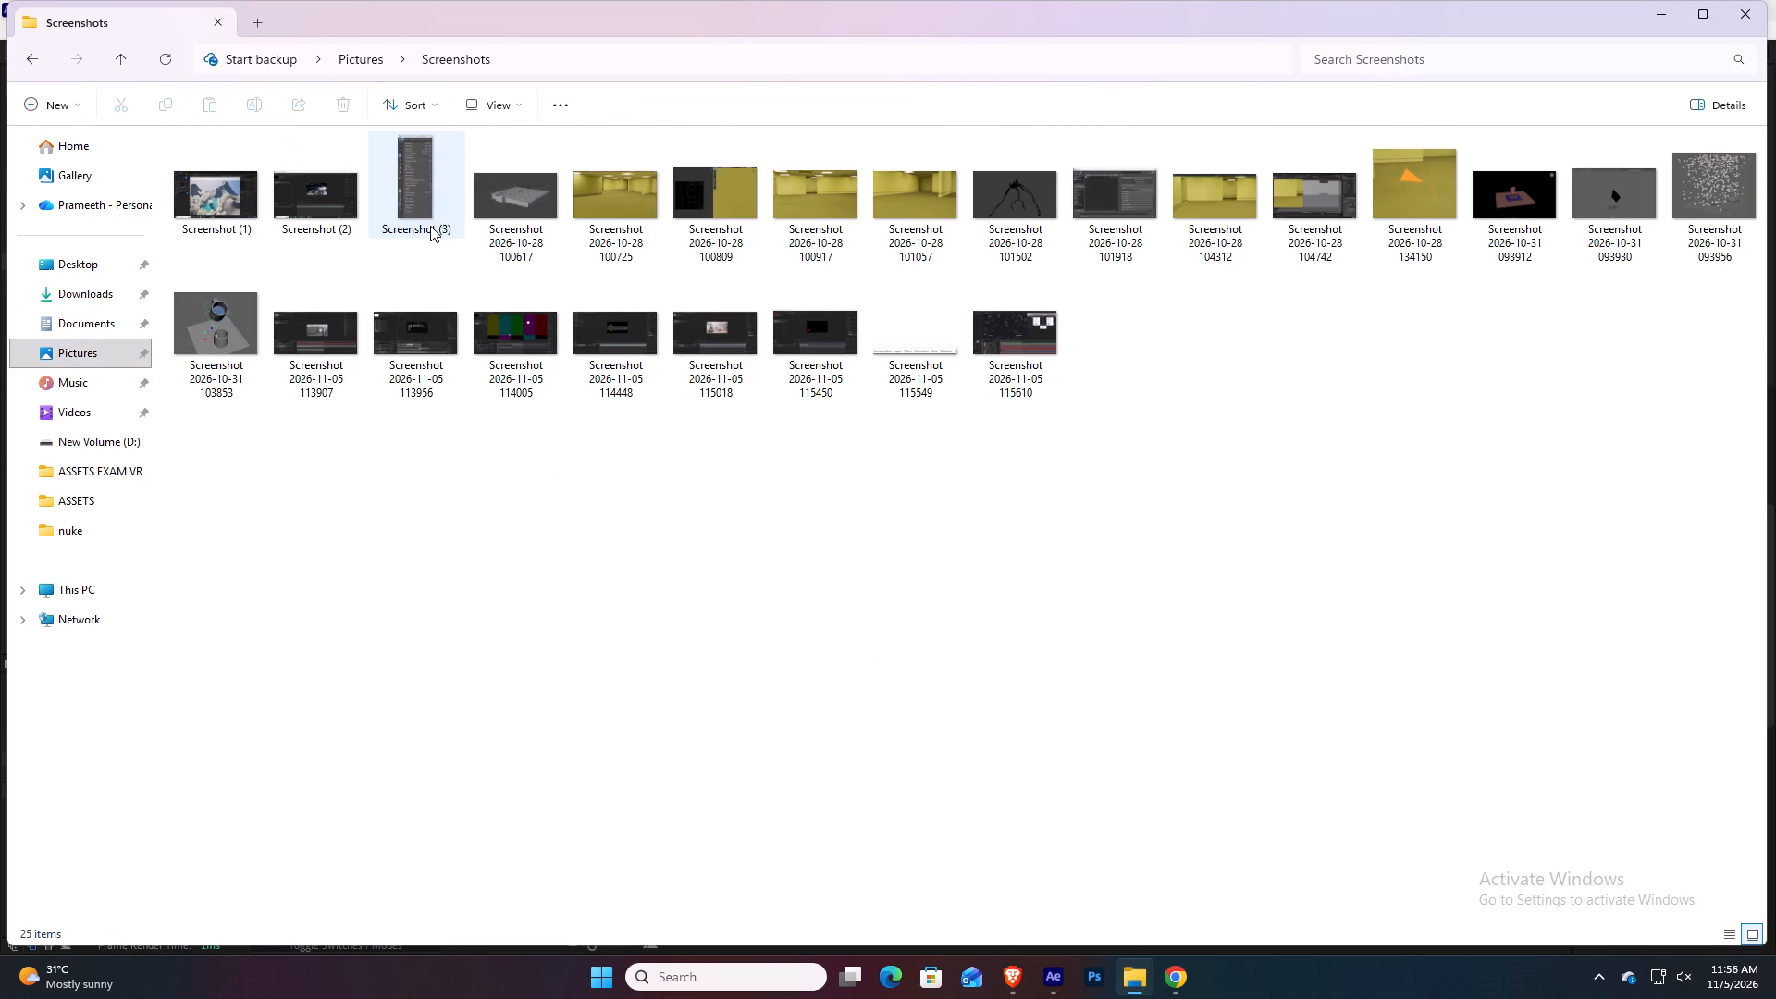
left_click(382, 487)
double_click(505, 352)
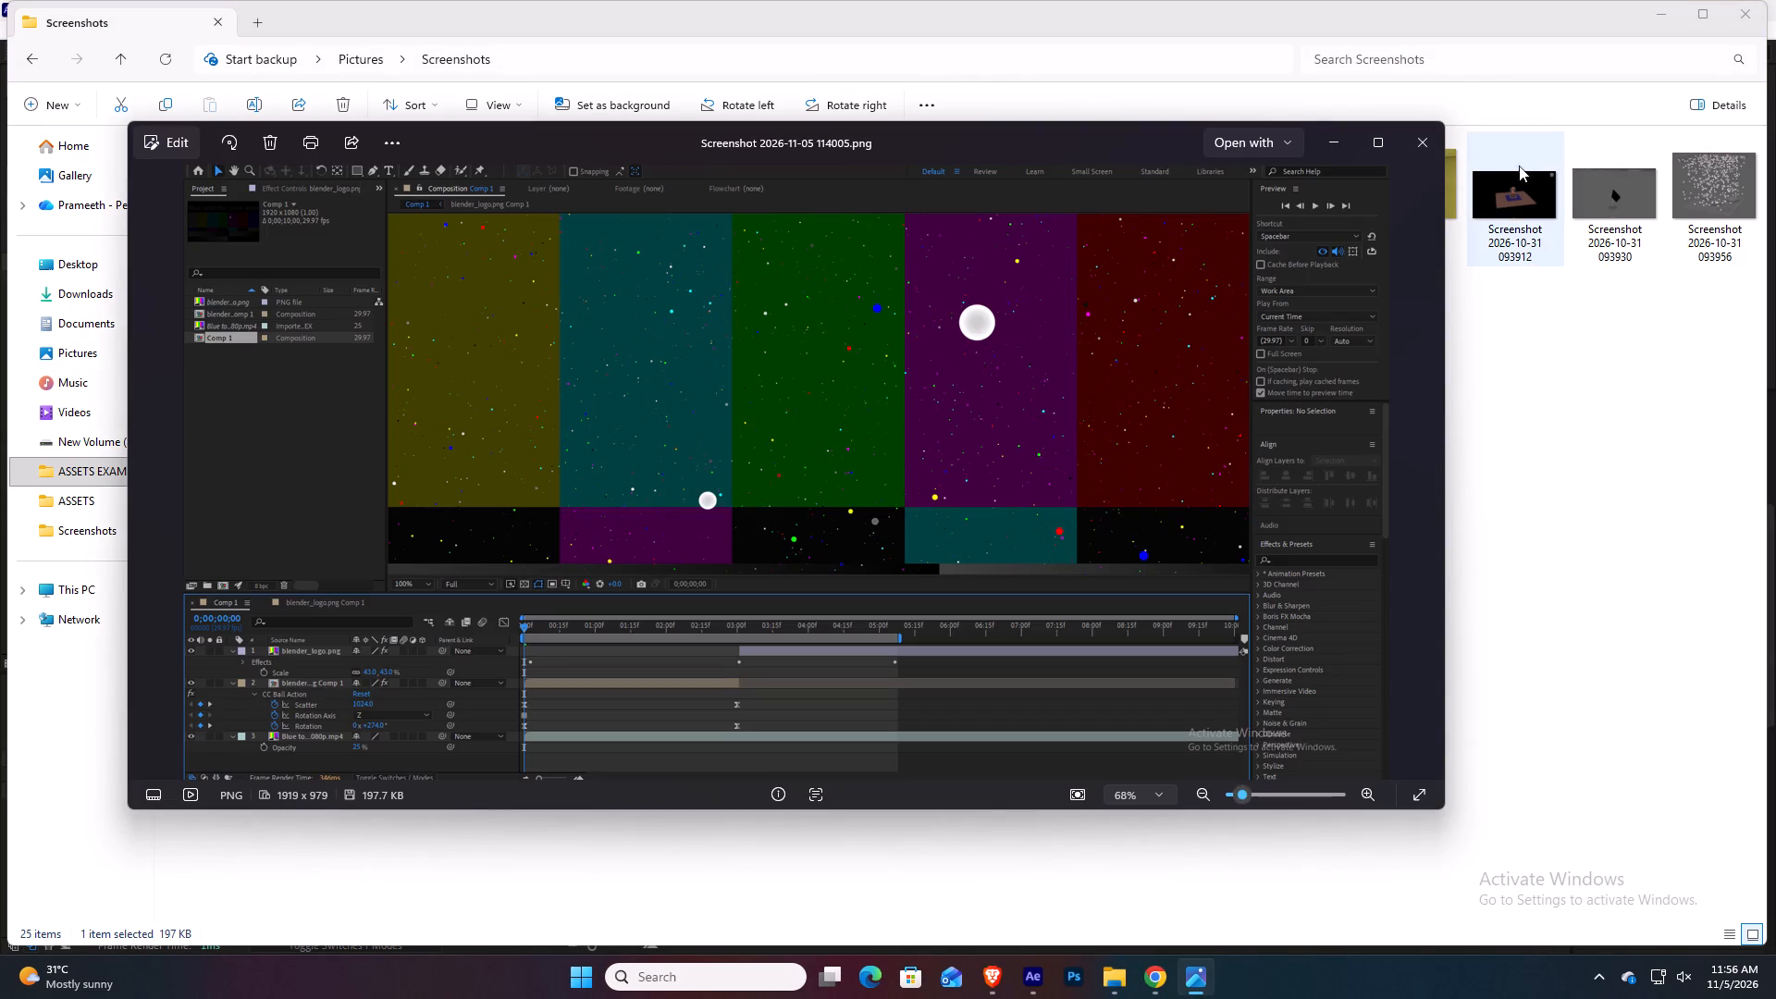
left_click(1435, 148)
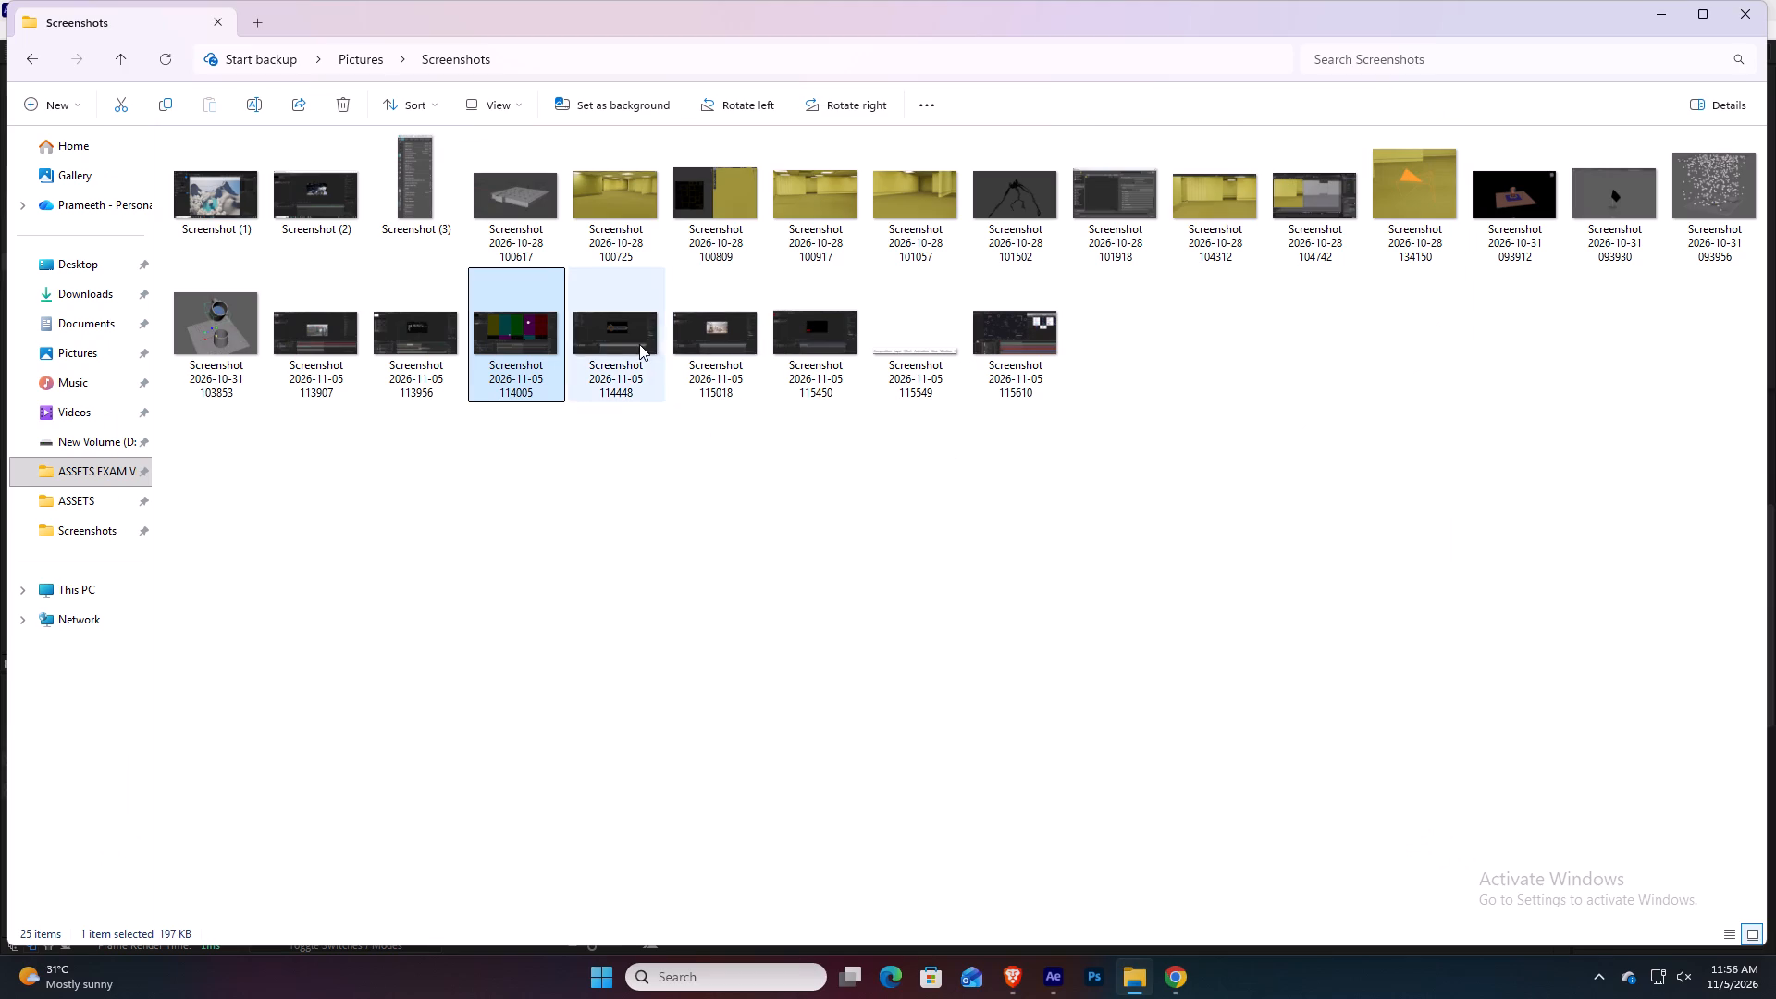
double_click(639, 344)
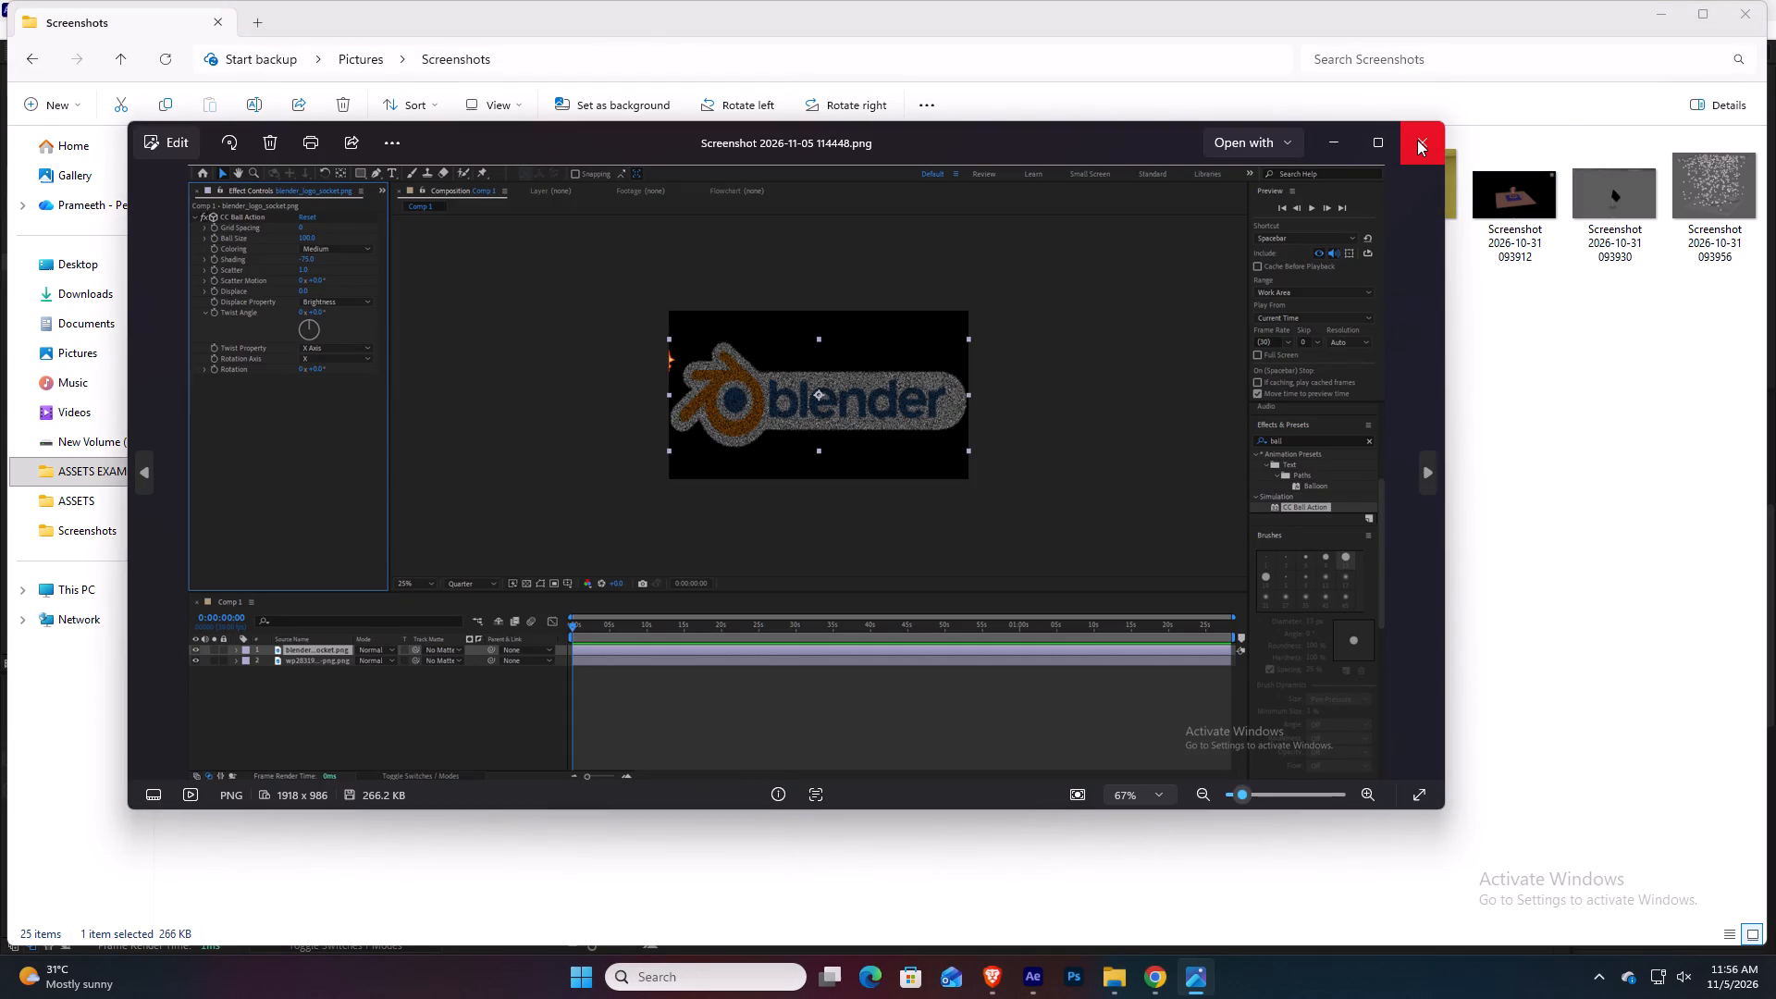
left_click(1417, 140)
left_click(533, 361)
key("Delete")
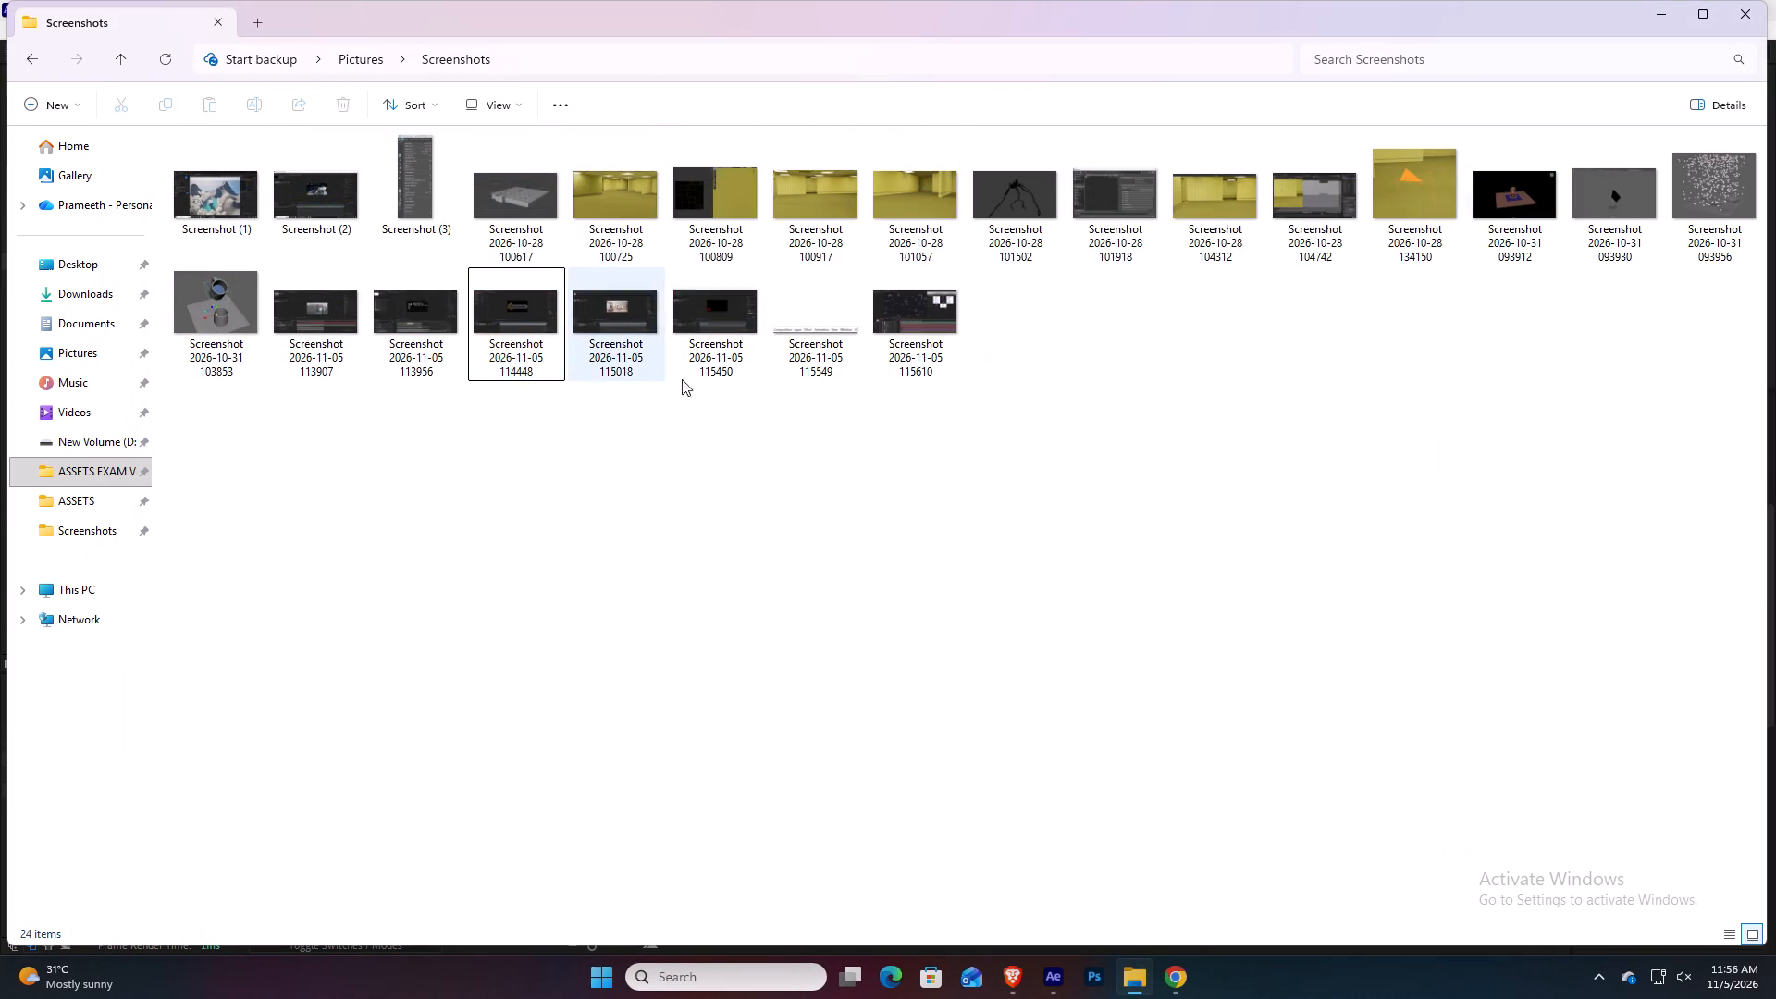
Review the 2026-11-05 screenshots one by one, from 113907 to 115450.
double_click(652, 329)
left_click(1419, 129)
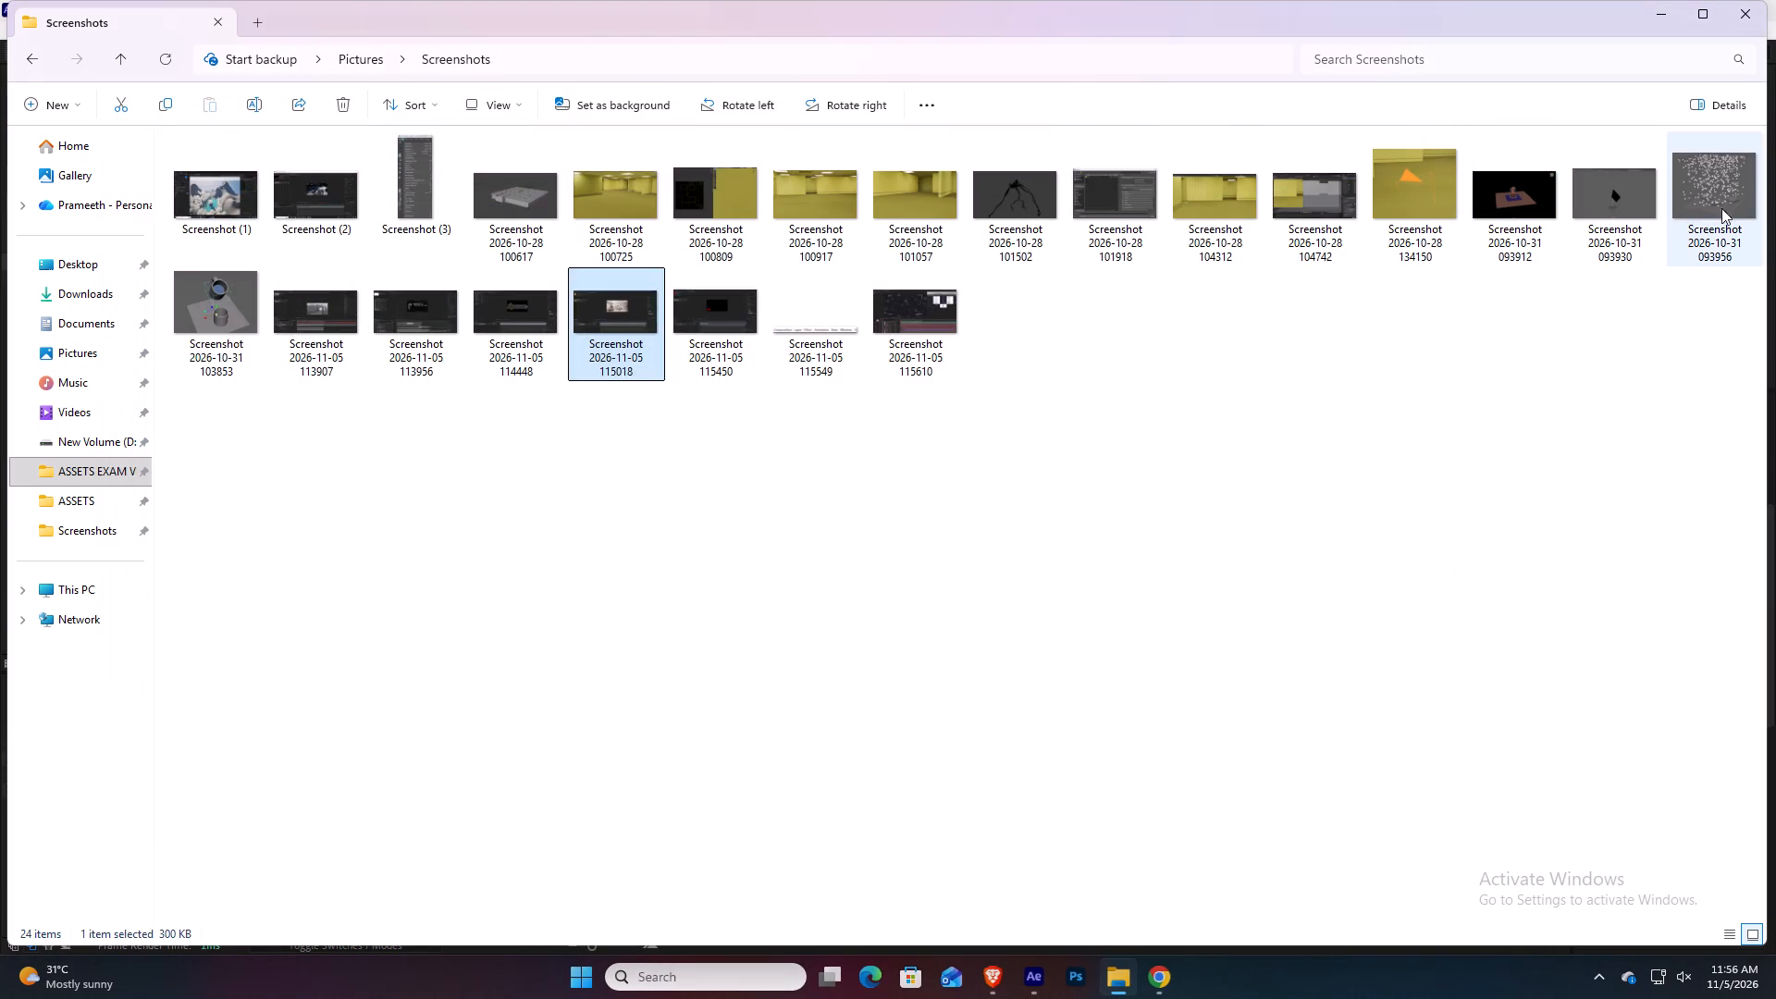
left_click(1742, 204)
double_click(314, 330)
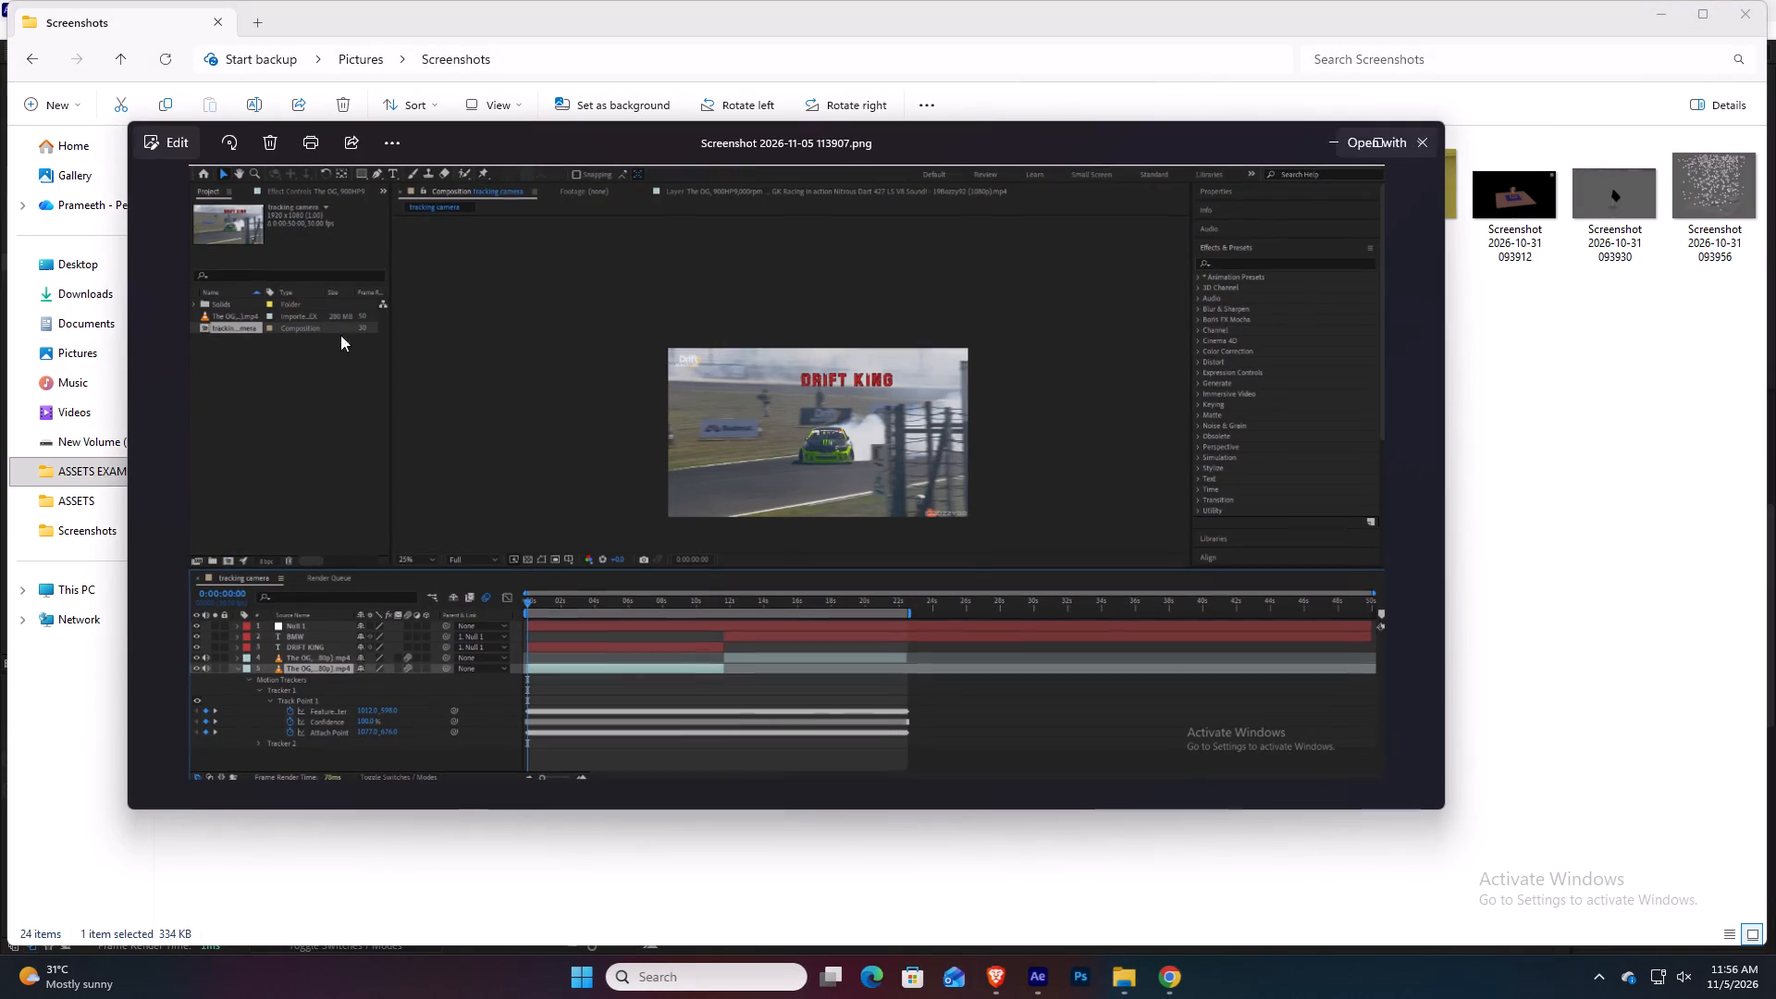
left_click(1404, 142)
double_click(444, 342)
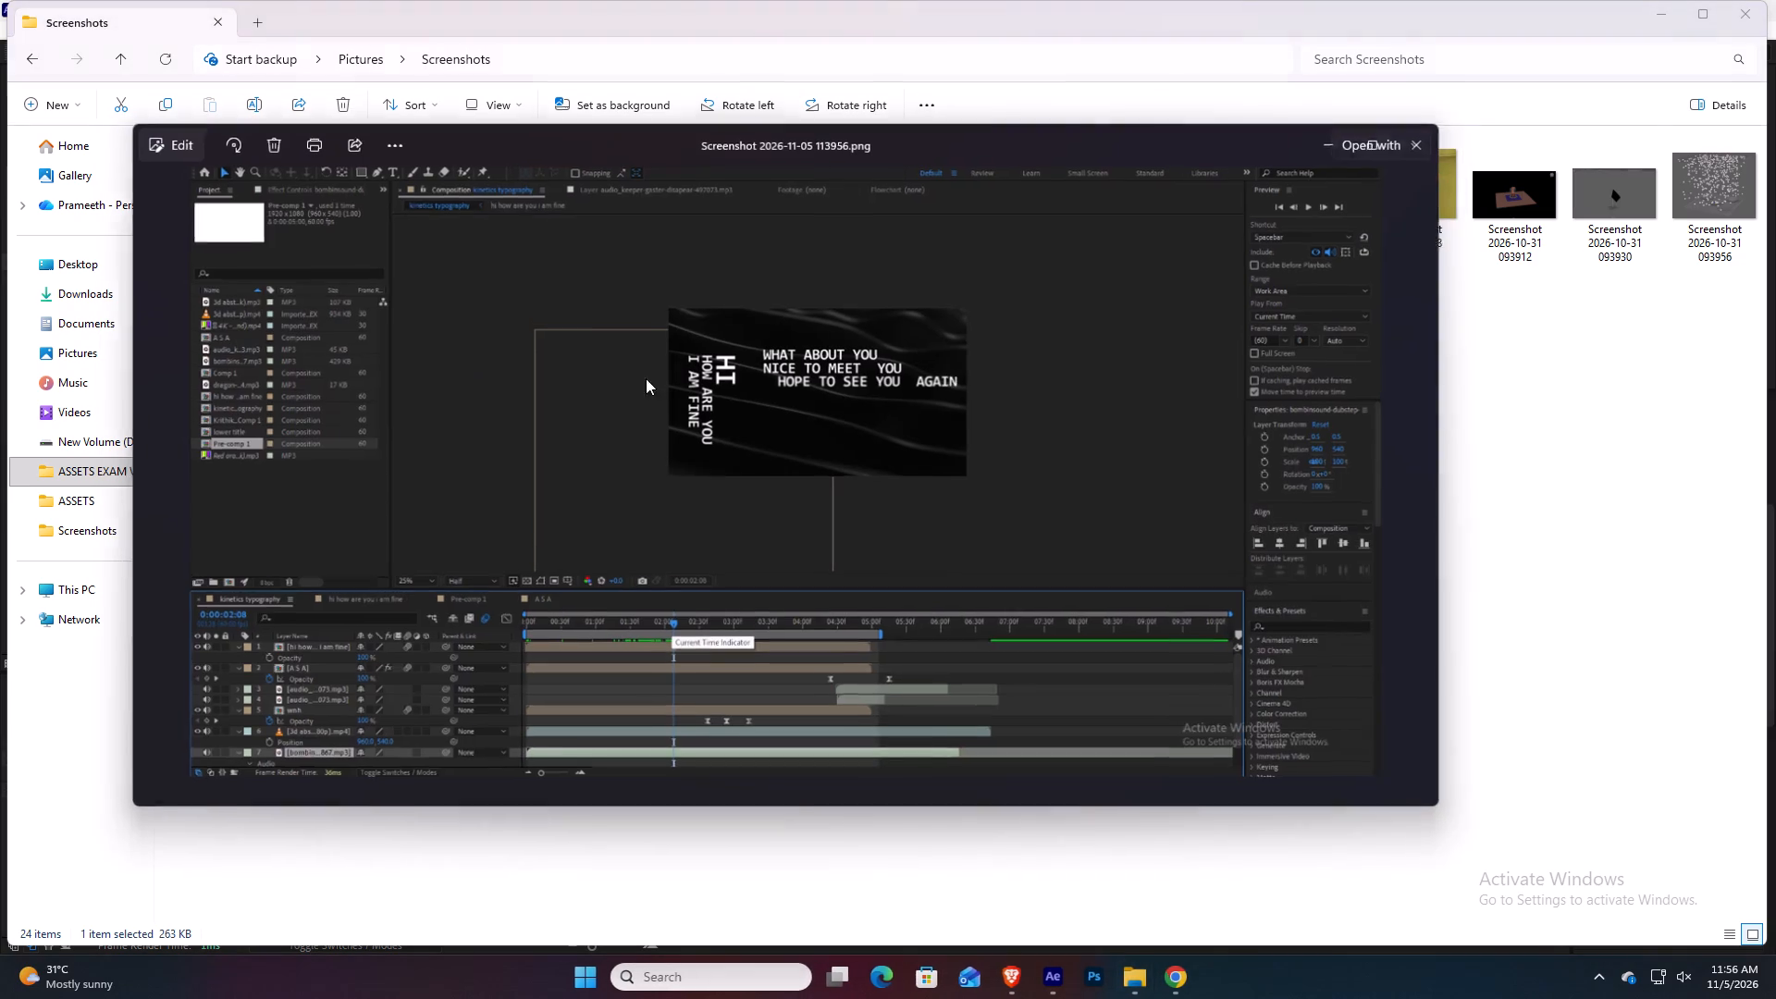
left_click(1418, 135)
double_click(497, 305)
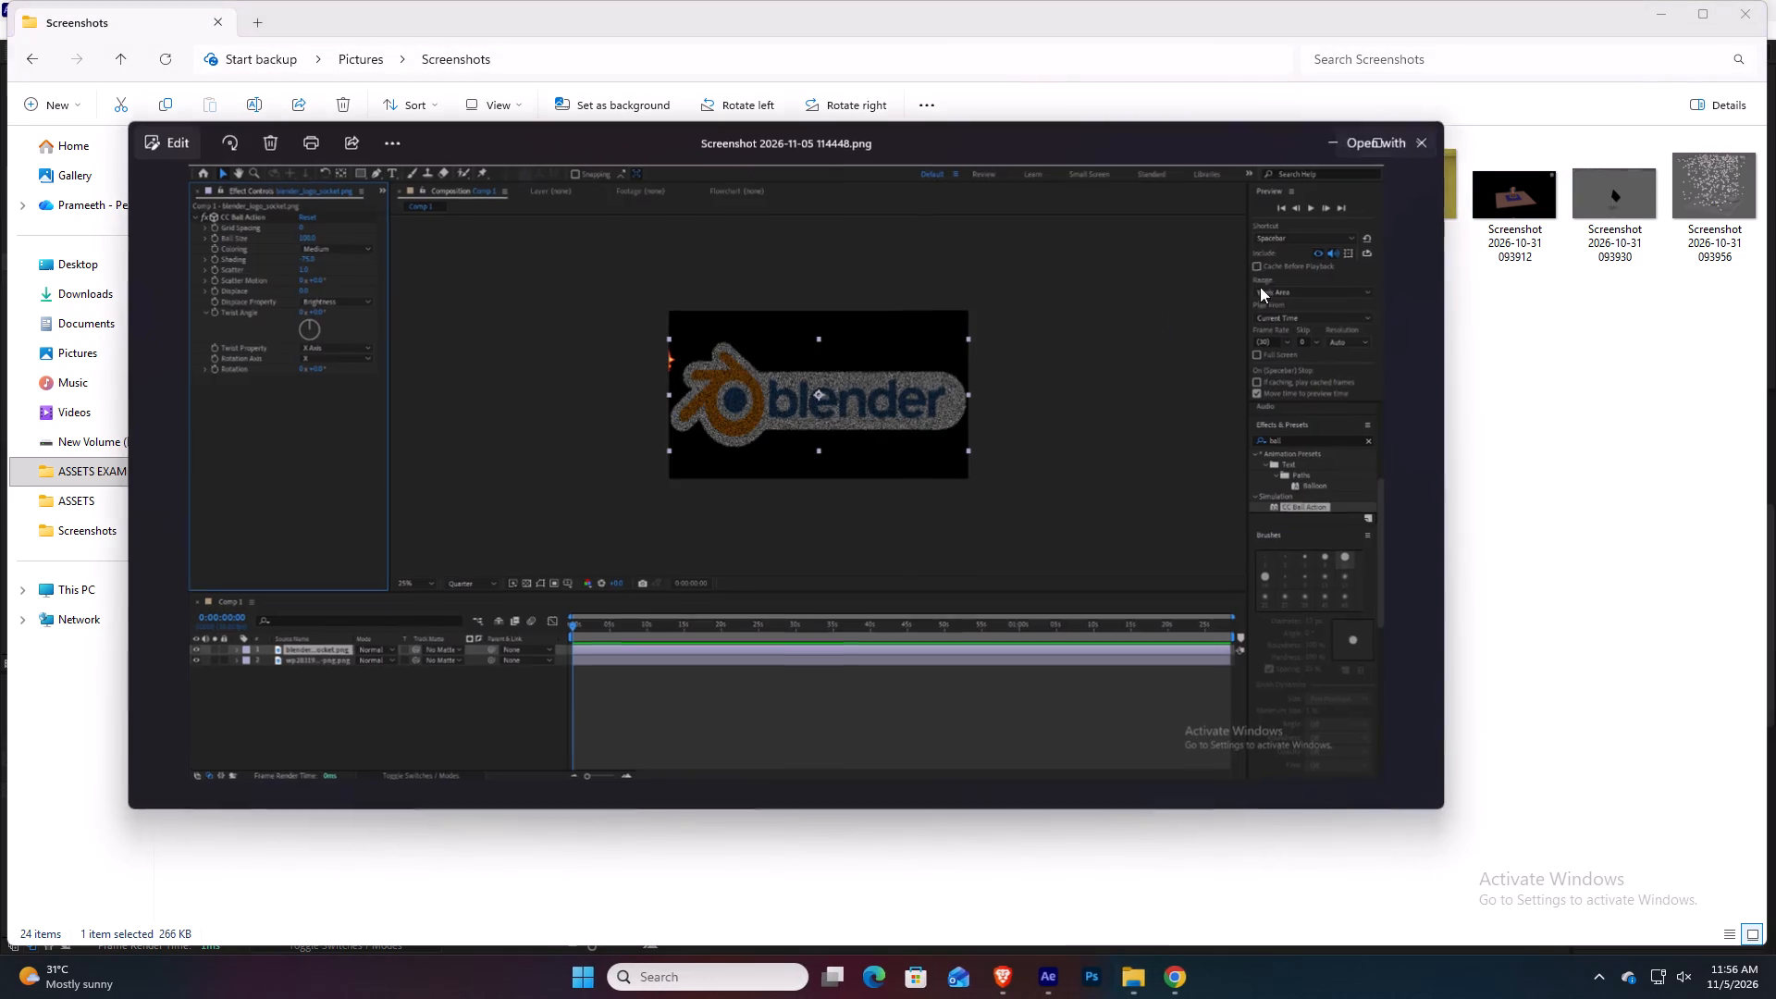
left_click(1412, 146)
double_click(632, 310)
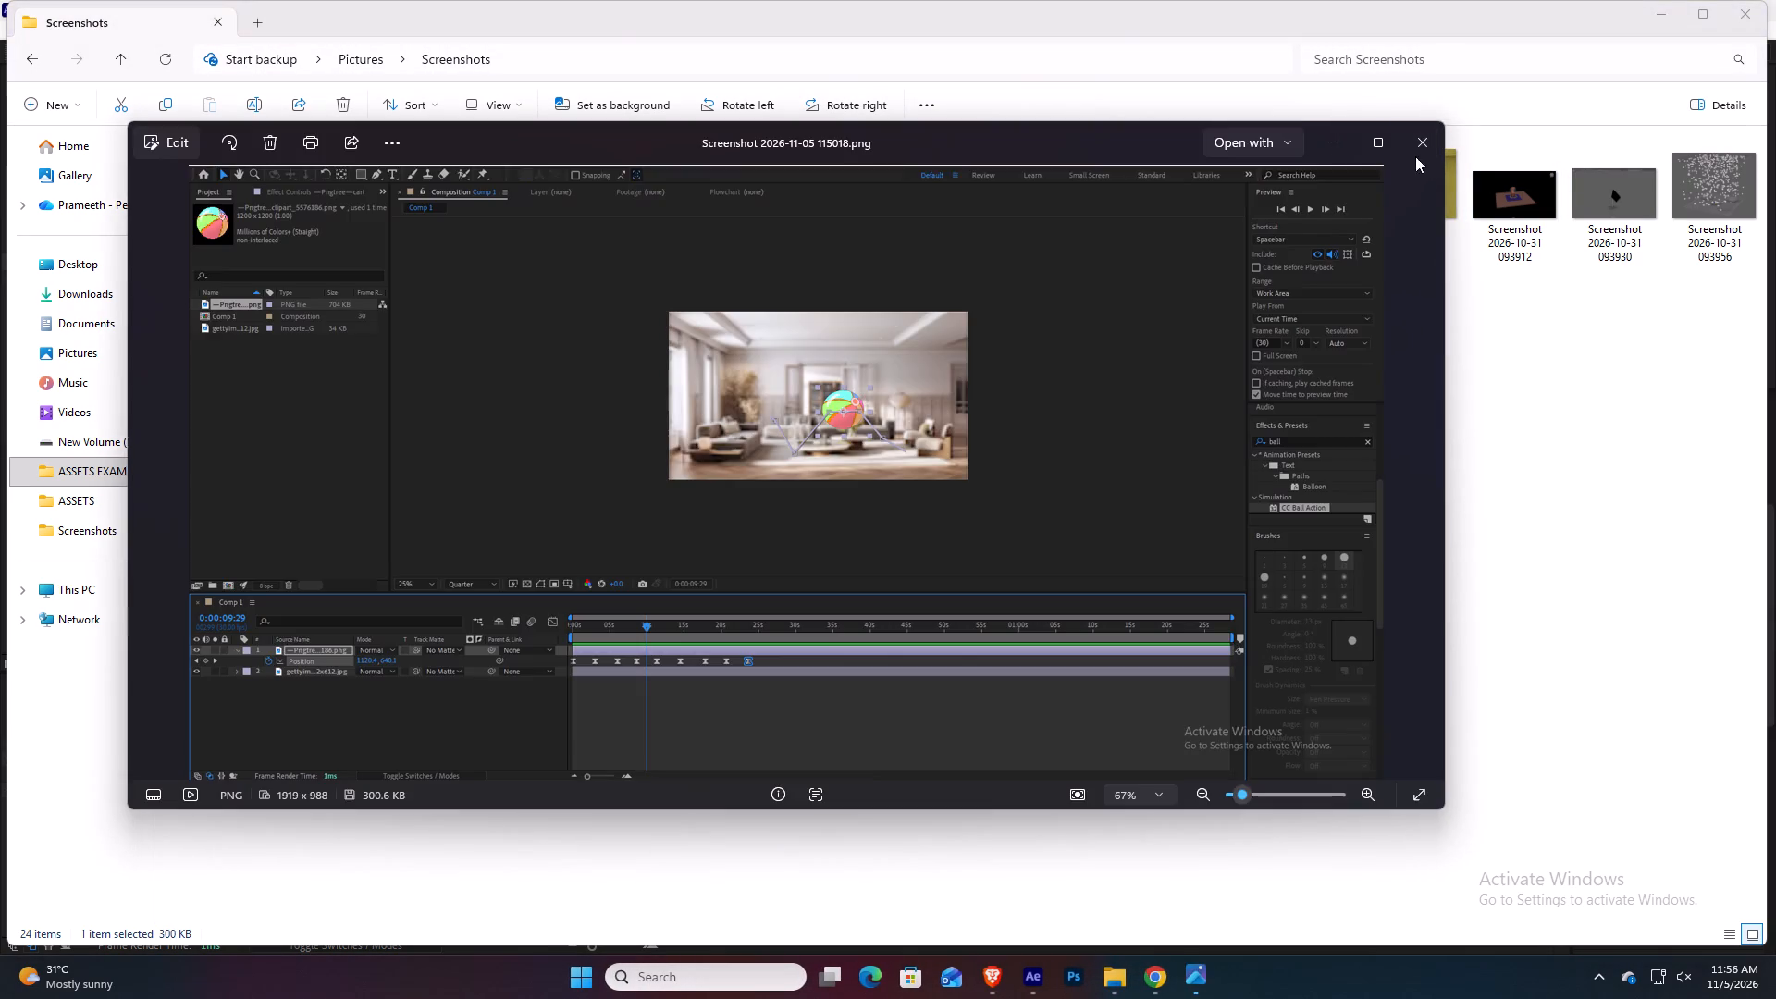
left_click(1419, 151)
double_click(744, 319)
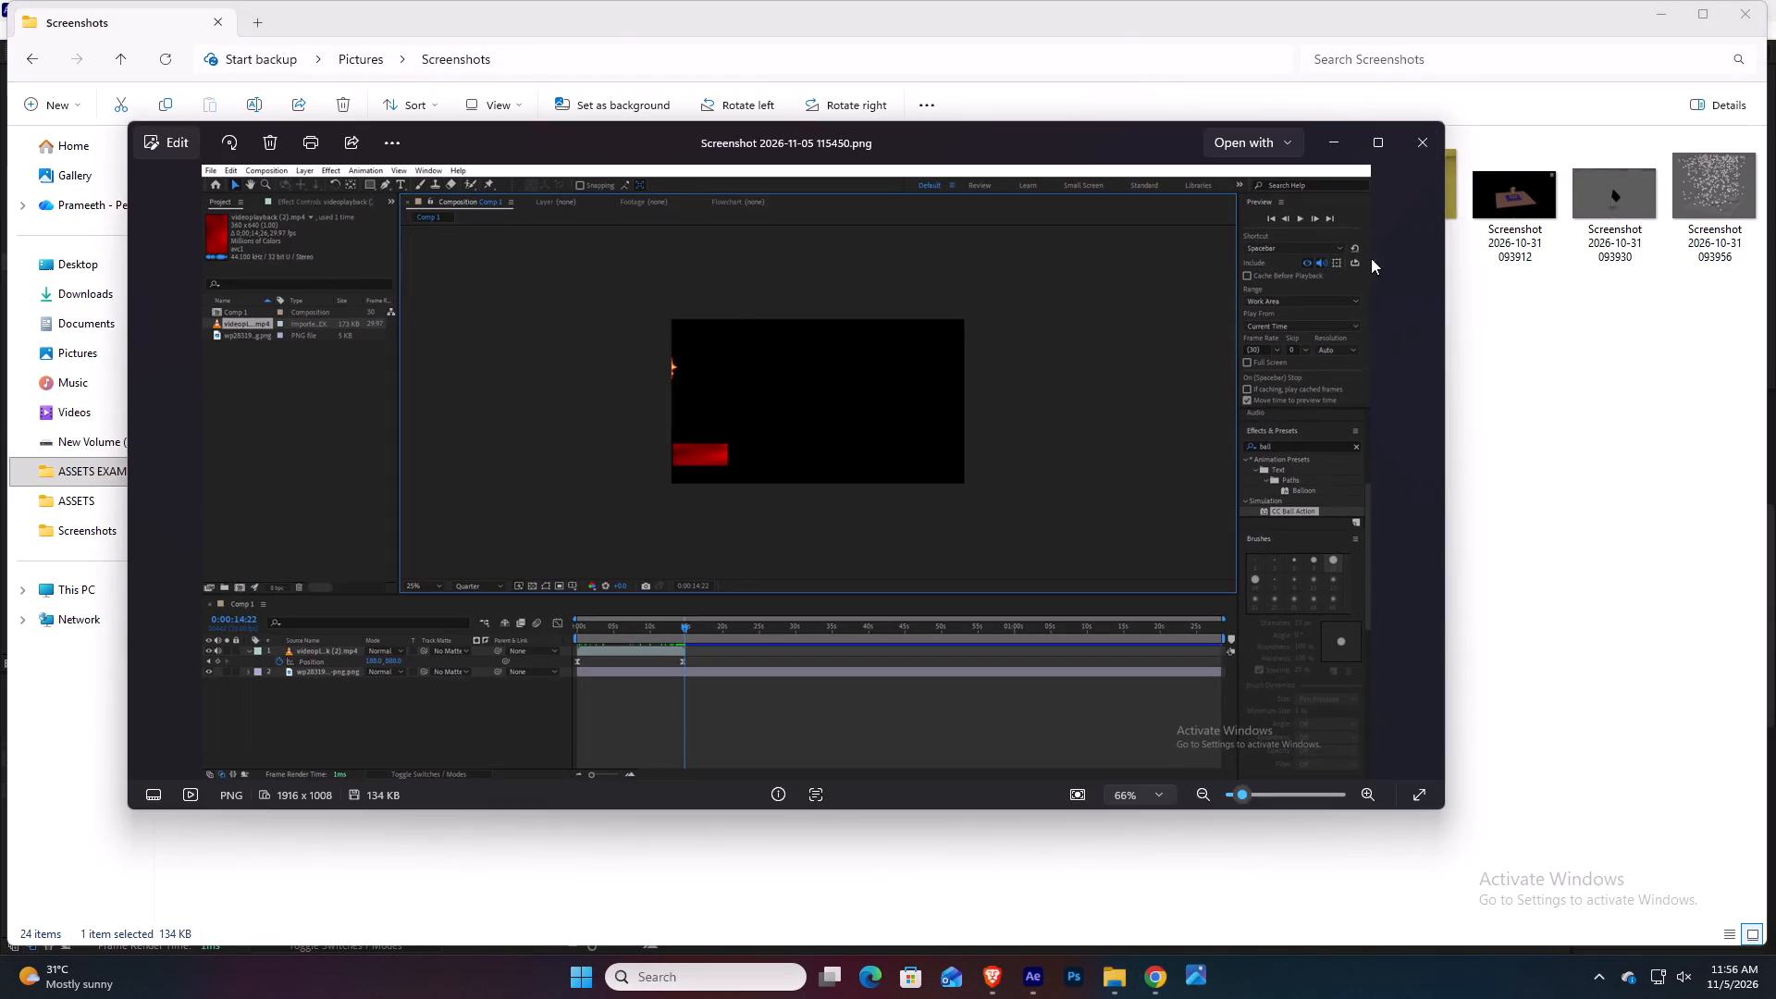
left_click(1407, 139)
double_click(834, 302)
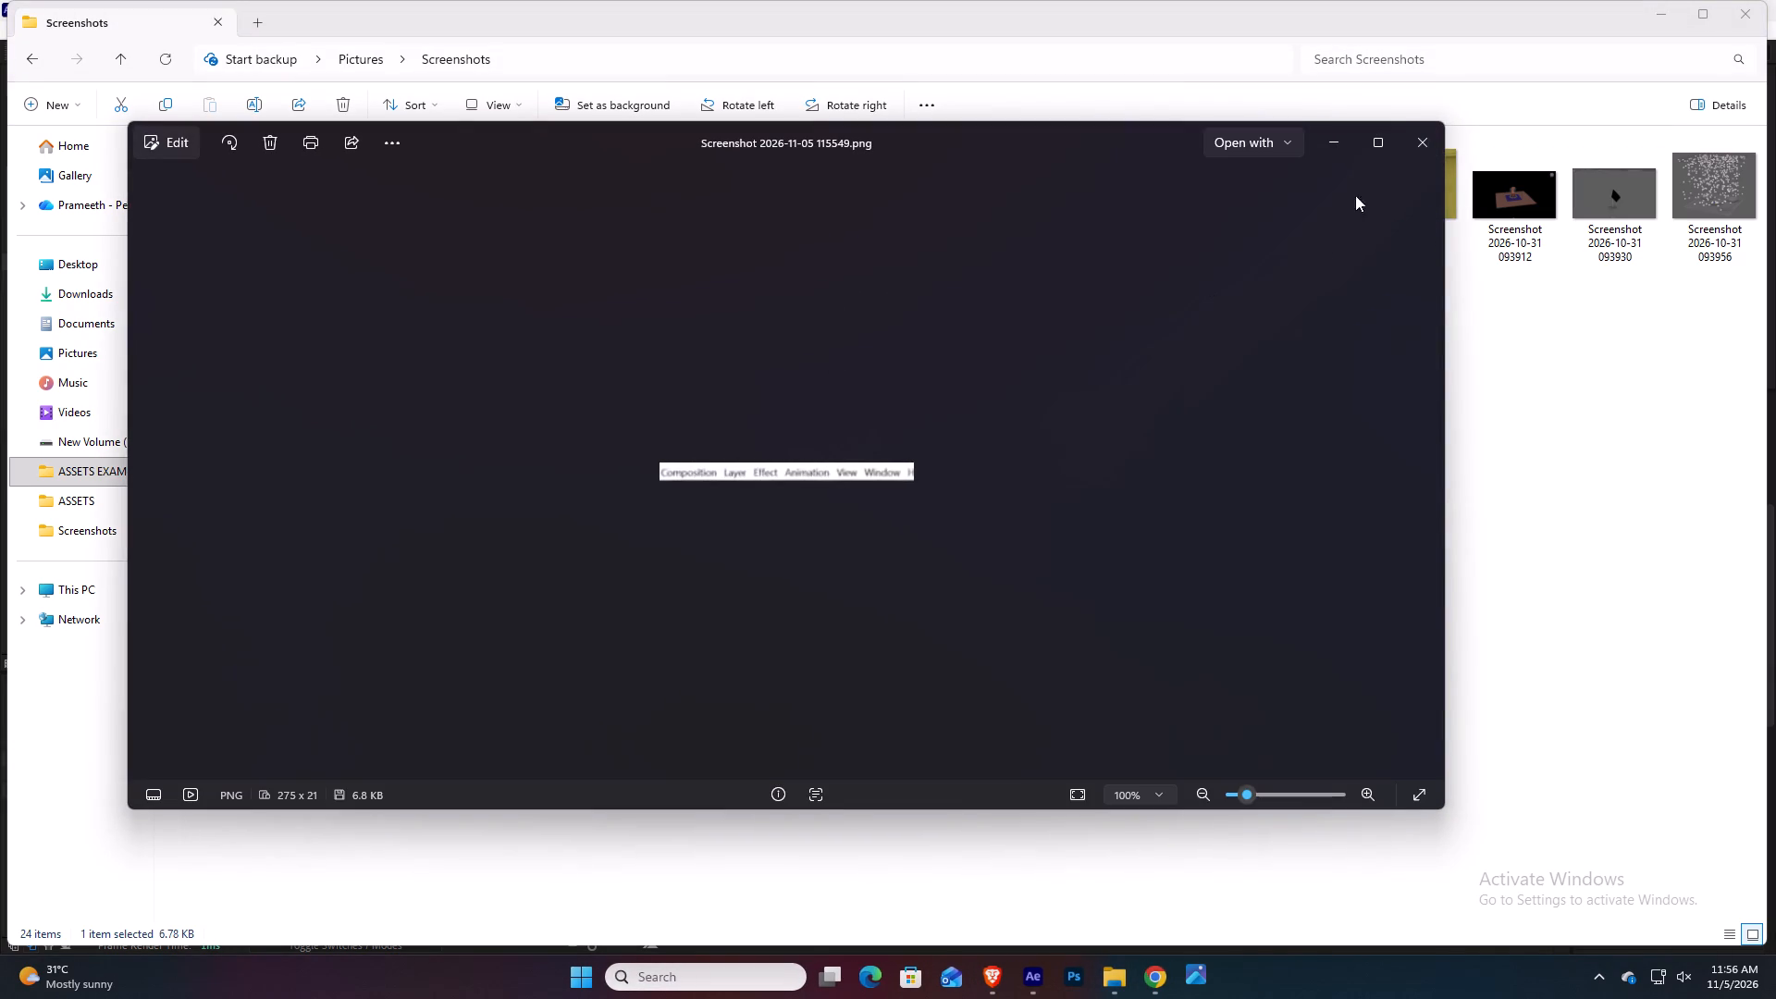
left_click(1409, 129)
key("Delete")
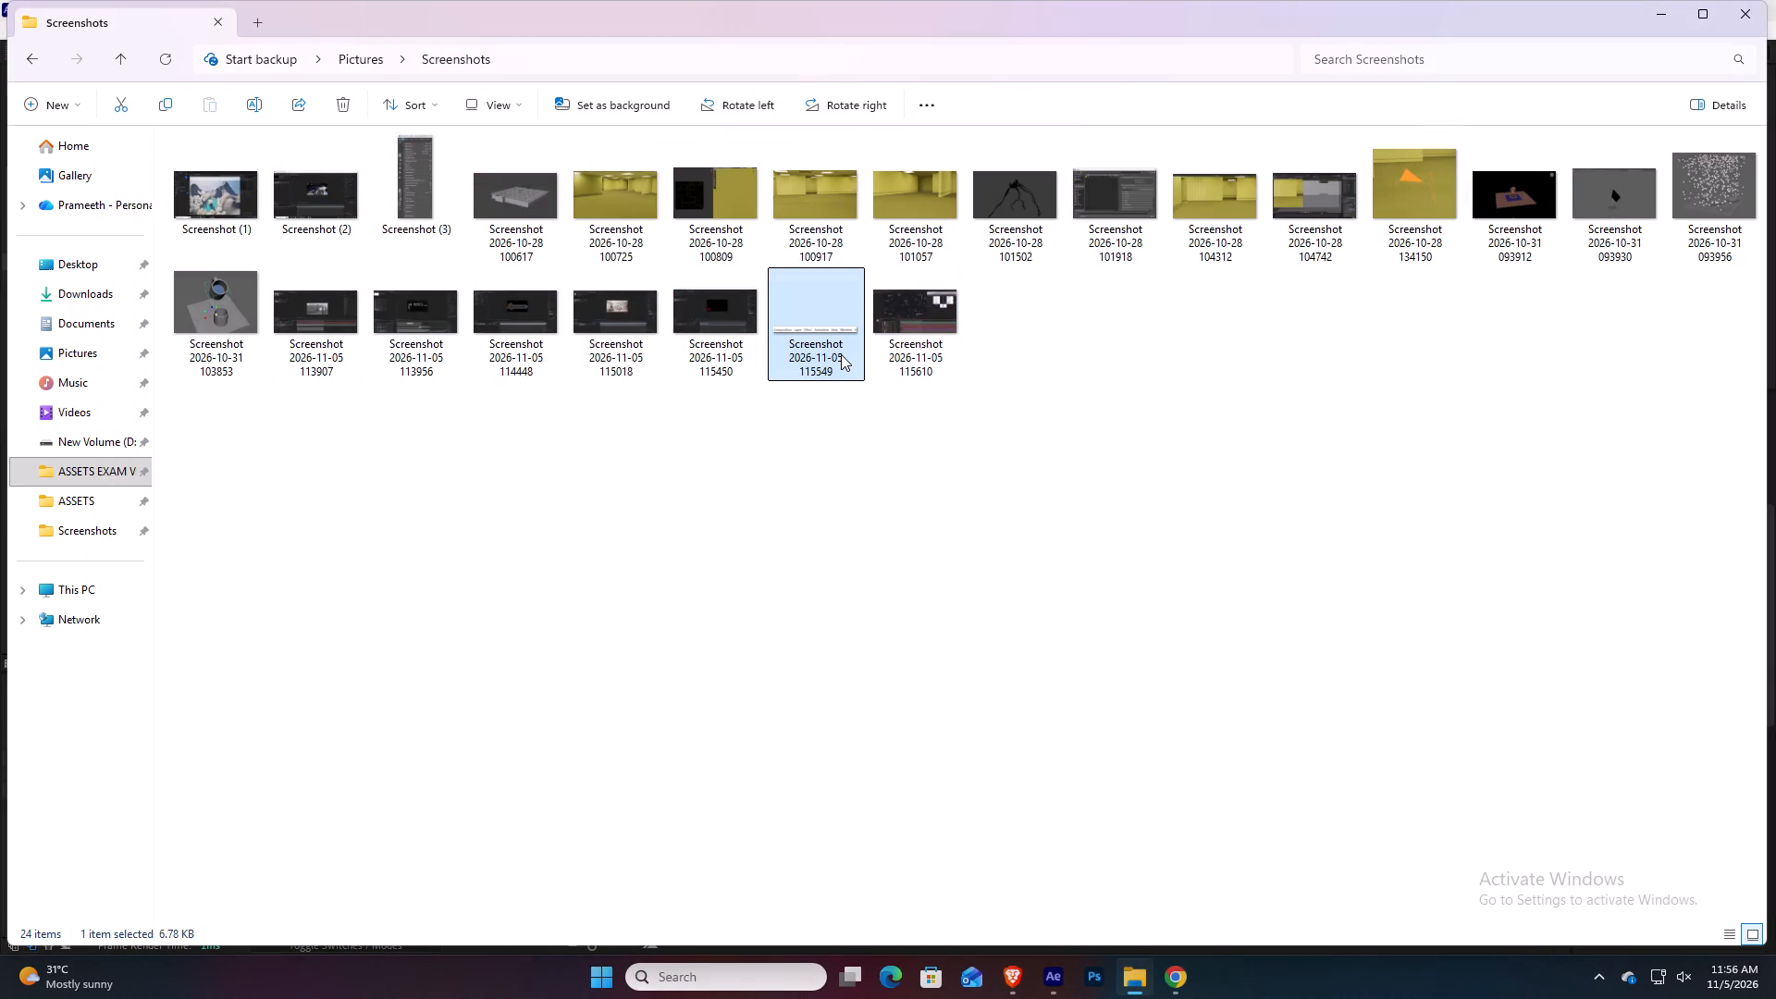
double_click(821, 326)
left_click(1427, 144)
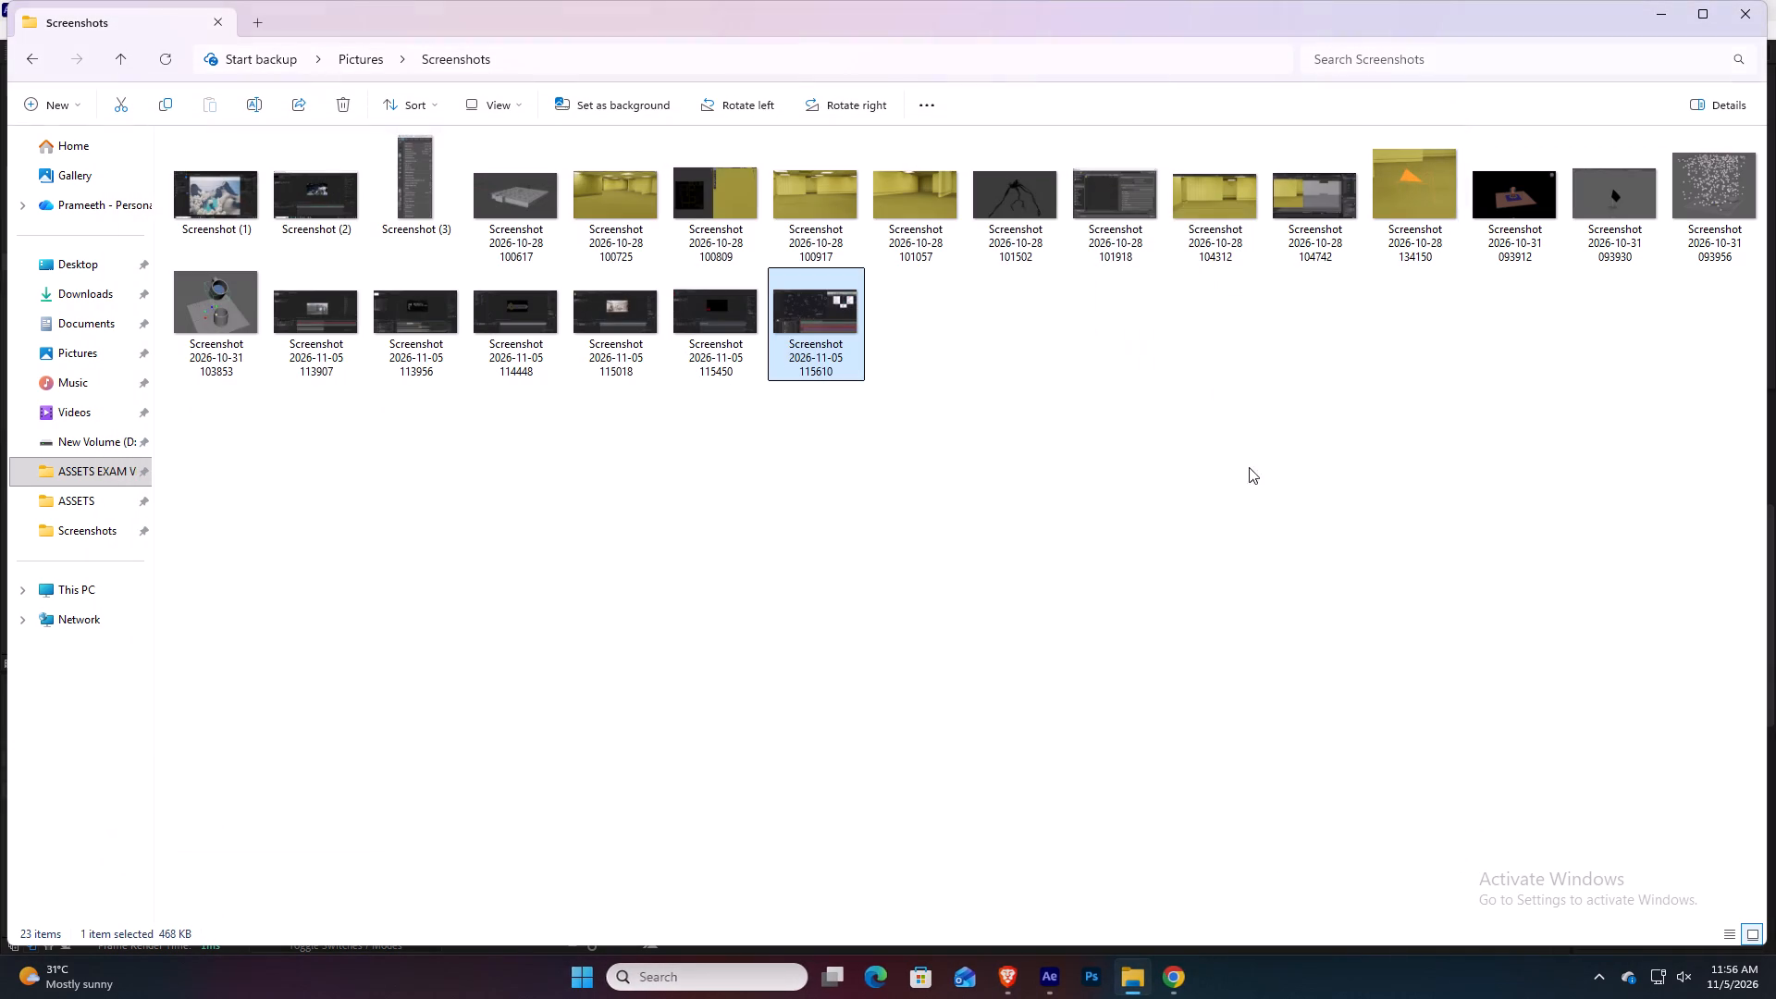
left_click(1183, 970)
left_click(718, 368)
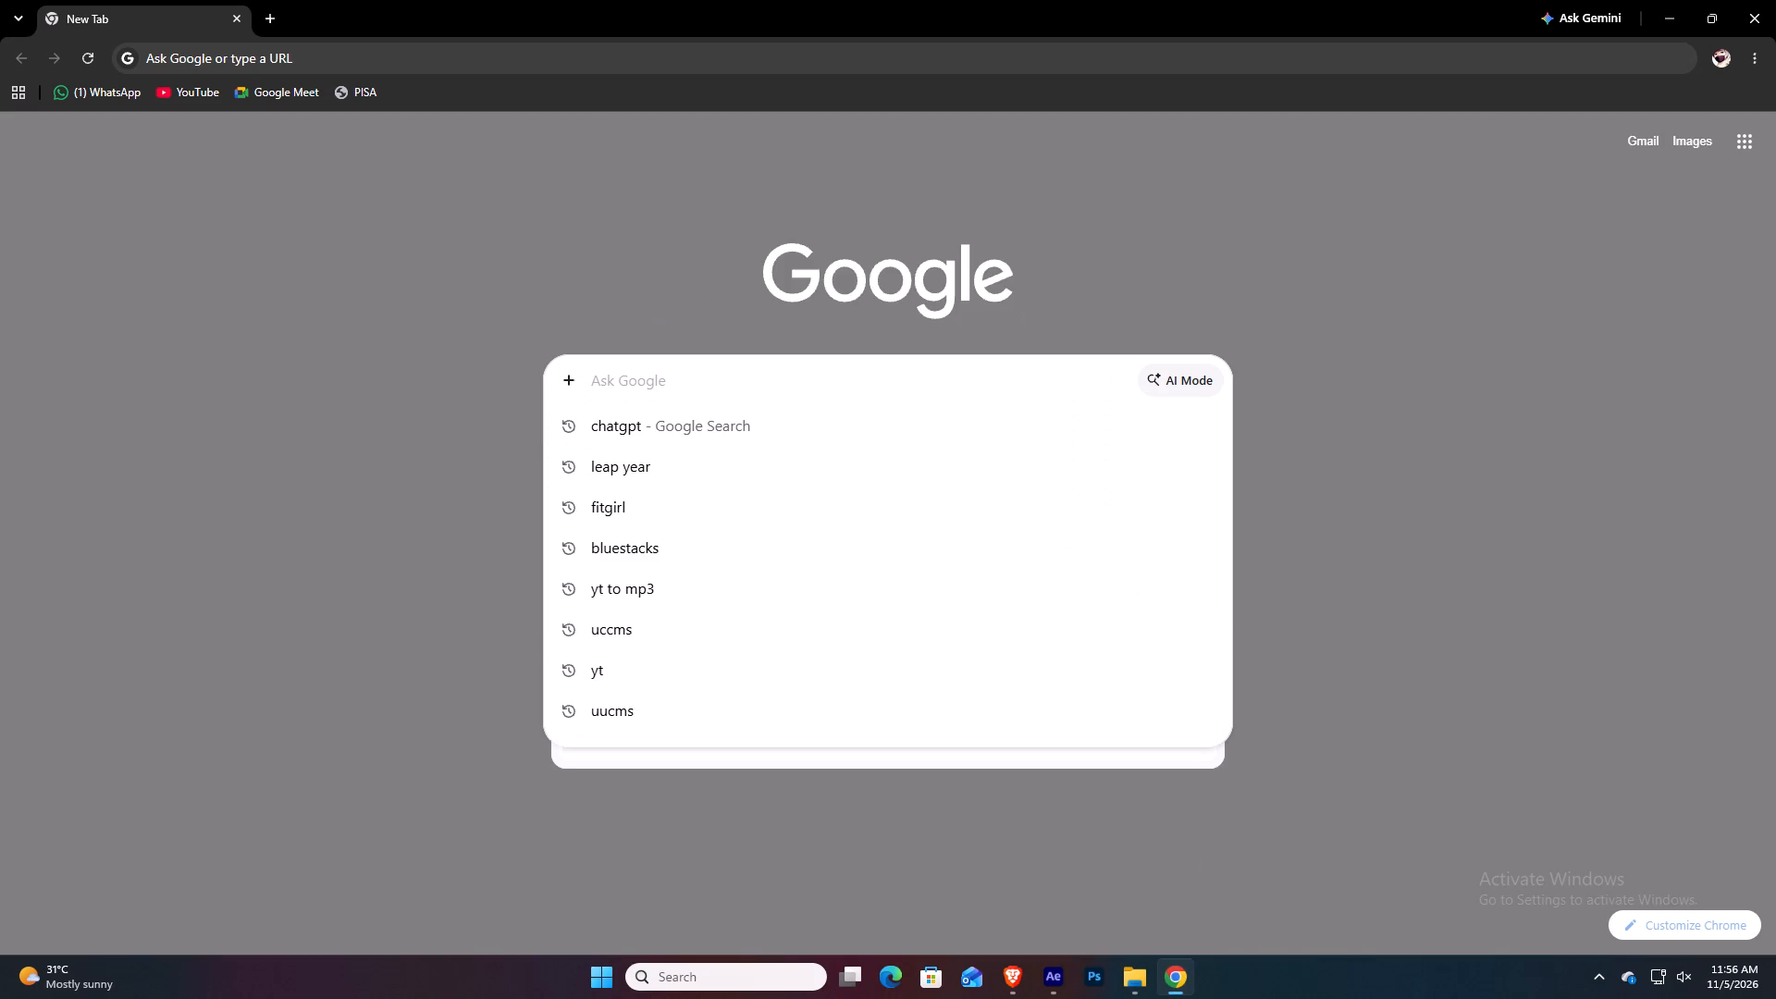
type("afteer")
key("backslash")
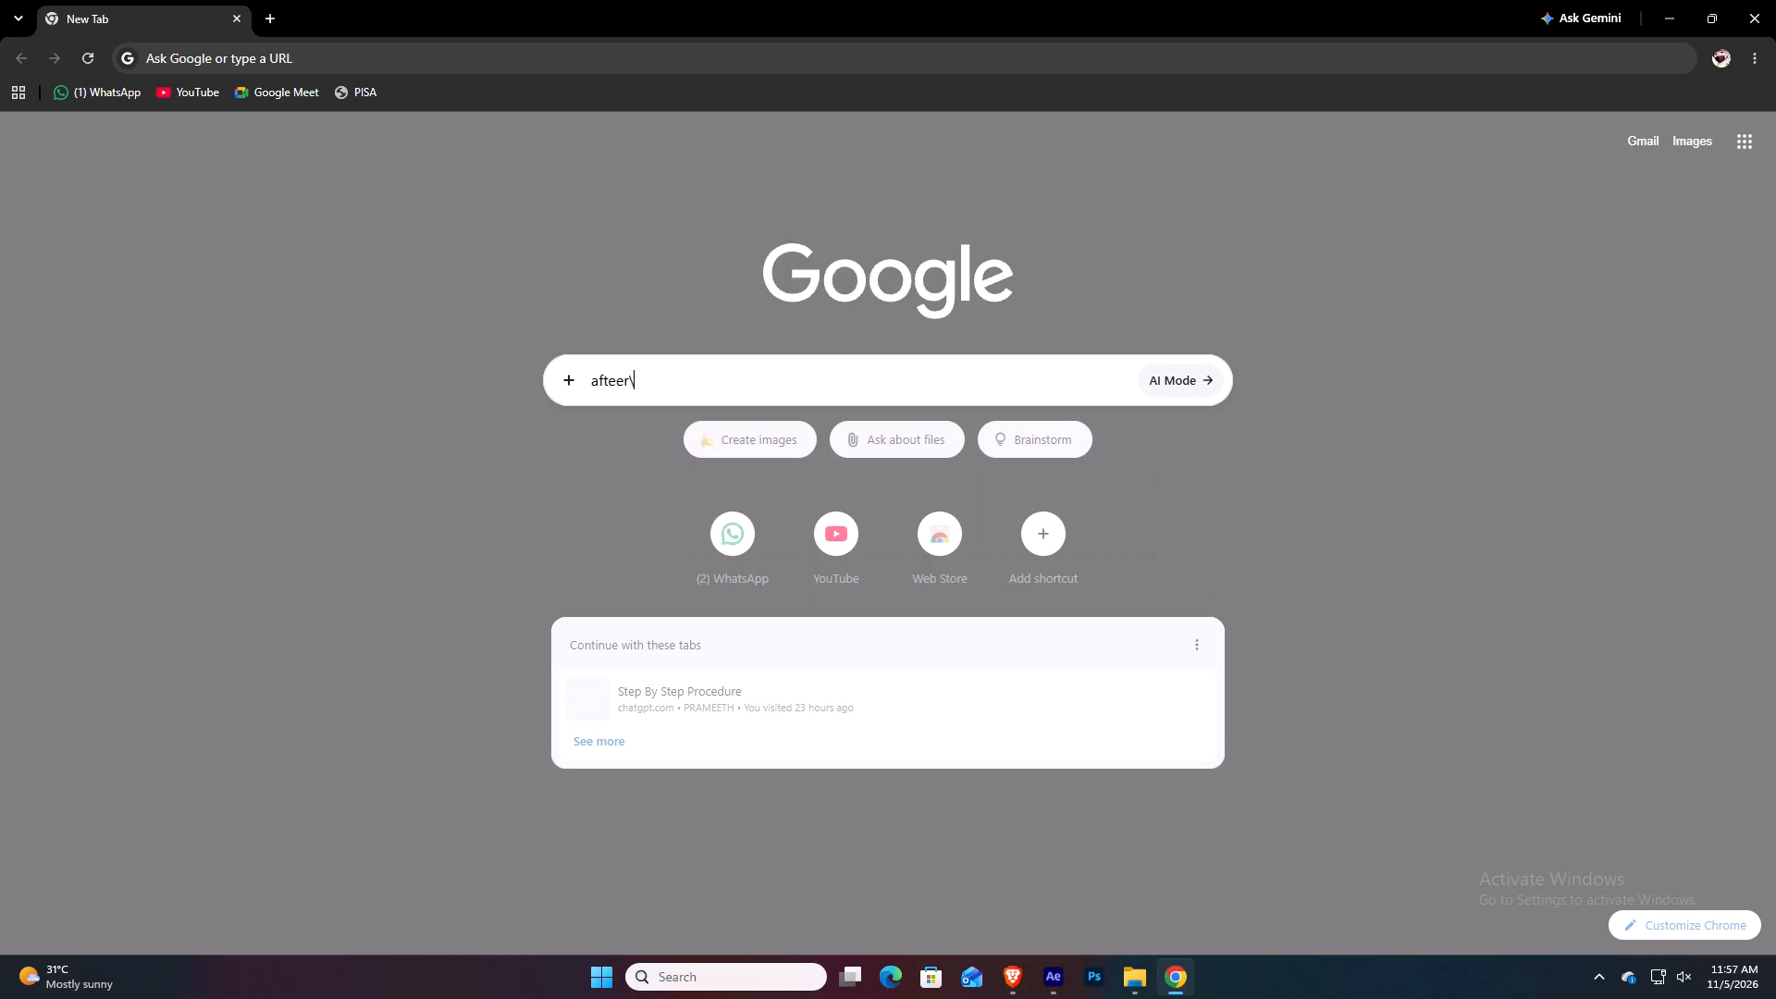
Switch to Brave and search for "after effects logo" in a new tab.
key("alt+Tab")
key("alt+Tab")
key("alt+Tab")
key("alt+Tab")
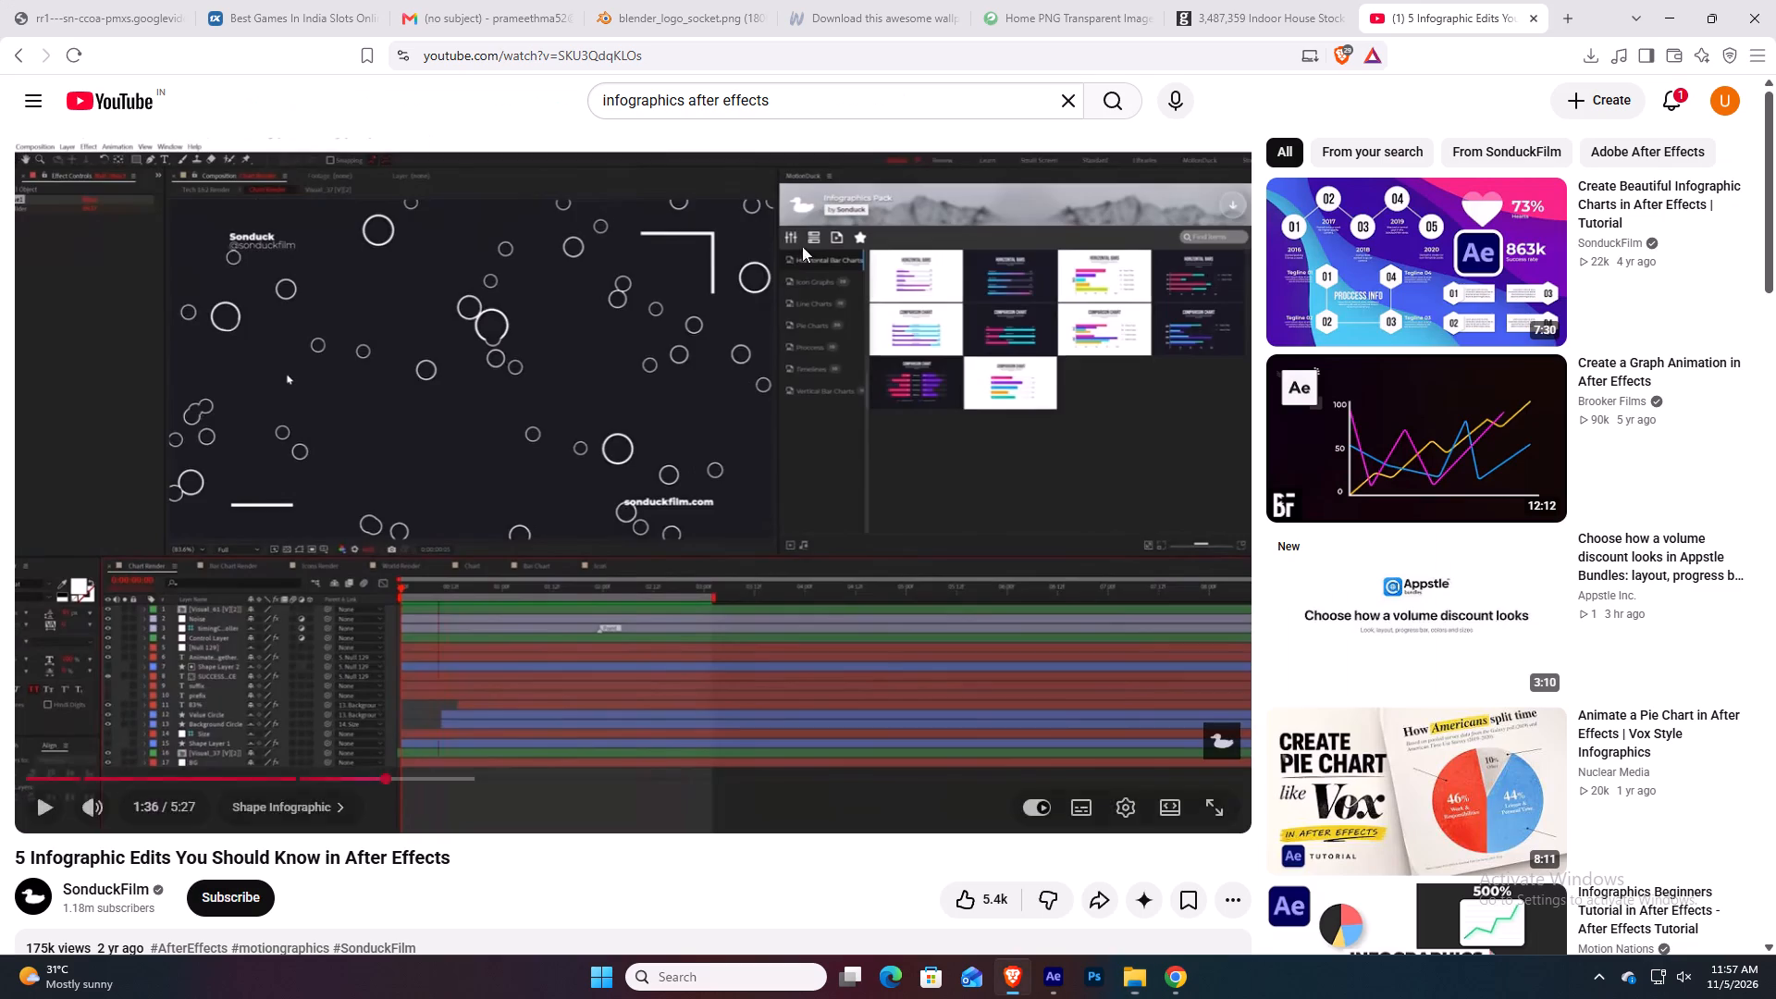
left_click(1563, 23)
type("afyte")
key("BackSpace")
key("e")
key("BackSpace")
key("BackSpace")
key("BackSpace")
key("BackSpace")
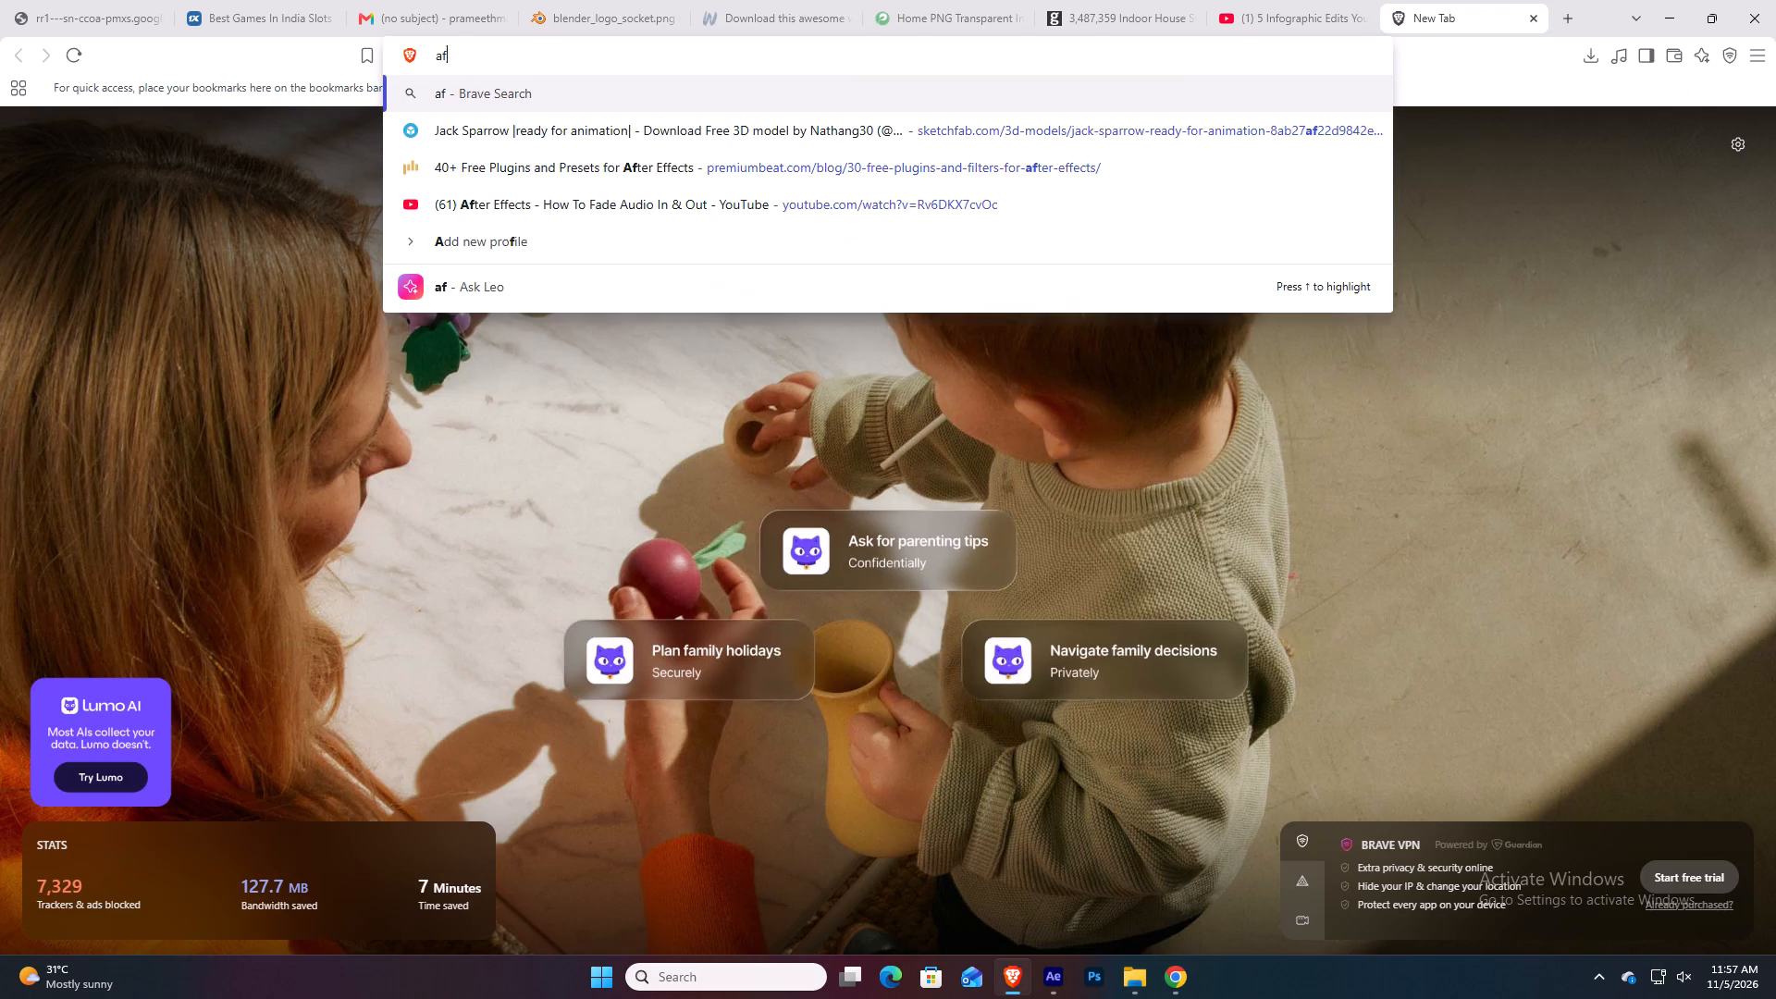
type("fer")
key("BackSpace")
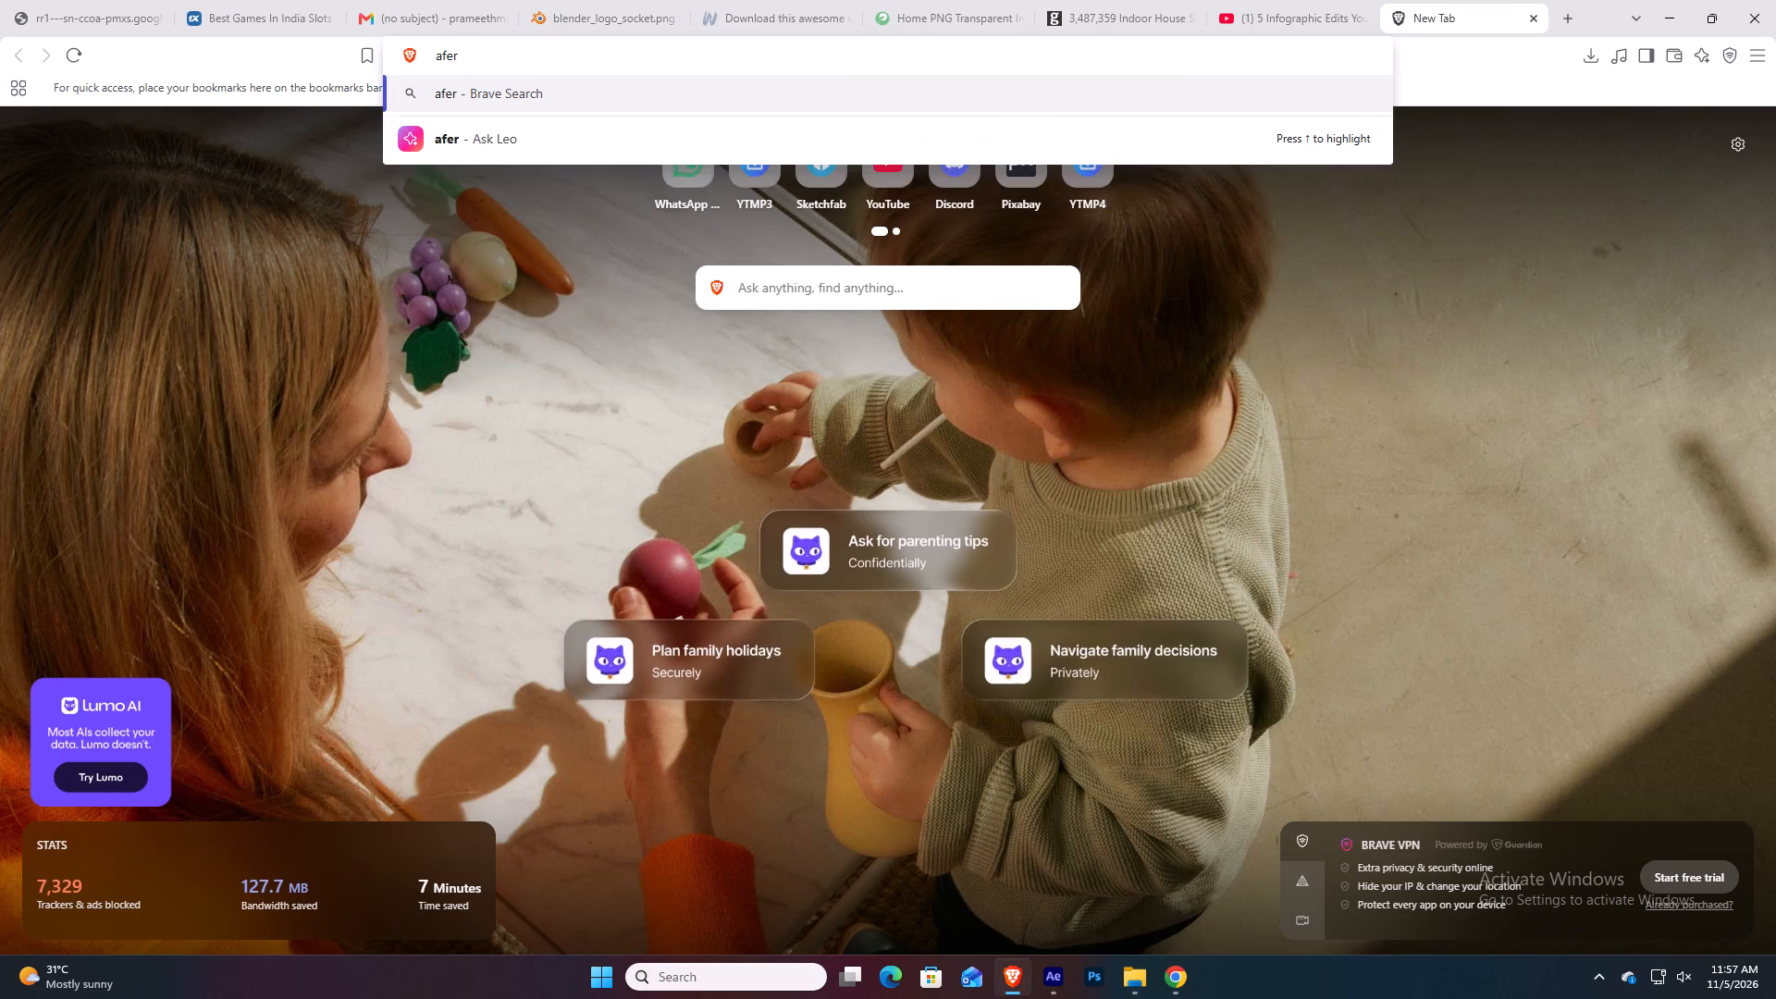
key("BackSpace")
type("ter effects")
key("space")
type("logo")
key("Return")
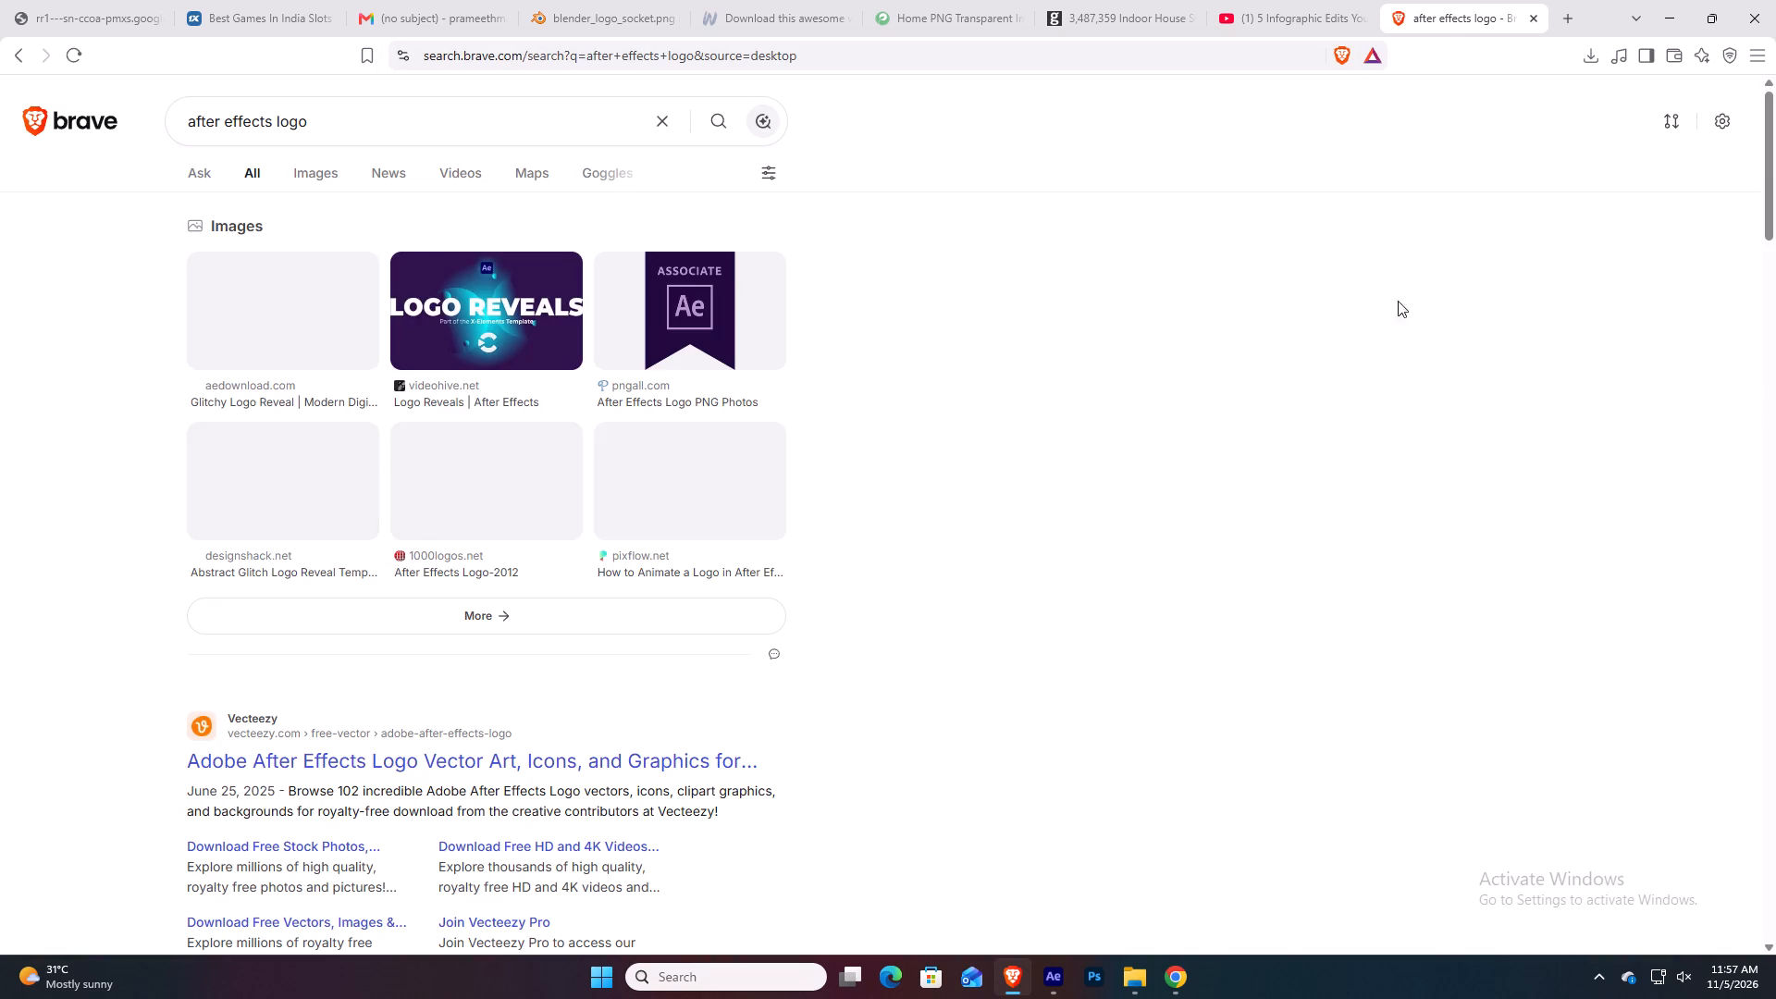
Show the image results and refine the search to "after effects logo png".
left_click(318, 180)
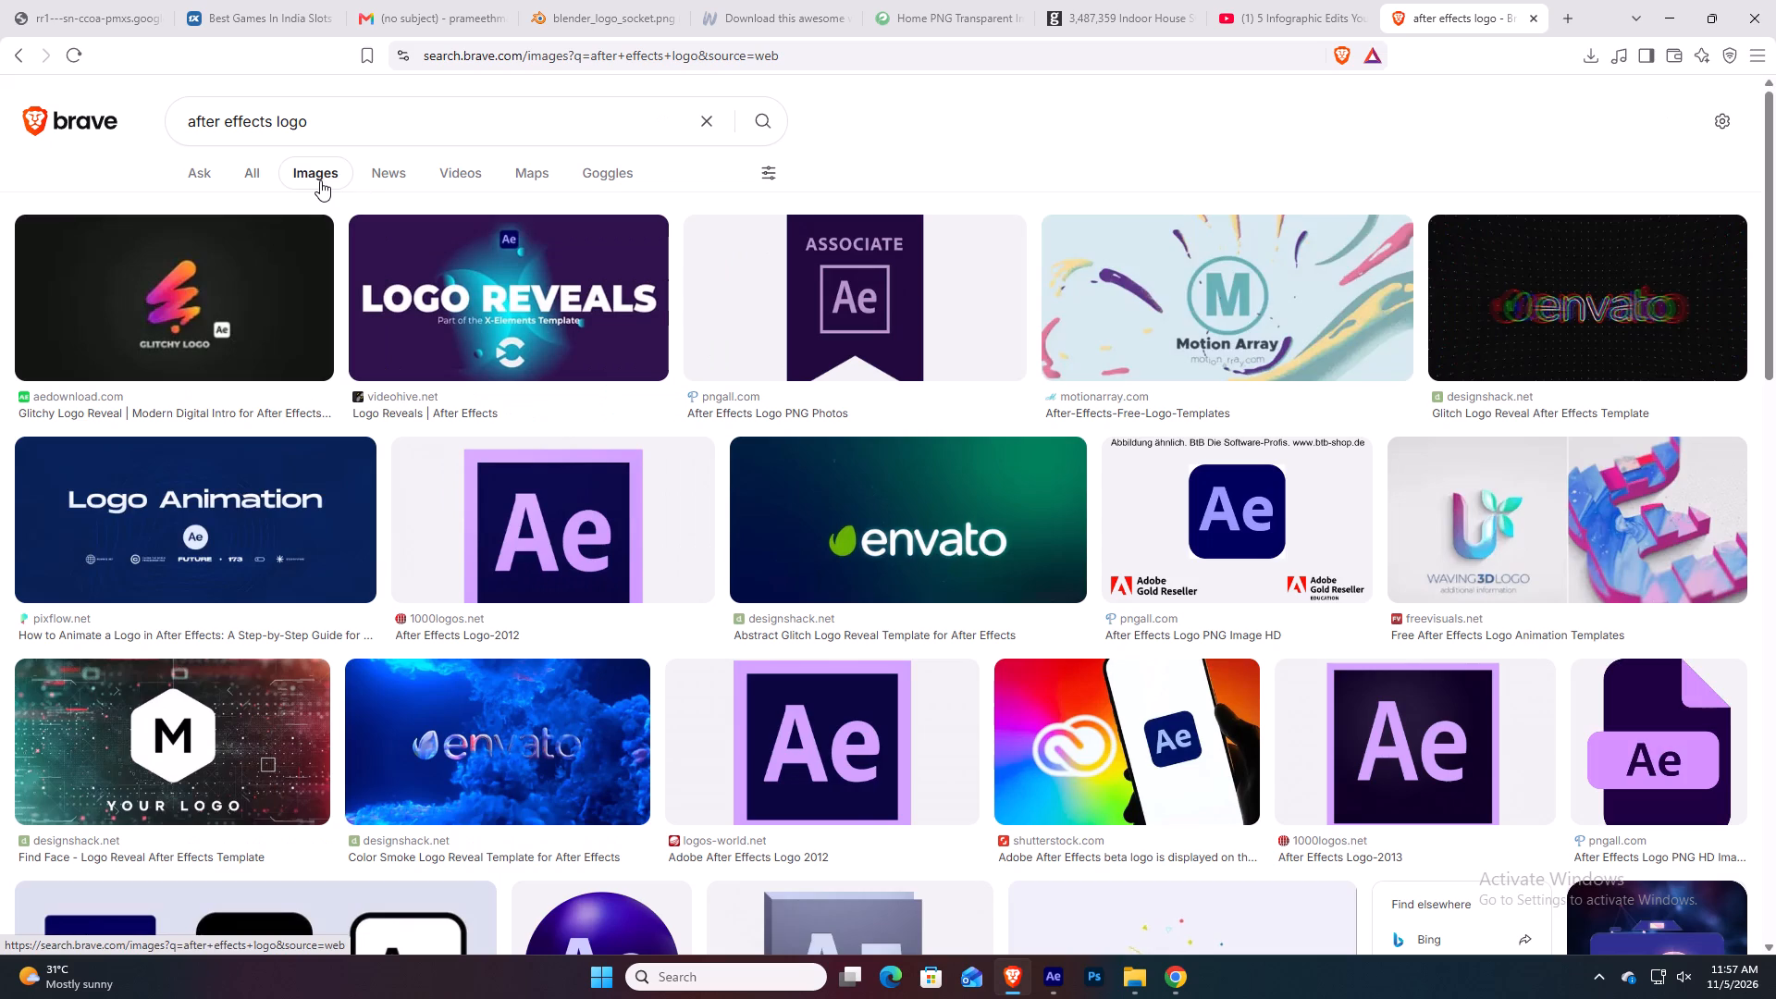
left_click(477, 123)
key("space")
type("png")
key("shift+Return")
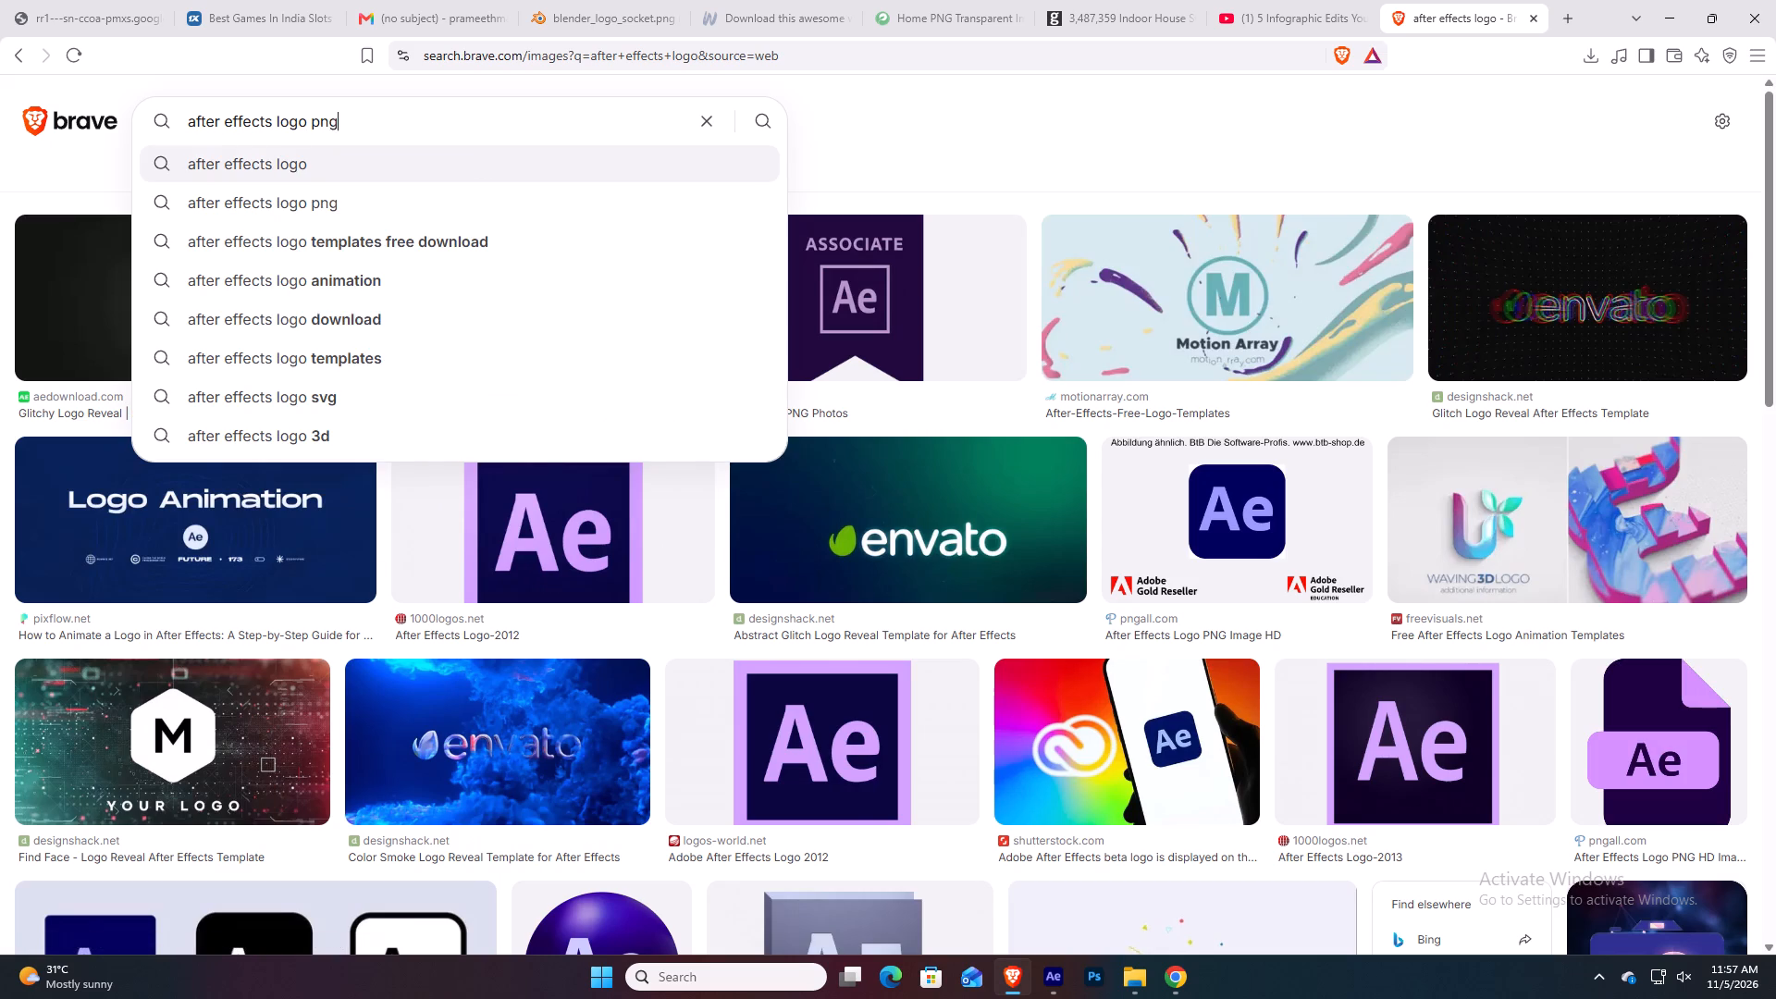
key("Return")
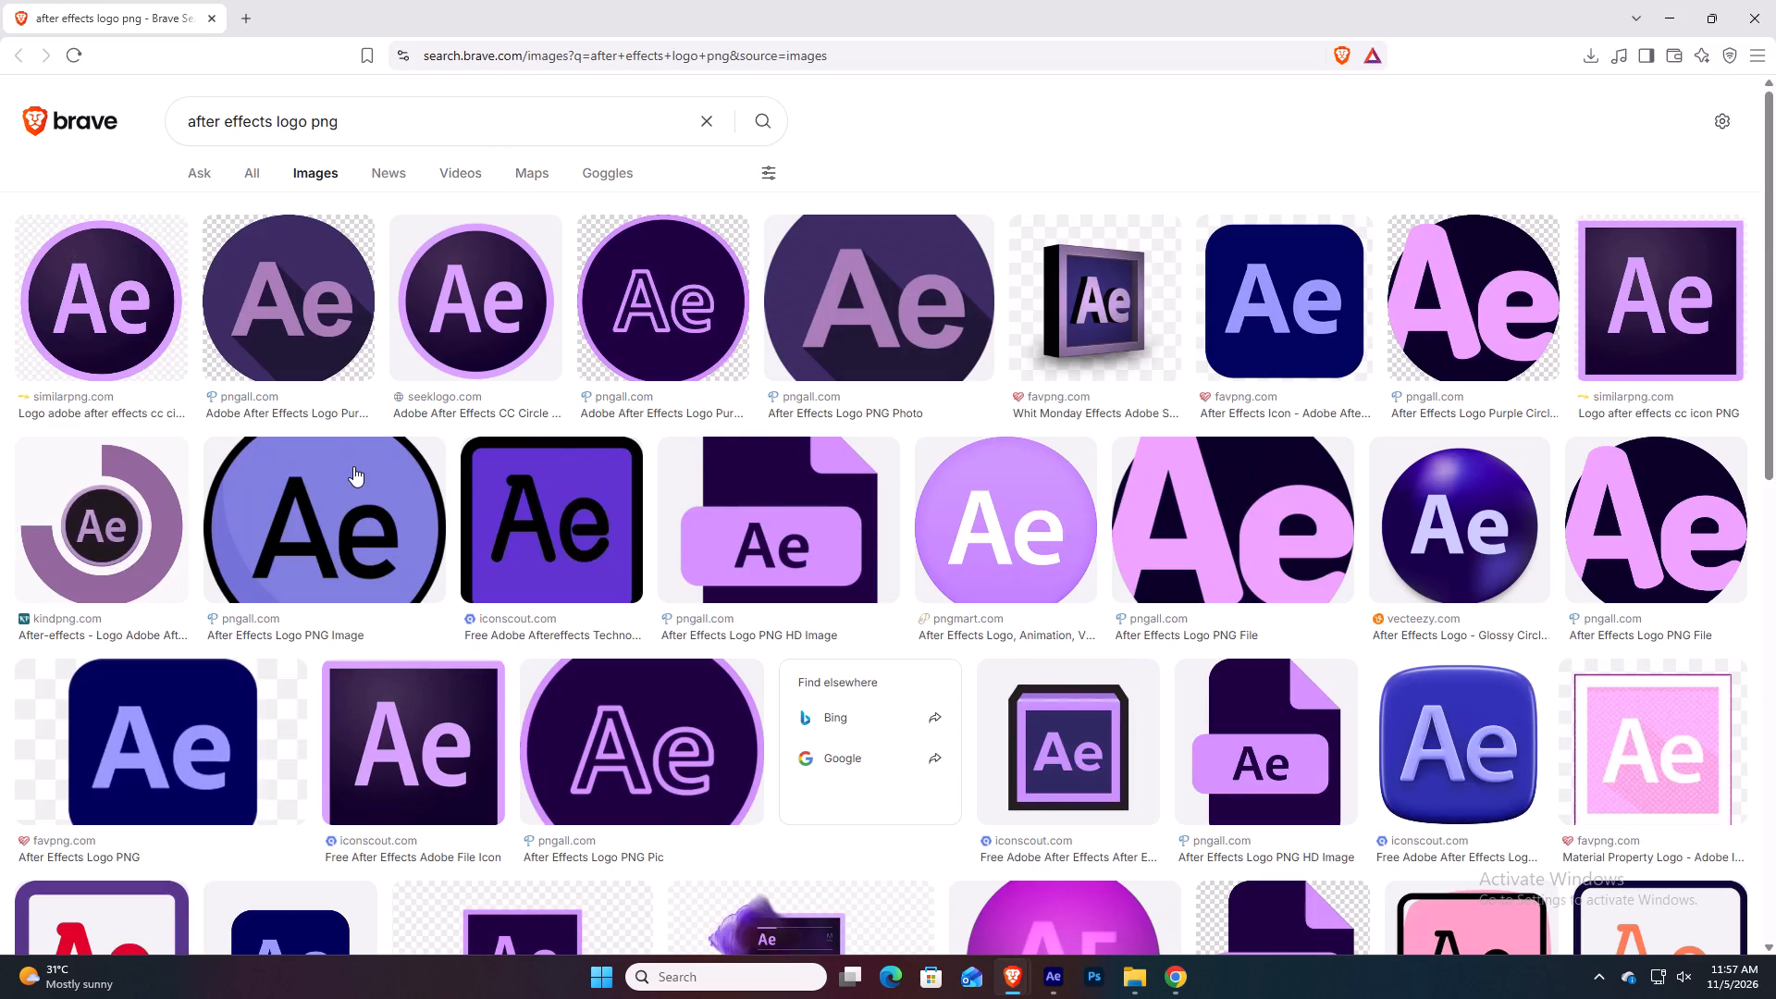
Pick the square After Effects logo with transparent background from toppng.com and open its source page.
scroll(353, 466, "down", 2)
scroll(542, 419, "down", 4)
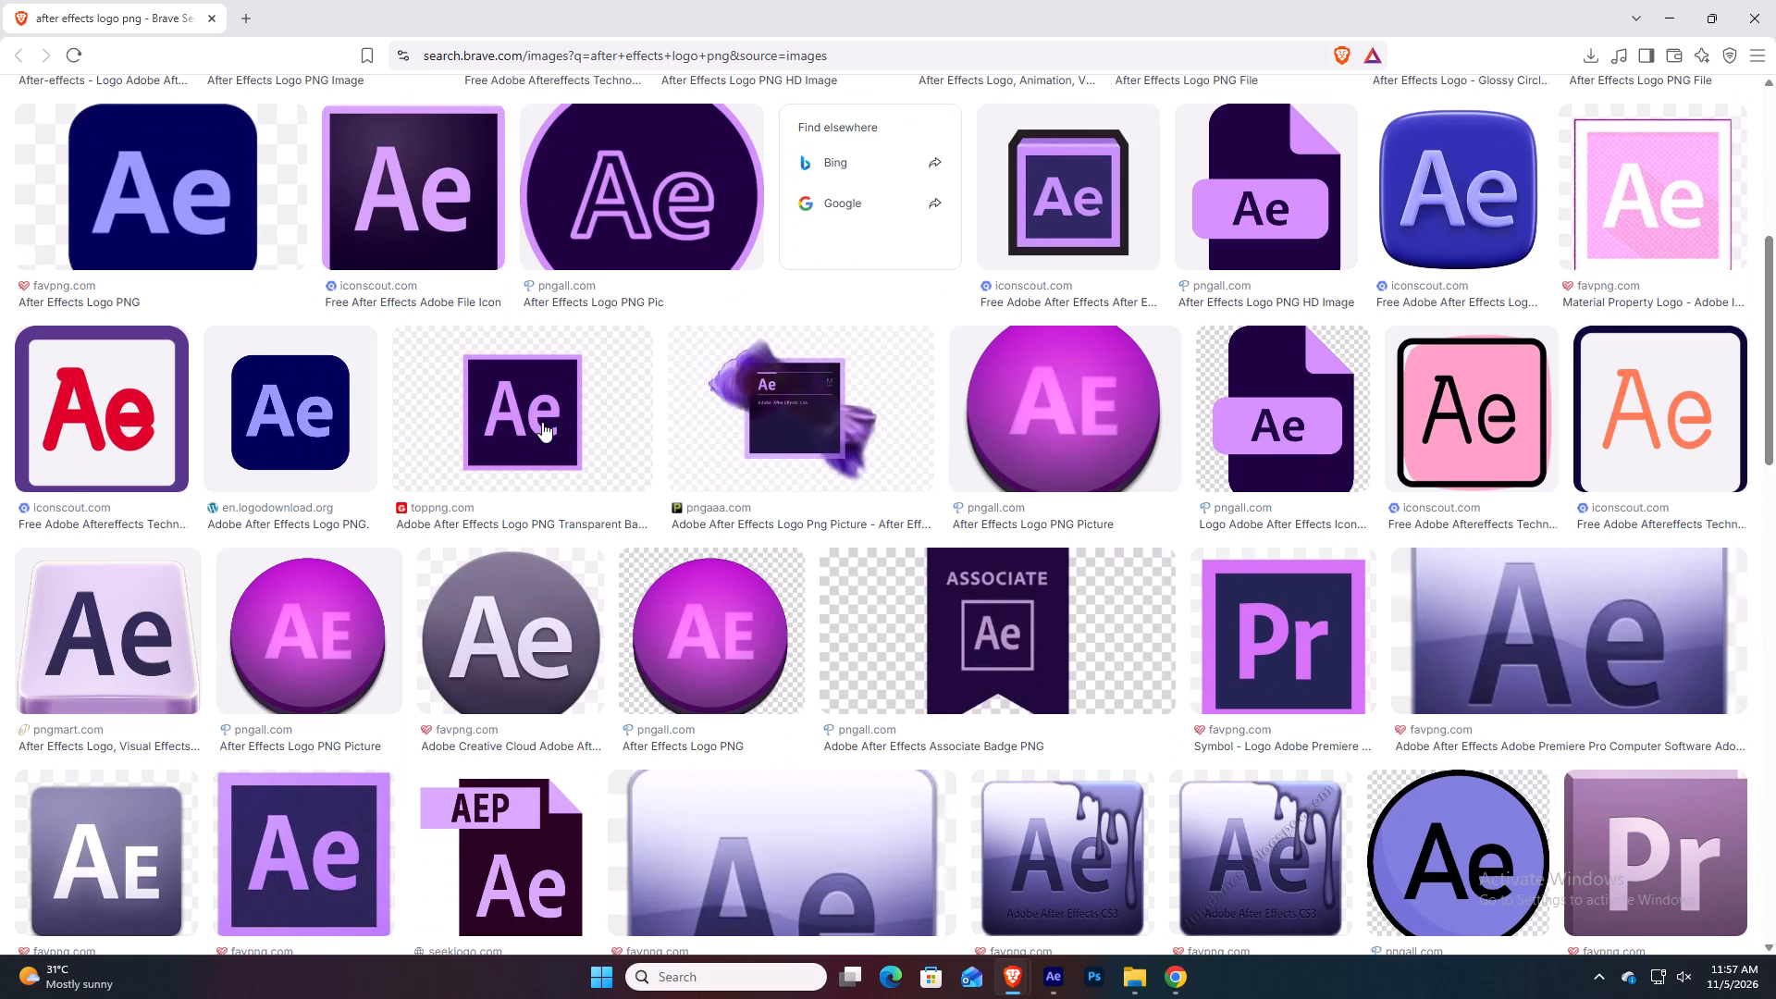
left_click(542, 422)
left_click(1356, 384)
right_click(1356, 384)
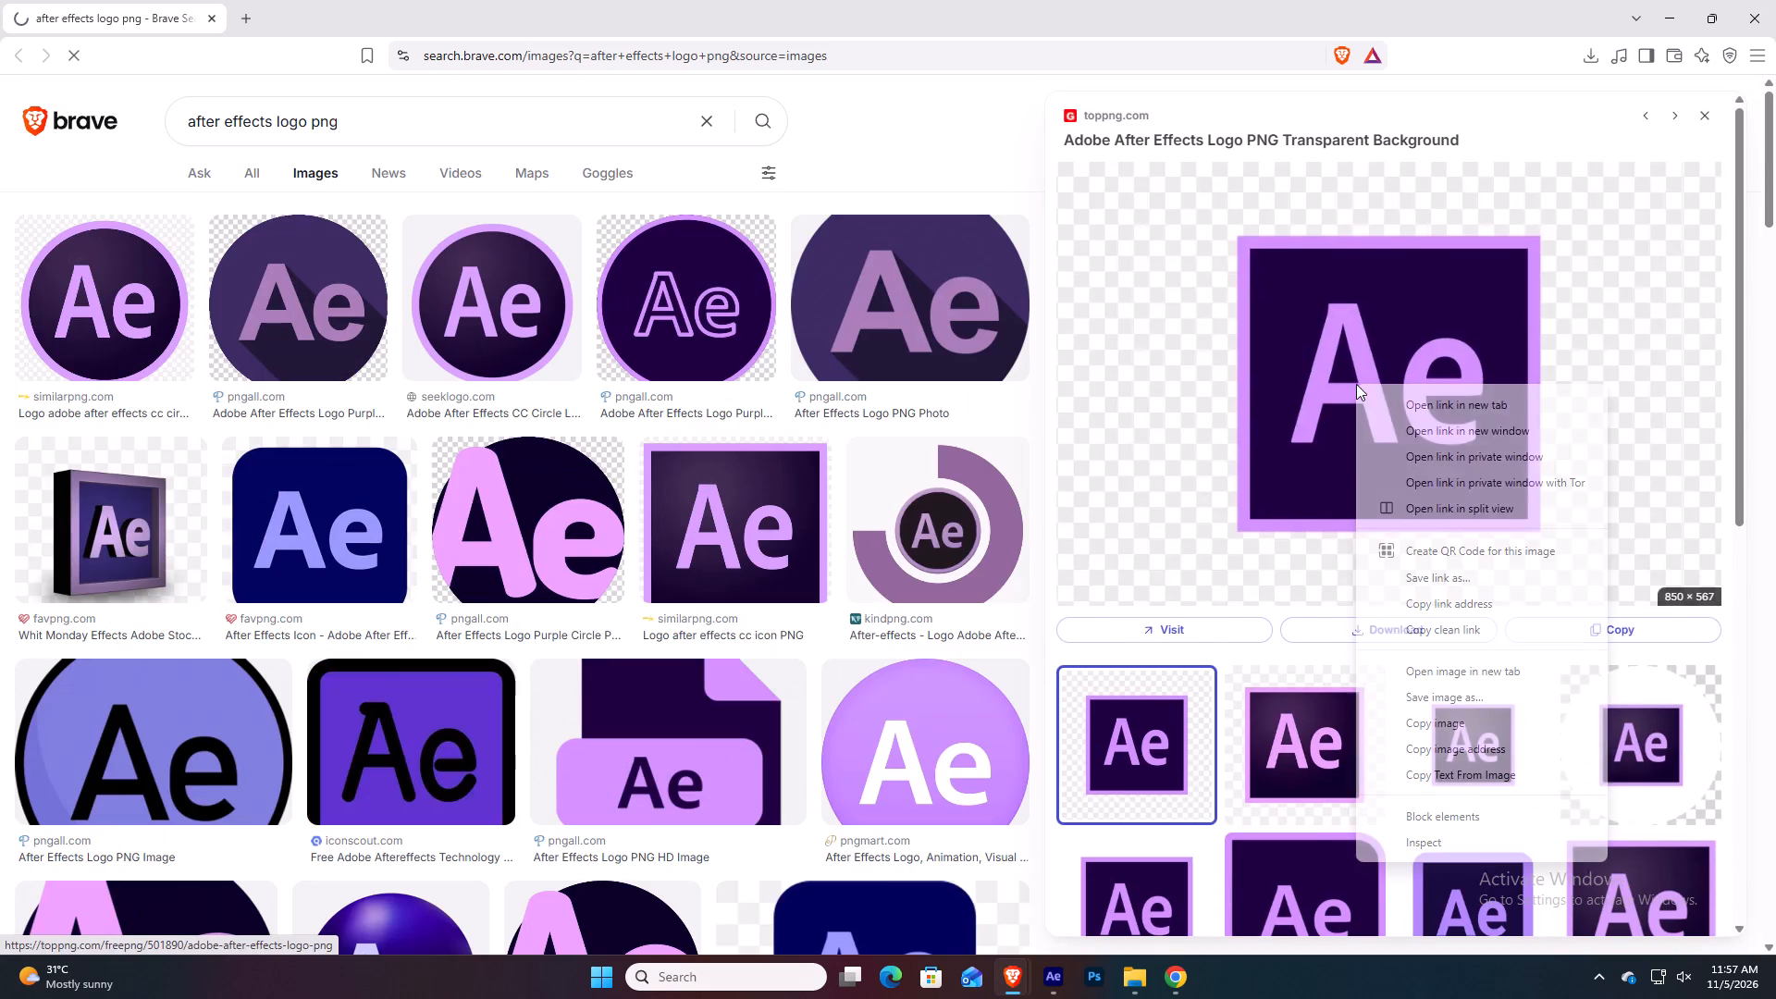
left_click(1446, 683)
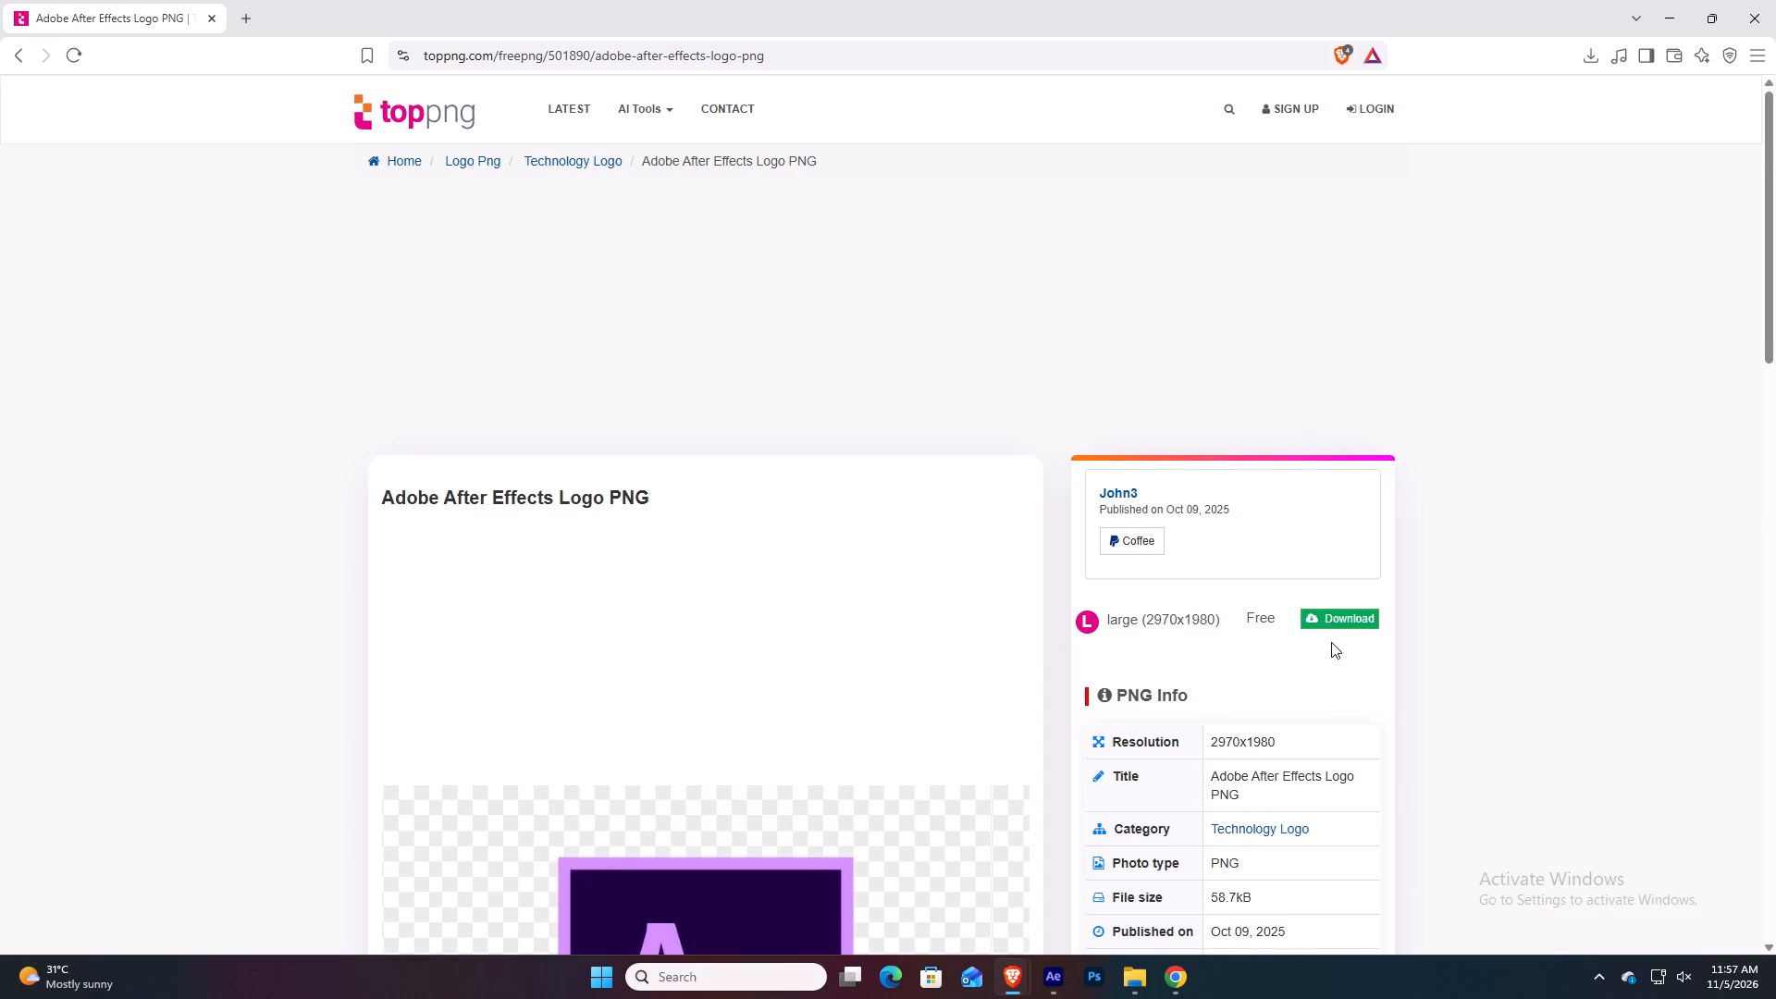
Save the square After Effects logo image from the toppng page to the computer.
scroll(1303, 661, "down", 5)
right_click(890, 537)
left_click(961, 593)
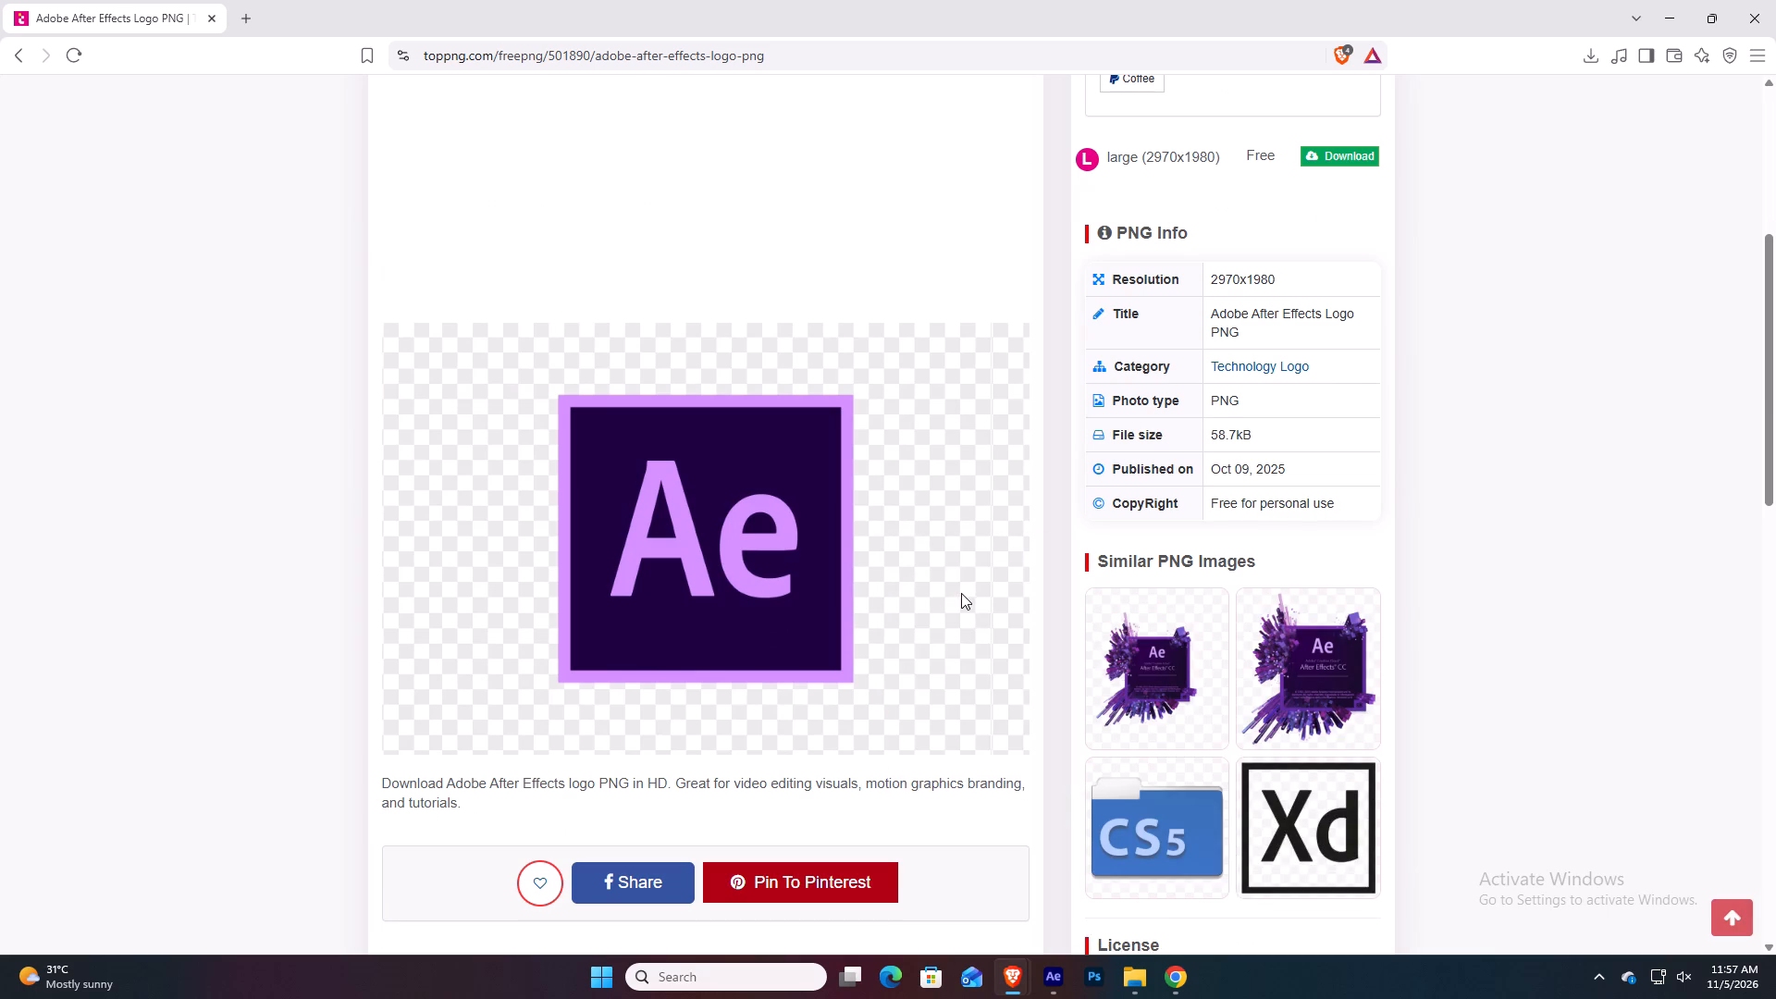
left_click(718, 472)
Place the downloaded After Effects logo file in the Screenshots folder in File Explorer.
key("alt+Tab")
key("alt+Tab")
left_click_drag(1387, 94, 1140, 254)
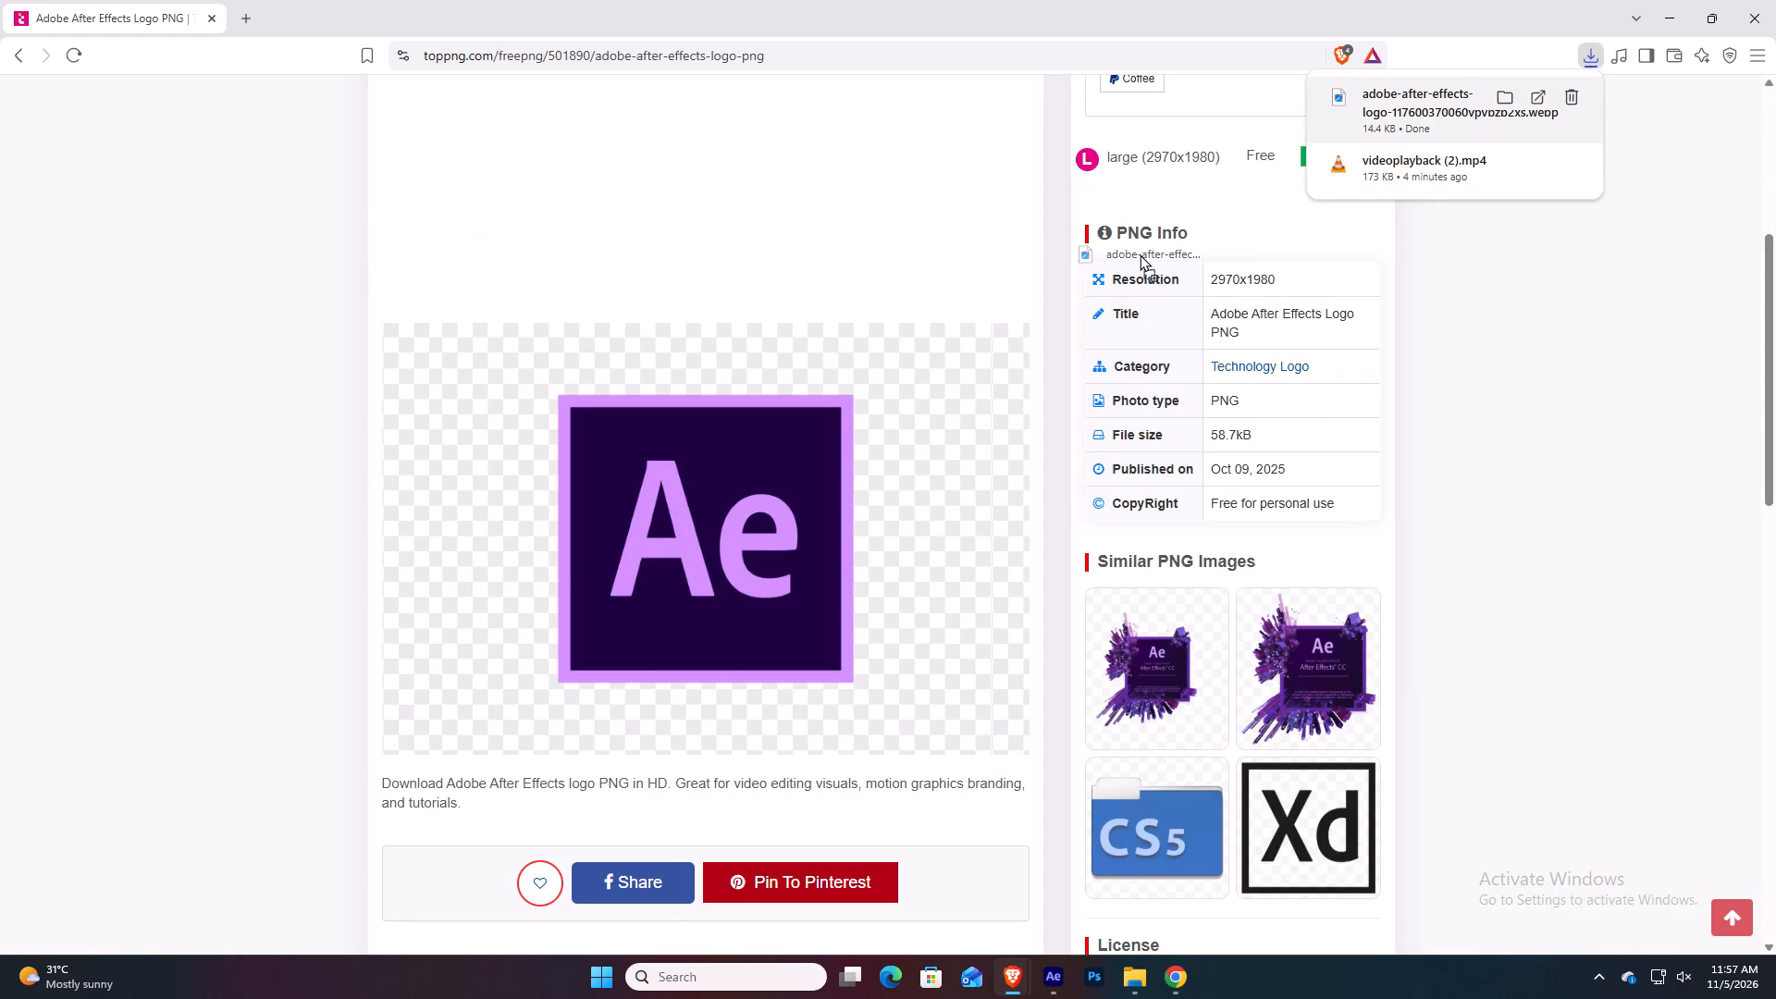
left_click_drag(1140, 254, 1397, 157)
key("alt+Tab")
key("alt+Tab")
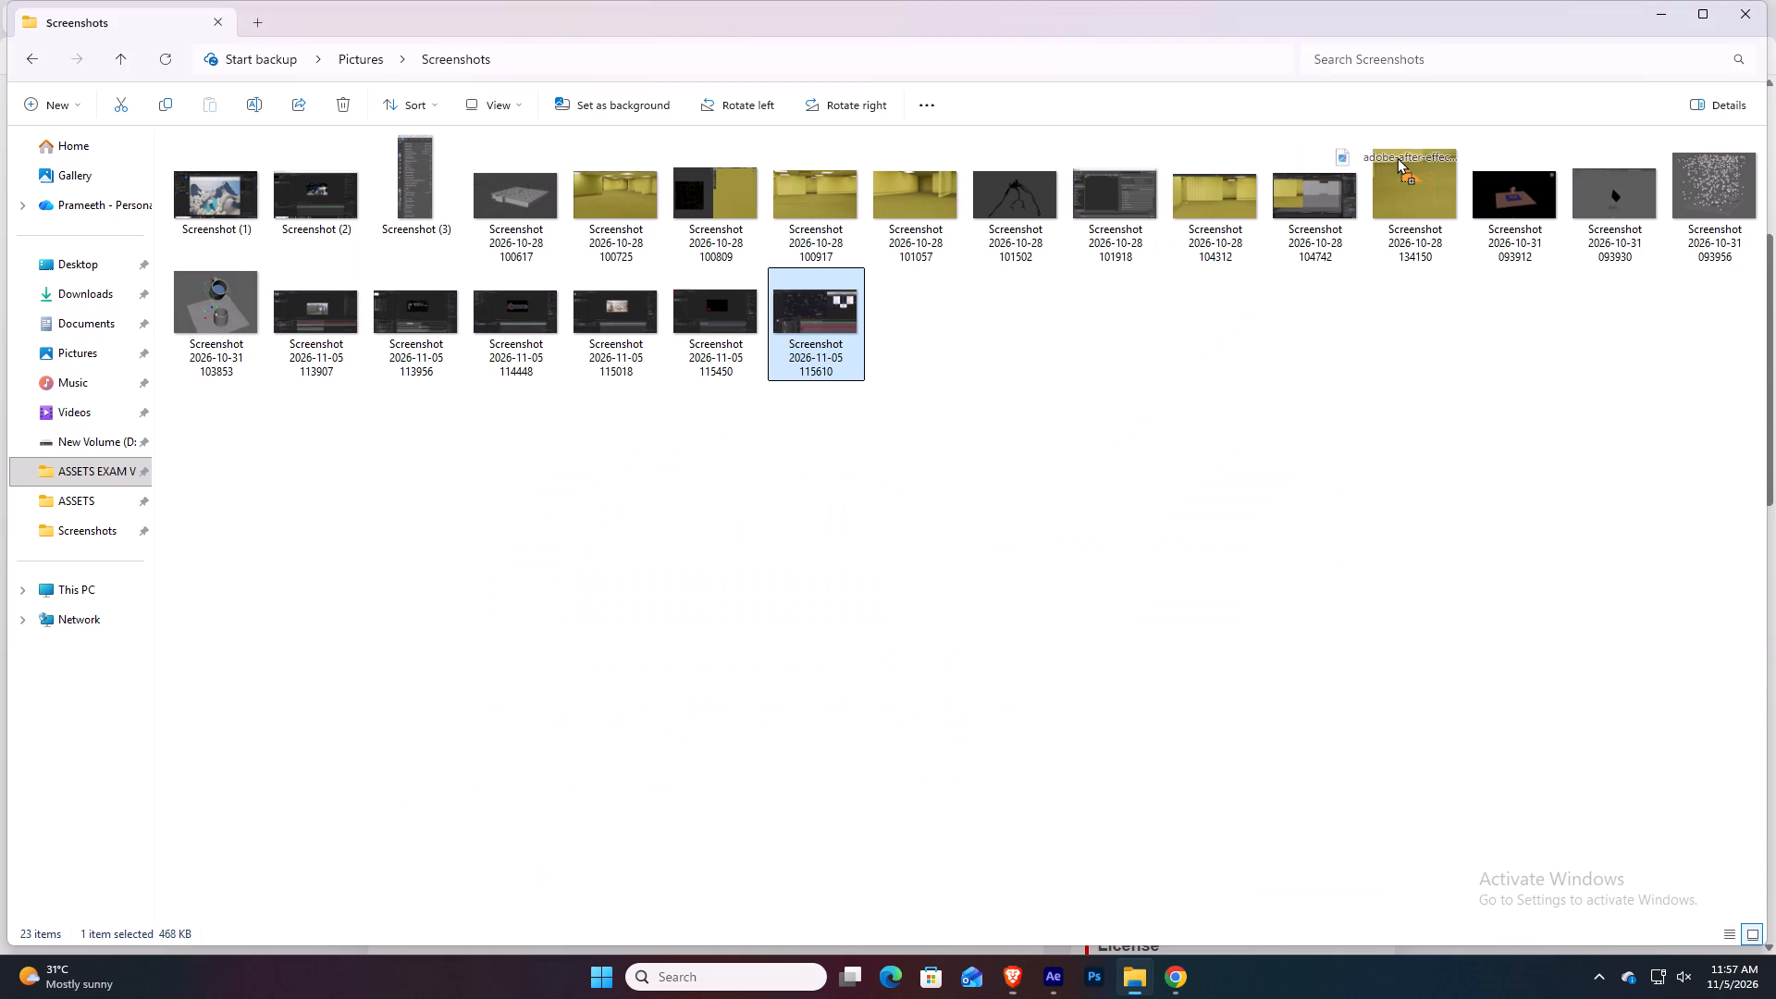
left_click_drag(1397, 157, 1023, 492)
left_click(1023, 492)
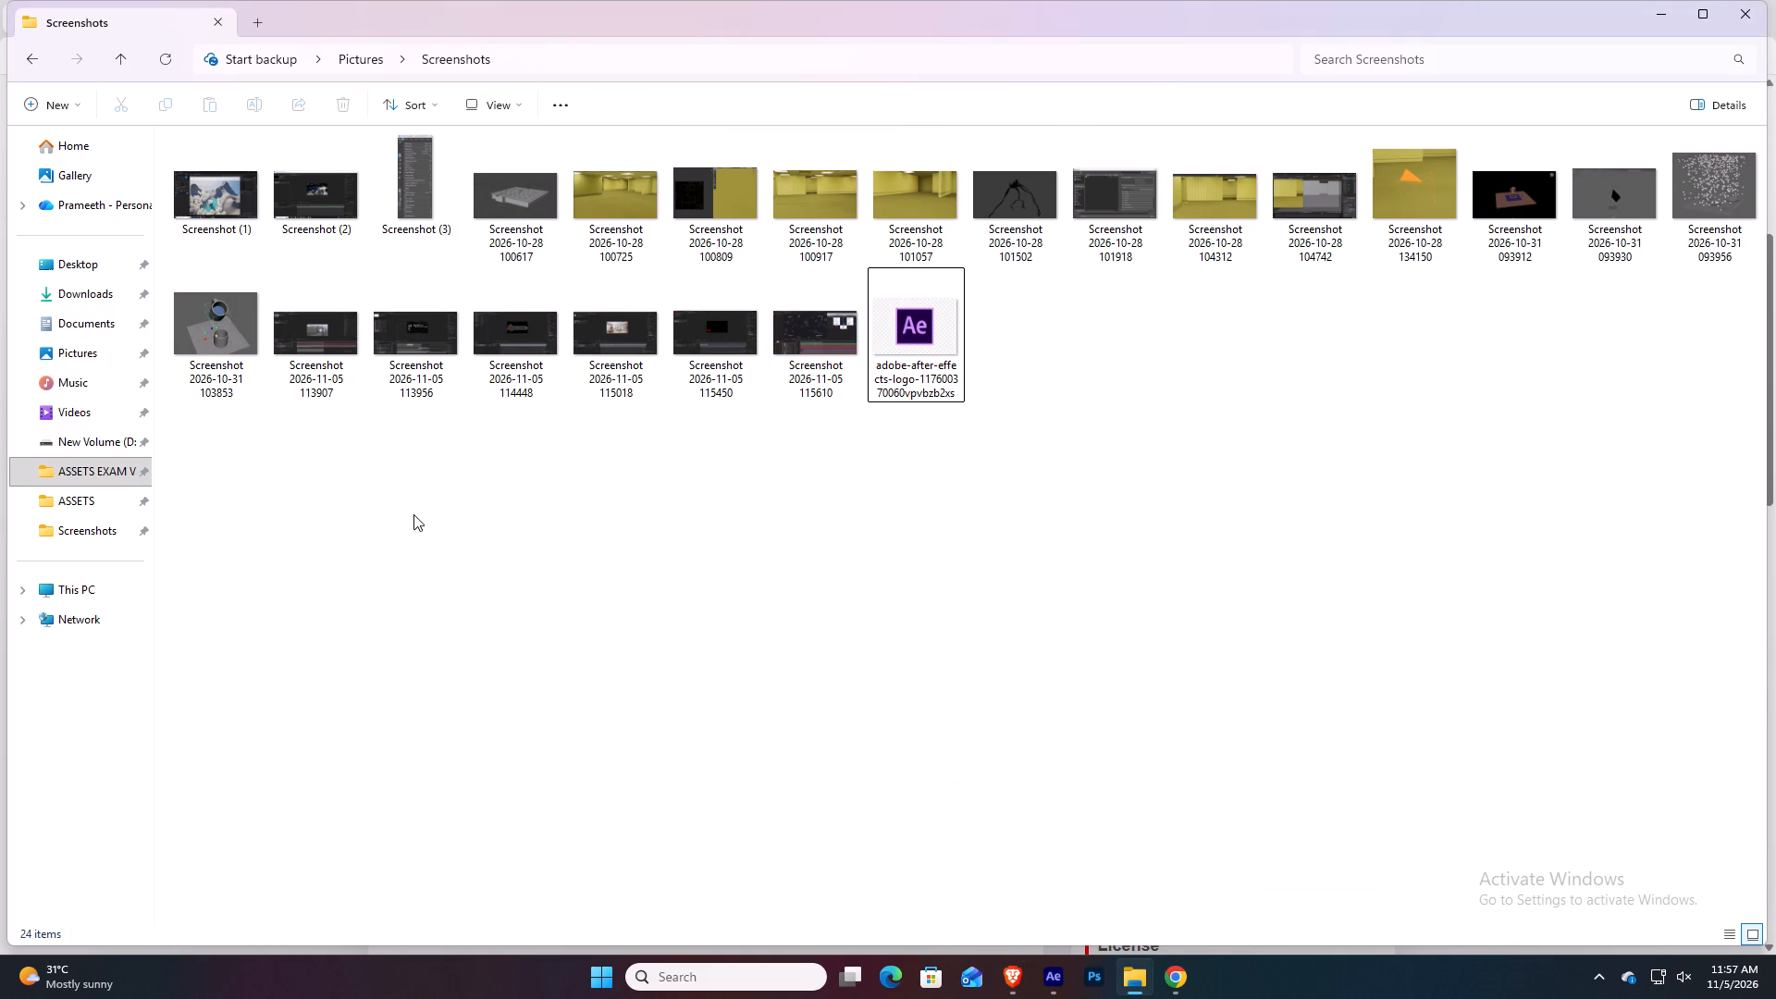
Create a folder named "record affter effects" inside the Screenshots folder.
key("ctrl+shift+n")
type("re")
type("cord e")
key("BackSpace")
type("affter effects")
key("Return")
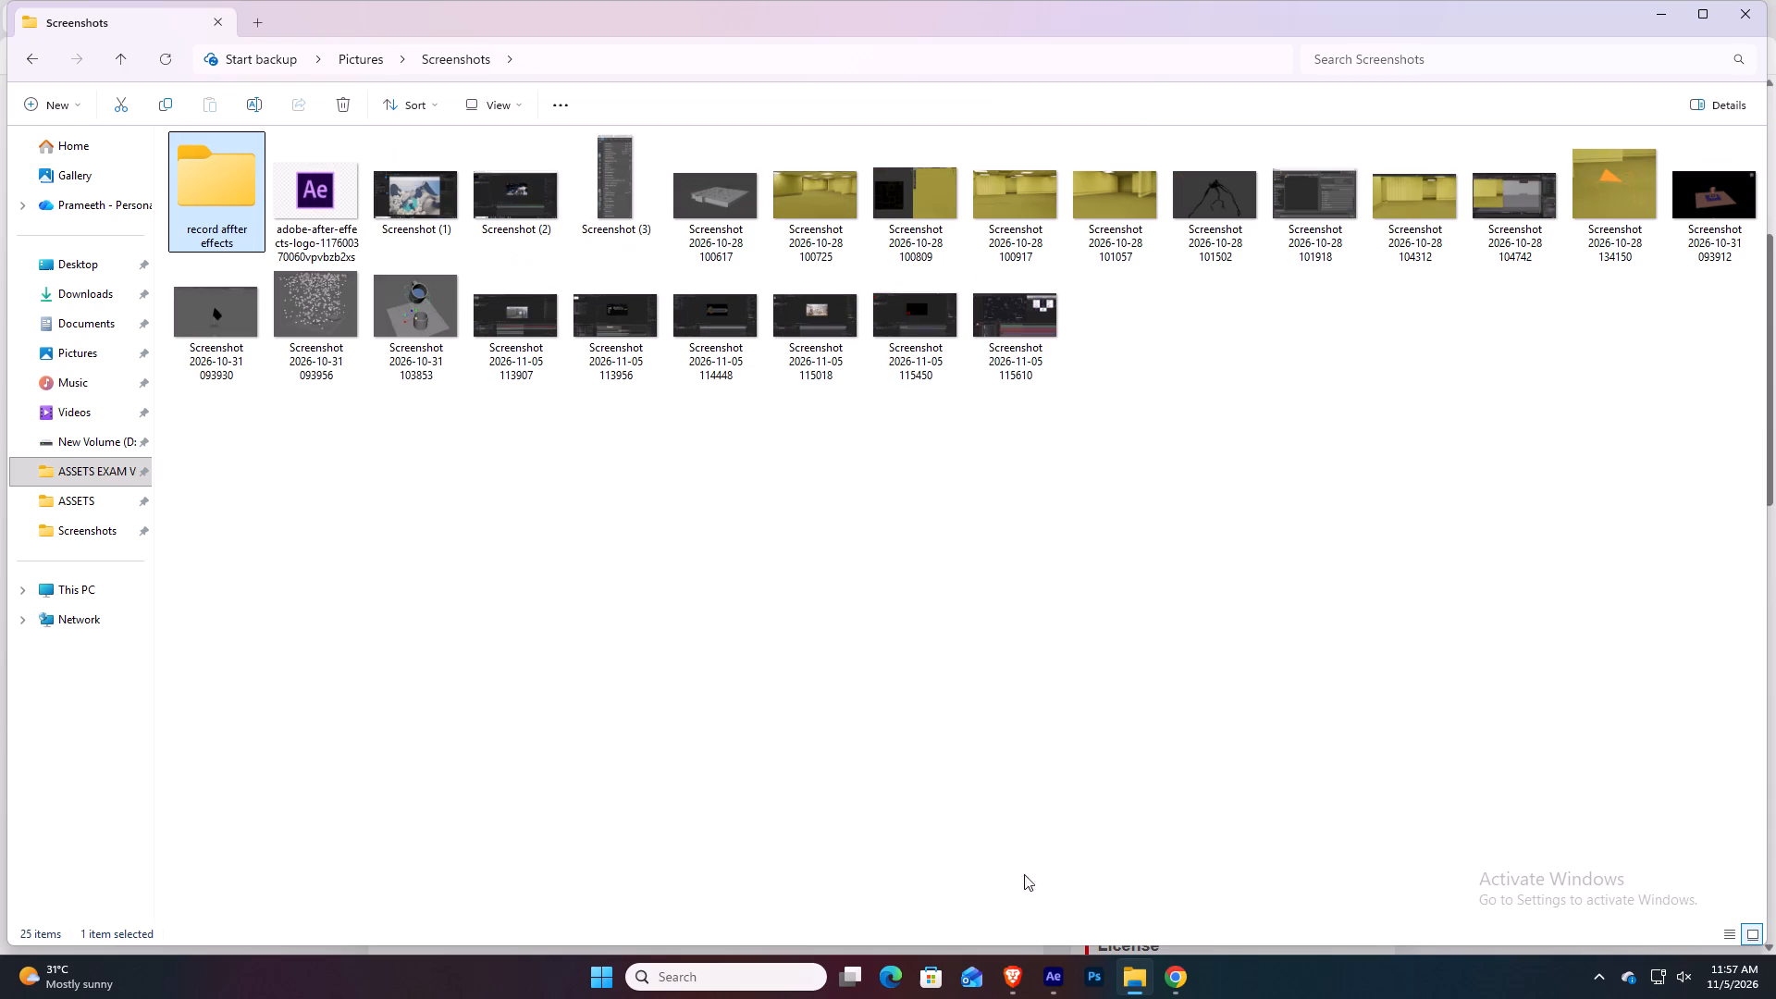
Move the six screenshots dated 2026-11-05 and the After Effects logo into the "record affter effects" folder.
left_click(928, 622)
left_click_drag(517, 383, 1019, 316)
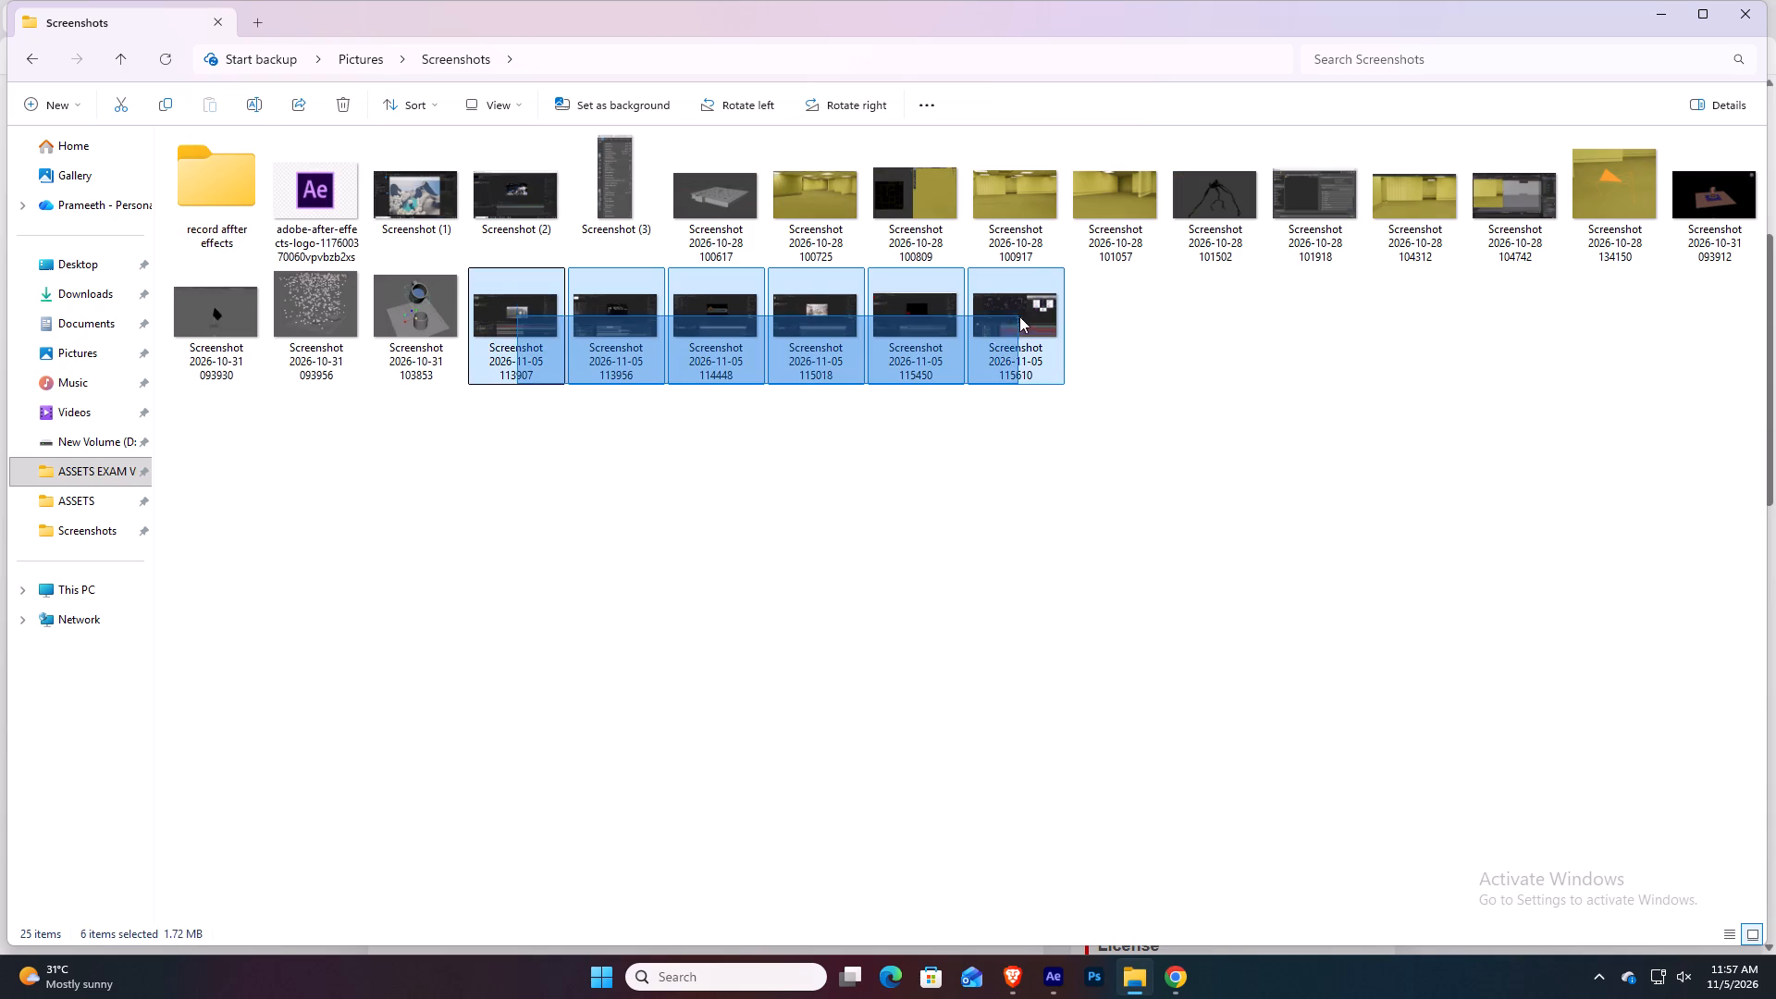
left_click_drag(1019, 316, 1023, 318)
left_click_drag(1016, 318, 202, 156)
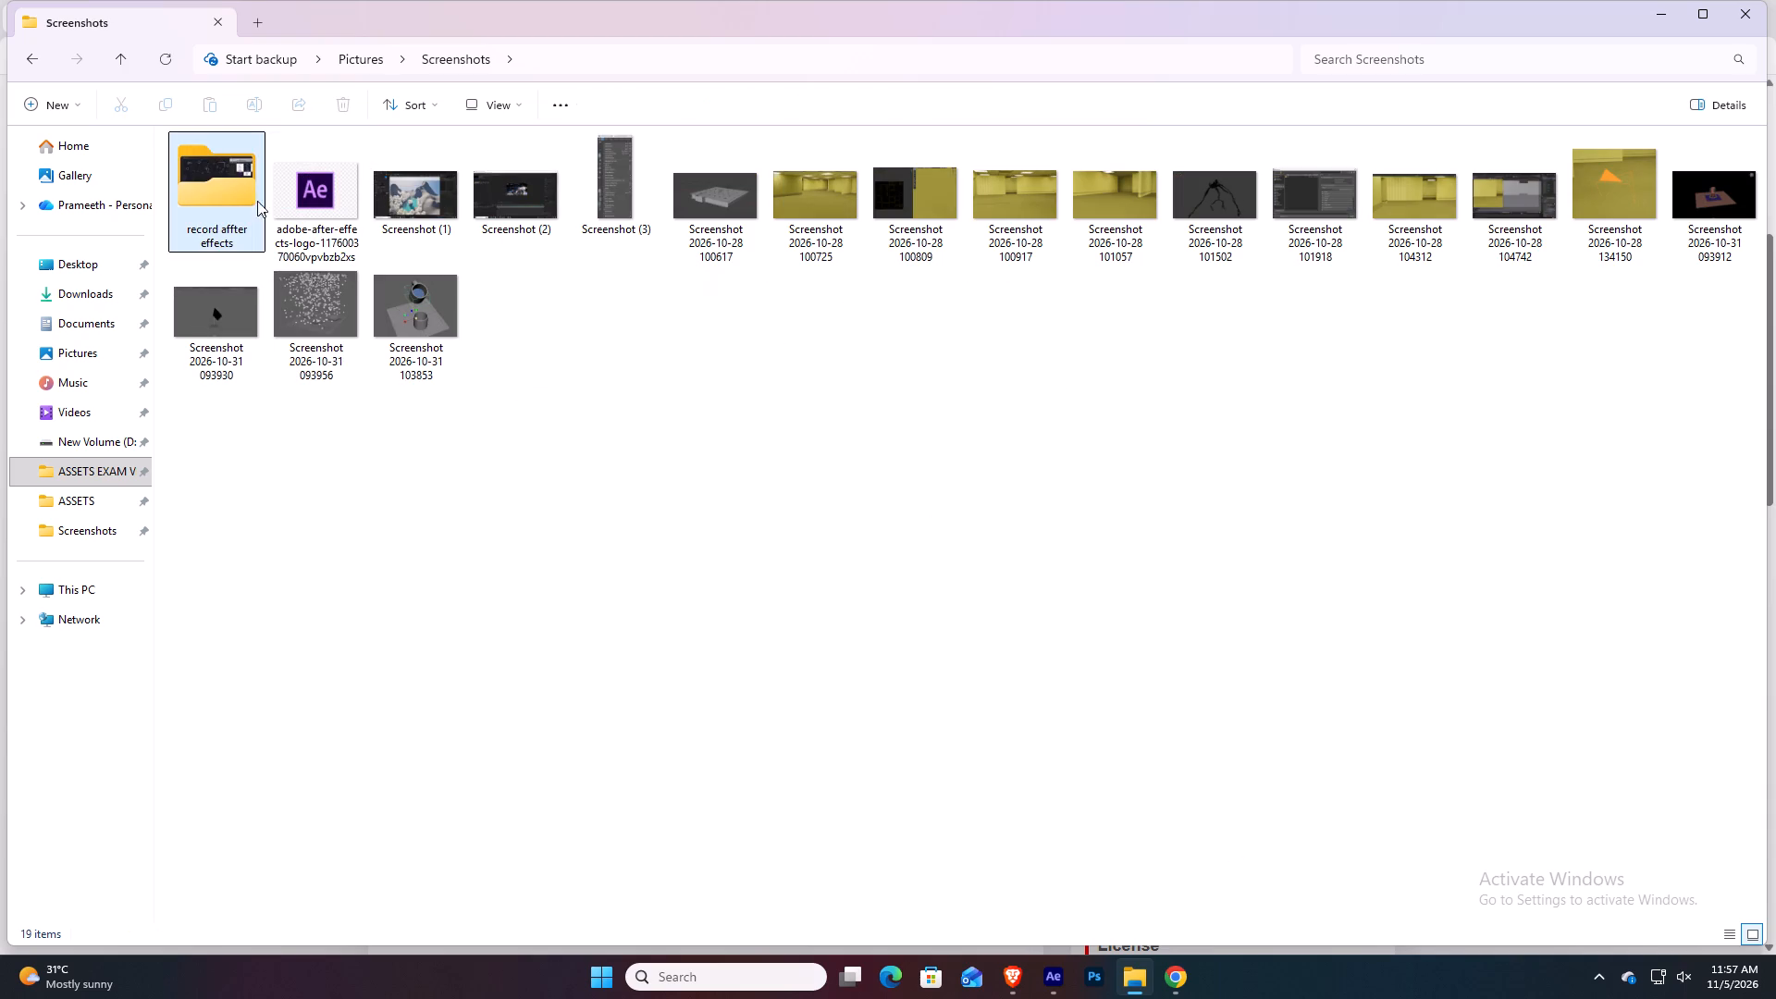
left_click_drag(311, 197, 187, 179)
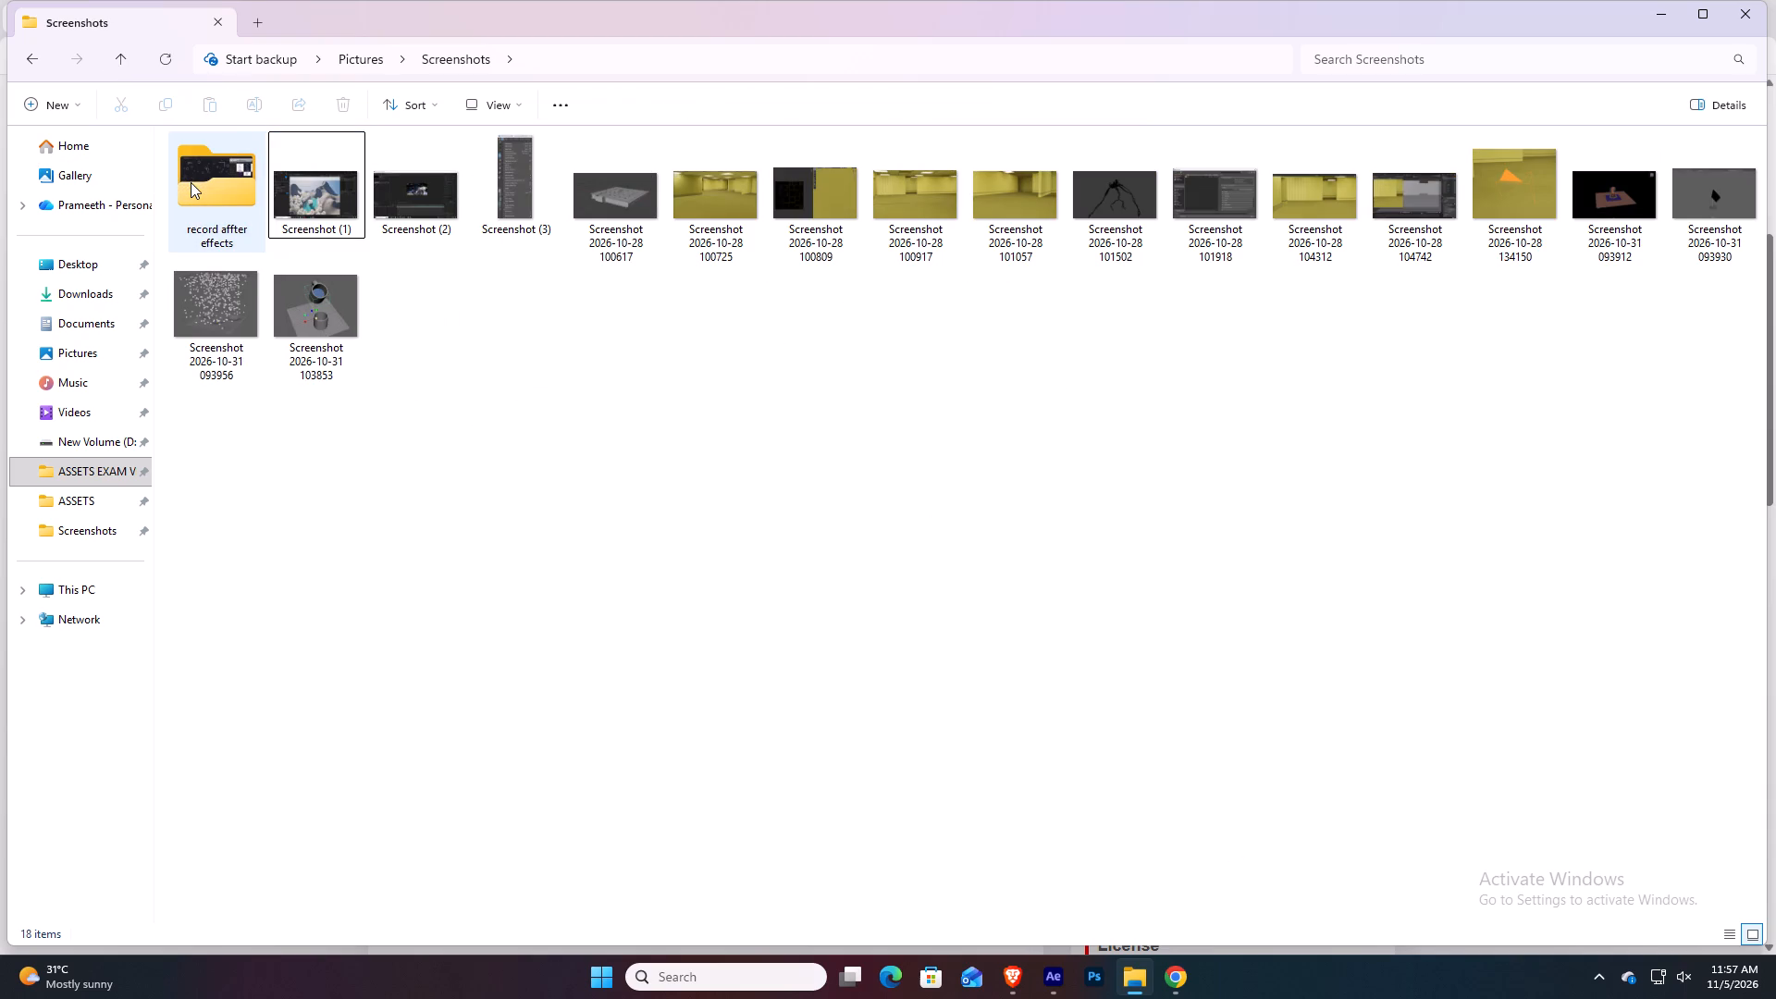
View the four screenshots dated 2026-10-31 one by one, closing each after checking it.
double_click(1639, 203)
left_click(1425, 154)
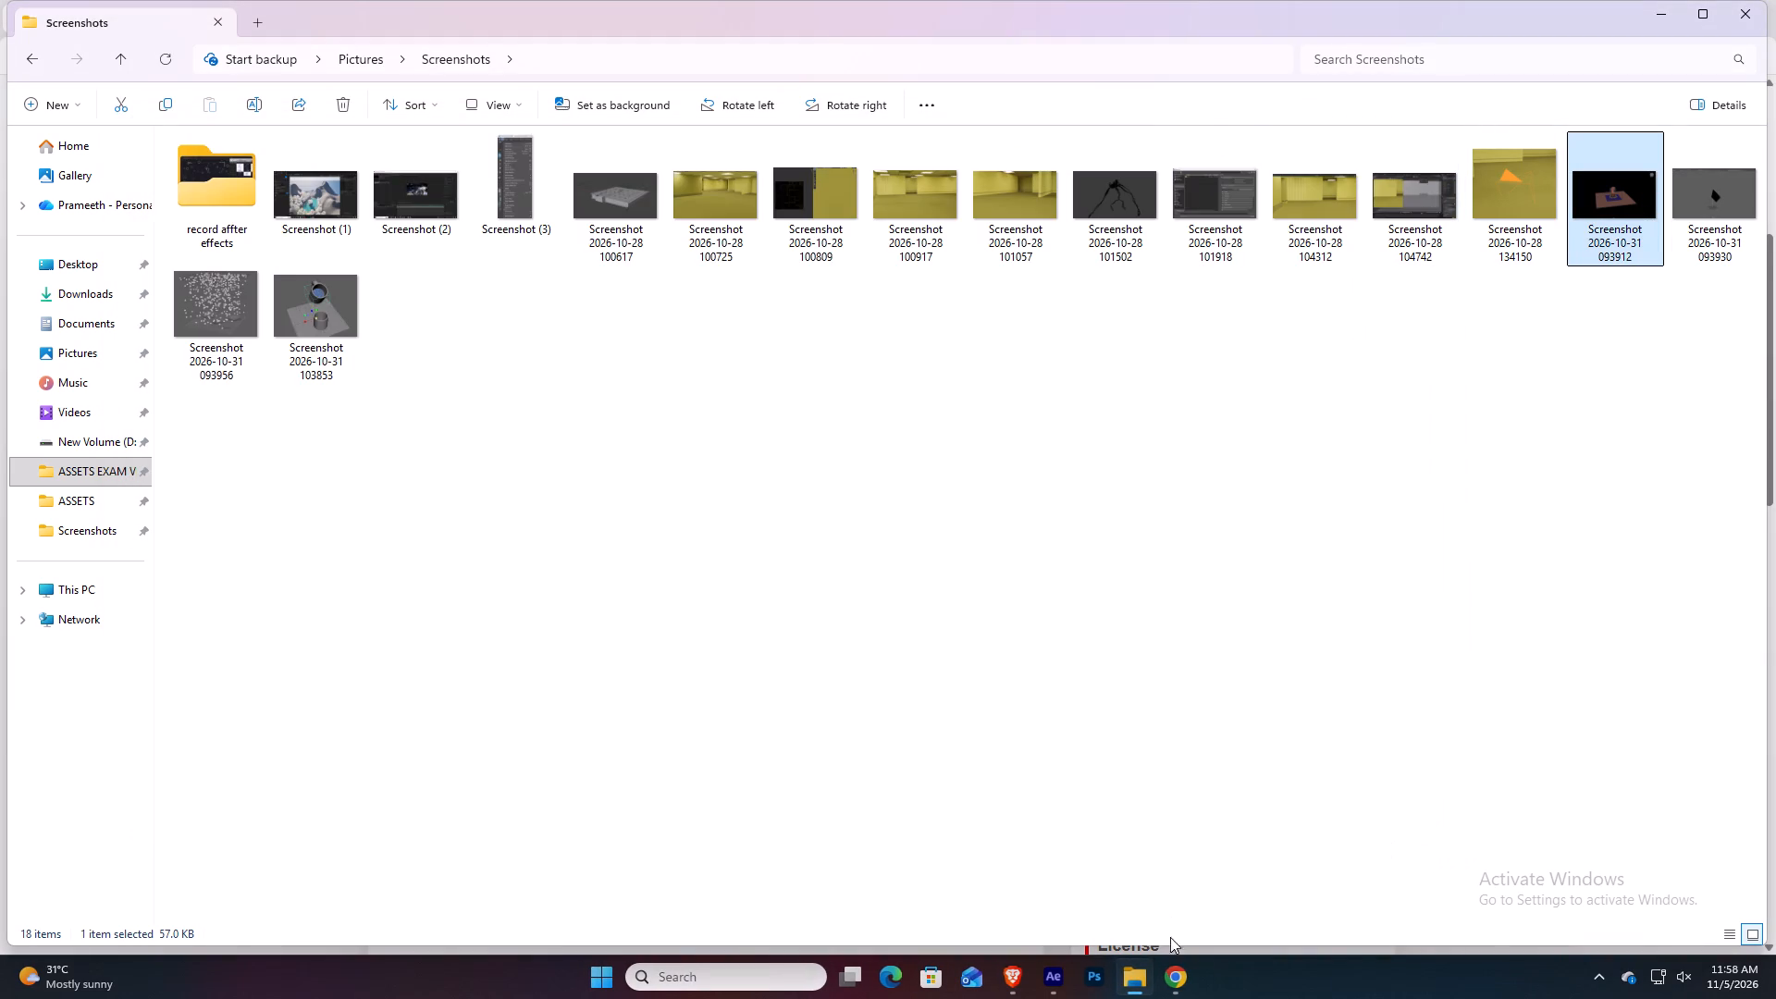
double_click(1734, 174)
left_click(1435, 140)
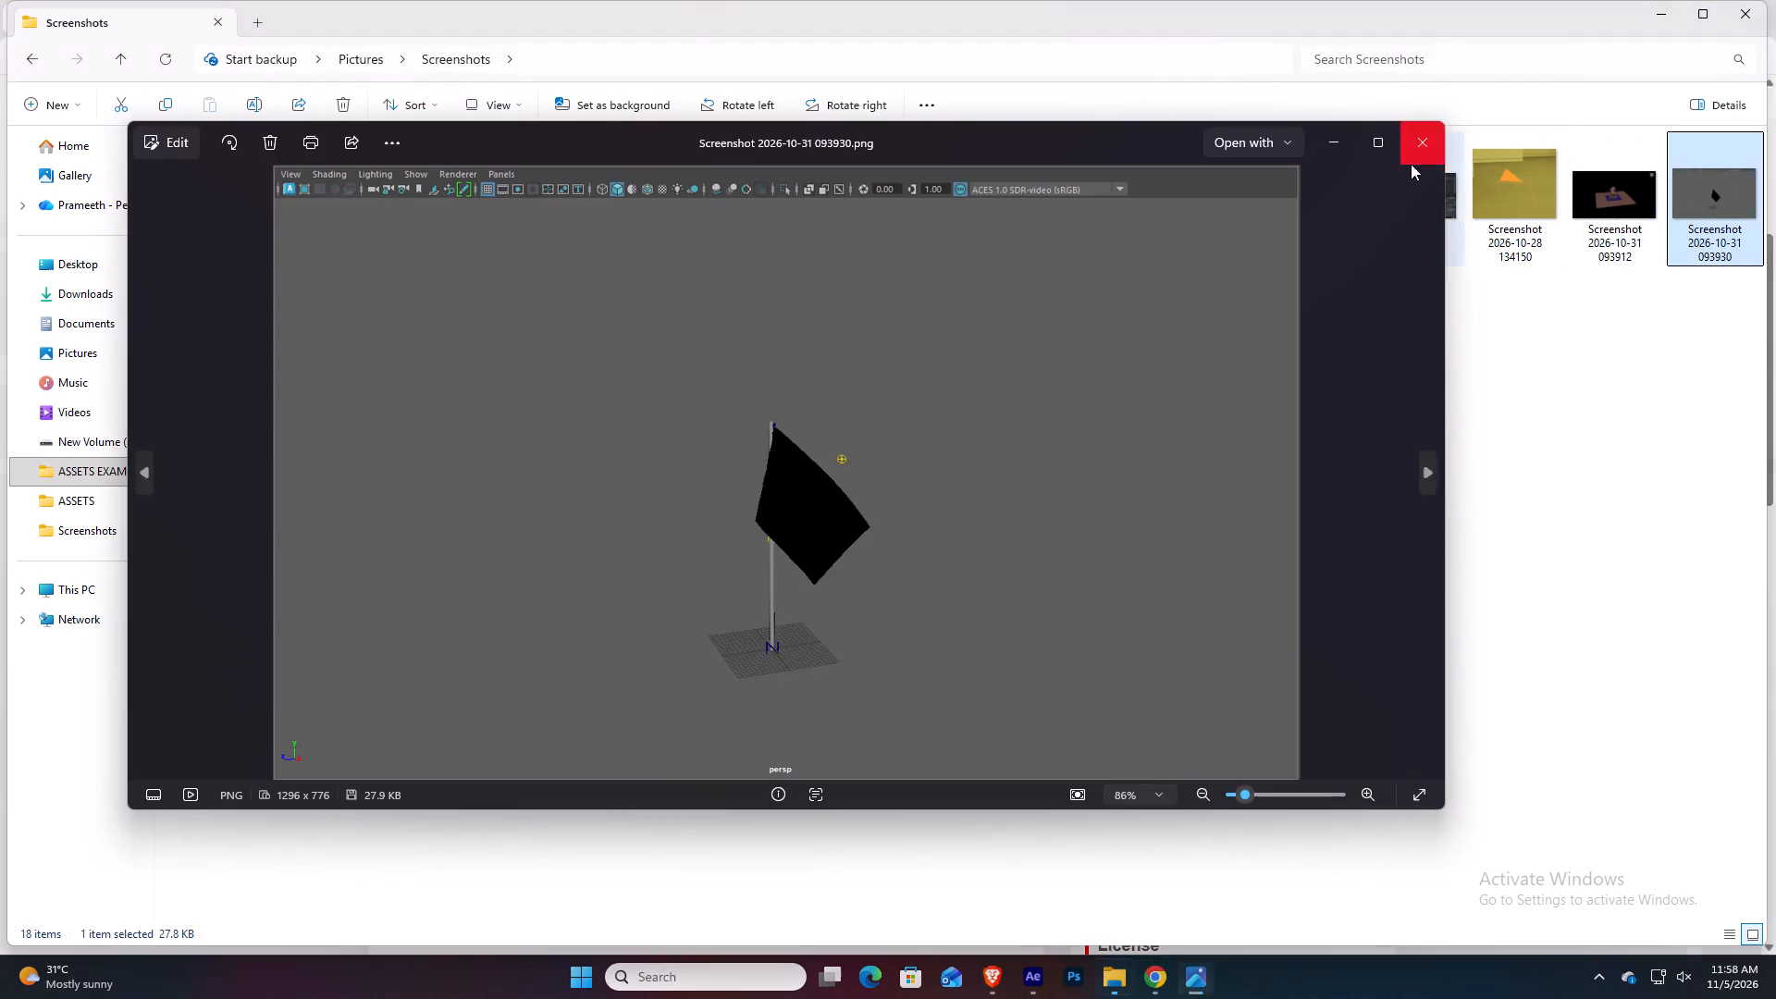
double_click(248, 315)
left_click(1417, 142)
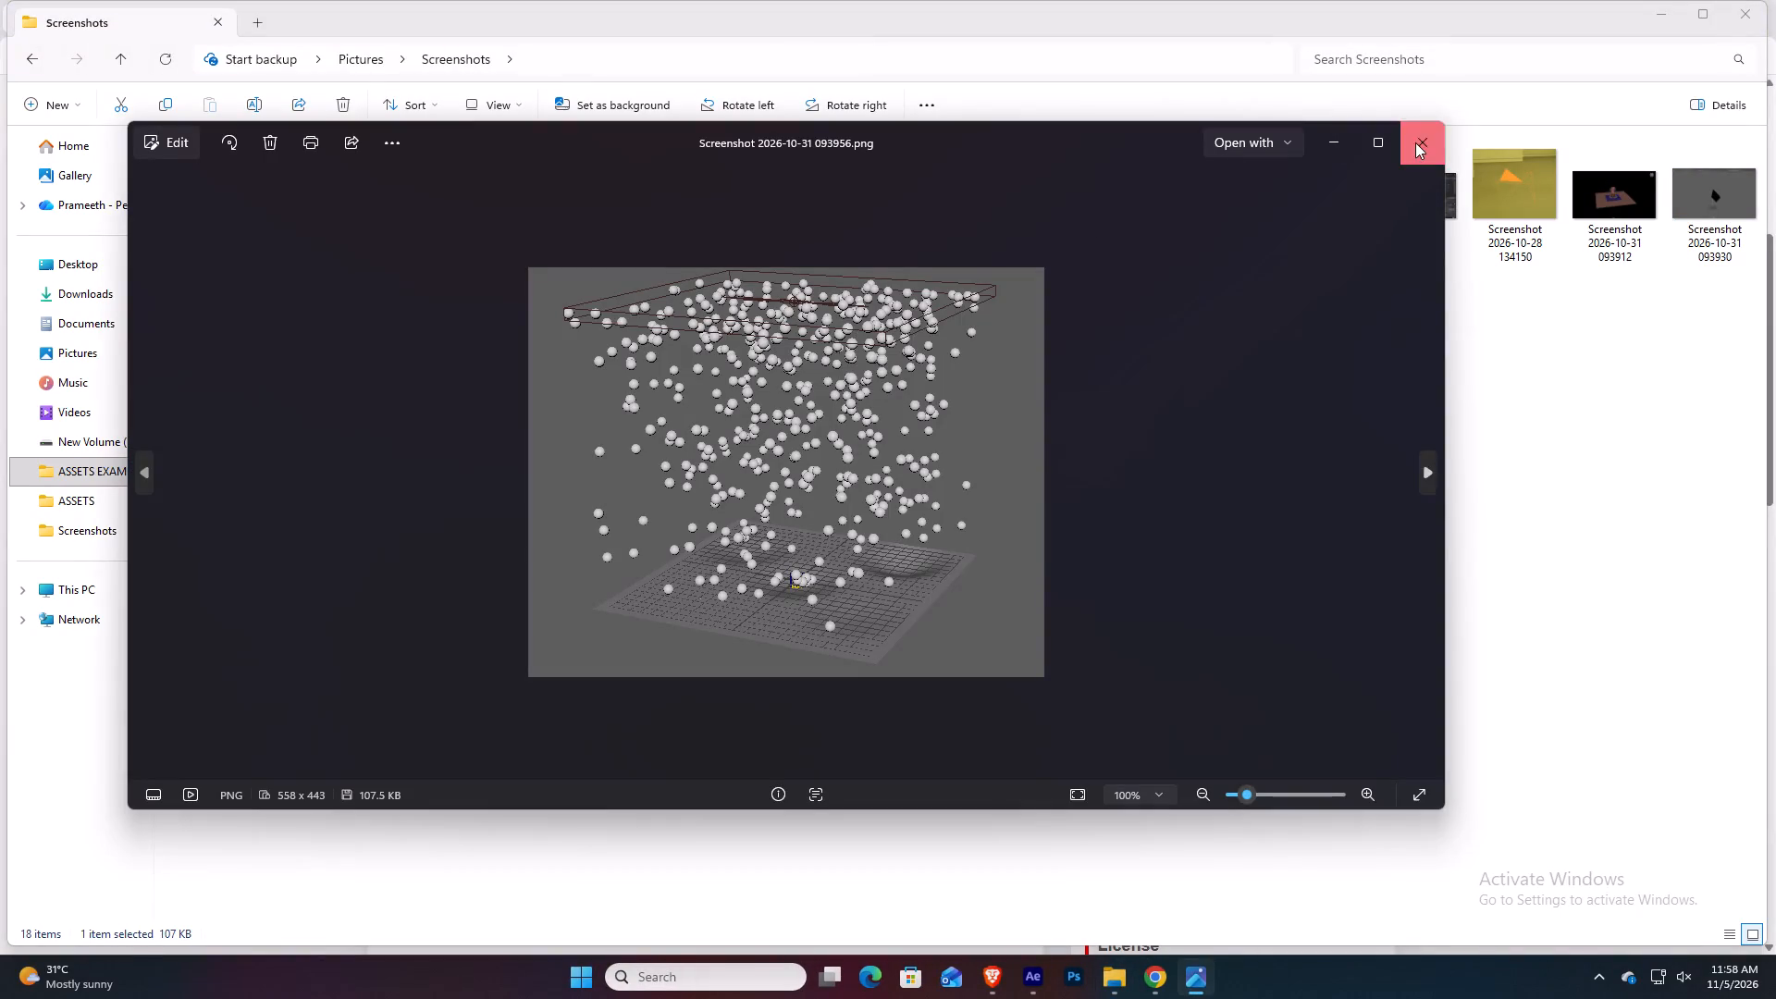
left_click(264, 290)
double_click(310, 296)
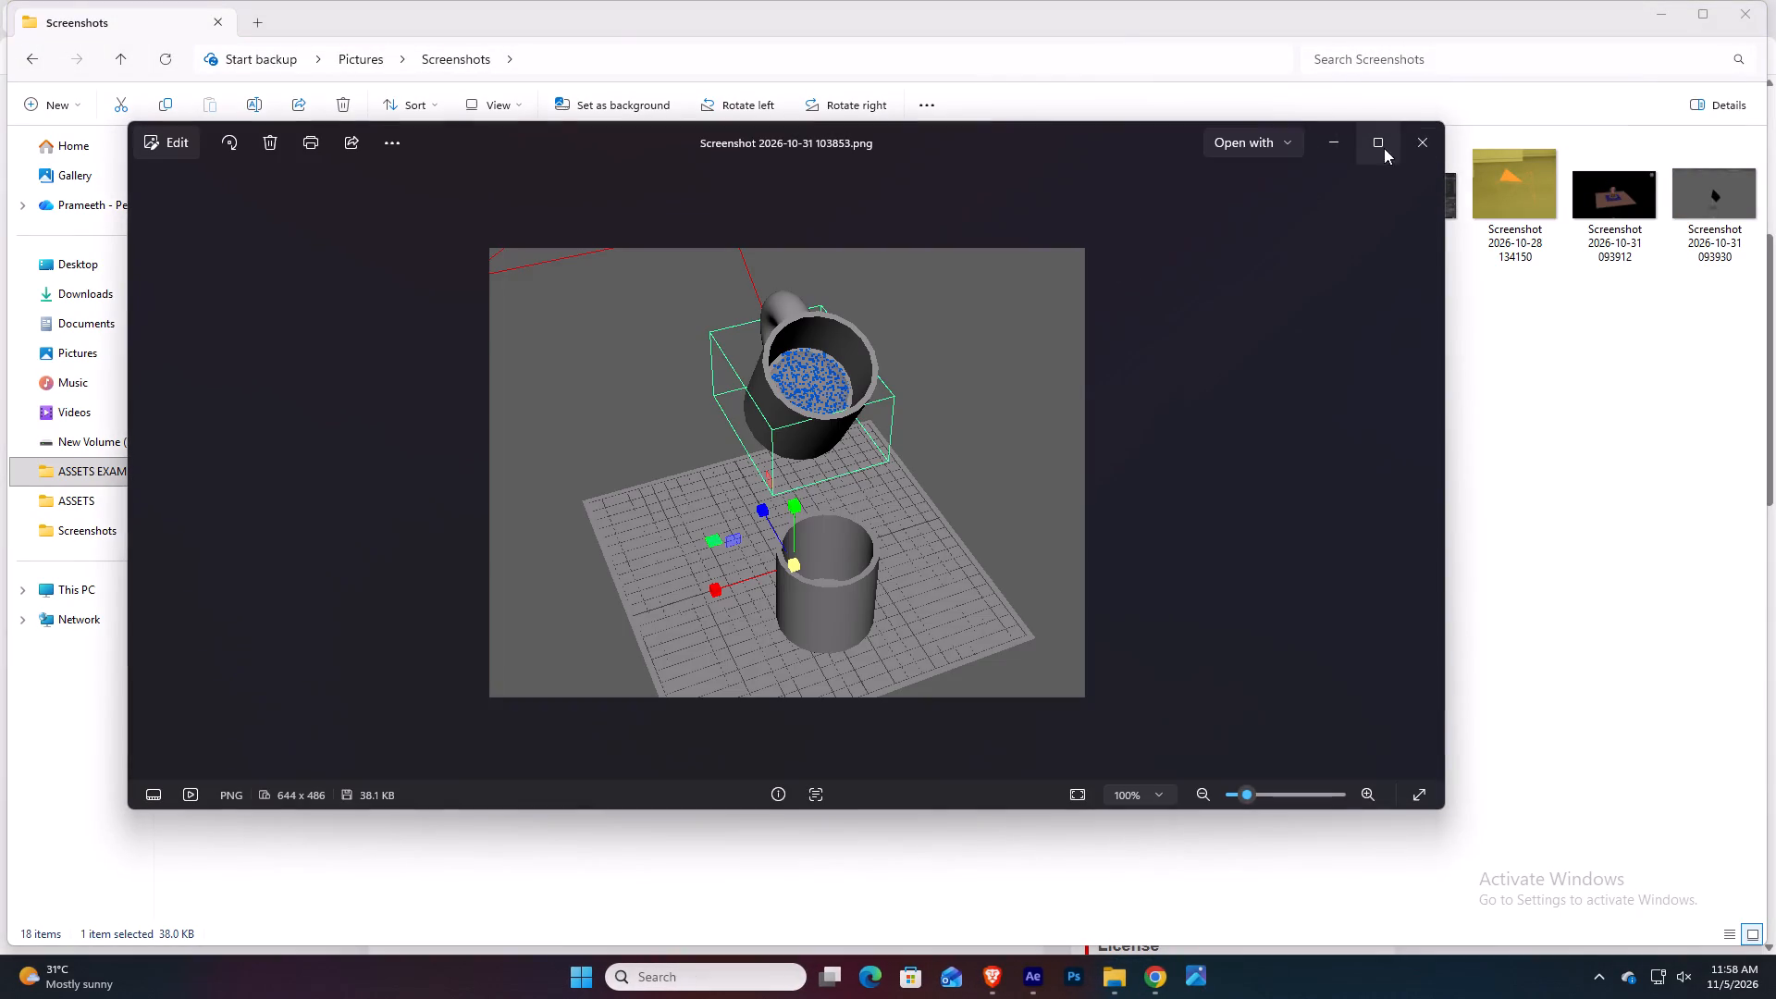
left_click(1411, 138)
Create a folder named "dynamics" inside the Screenshots folder.
left_click(981, 492)
key("ctrl+shift+n")
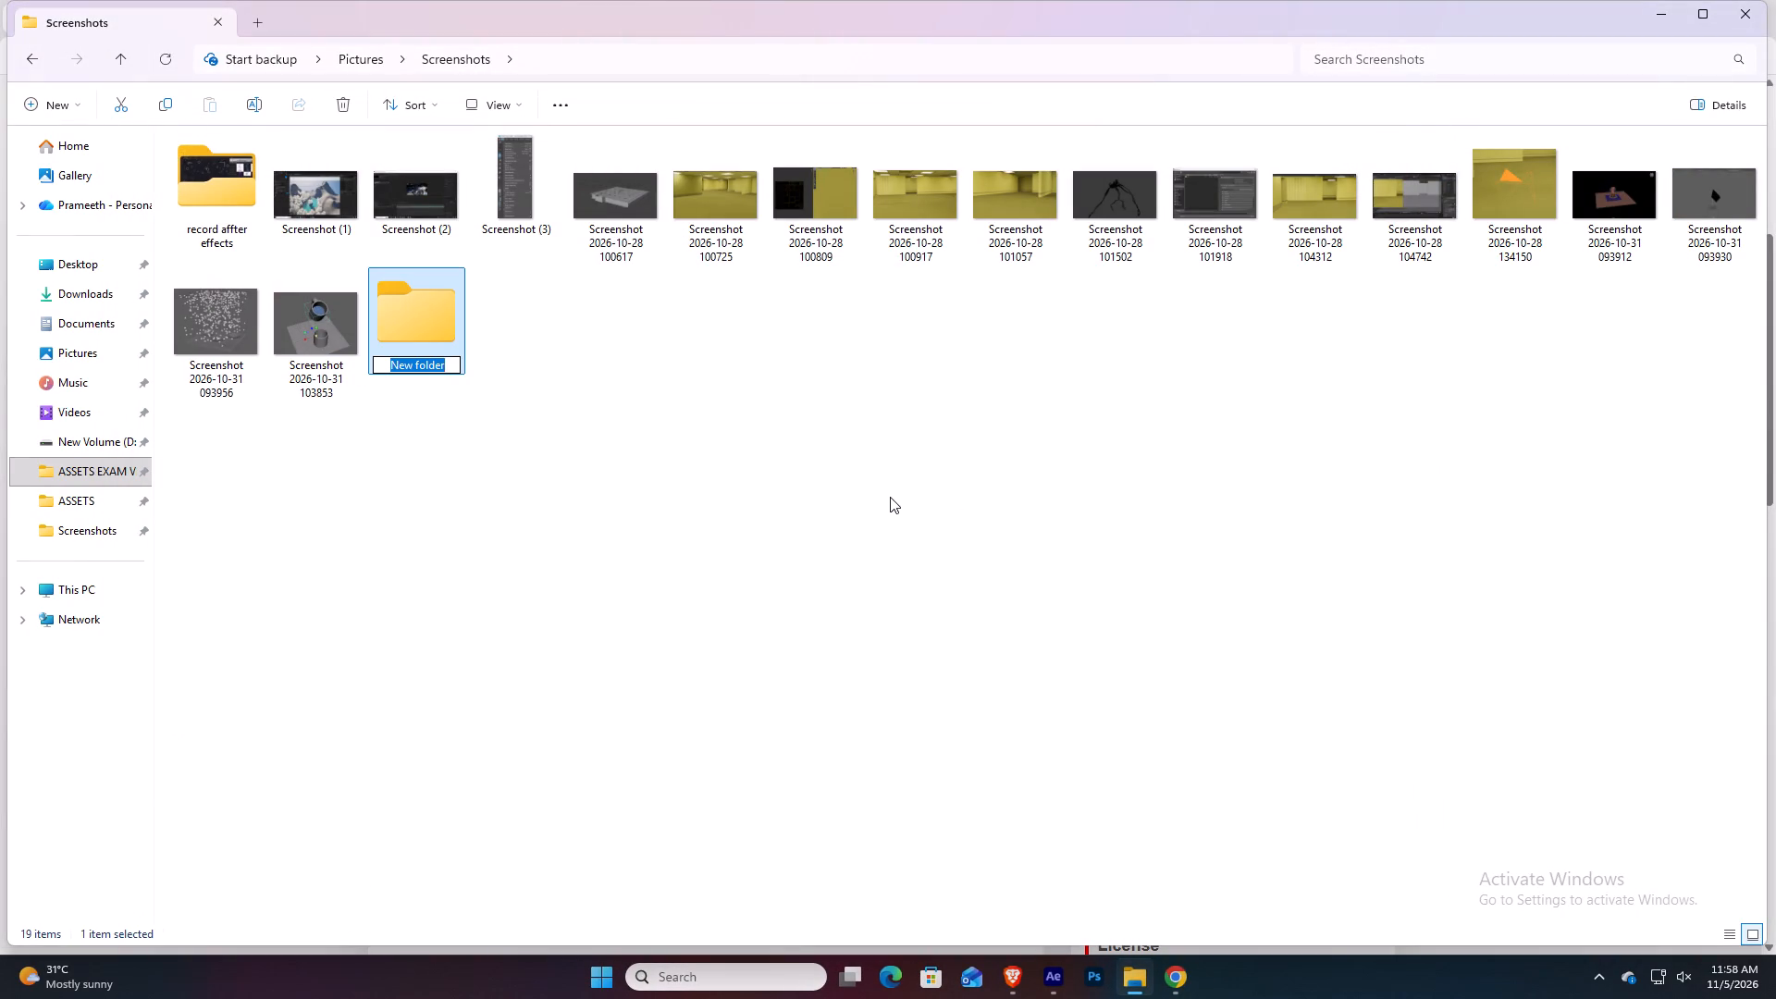
type("dynamics")
key("Return")
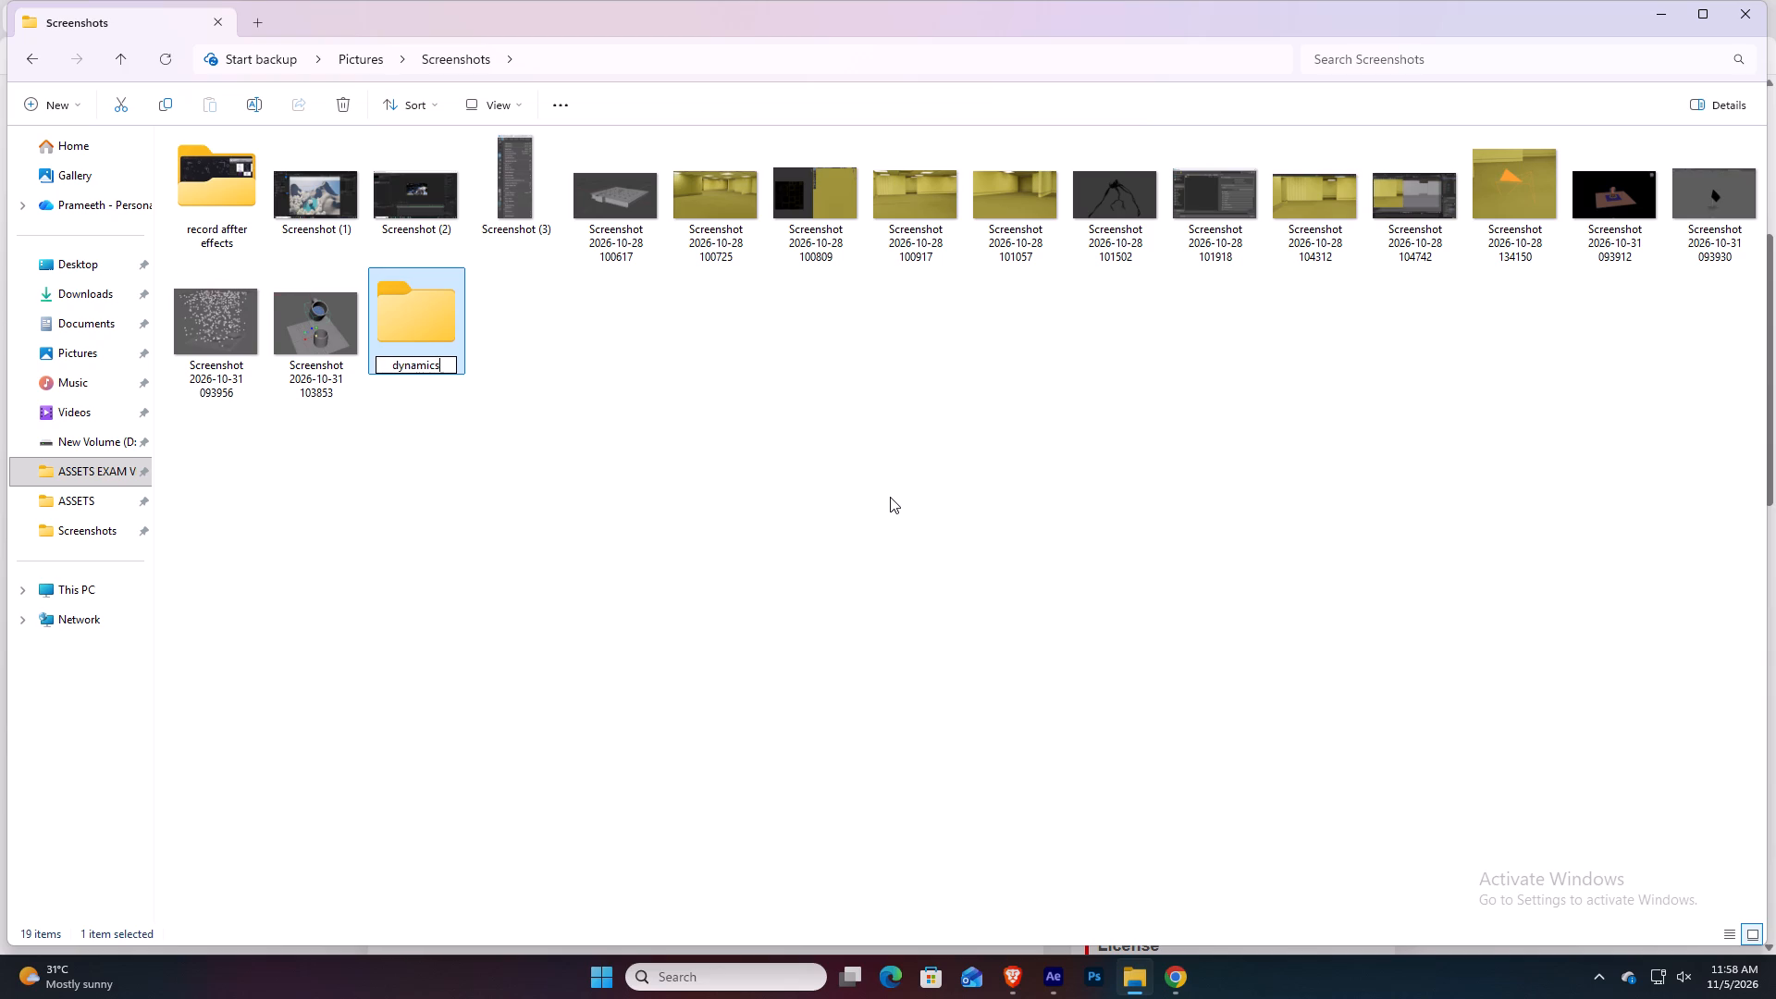
Move the four screenshots dated 2026-10-31 into the "dynamics" folder.
left_click(830, 519)
left_click_drag(211, 410, 363, 323)
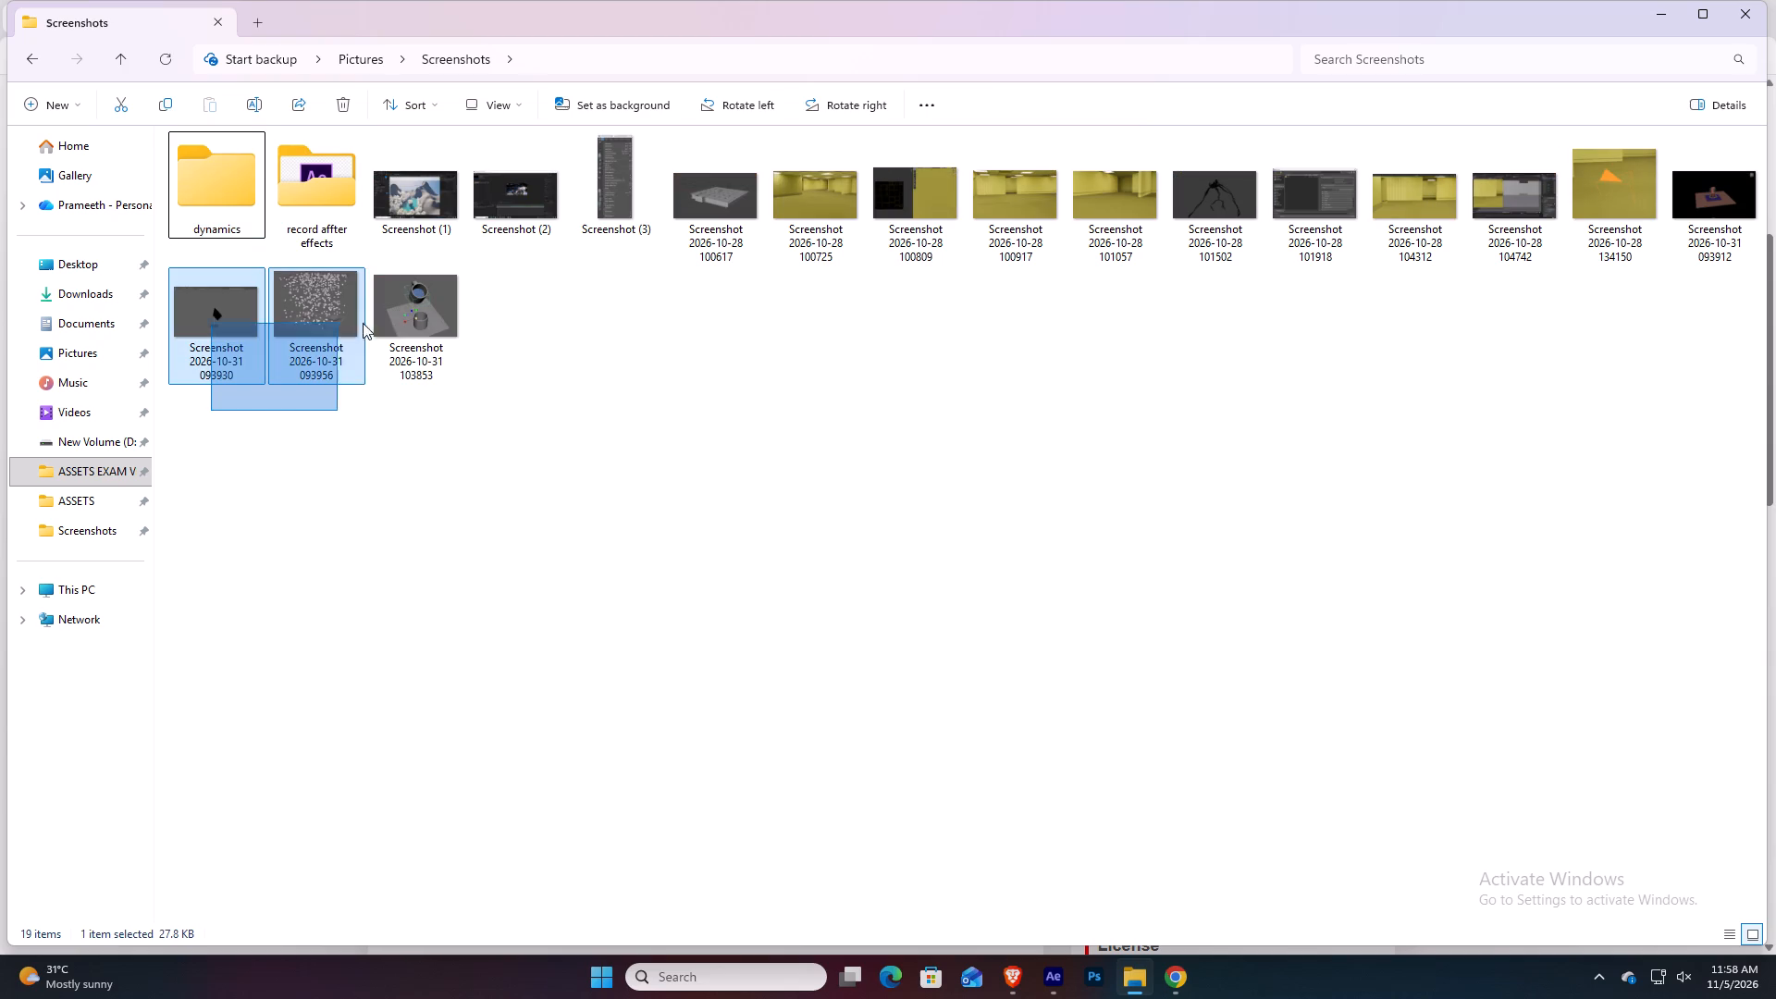
left_click_drag(363, 323, 408, 328)
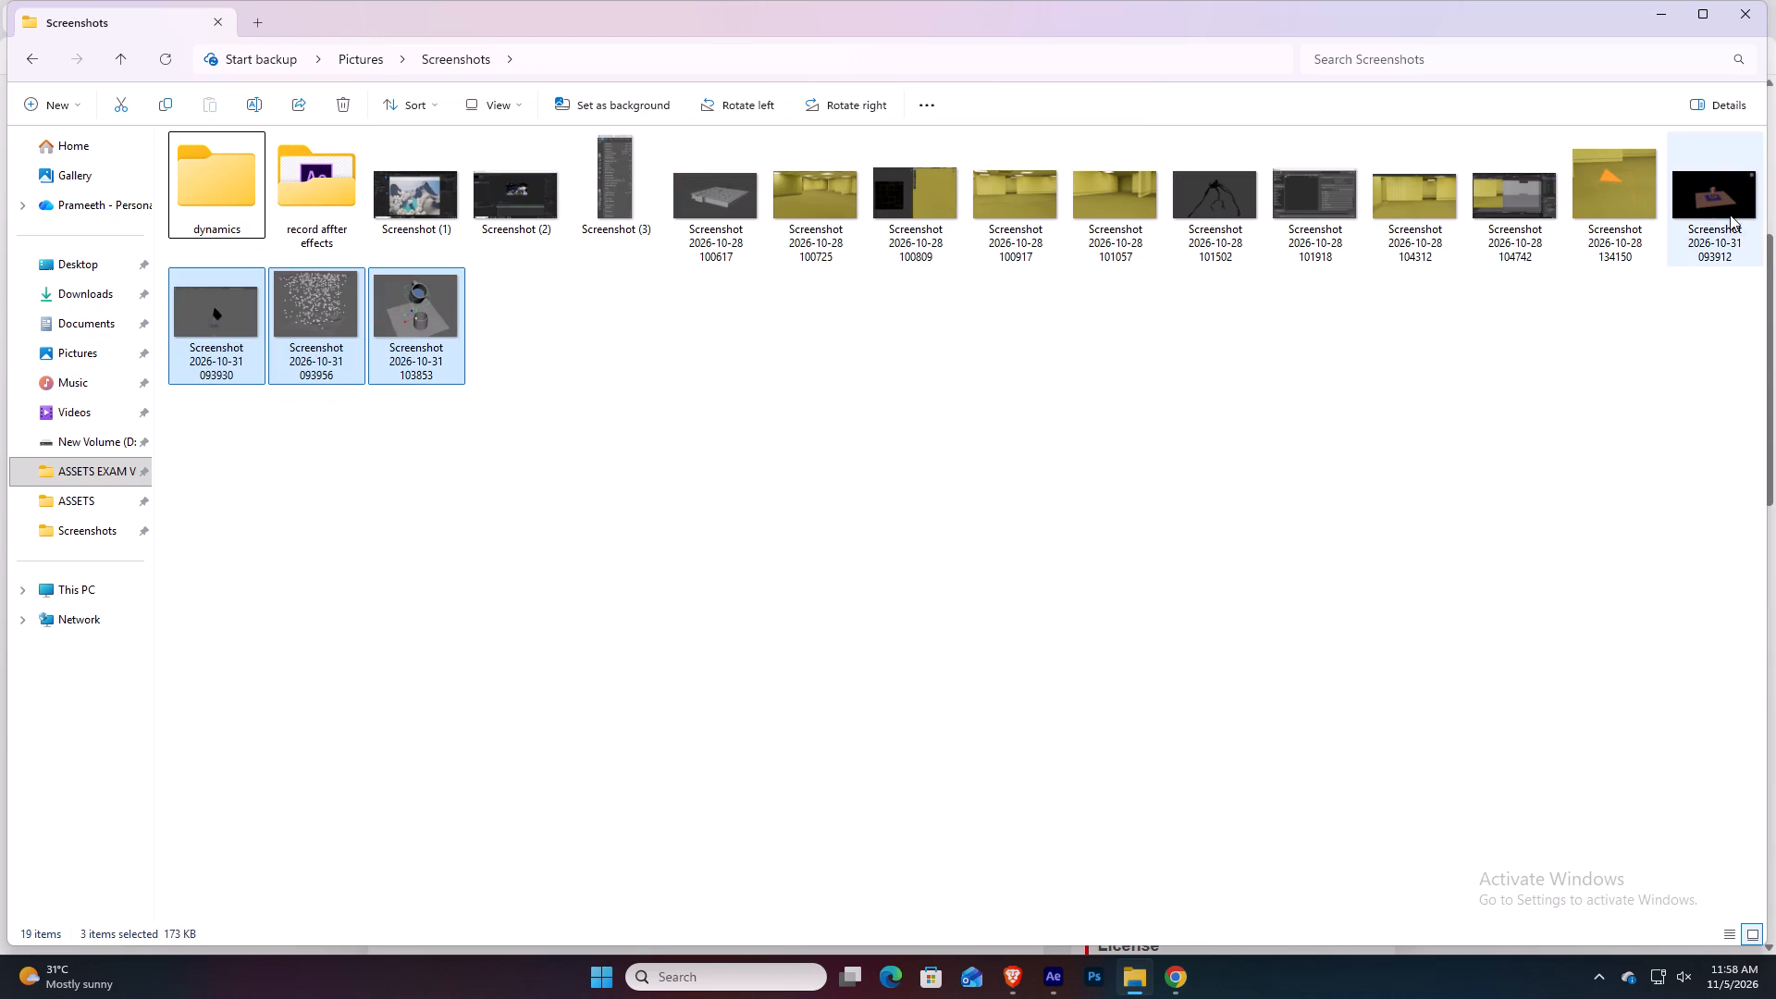
left_click(1730, 215, "ctrl")
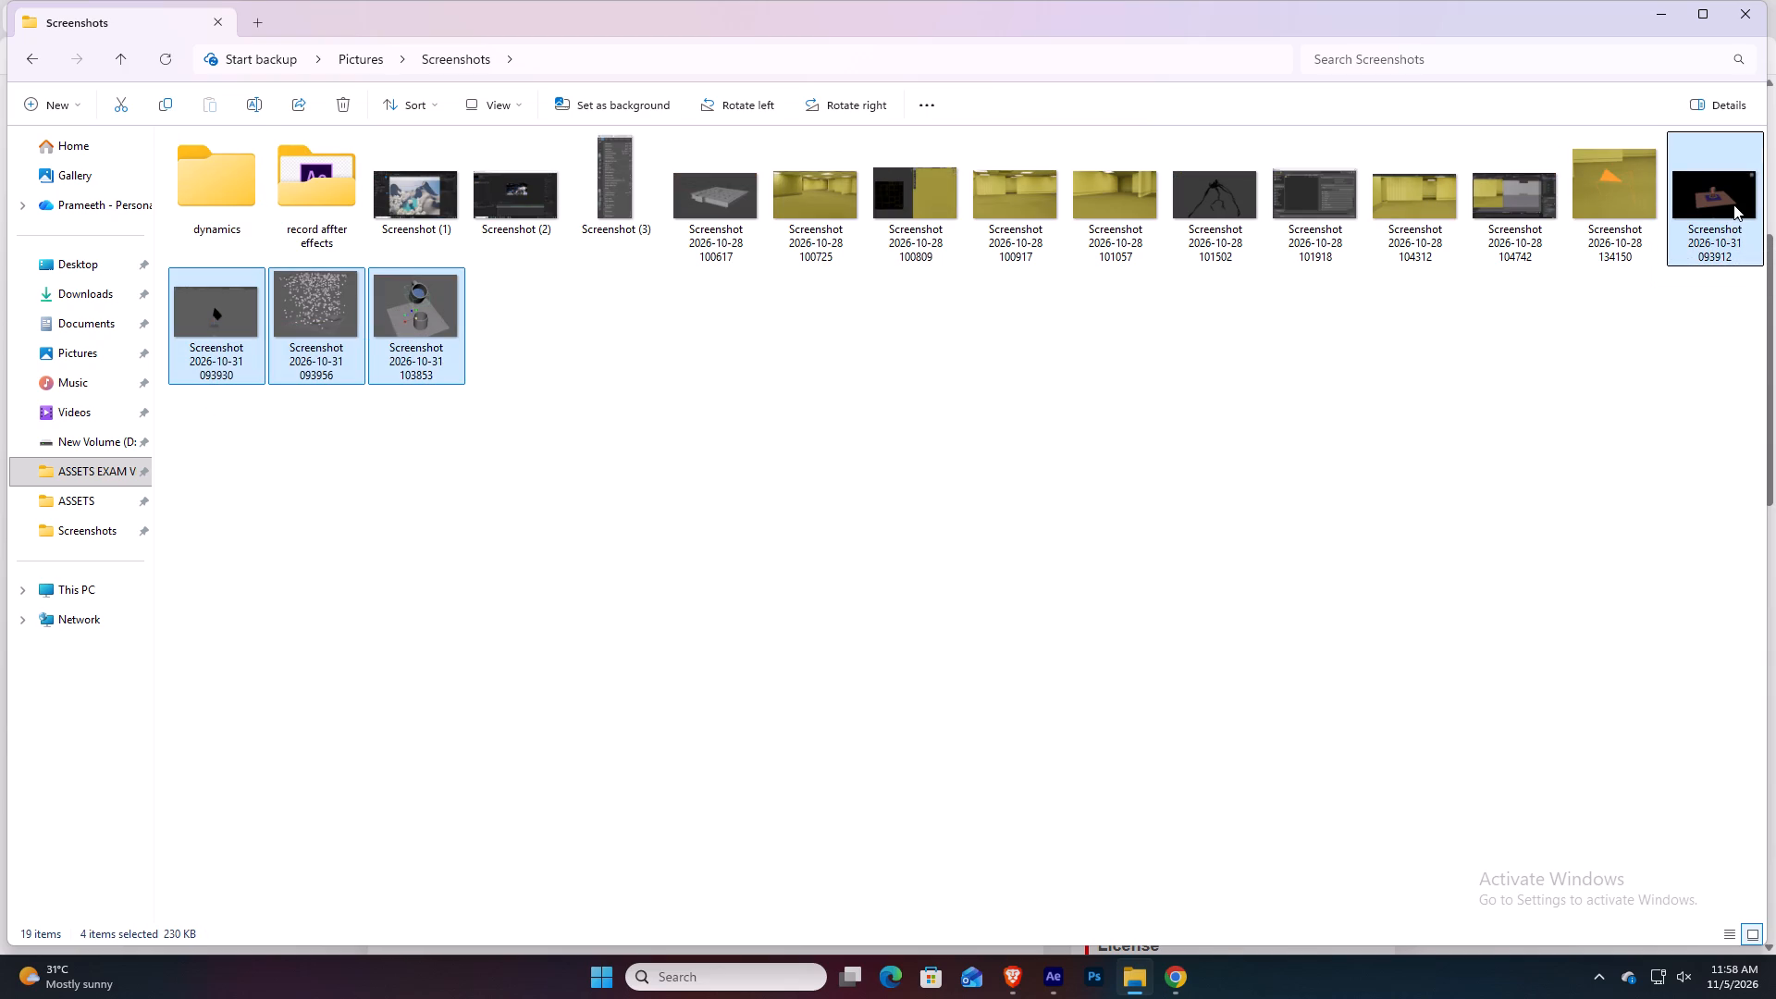
left_click_drag(1726, 193, 233, 207)
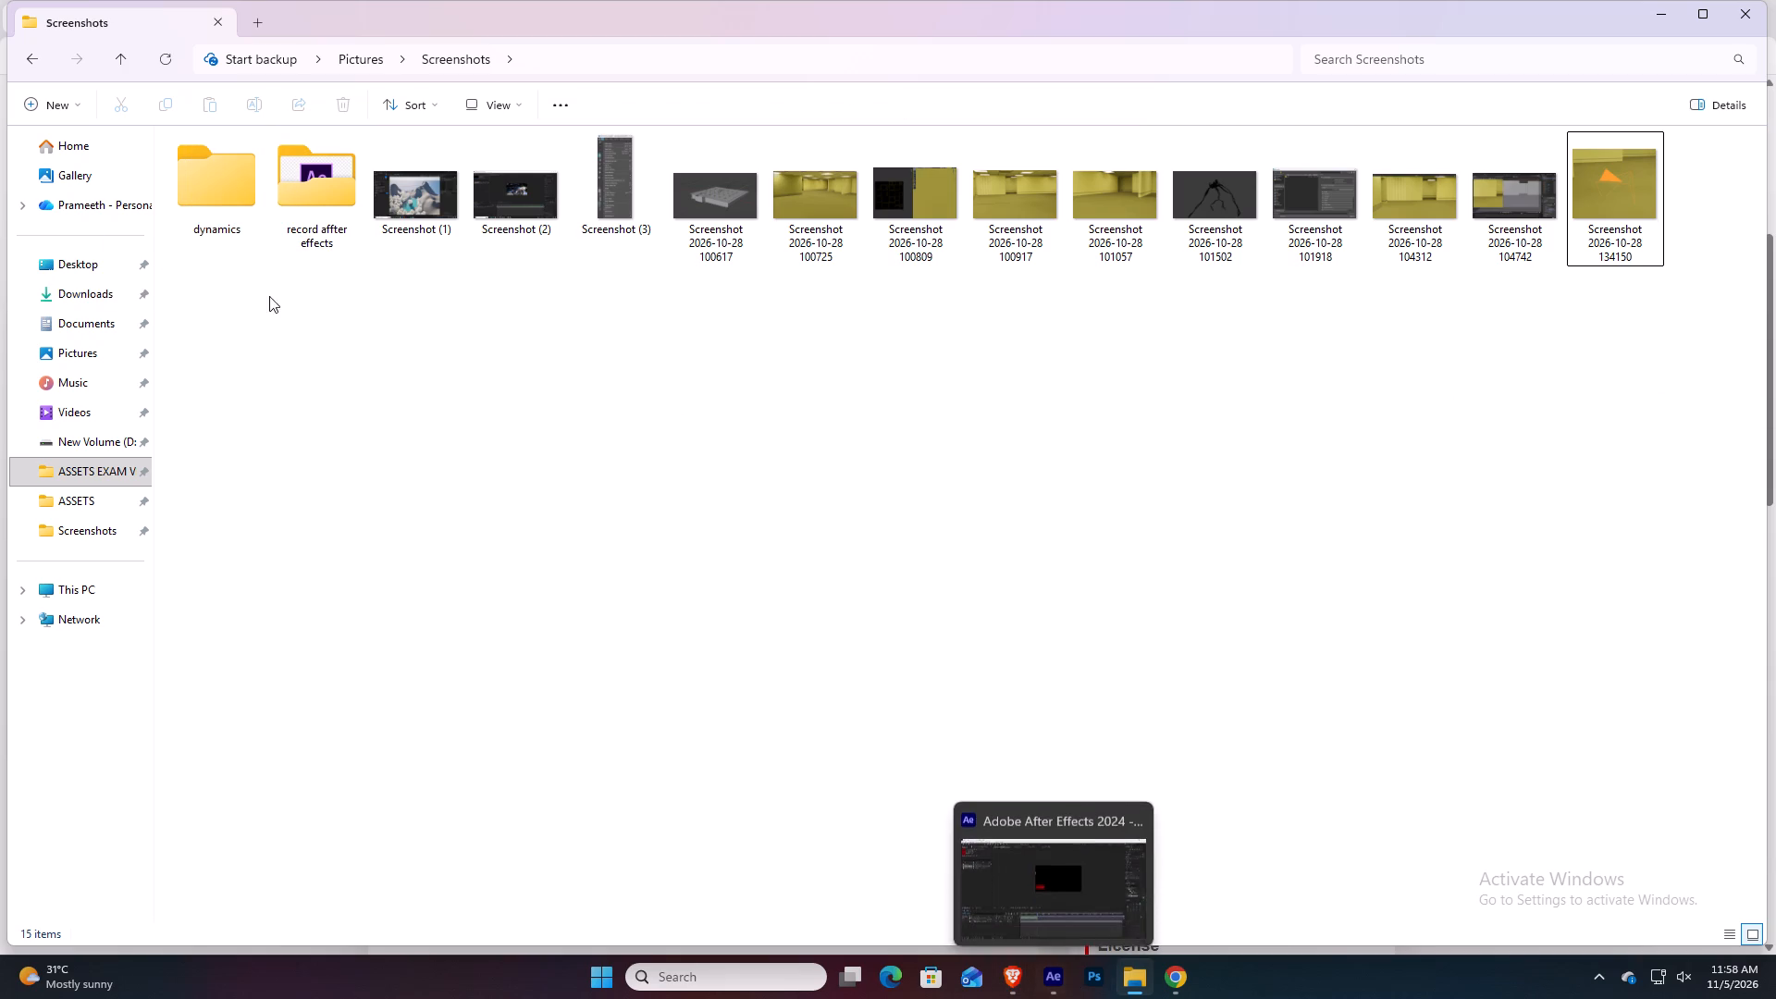
Open the "record affter effects" folder and go through the logo and screenshots it holds.
double_click(339, 190)
left_click(175, 210)
left_click(328, 220)
left_click(407, 211)
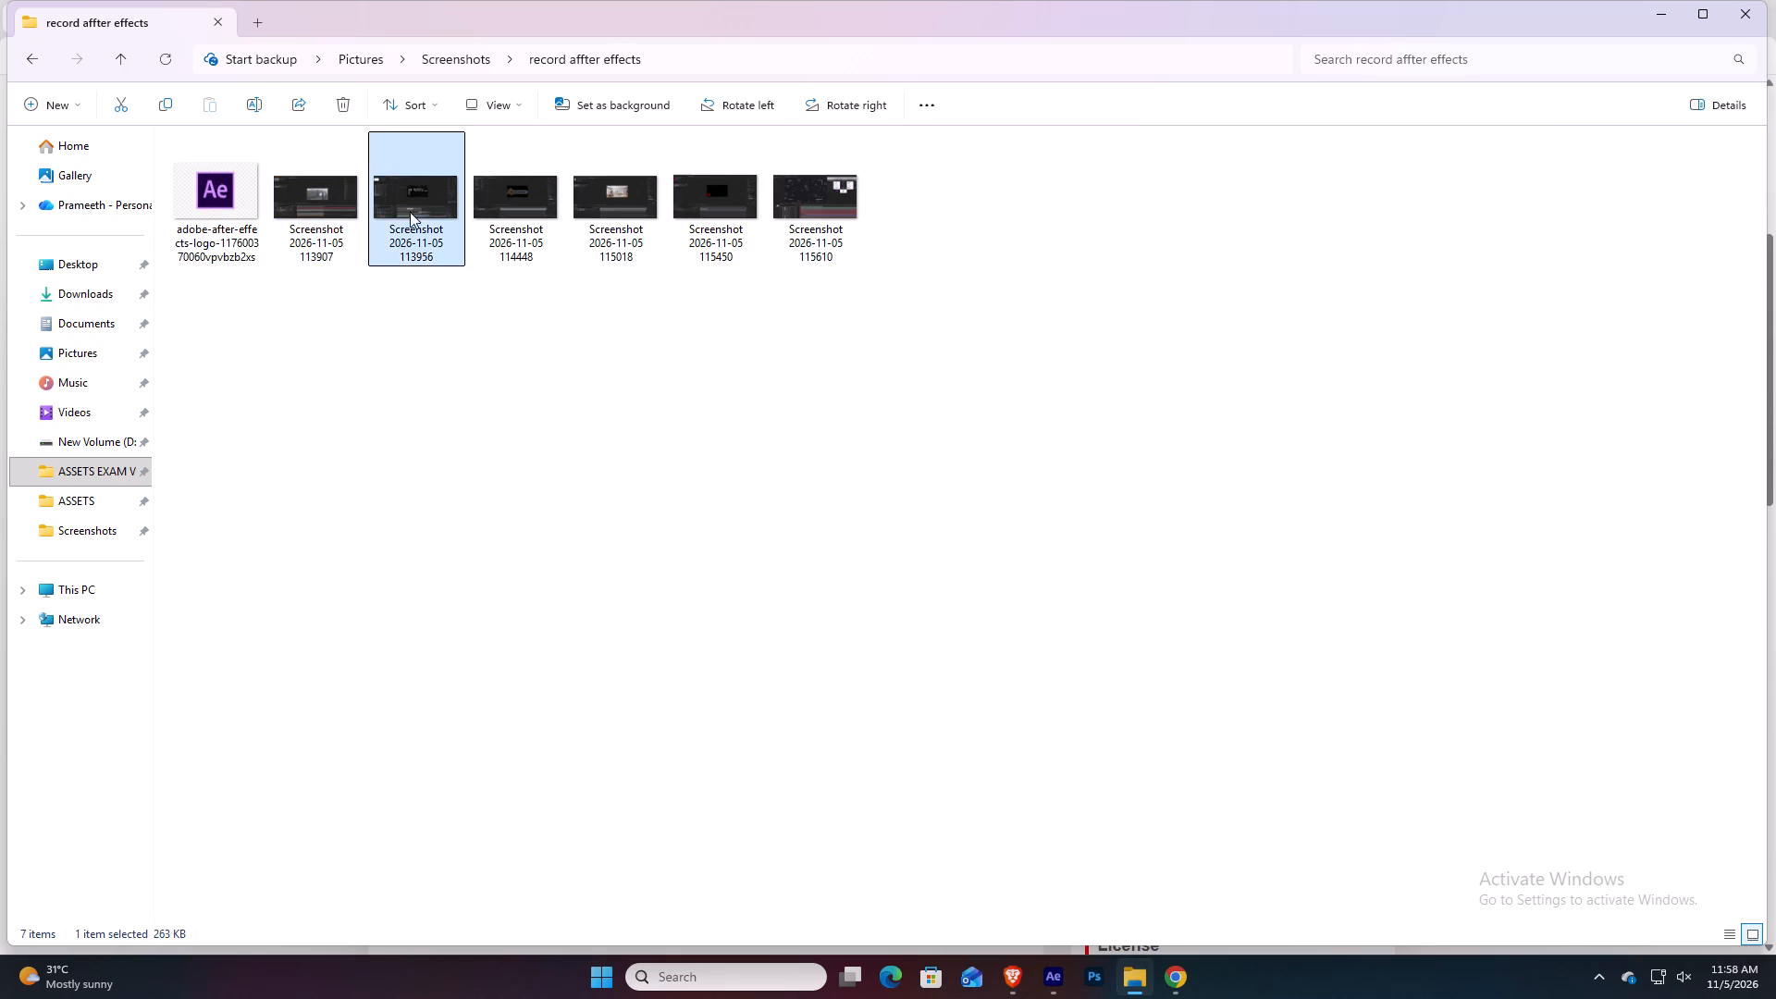
left_click(489, 216)
left_click(641, 172)
left_click(727, 211)
left_click(820, 206)
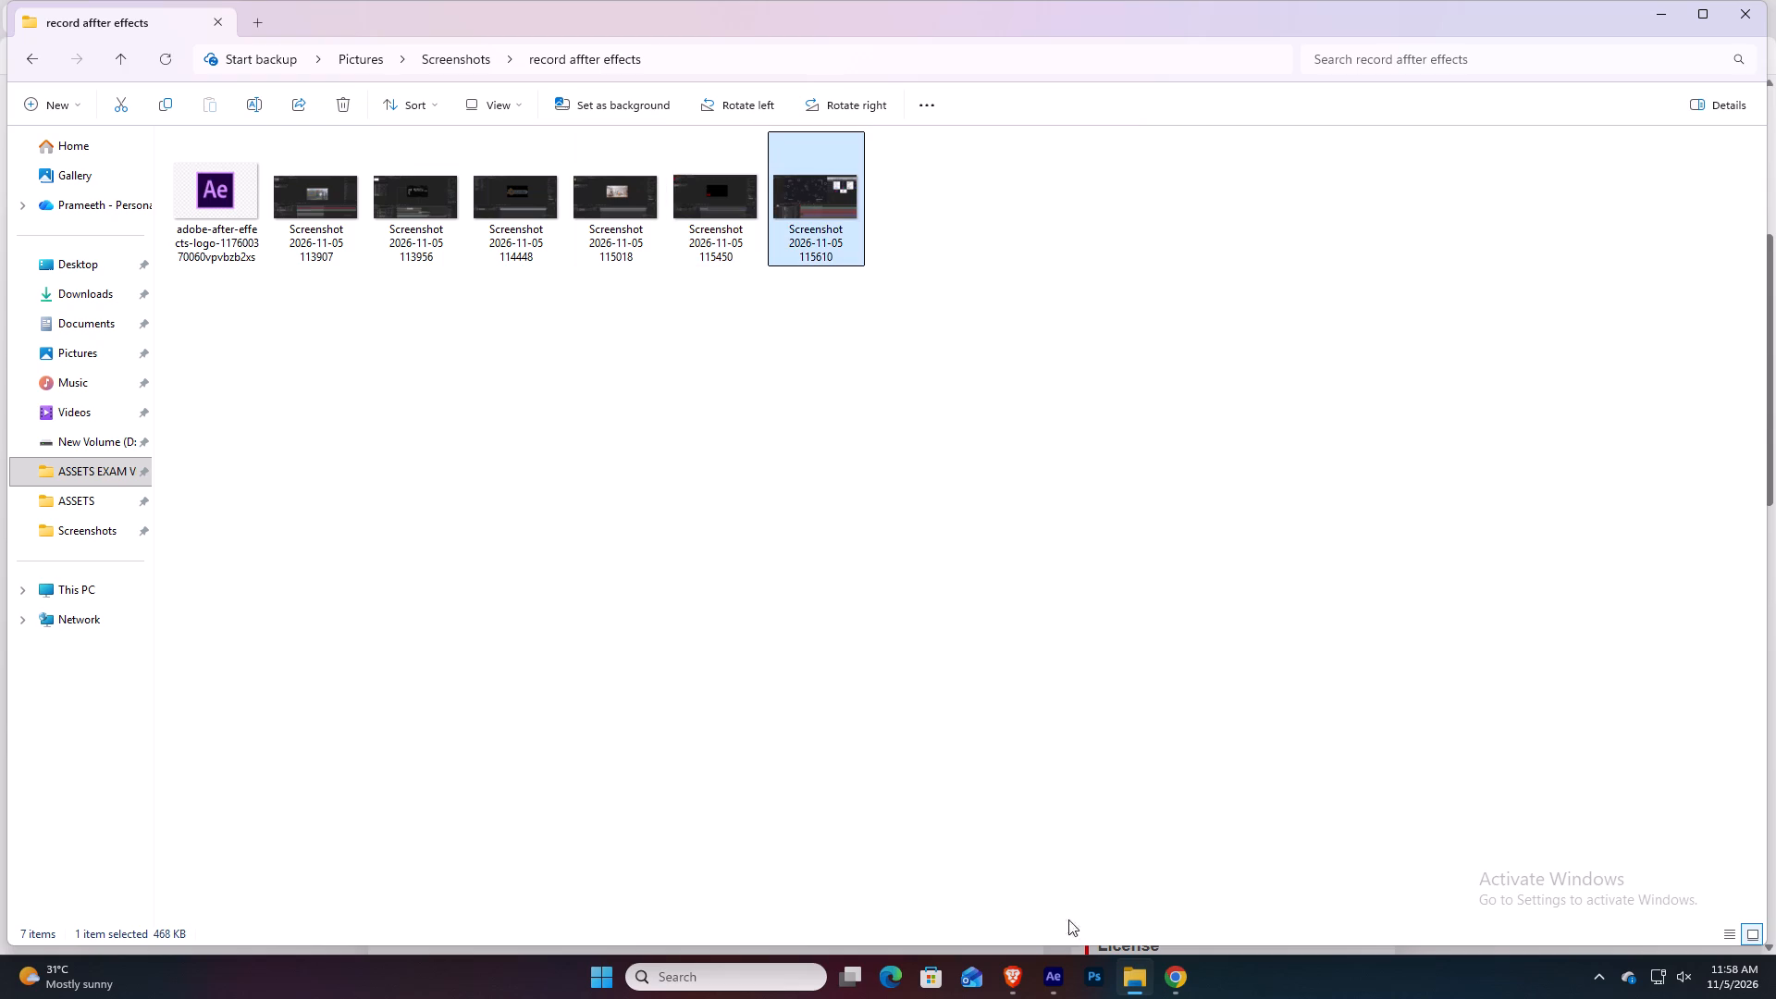
Switch to Google Chrome and close its window.
left_click(1177, 976)
left_click_drag(857, 378, 584, 392)
left_click(1753, 24)
Close the Brave window showing the toppng After Effects logo page.
key("alt+Tab")
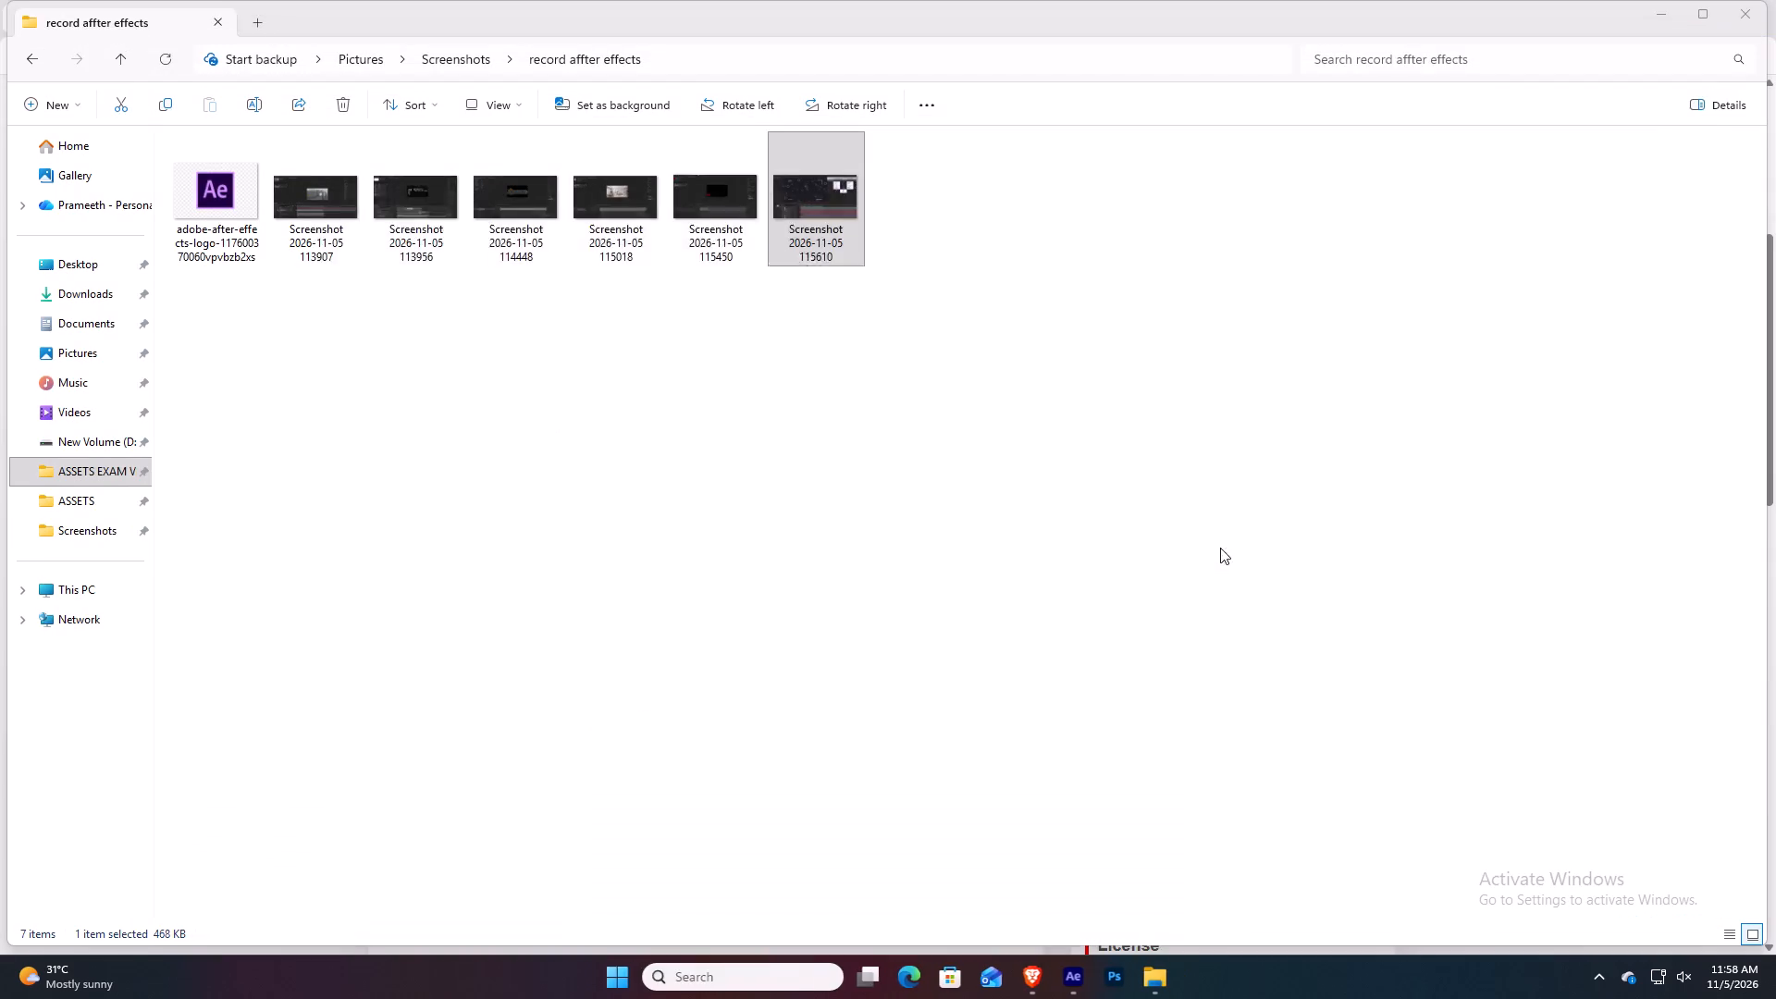
key("alt+Tab")
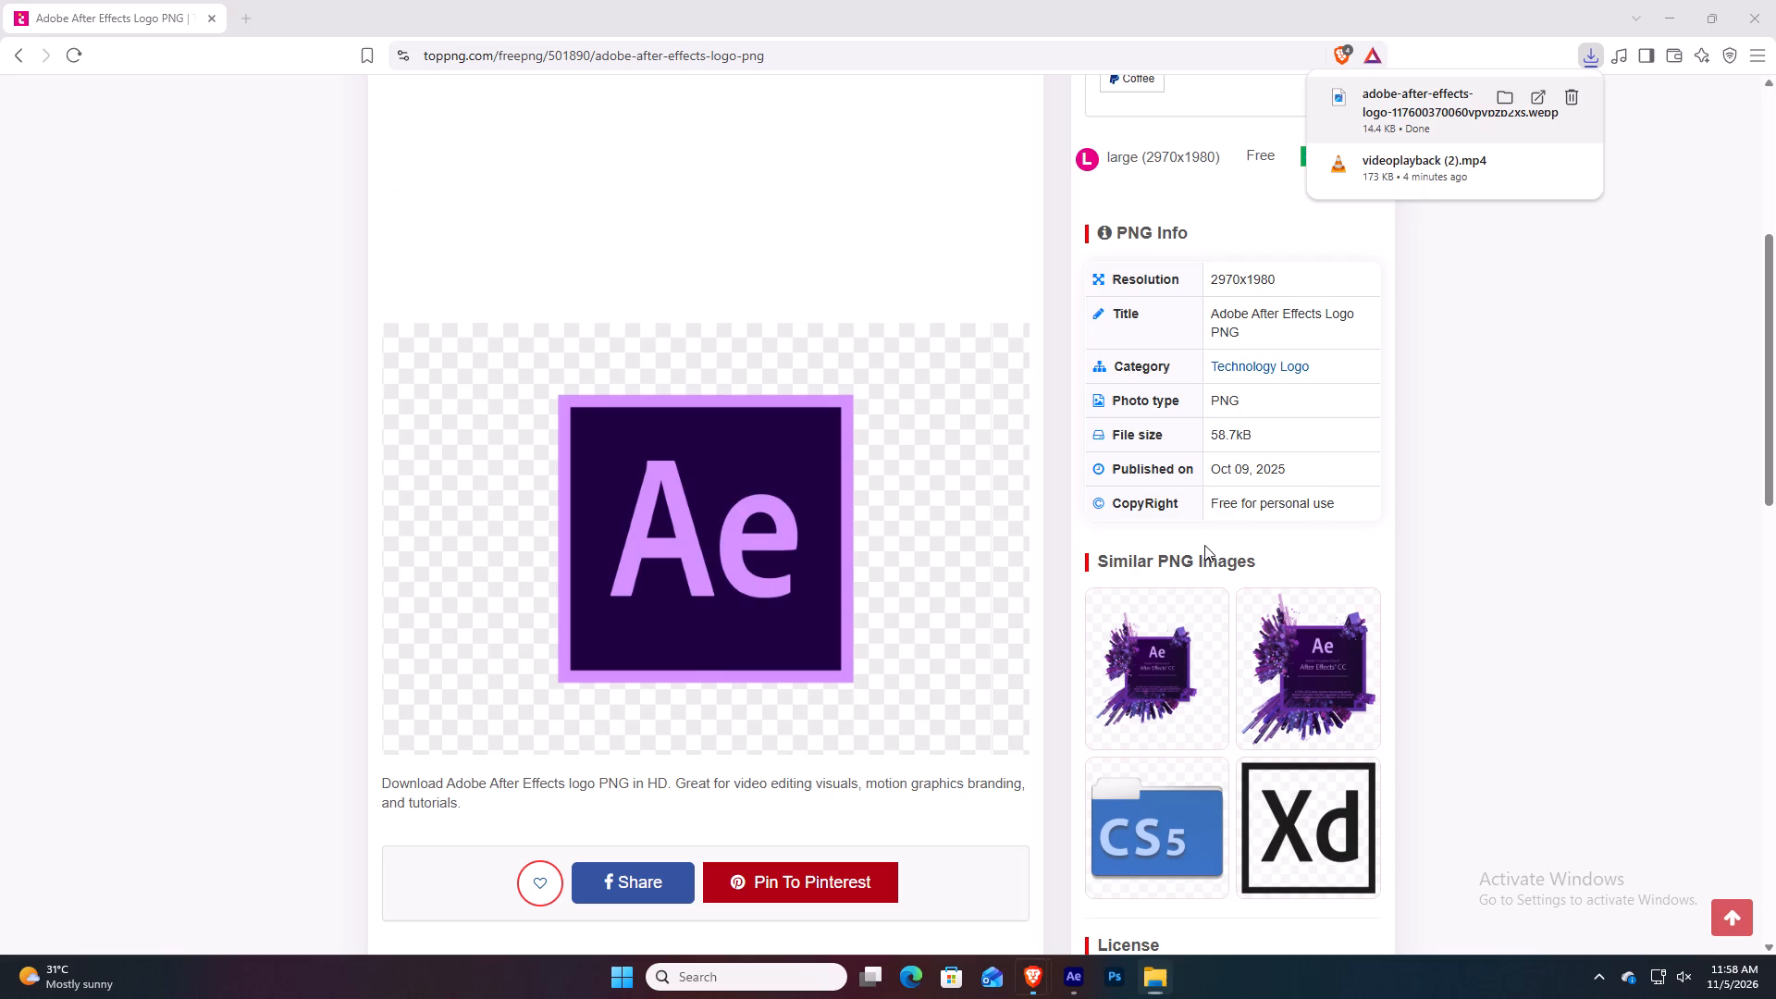
key("alt+Tab")
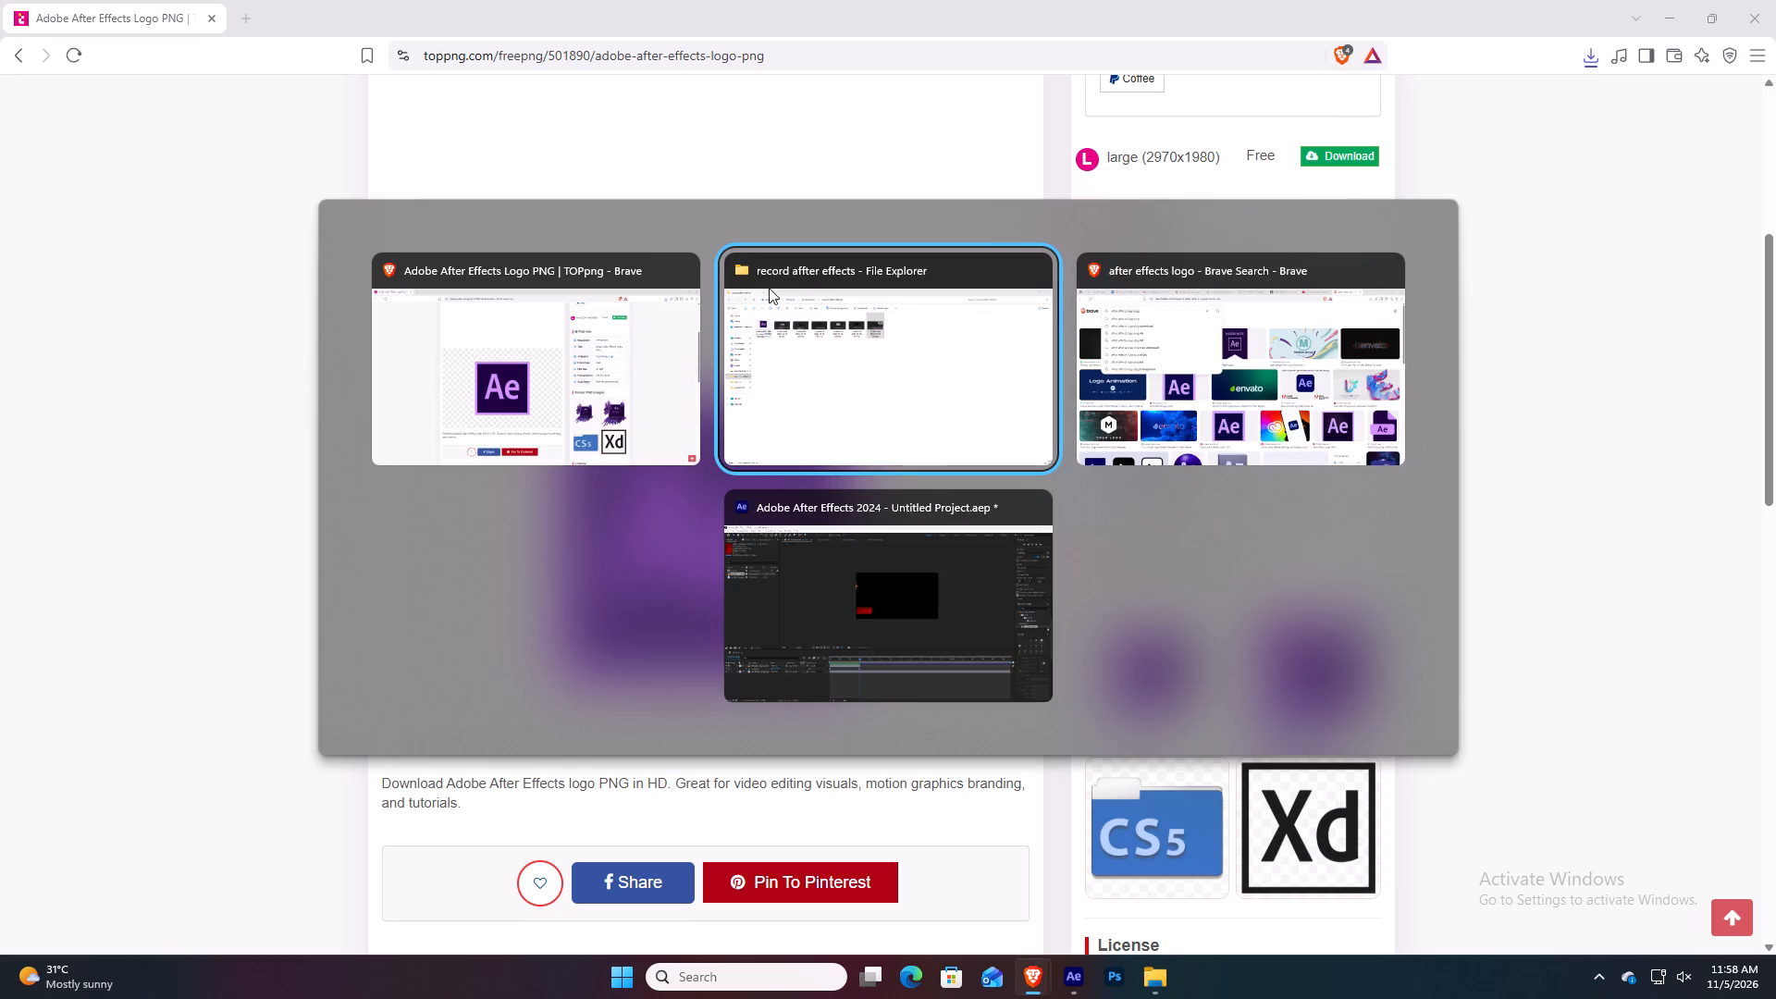
left_click(662, 273, "alt")
key("alt+Tab")
left_click(688, 277, "alt")
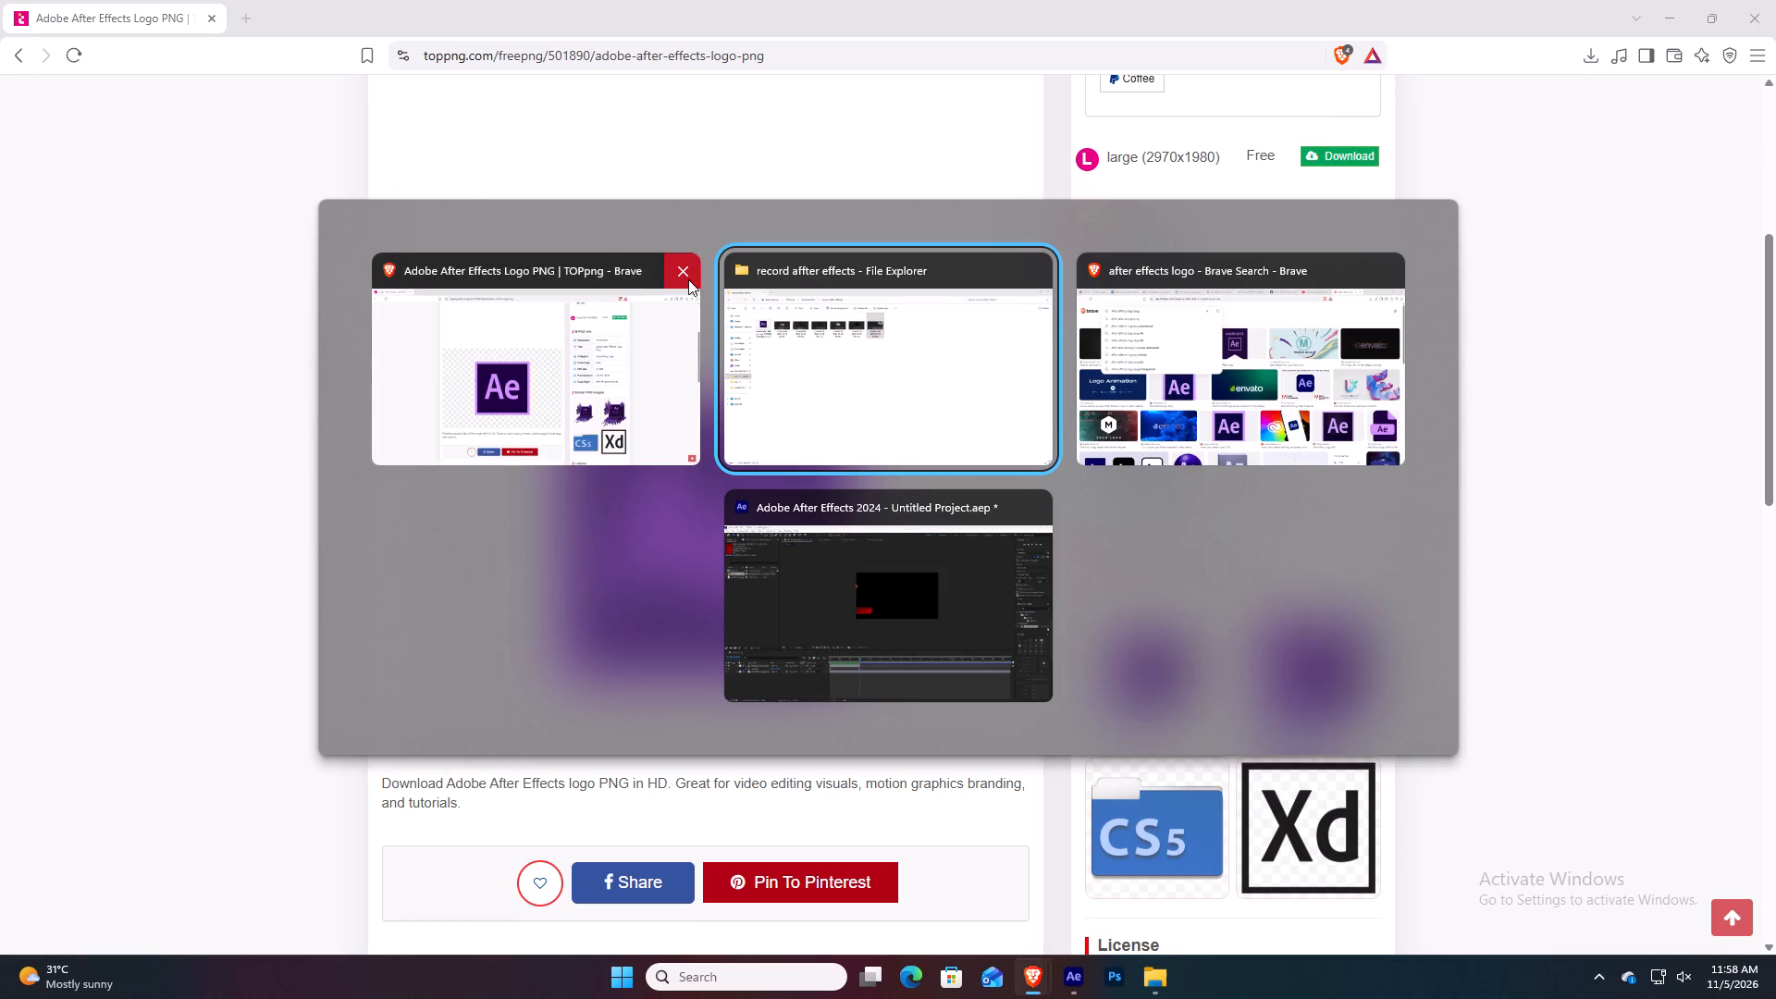
Switch to the Brave image search and replace the query with "motion graphics".
key("alt+Tab")
left_click_drag(589, 124, 295, 157)
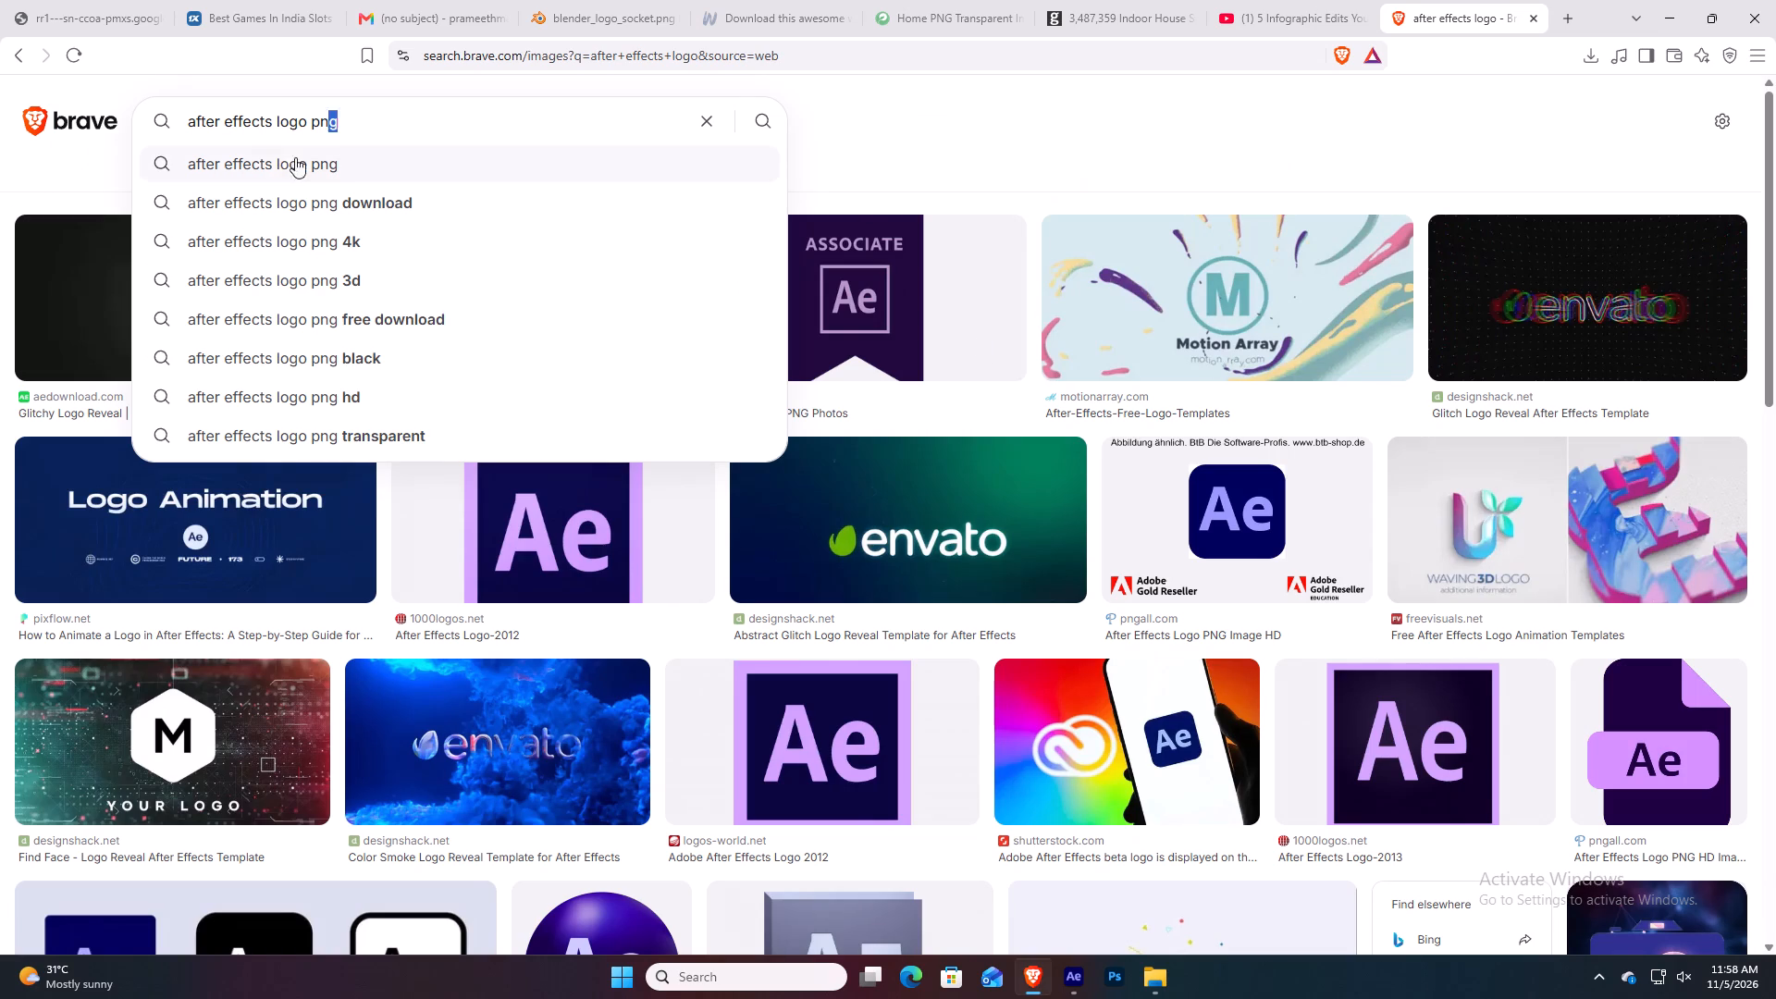
left_click_drag(295, 157, 163, 149)
key("BackSpace")
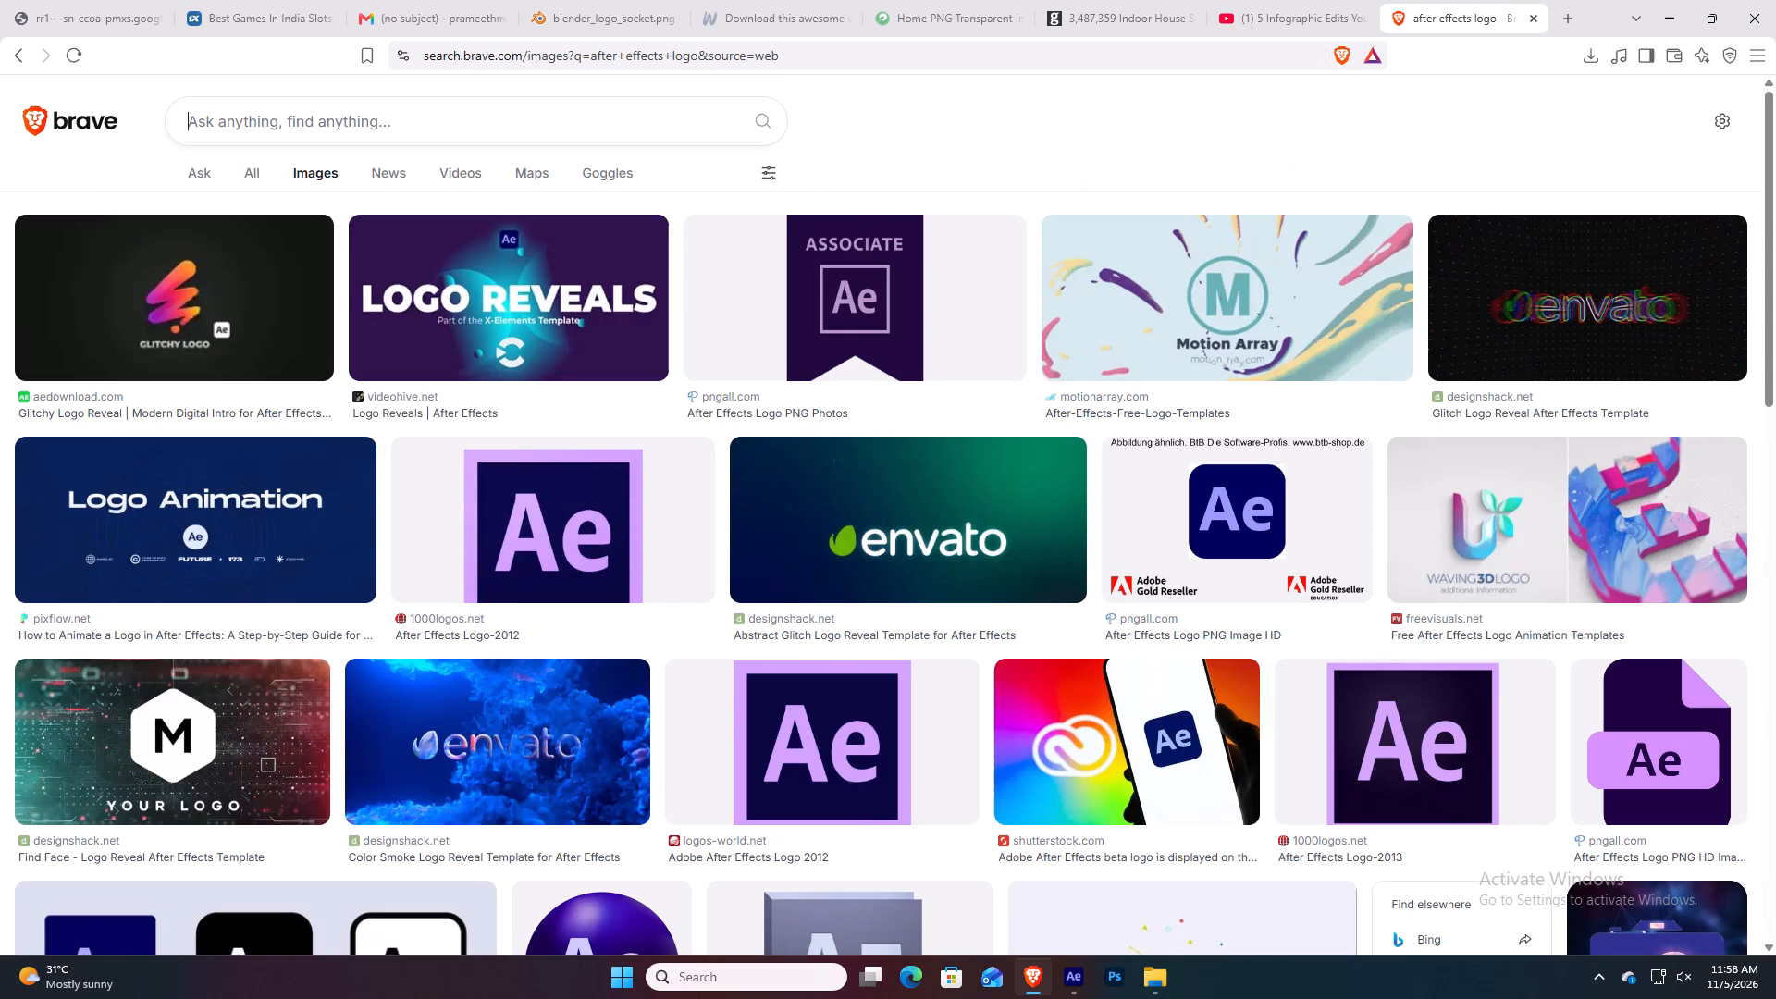
type("motuio")
key("BackSpace")
key("BackSpace")
key("BackSpace")
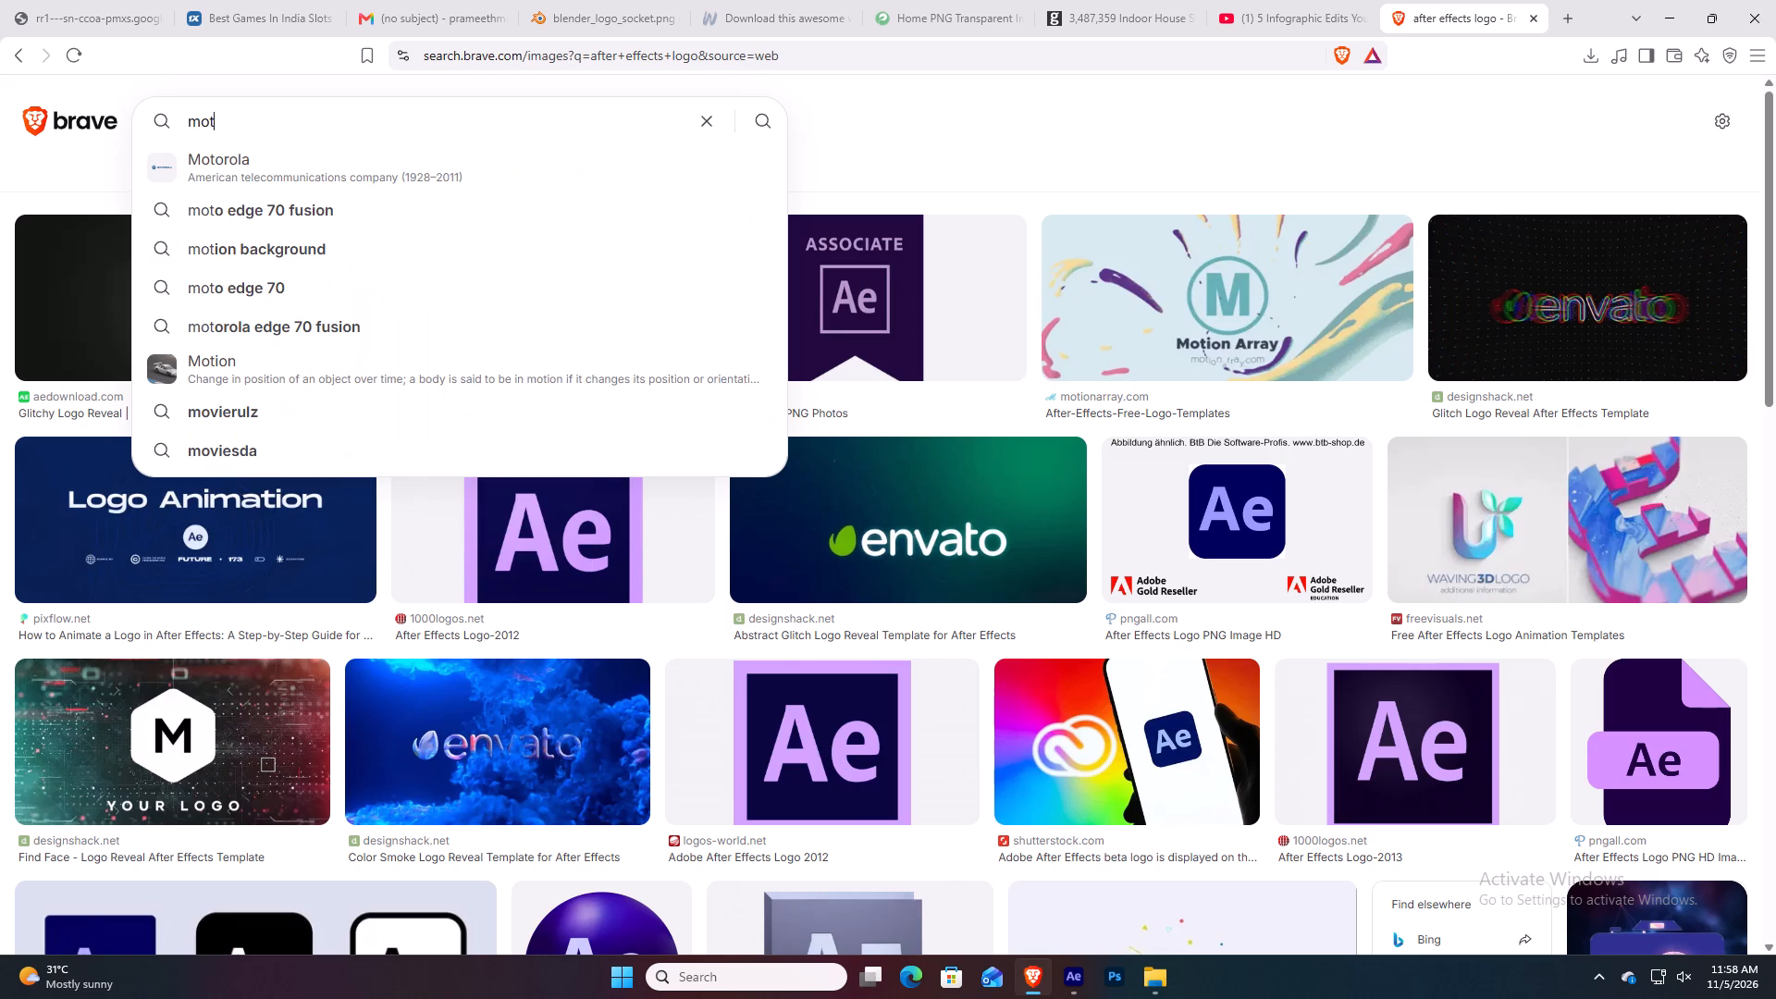
type("ion graphics")
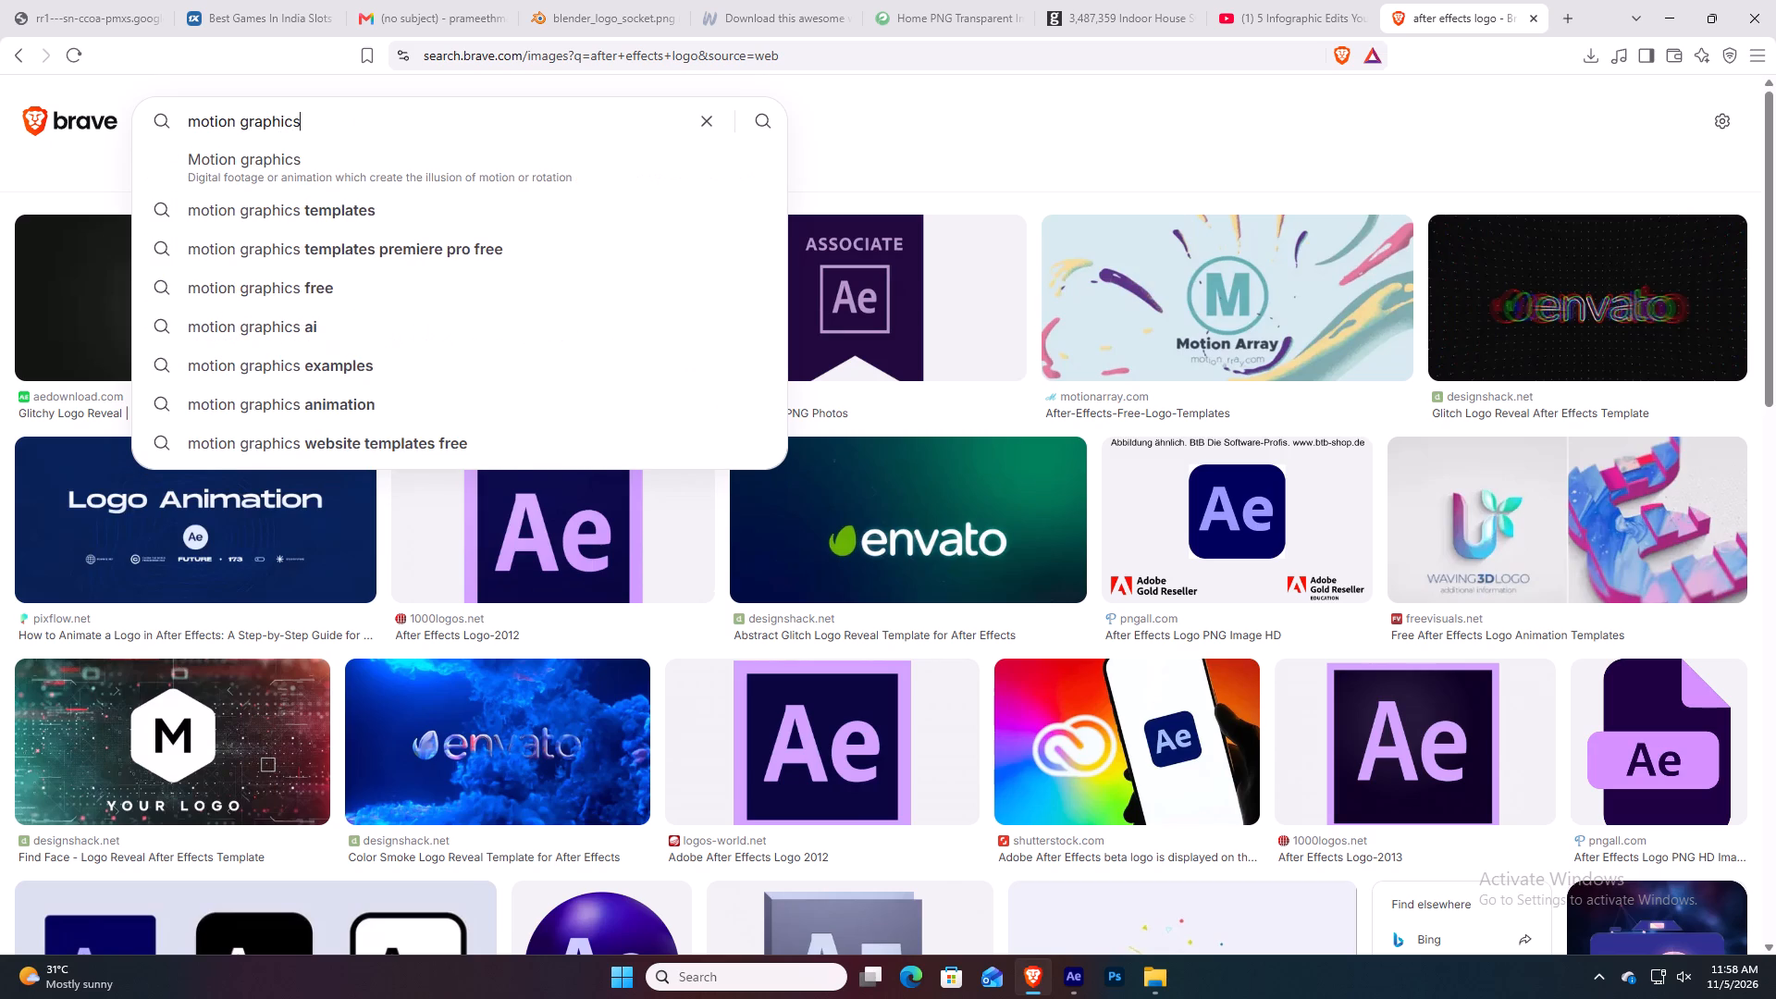
key("space")
key("space")
key("Return")
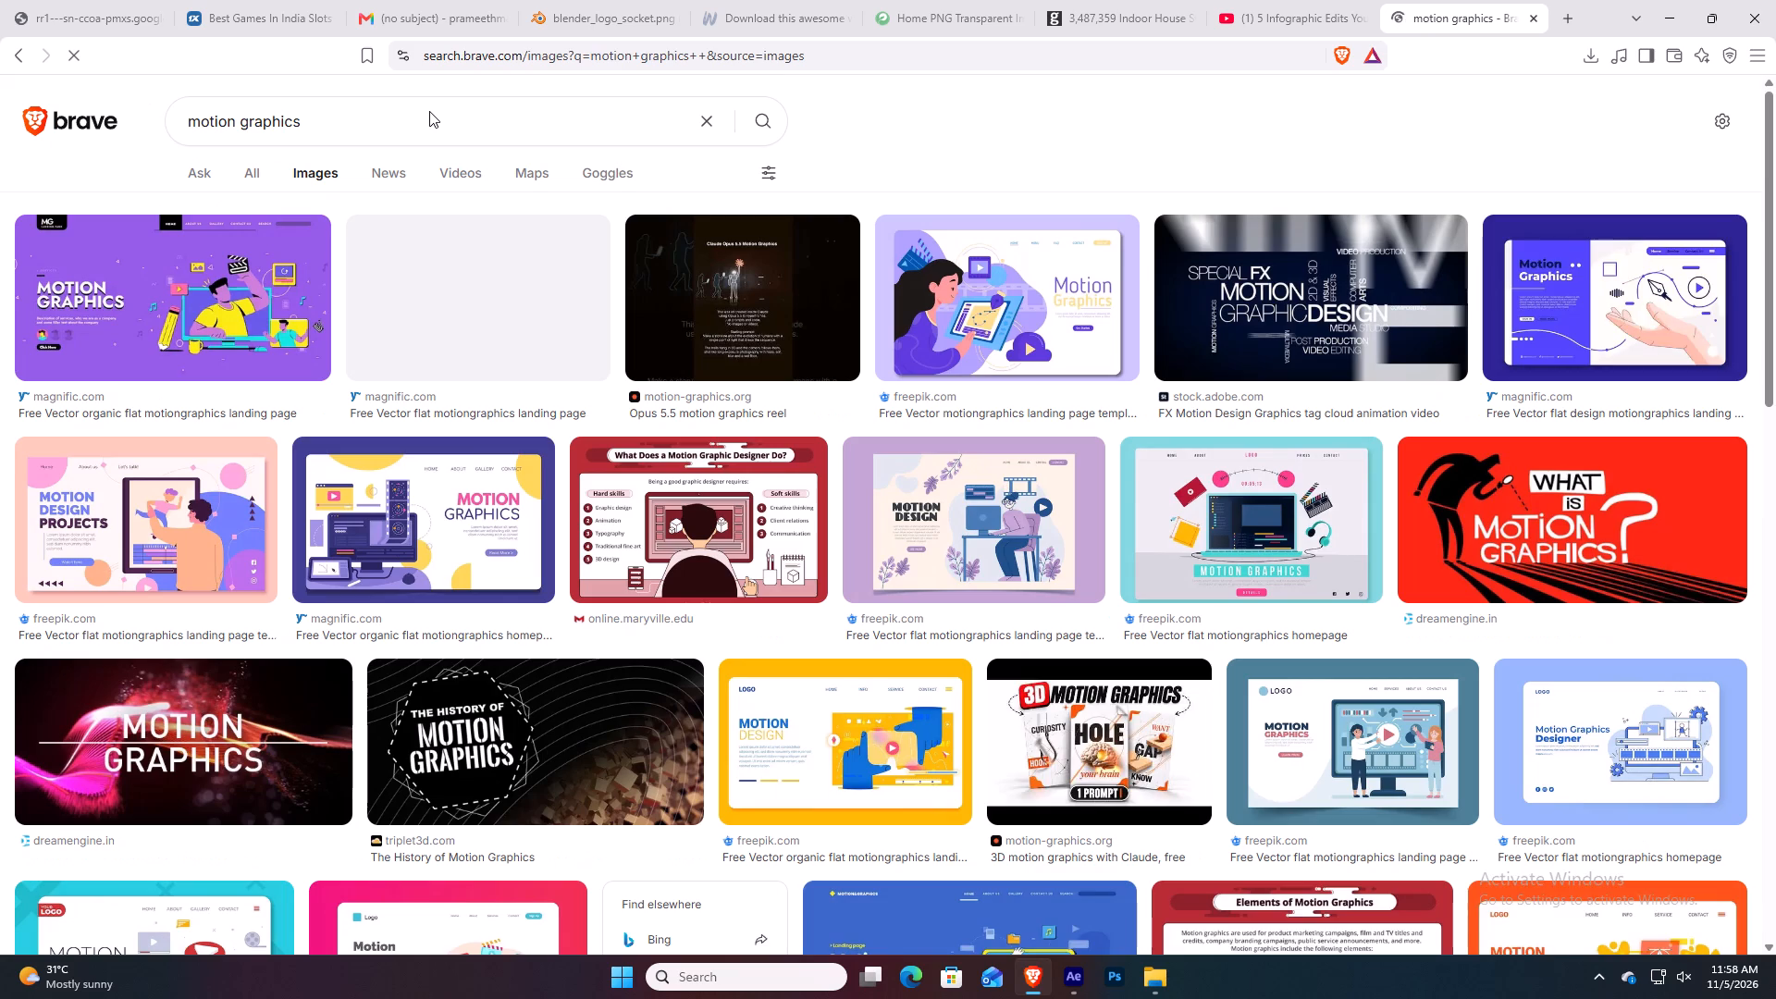
left_click(450, 511)
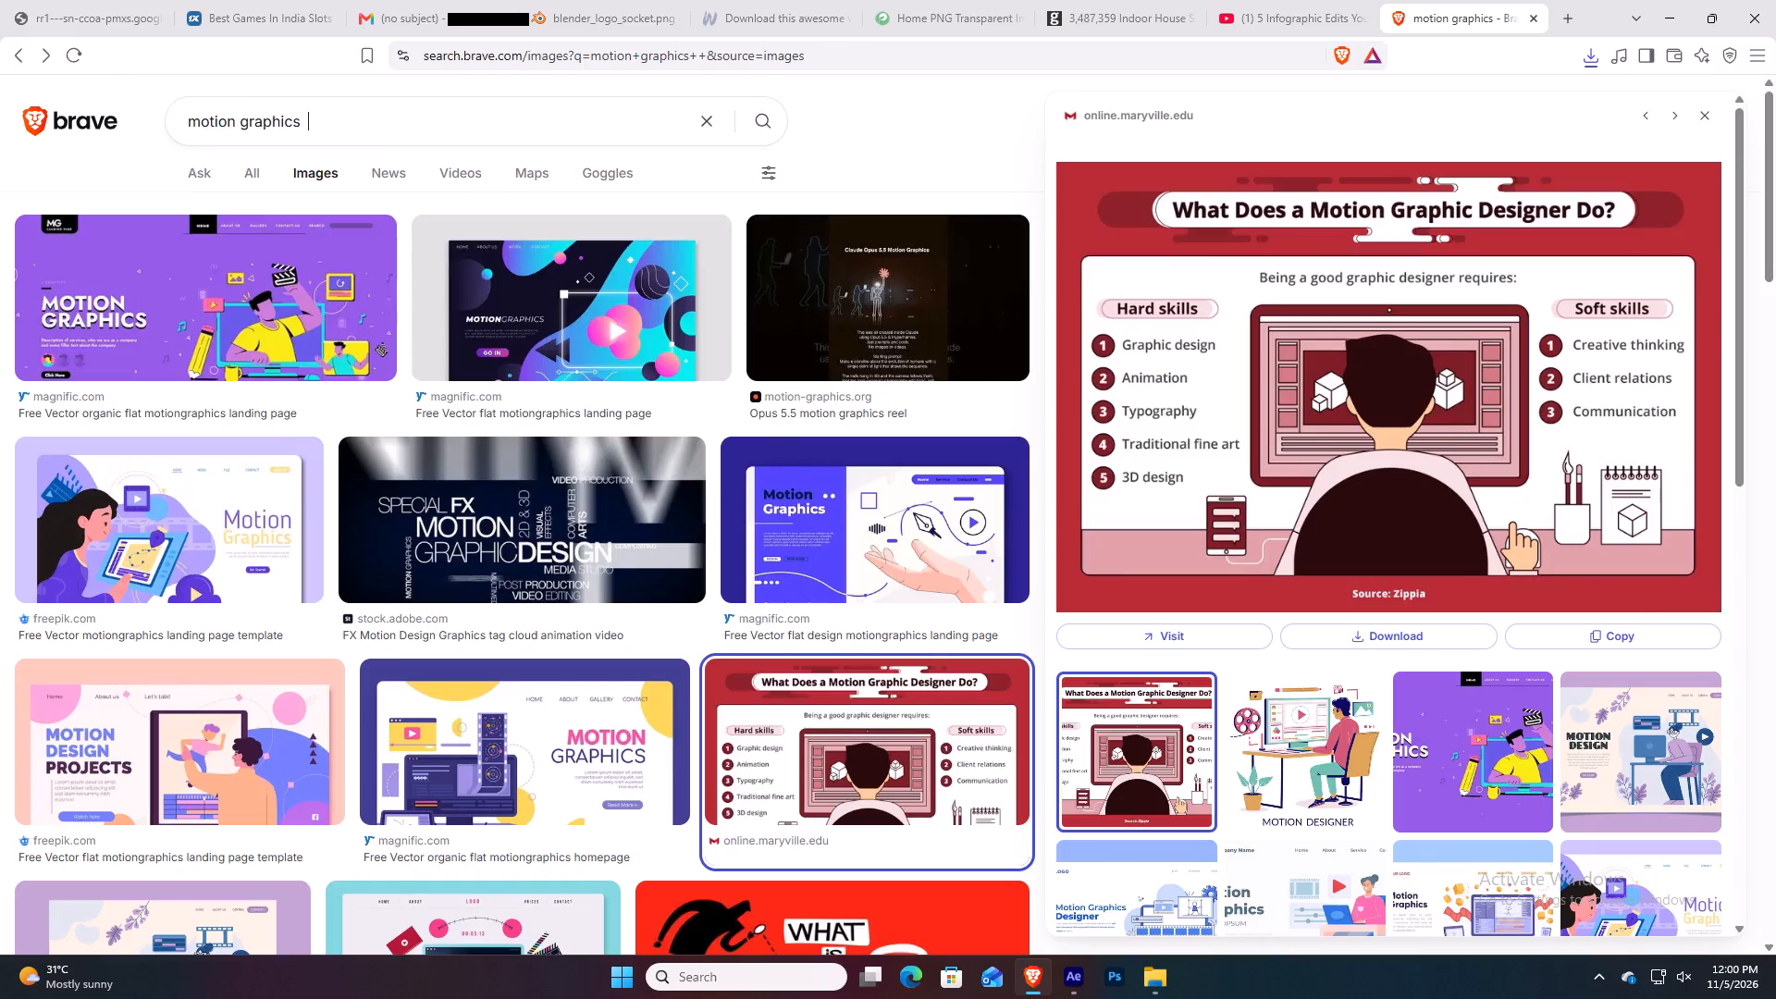
type("png")
key("Return")
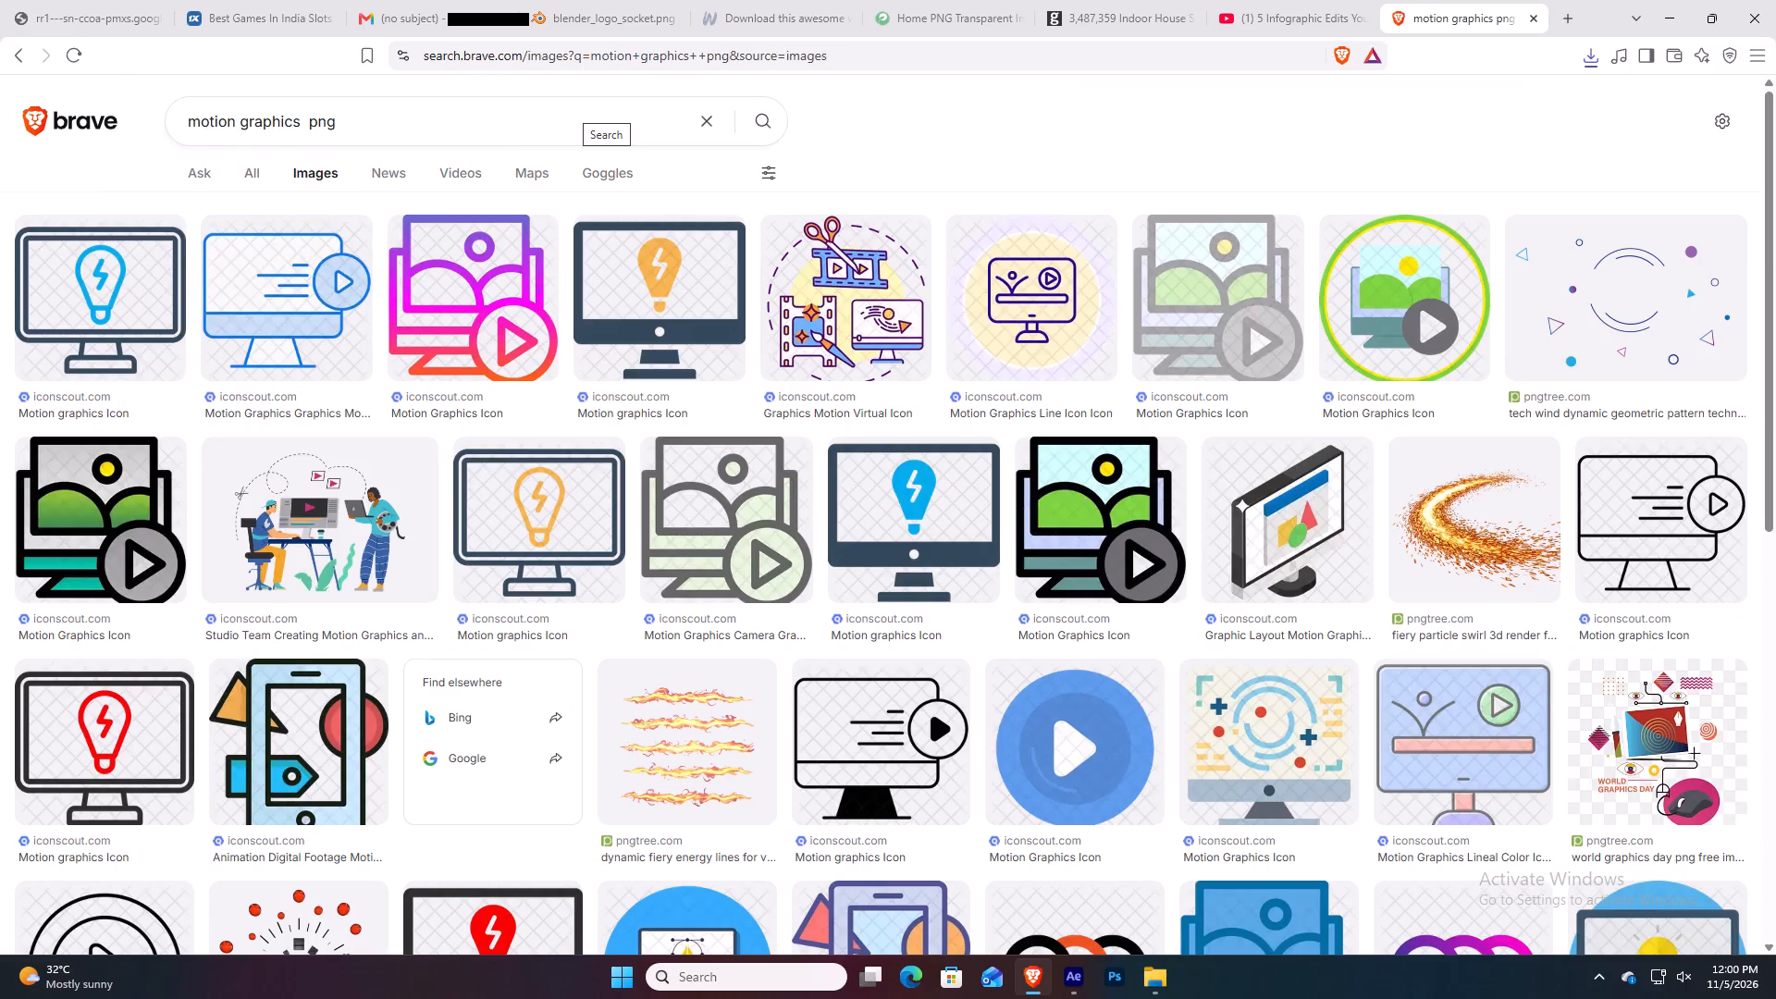
Look through the PNG image results for a suitable motion graphics picture.
scroll(687, 255, "down", 5)
scroll(690, 282, "up", 4)
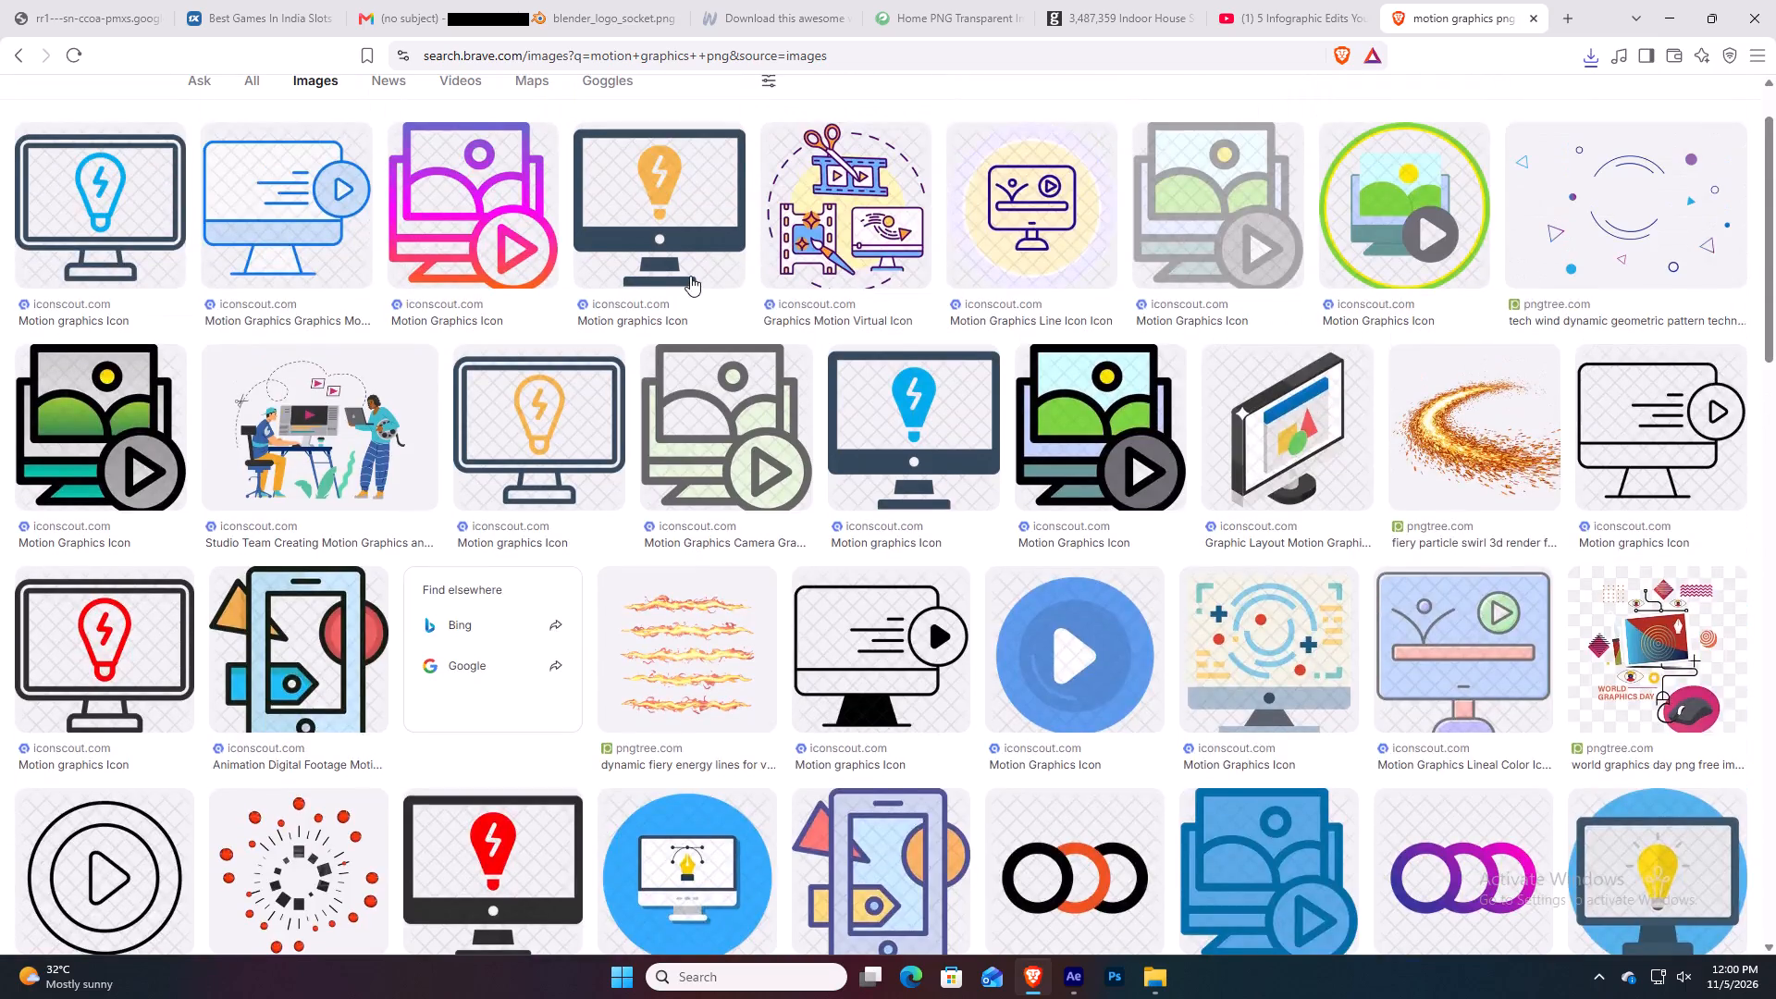
scroll(690, 276, "down", 20)
scroll(690, 275, "down", 7)
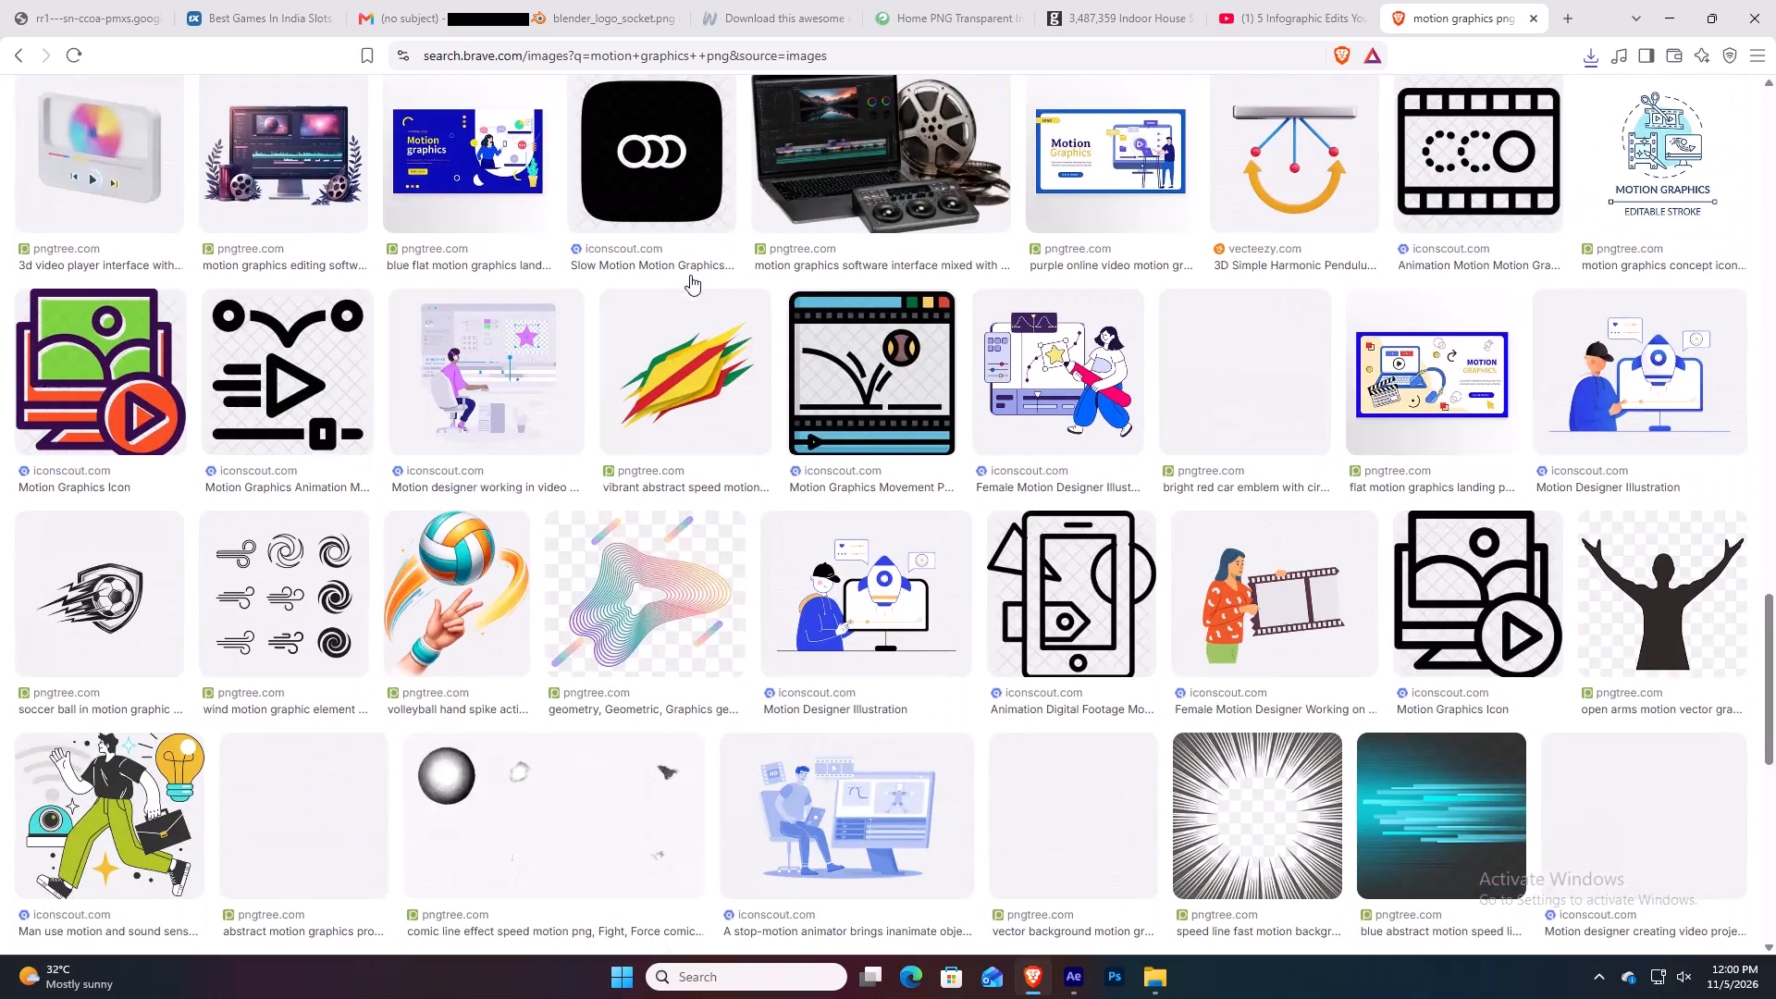
scroll(690, 275, "down", 14)
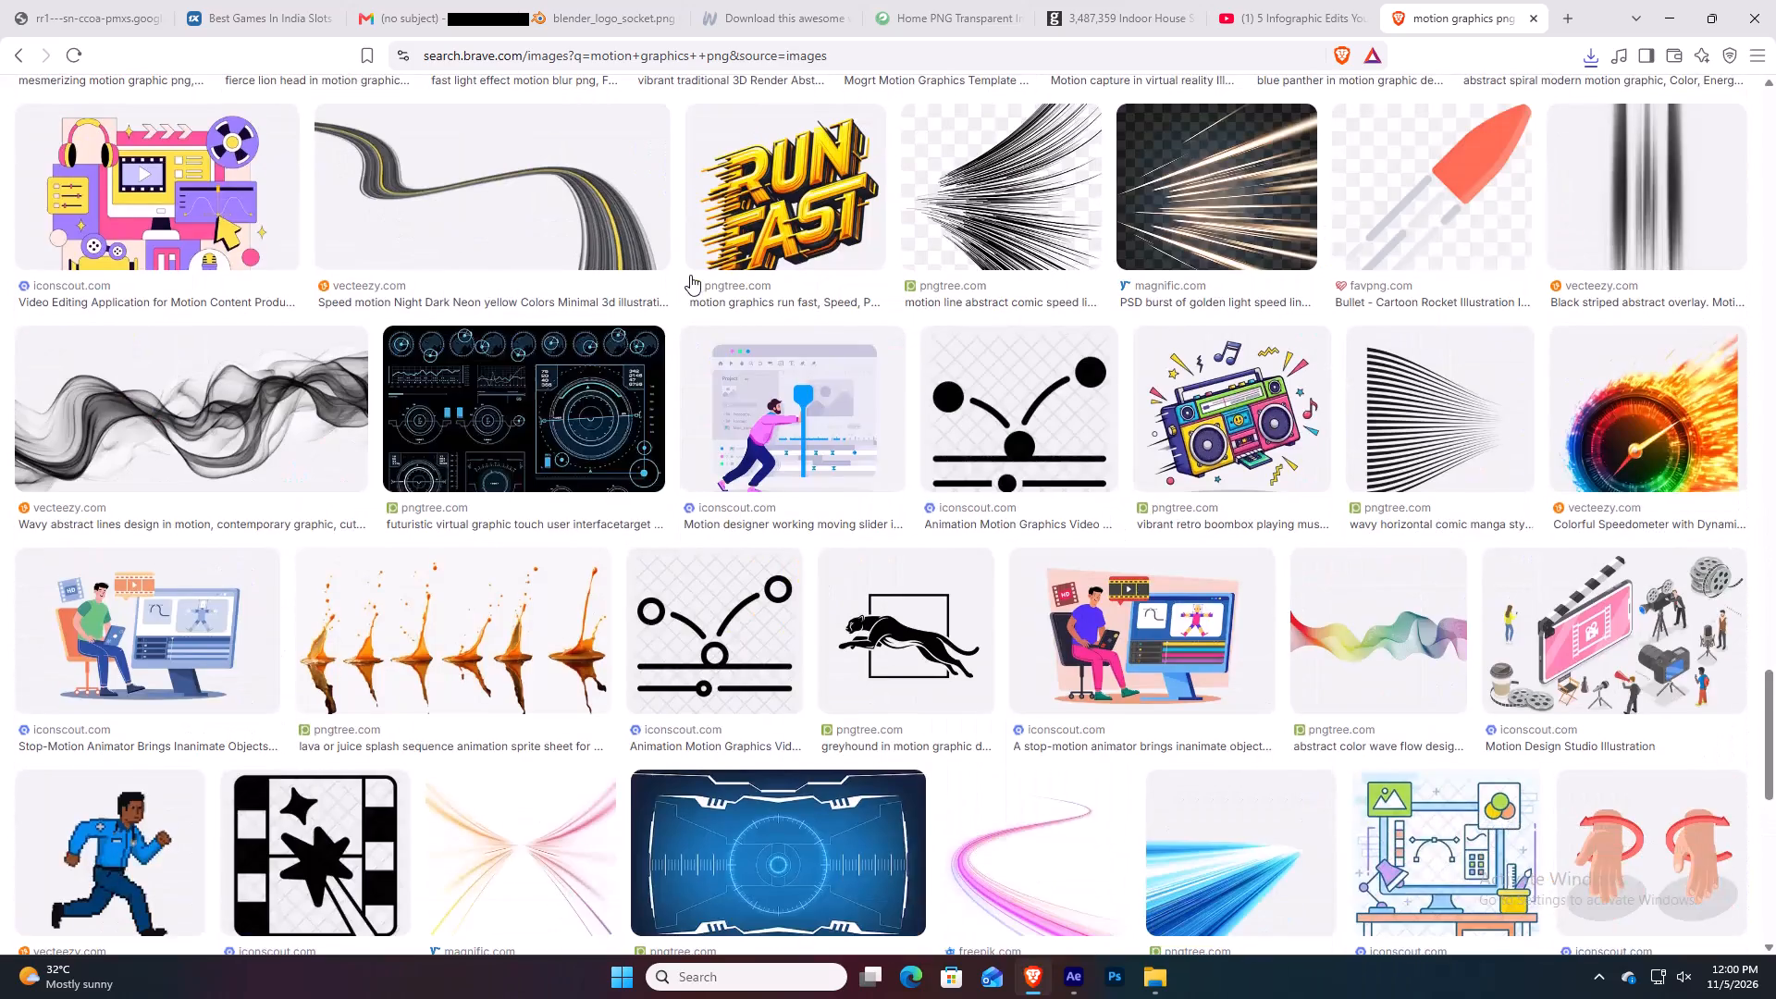
scroll(690, 275, "down", 6)
scroll(690, 275, "up", 1)
scroll(690, 275, "down", 7)
scroll(690, 275, "up", 2)
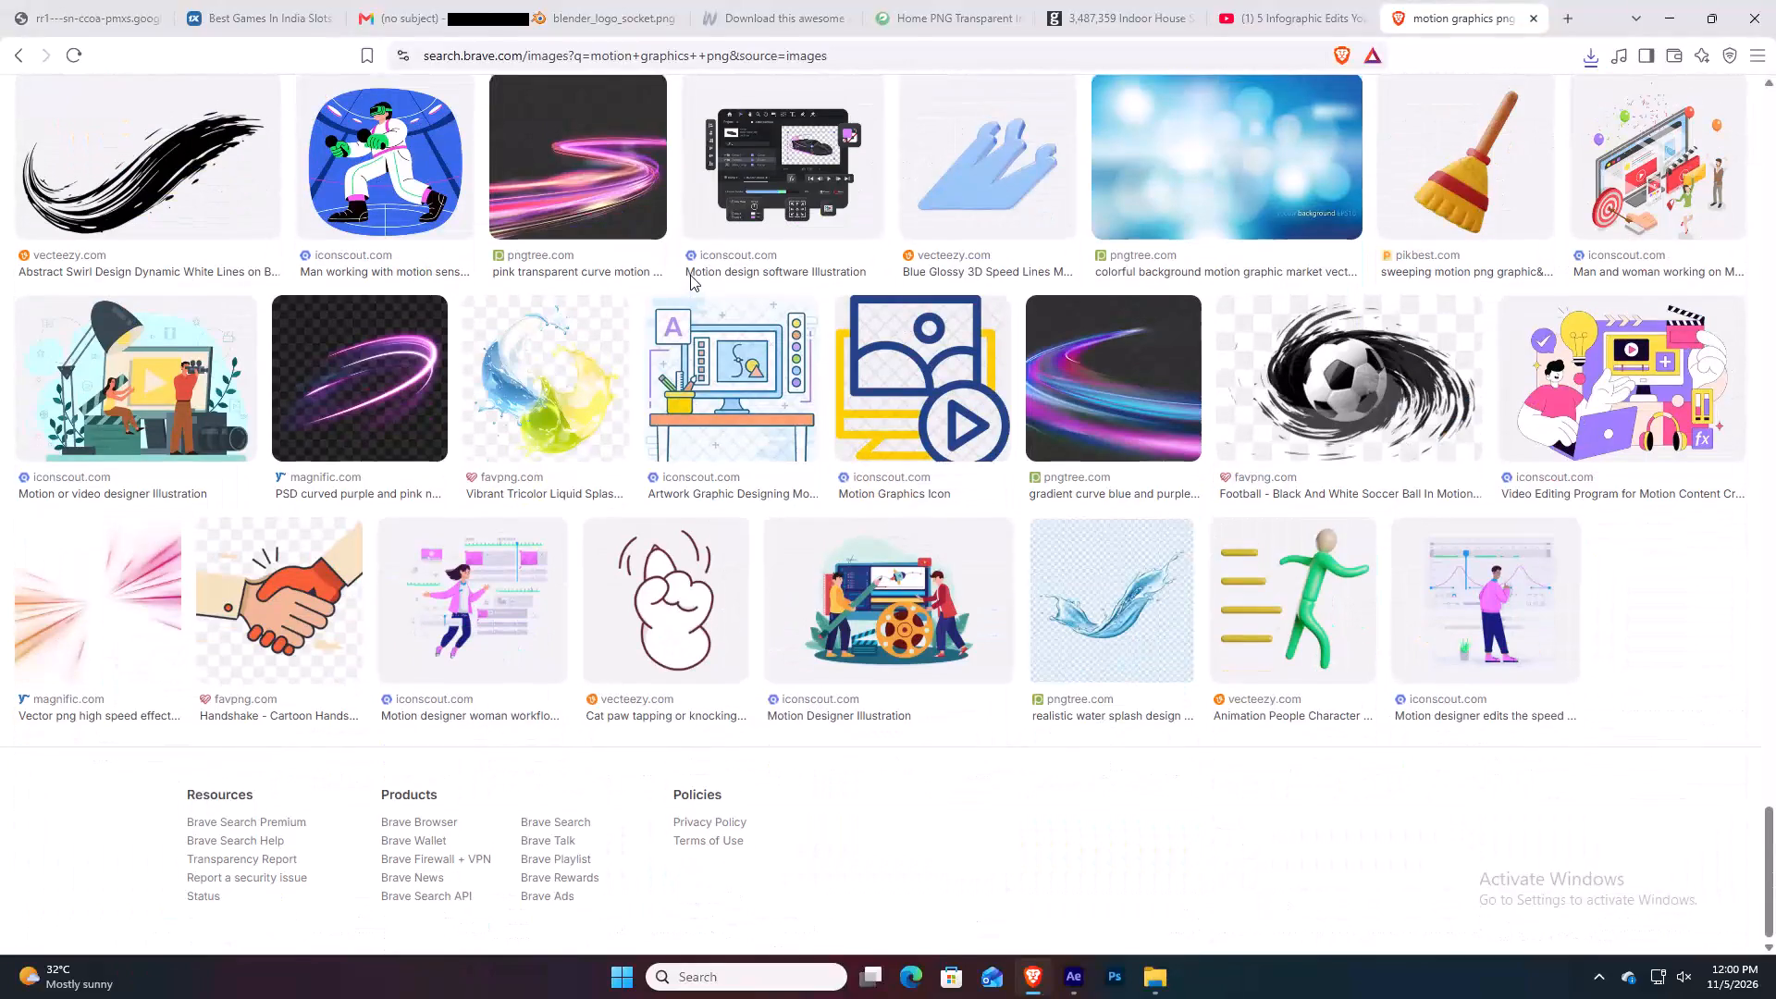
scroll(690, 275, "up", 20)
scroll(690, 275, "up", 20)
scroll(690, 275, "up", 4)
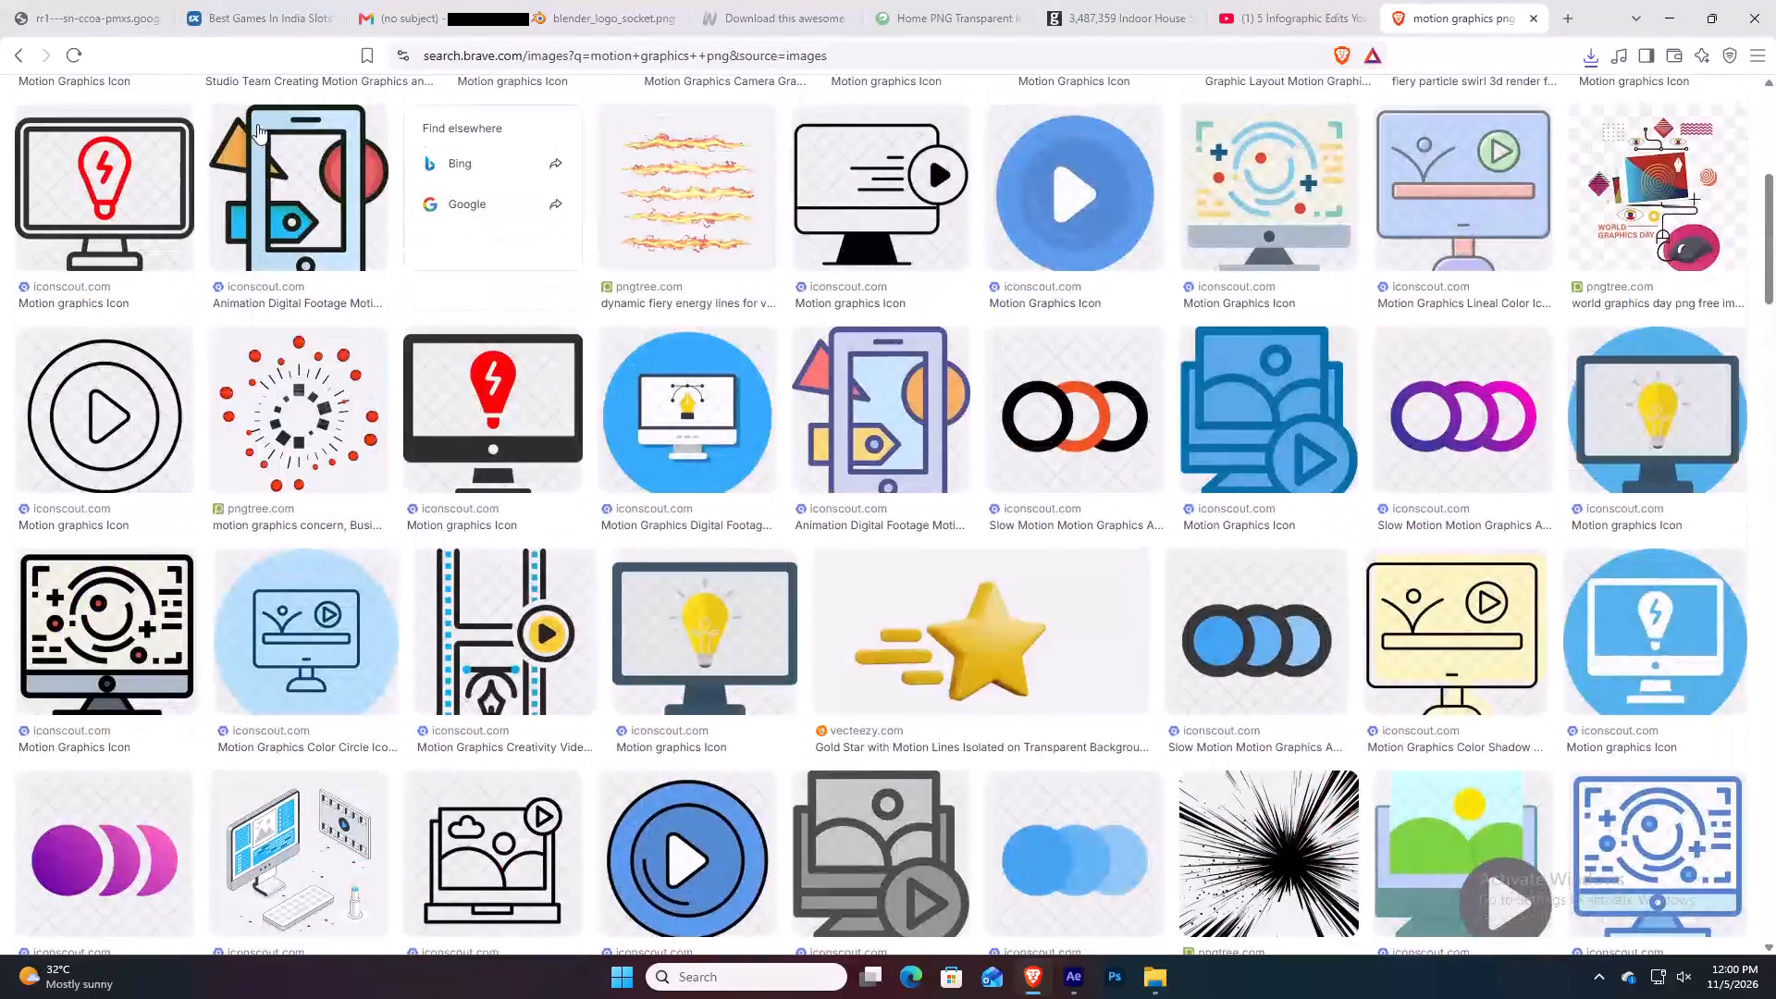
scroll(252, 130, "up", 13)
Switch the search to all web results and open PNGWing's motion graphics PNG page.
left_click(244, 165)
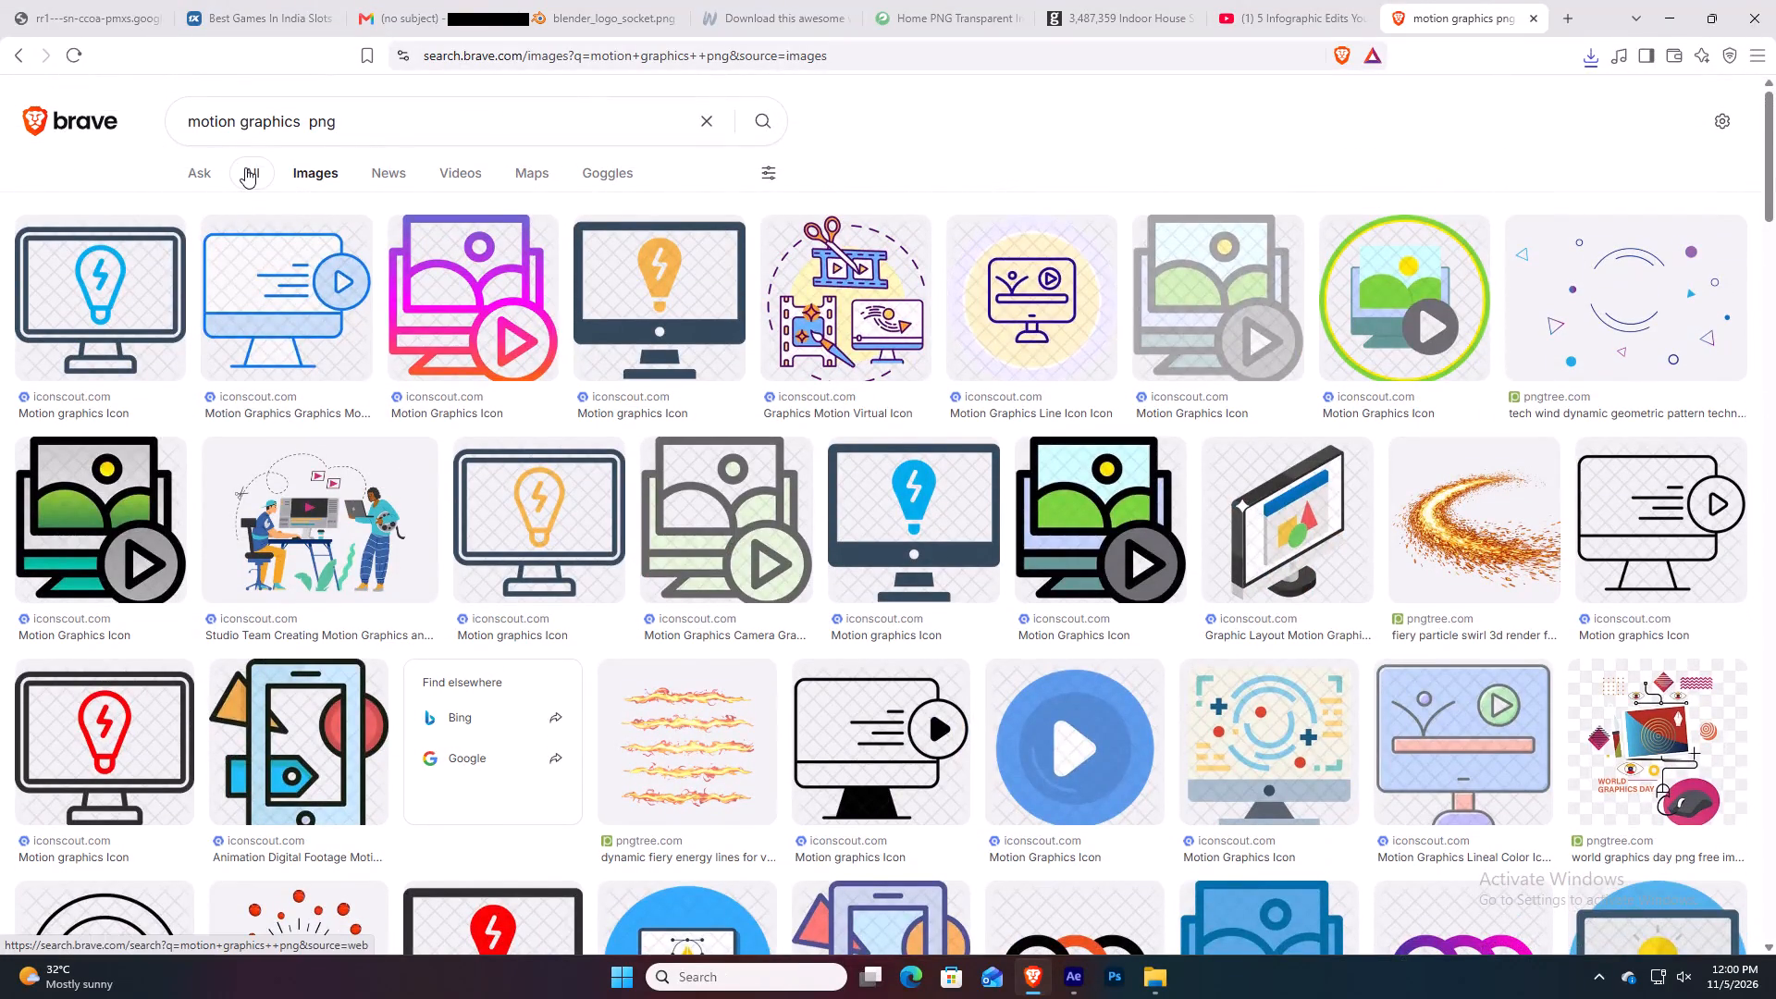
scroll(710, 608, "down", 4)
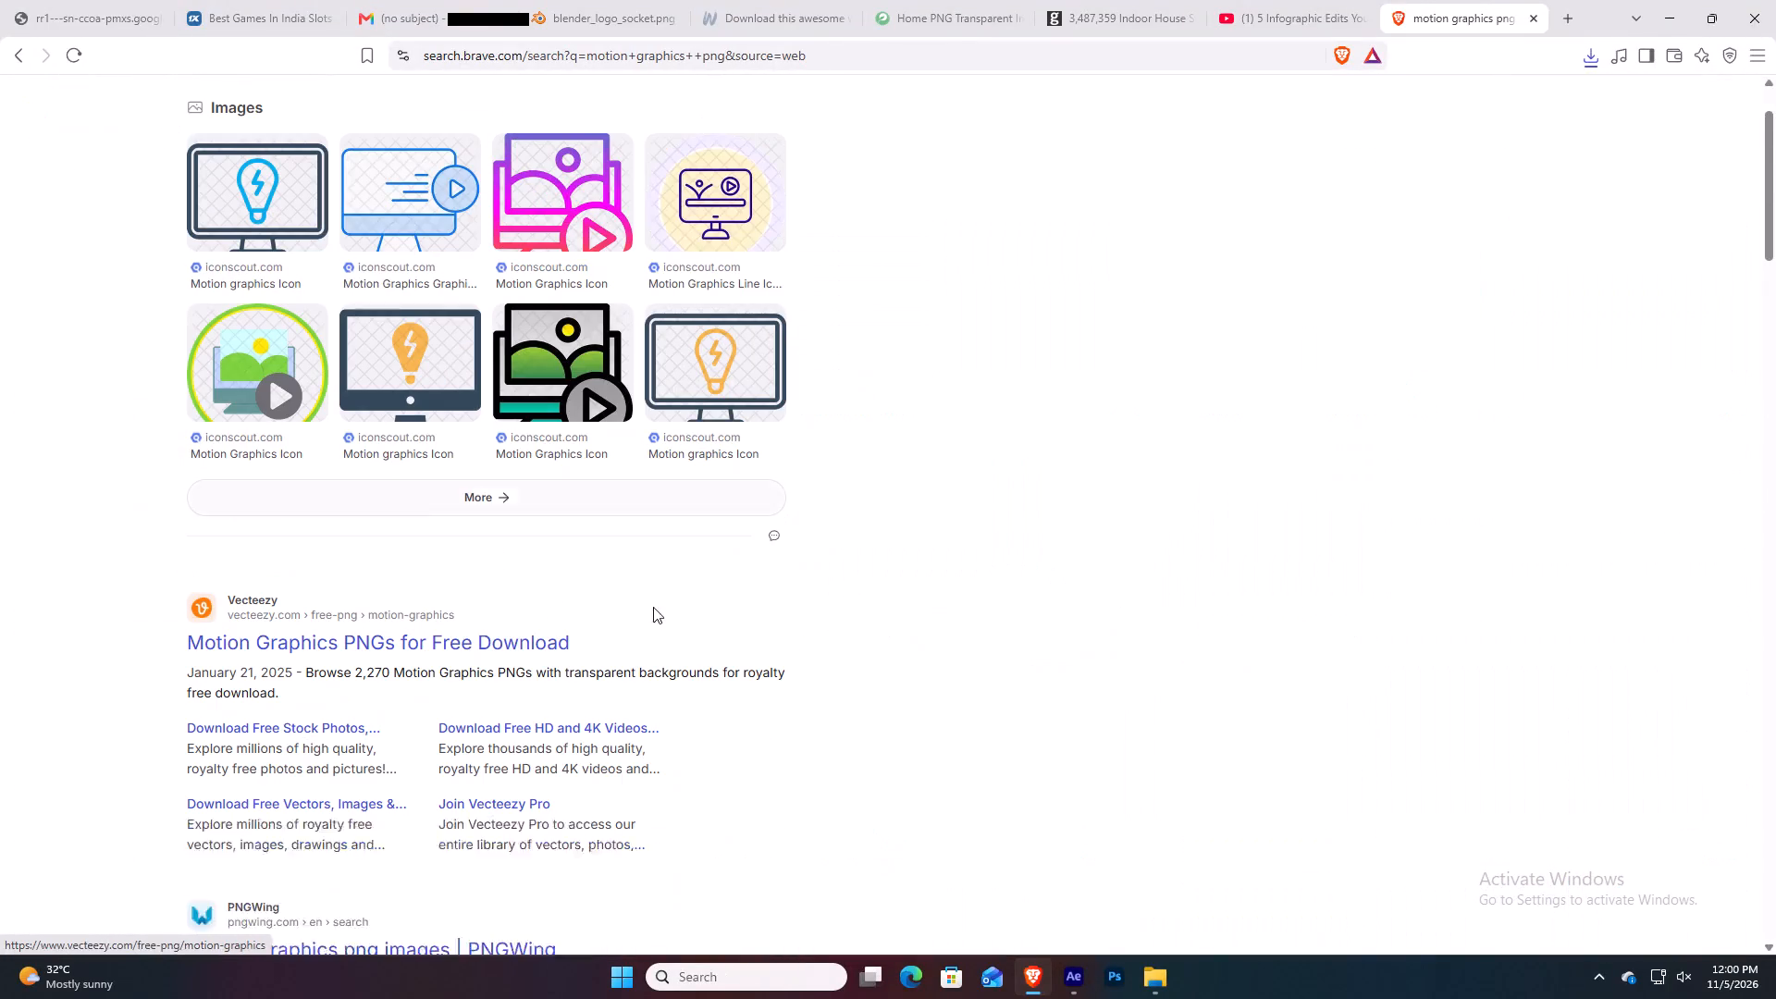
left_click(497, 682)
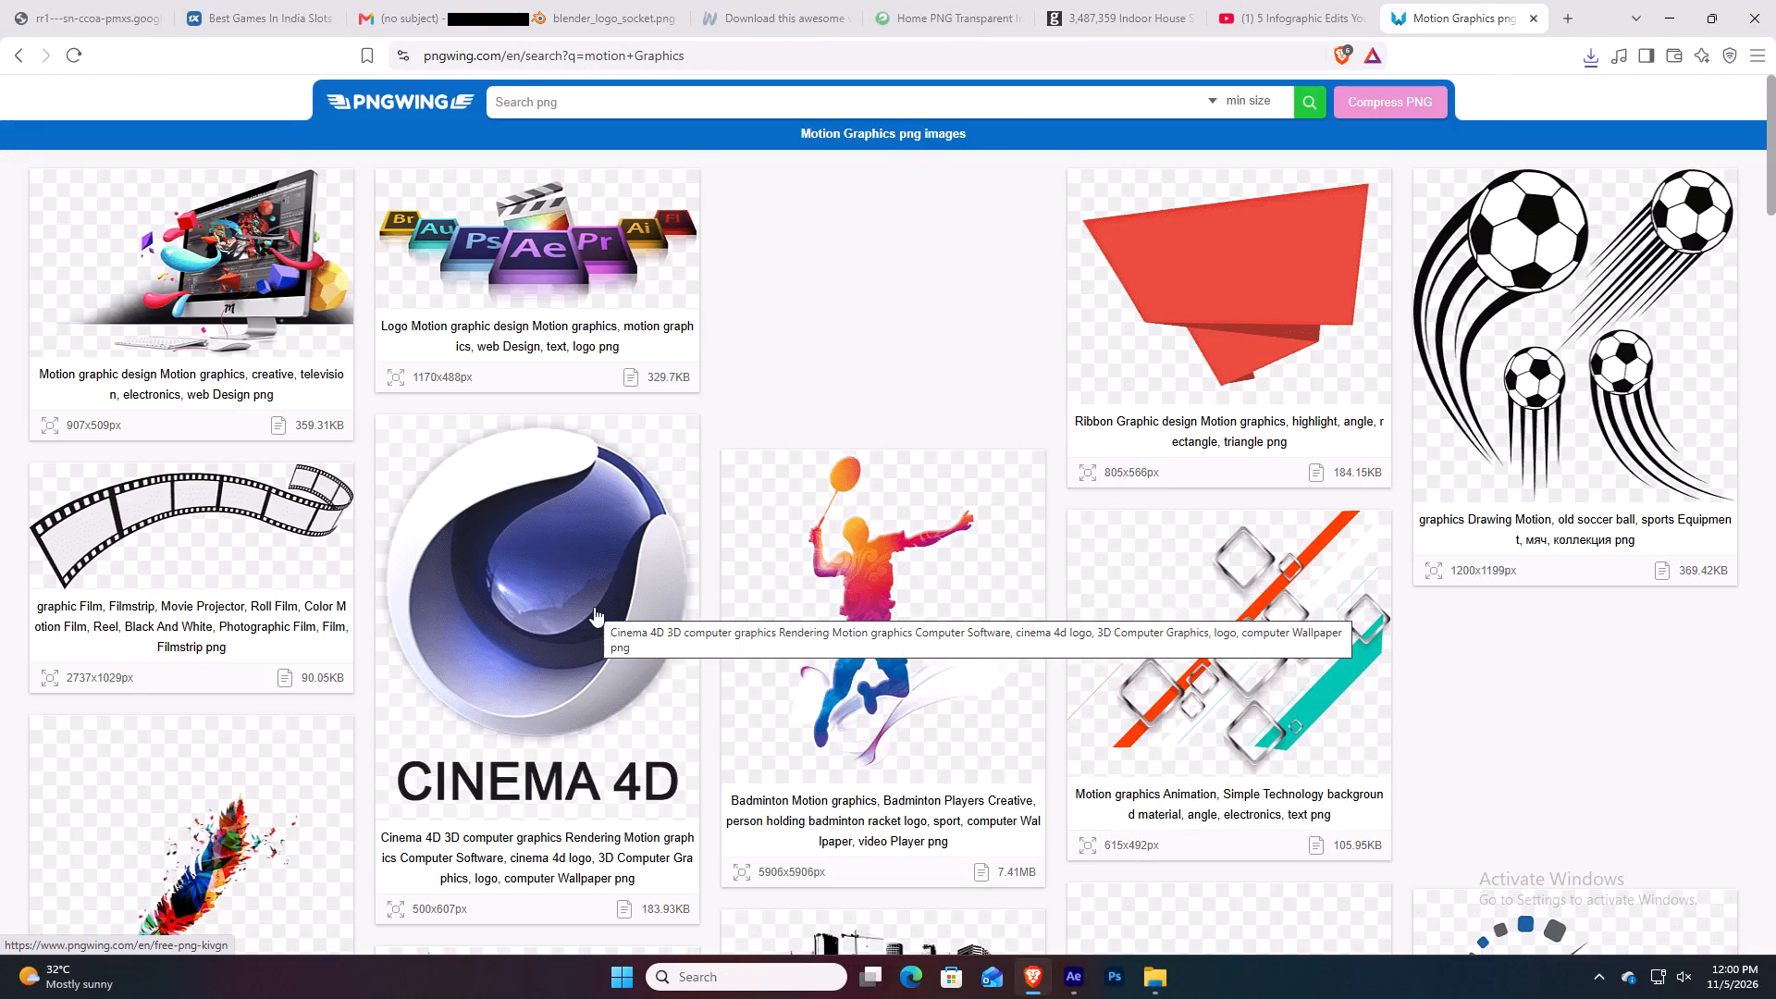
Look through PNGWing's motion graphics images for a usable picture and close the page.
scroll(594, 607, "down", 16)
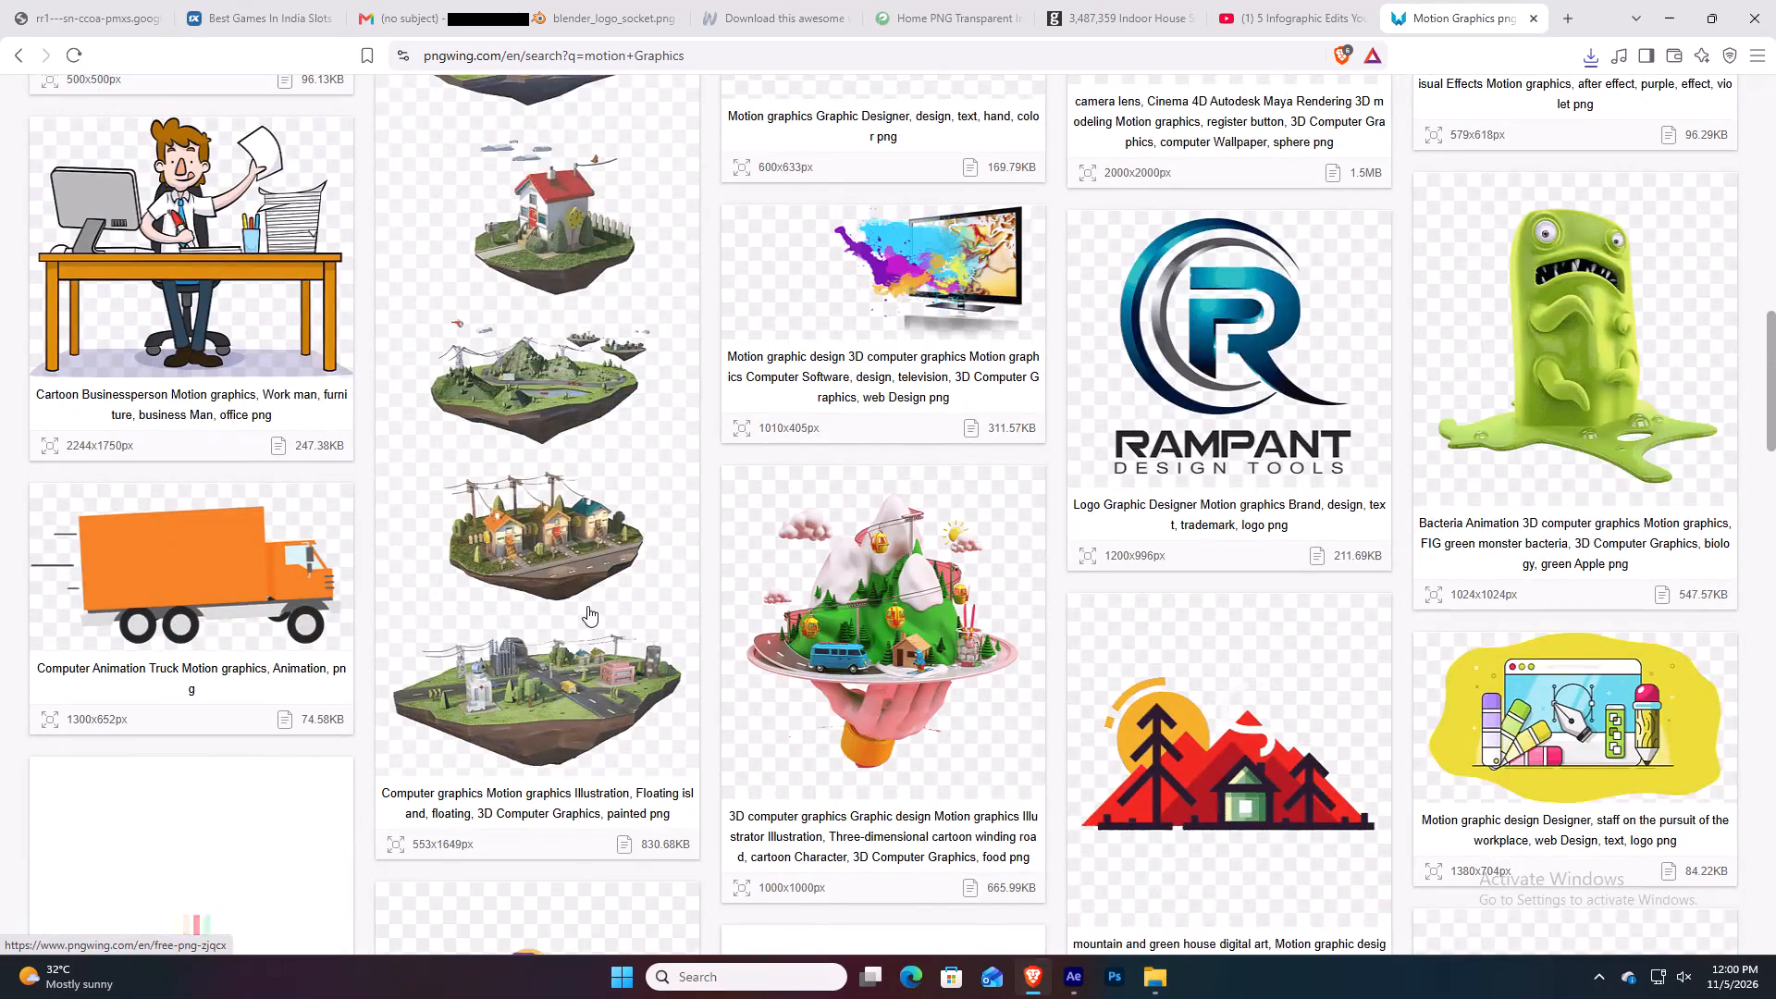
scroll(587, 606, "down", 5)
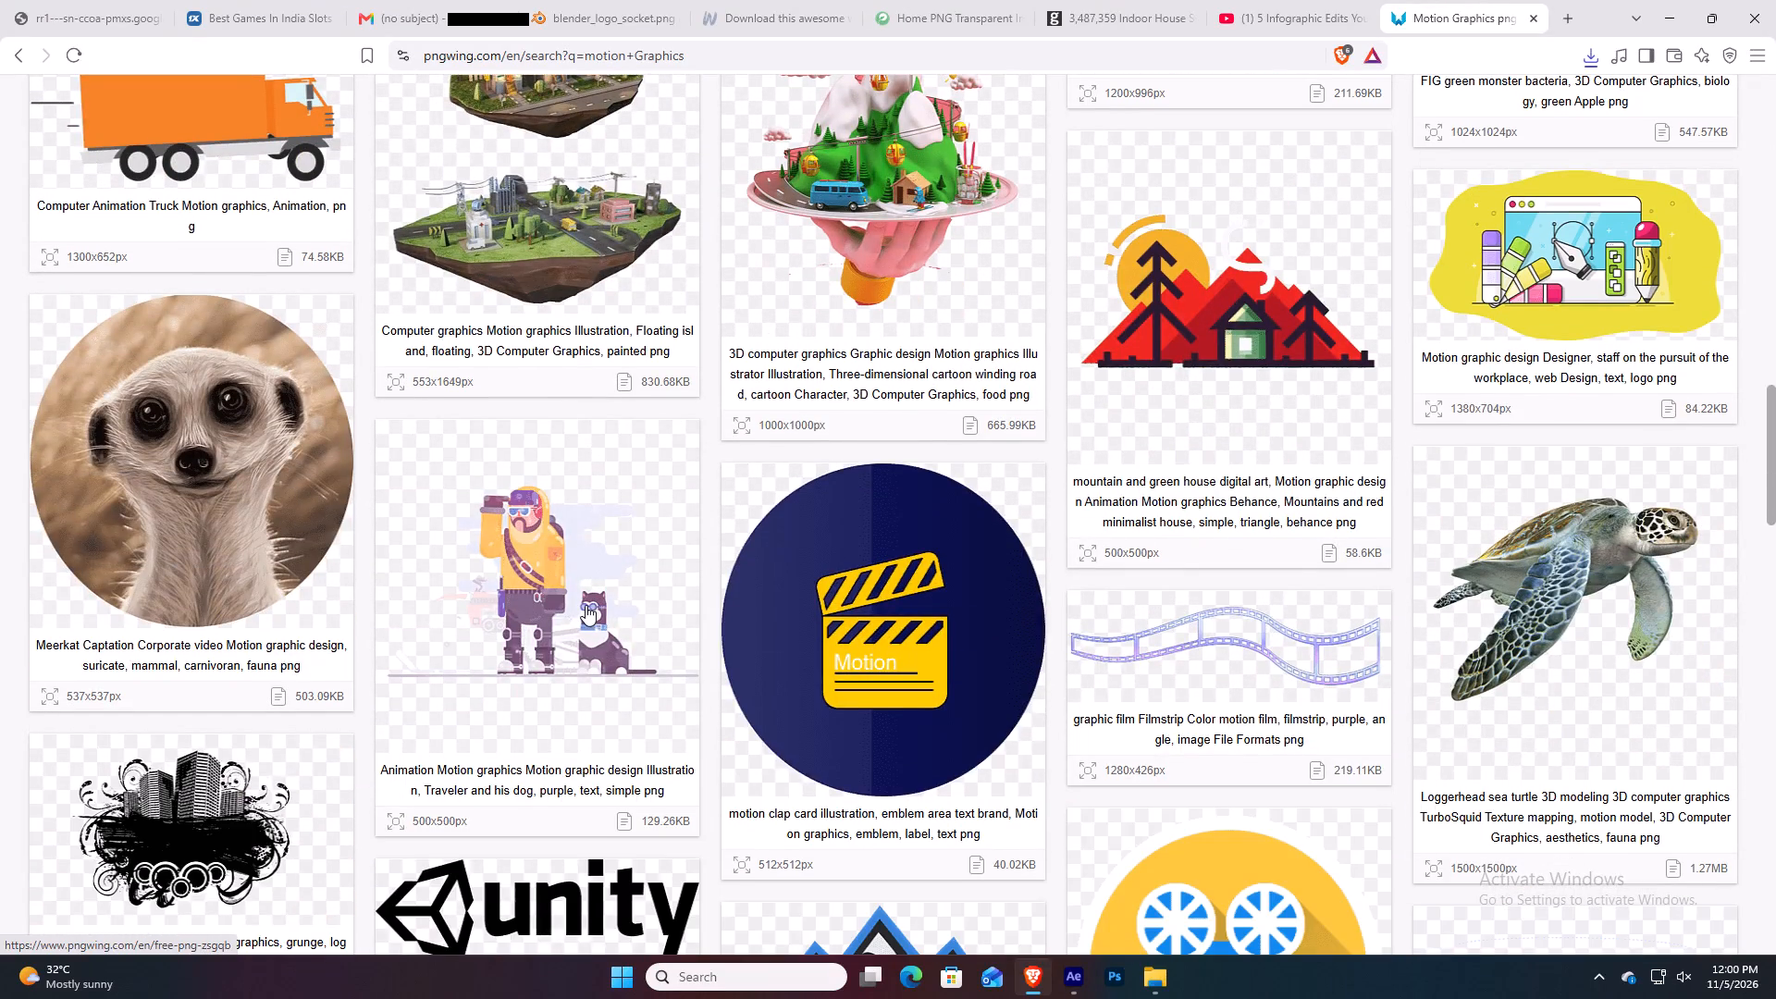
scroll(586, 605, "down", 12)
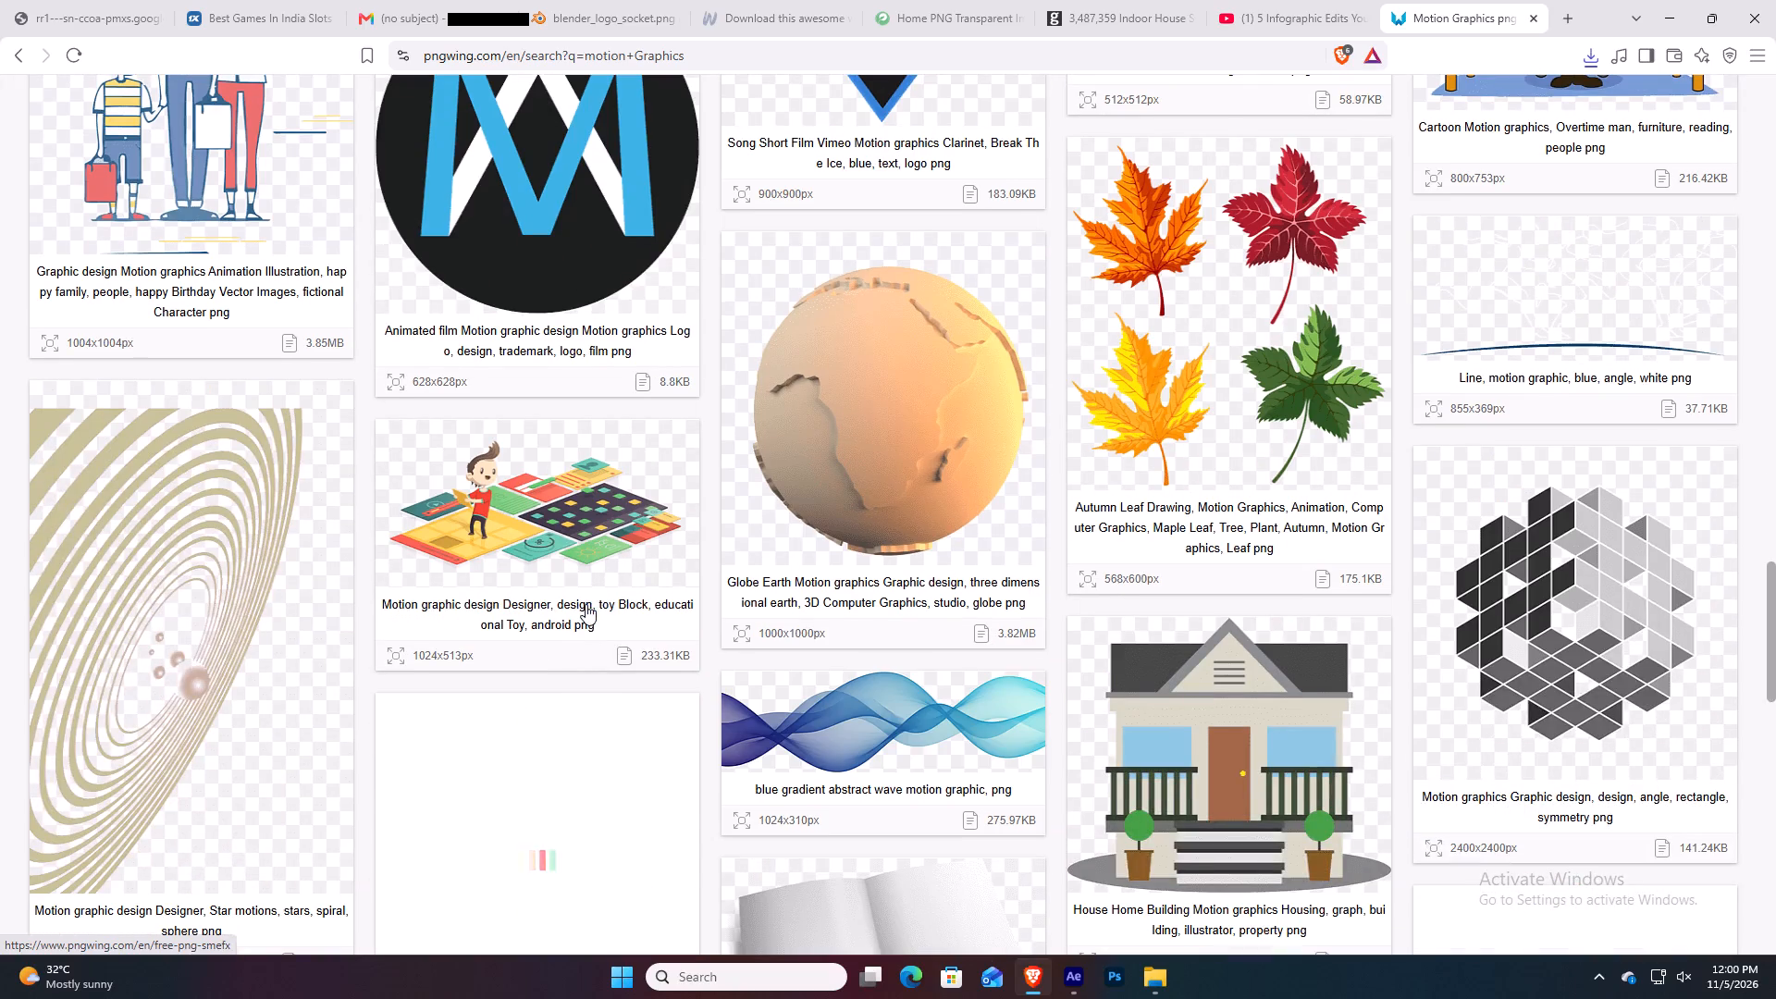
scroll(1331, 254, "down", 4)
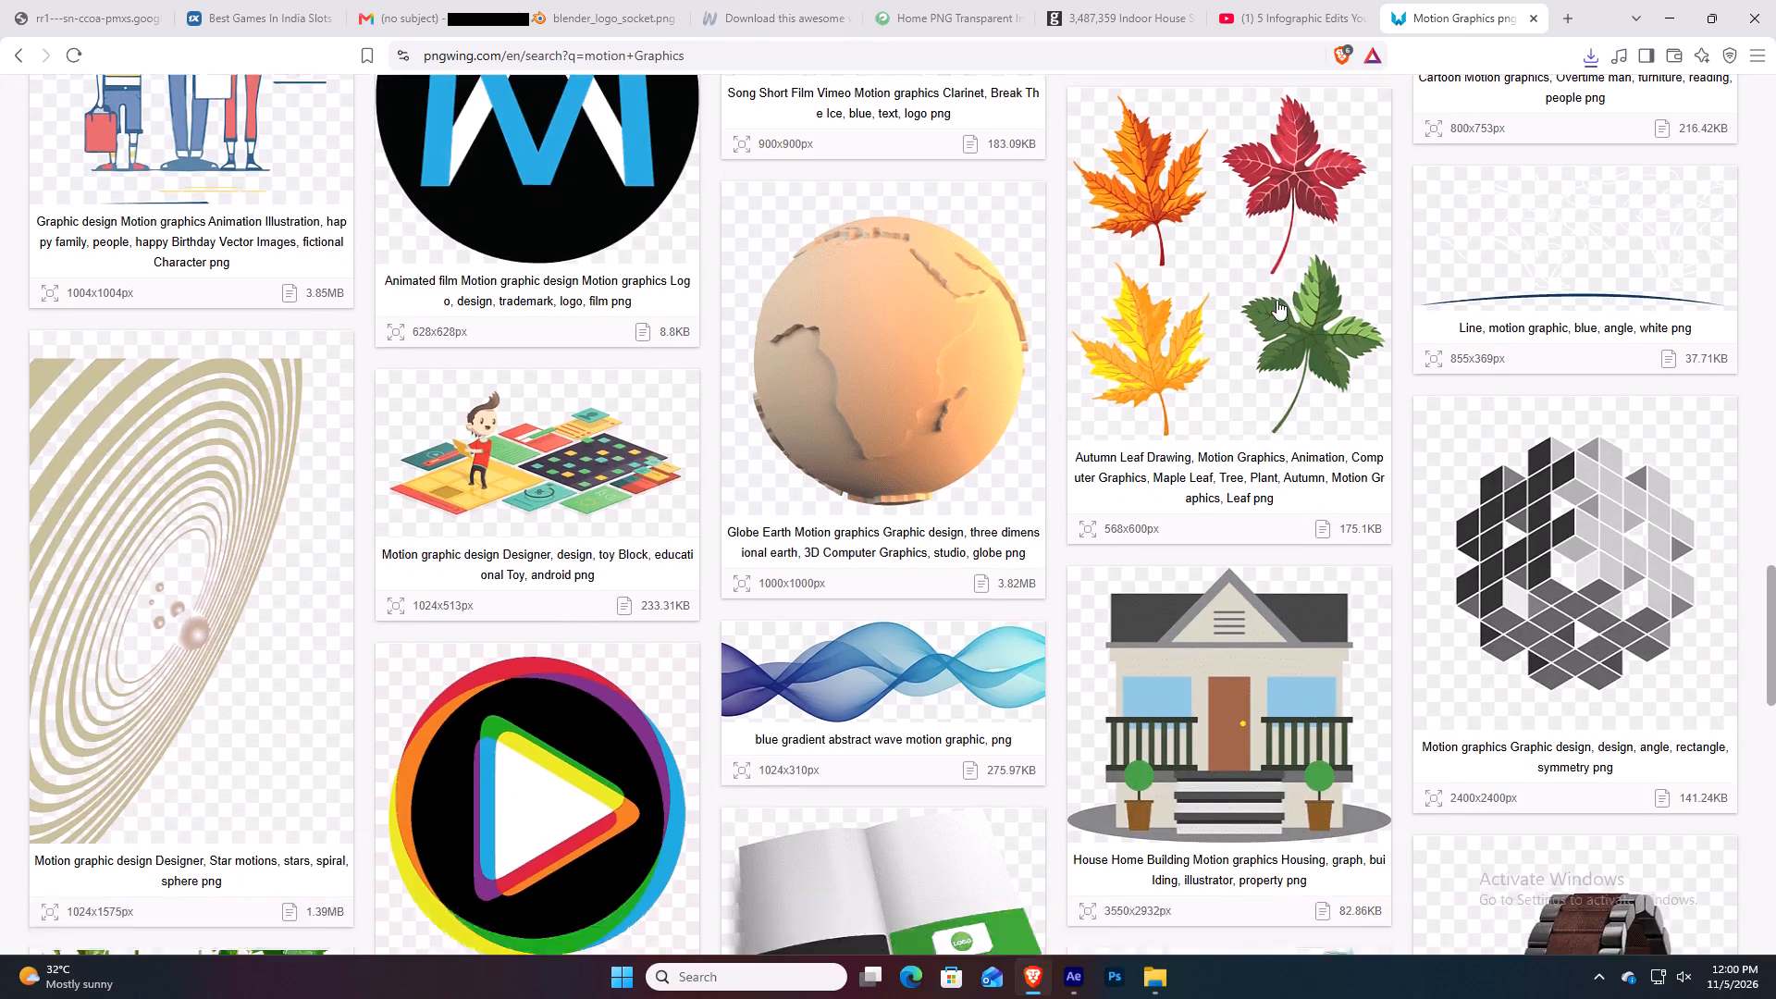
scroll(1276, 300, "down", 12)
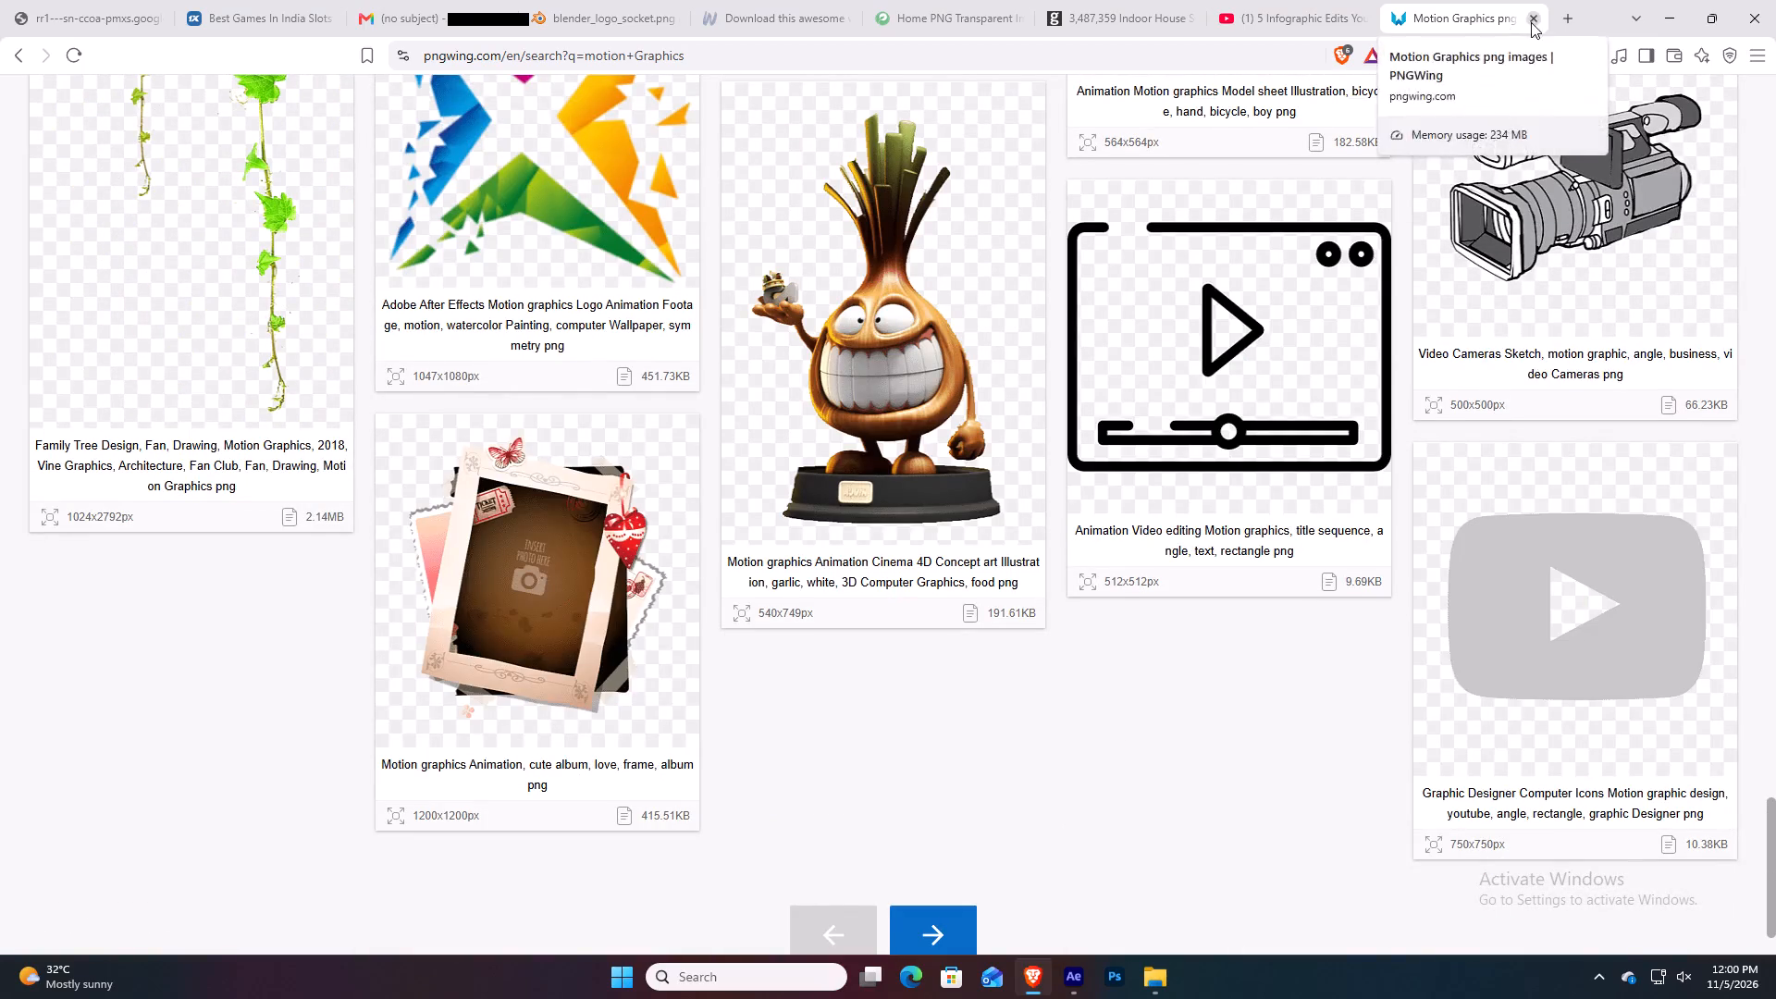
left_click(1531, 22)
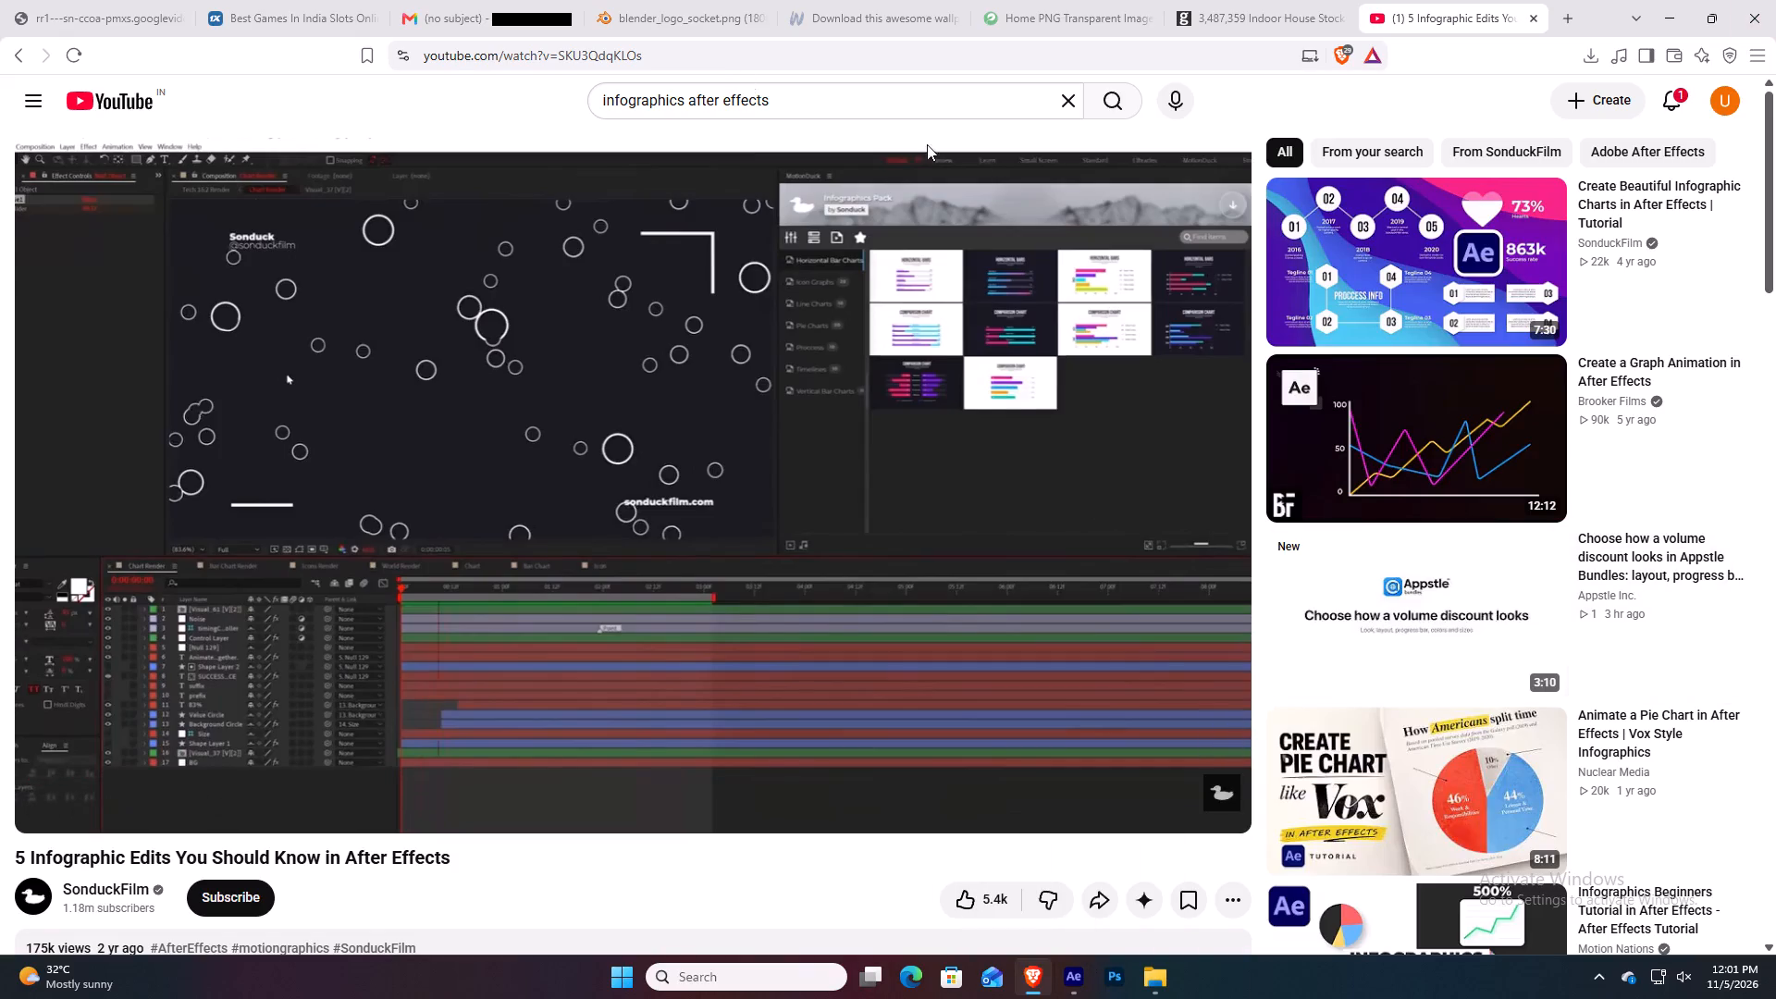
Search YouTube for "3d camera after effects".
left_click_drag(894, 105, 383, 115)
type("3d camera")
key("space")
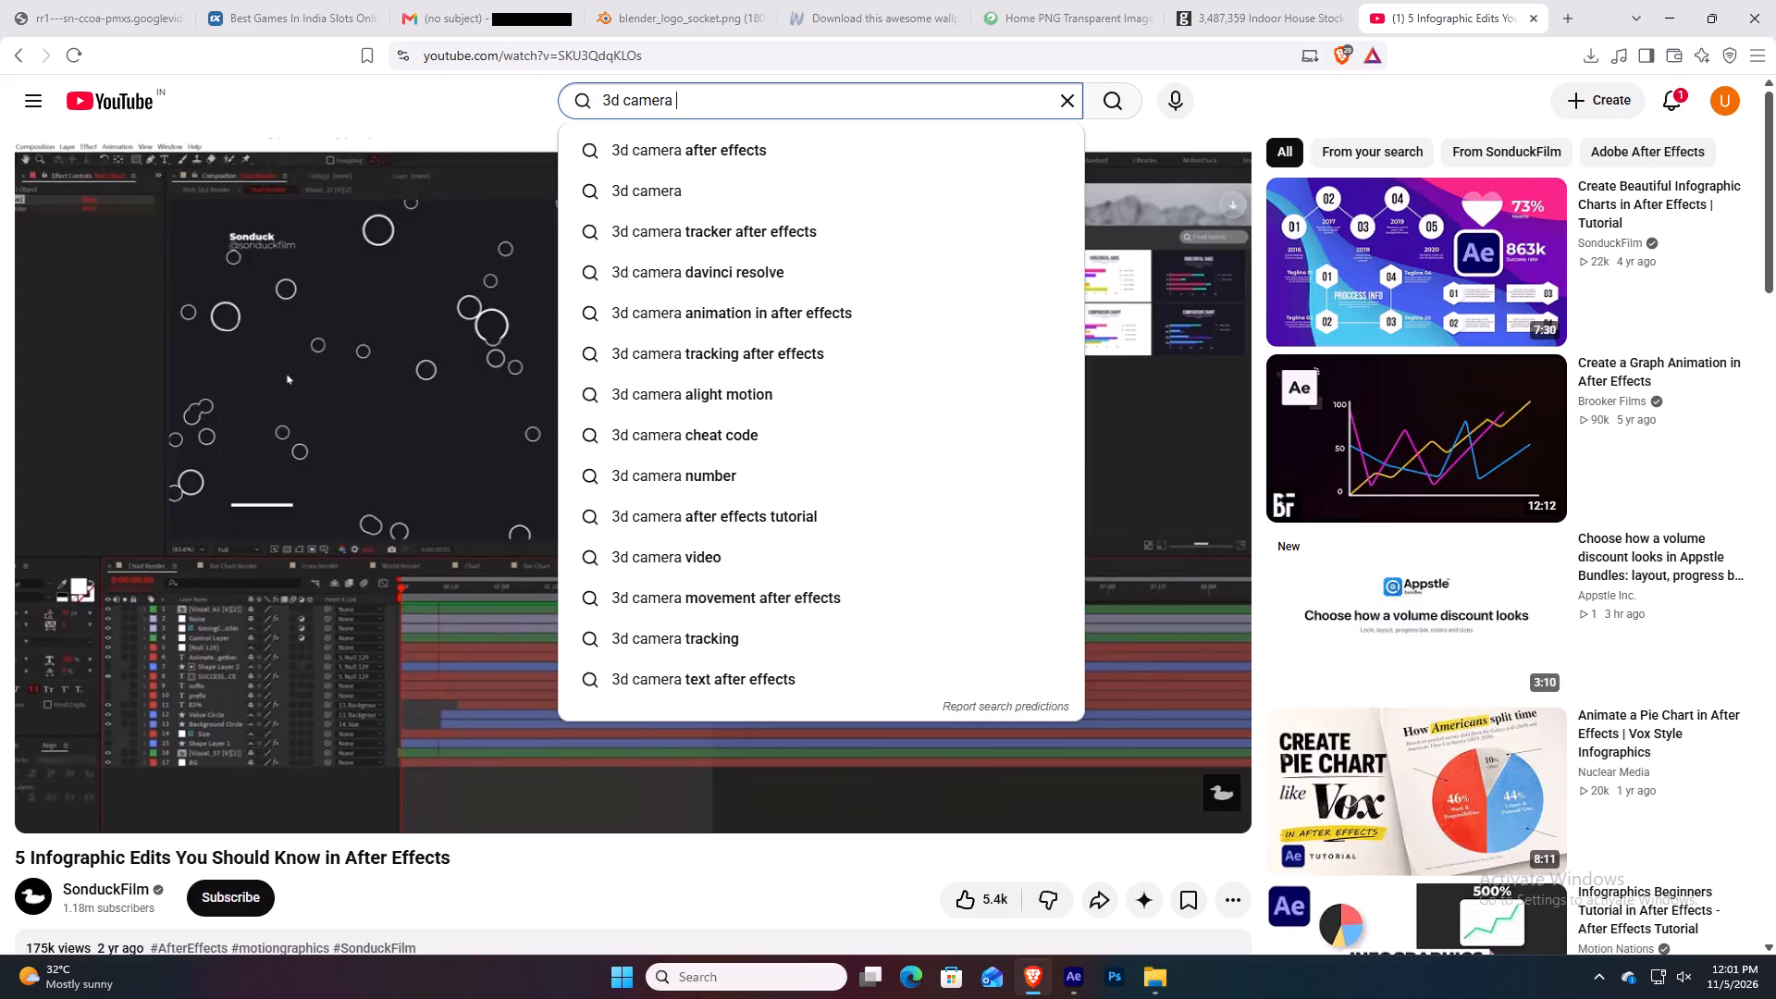
left_click(706, 145)
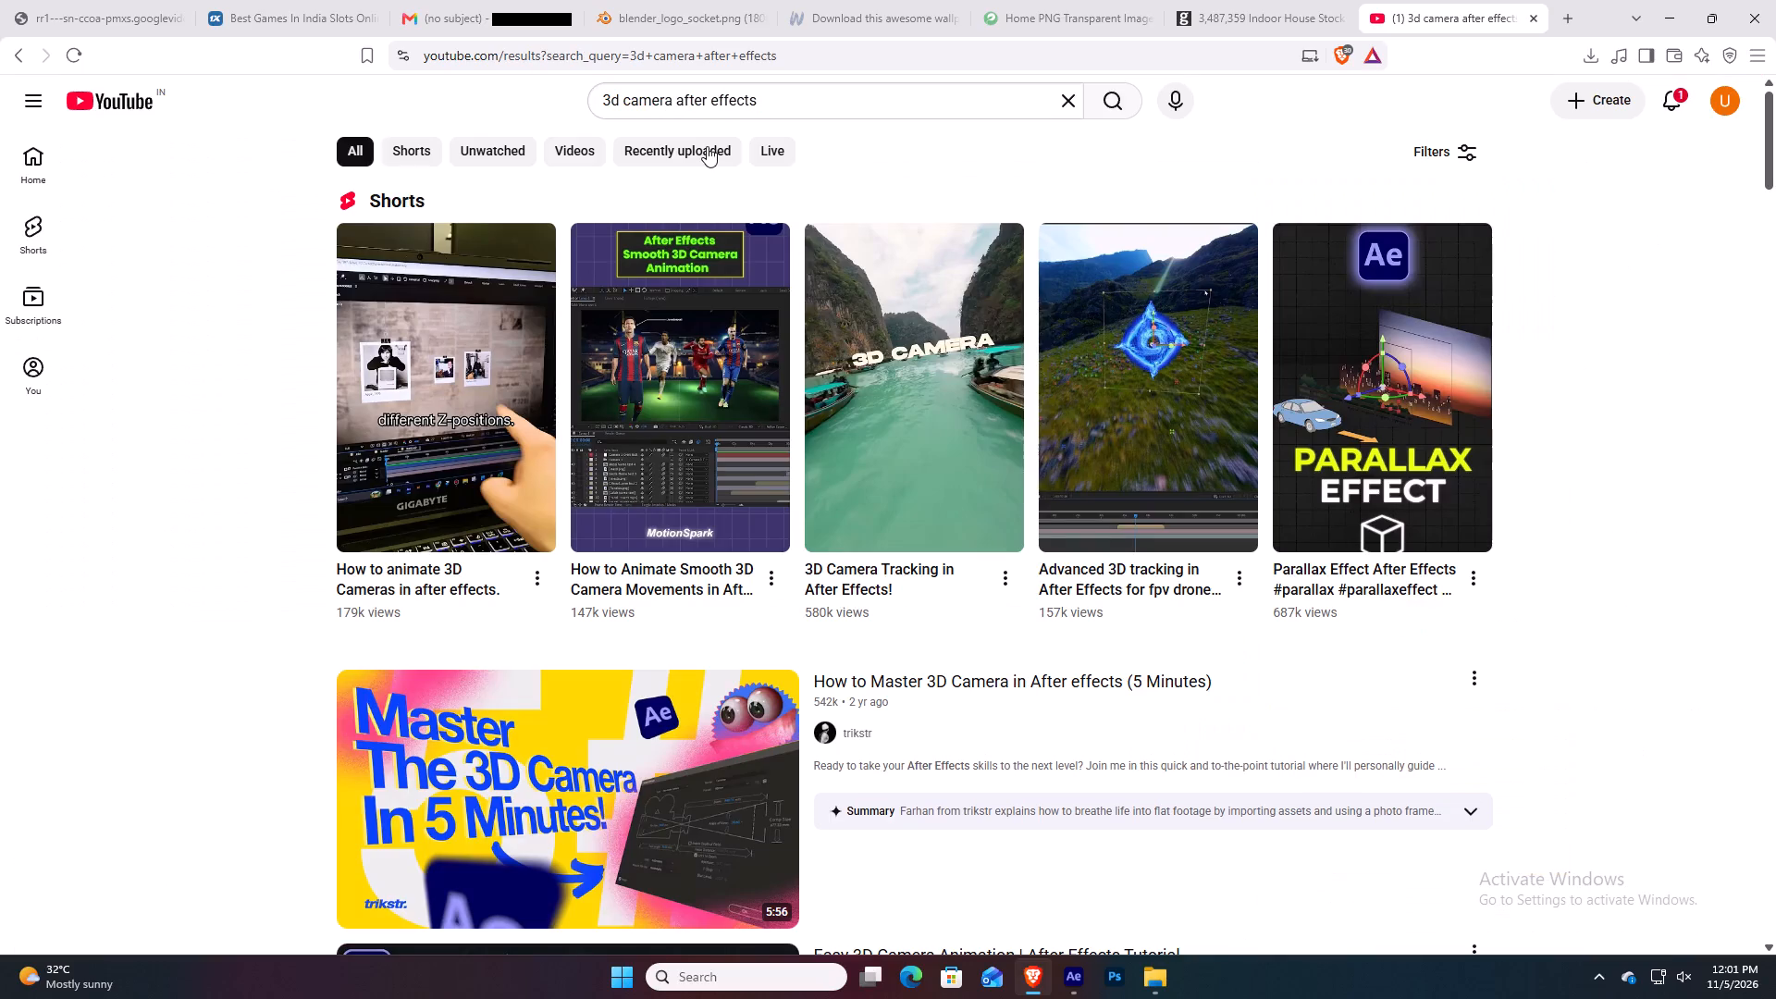
Refine the YouTube search to "3d camera track after effects".
left_click(672, 98)
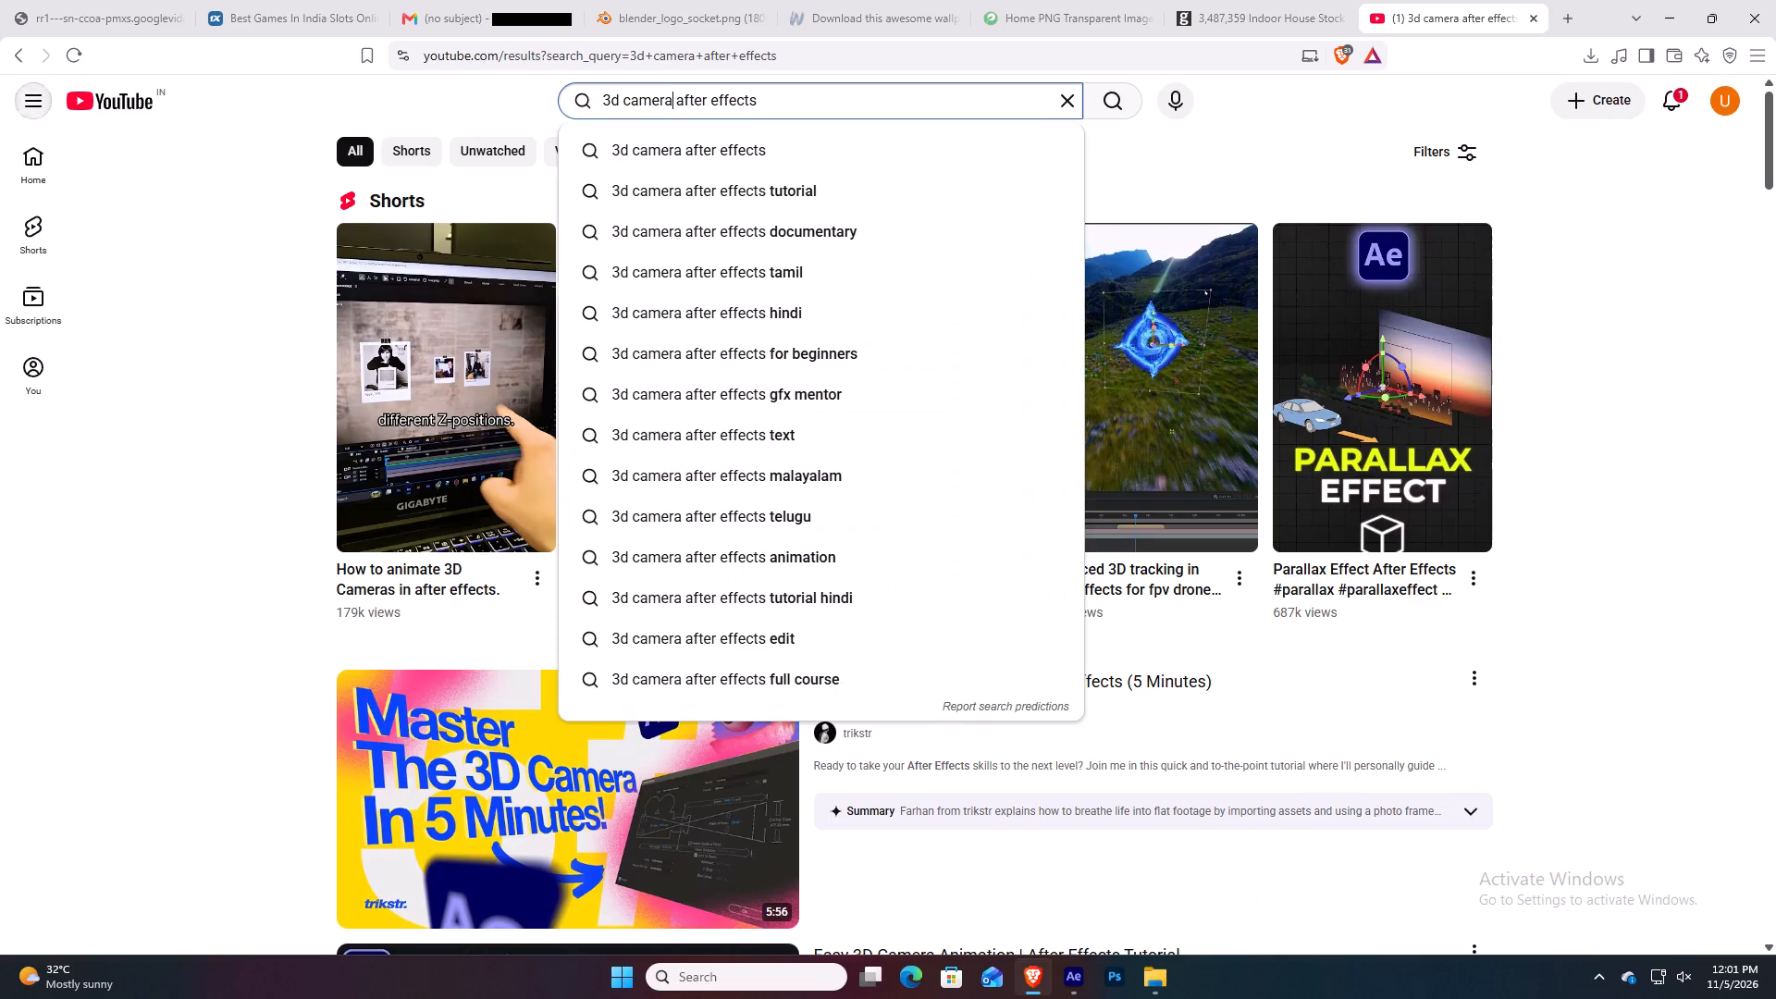
key("space")
type("track")
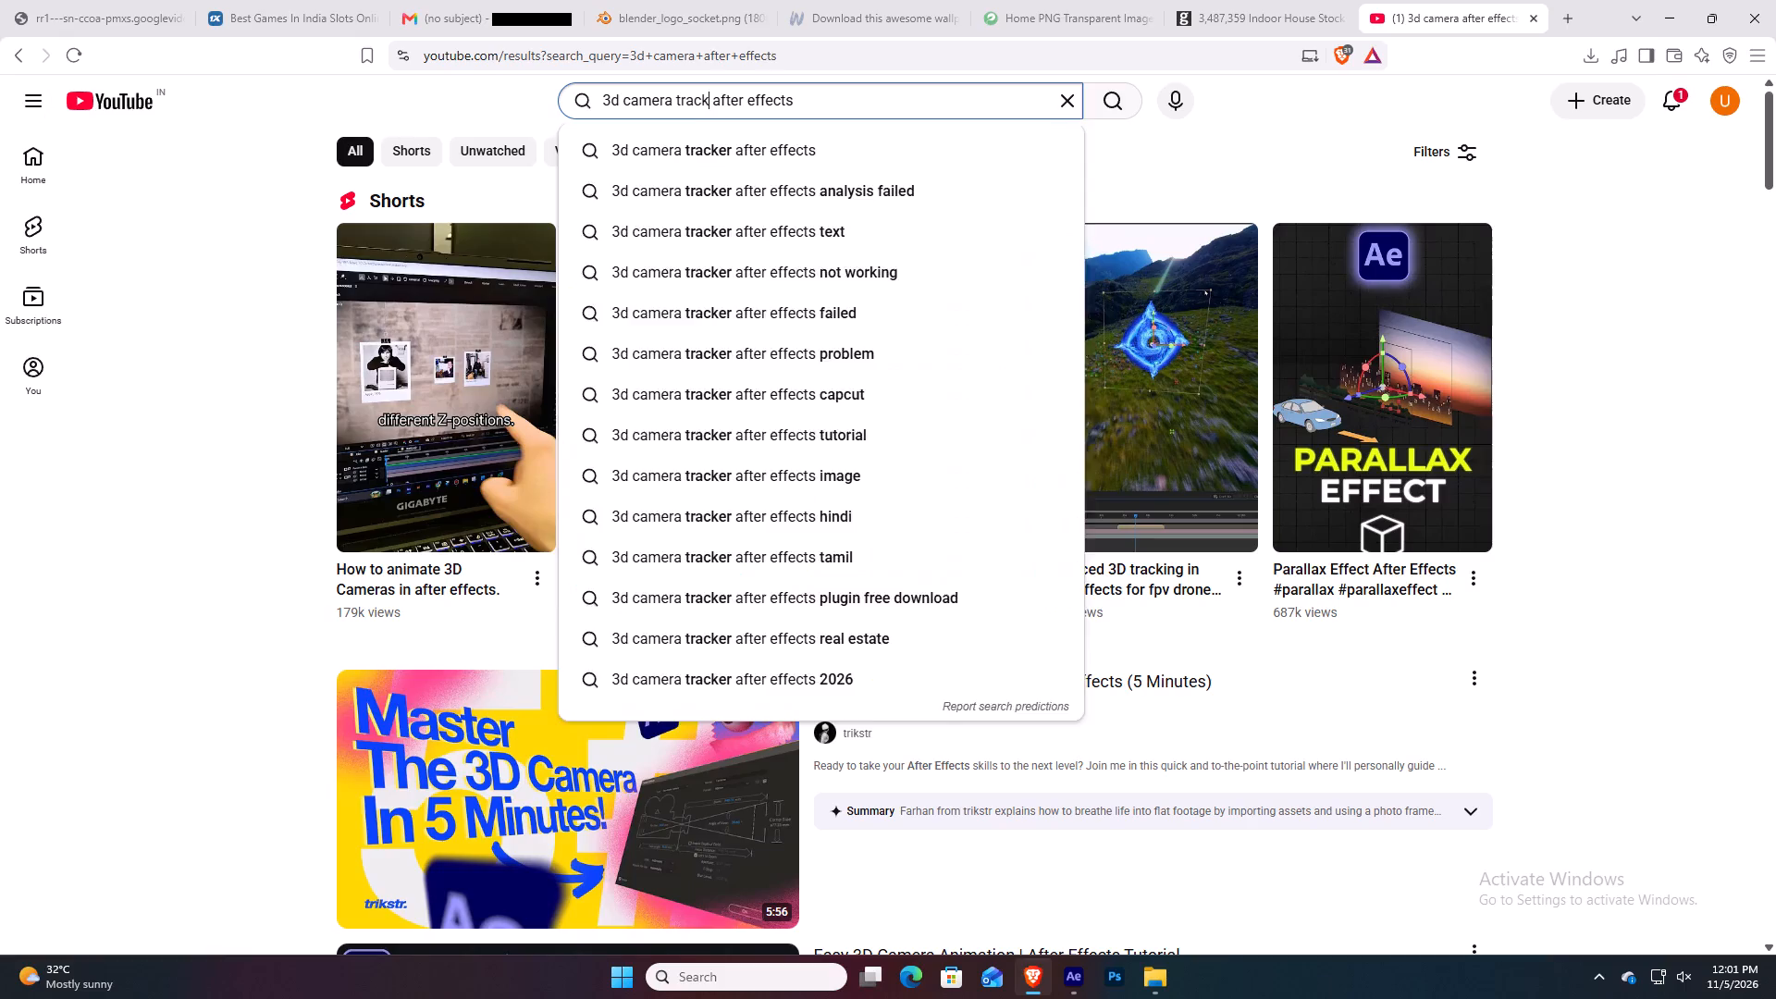
key("Return")
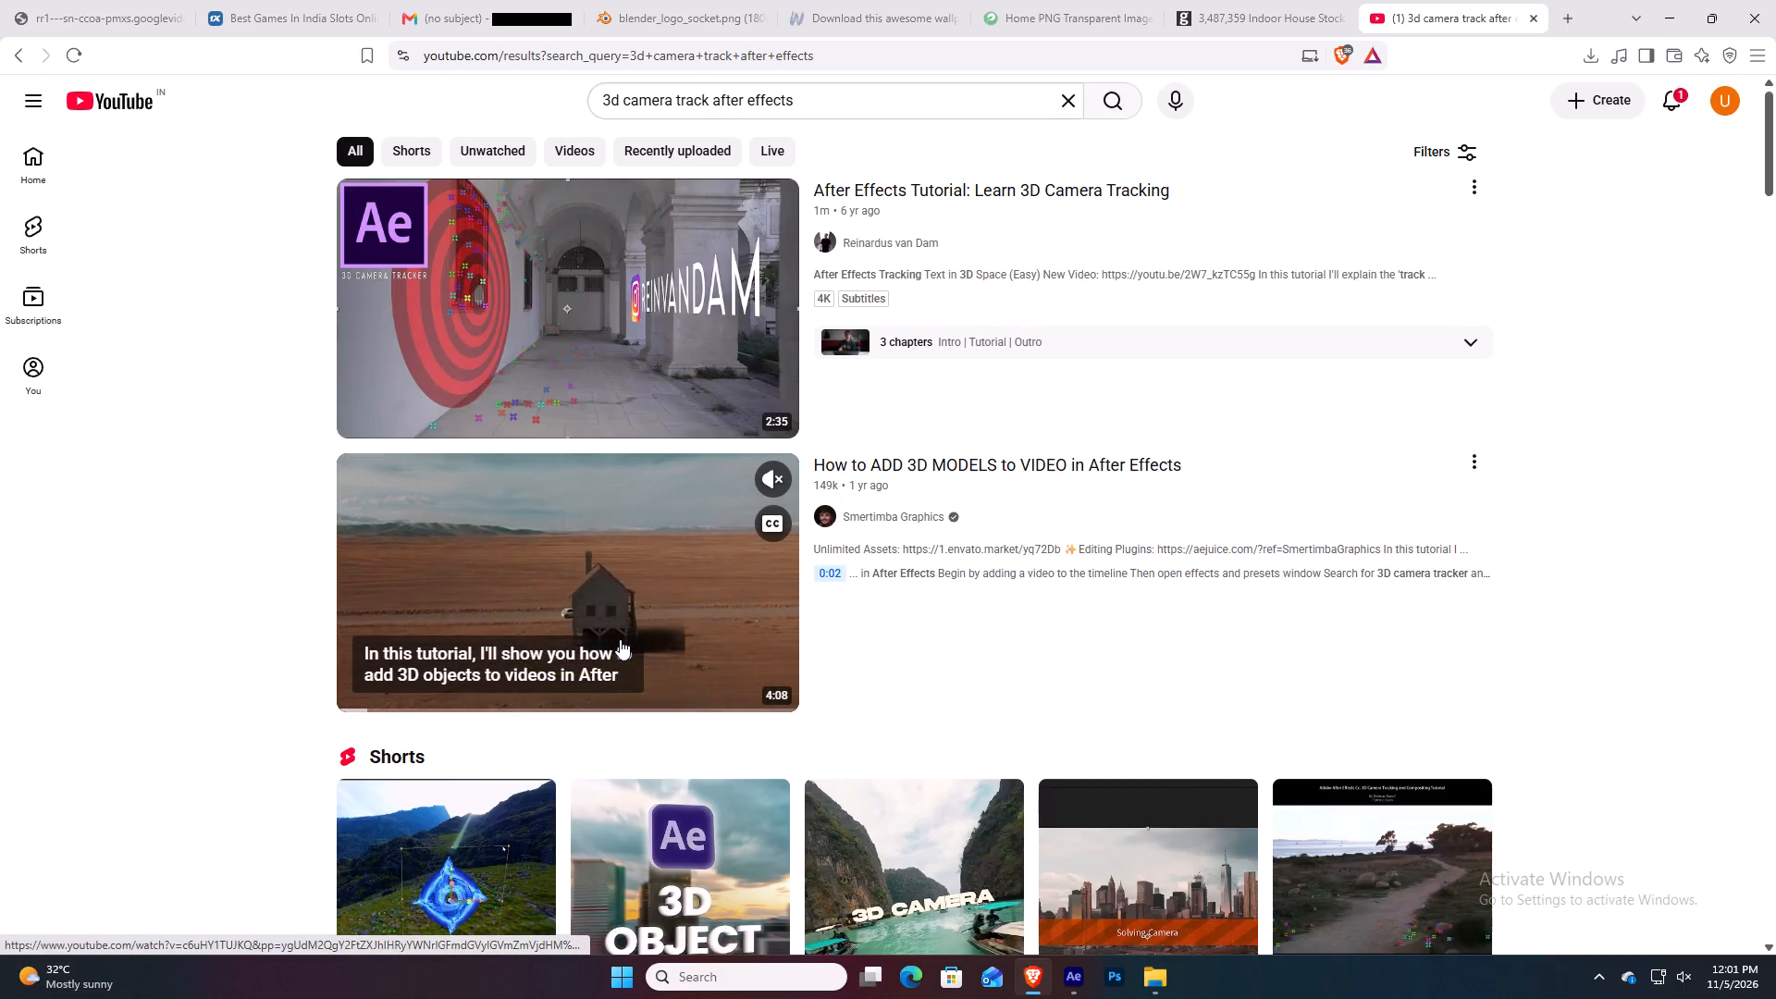
Open the search result "How to ADD 3D MODELS to VIDEO in After Effects" and start playing it.
scroll(558, 707, "down", 7)
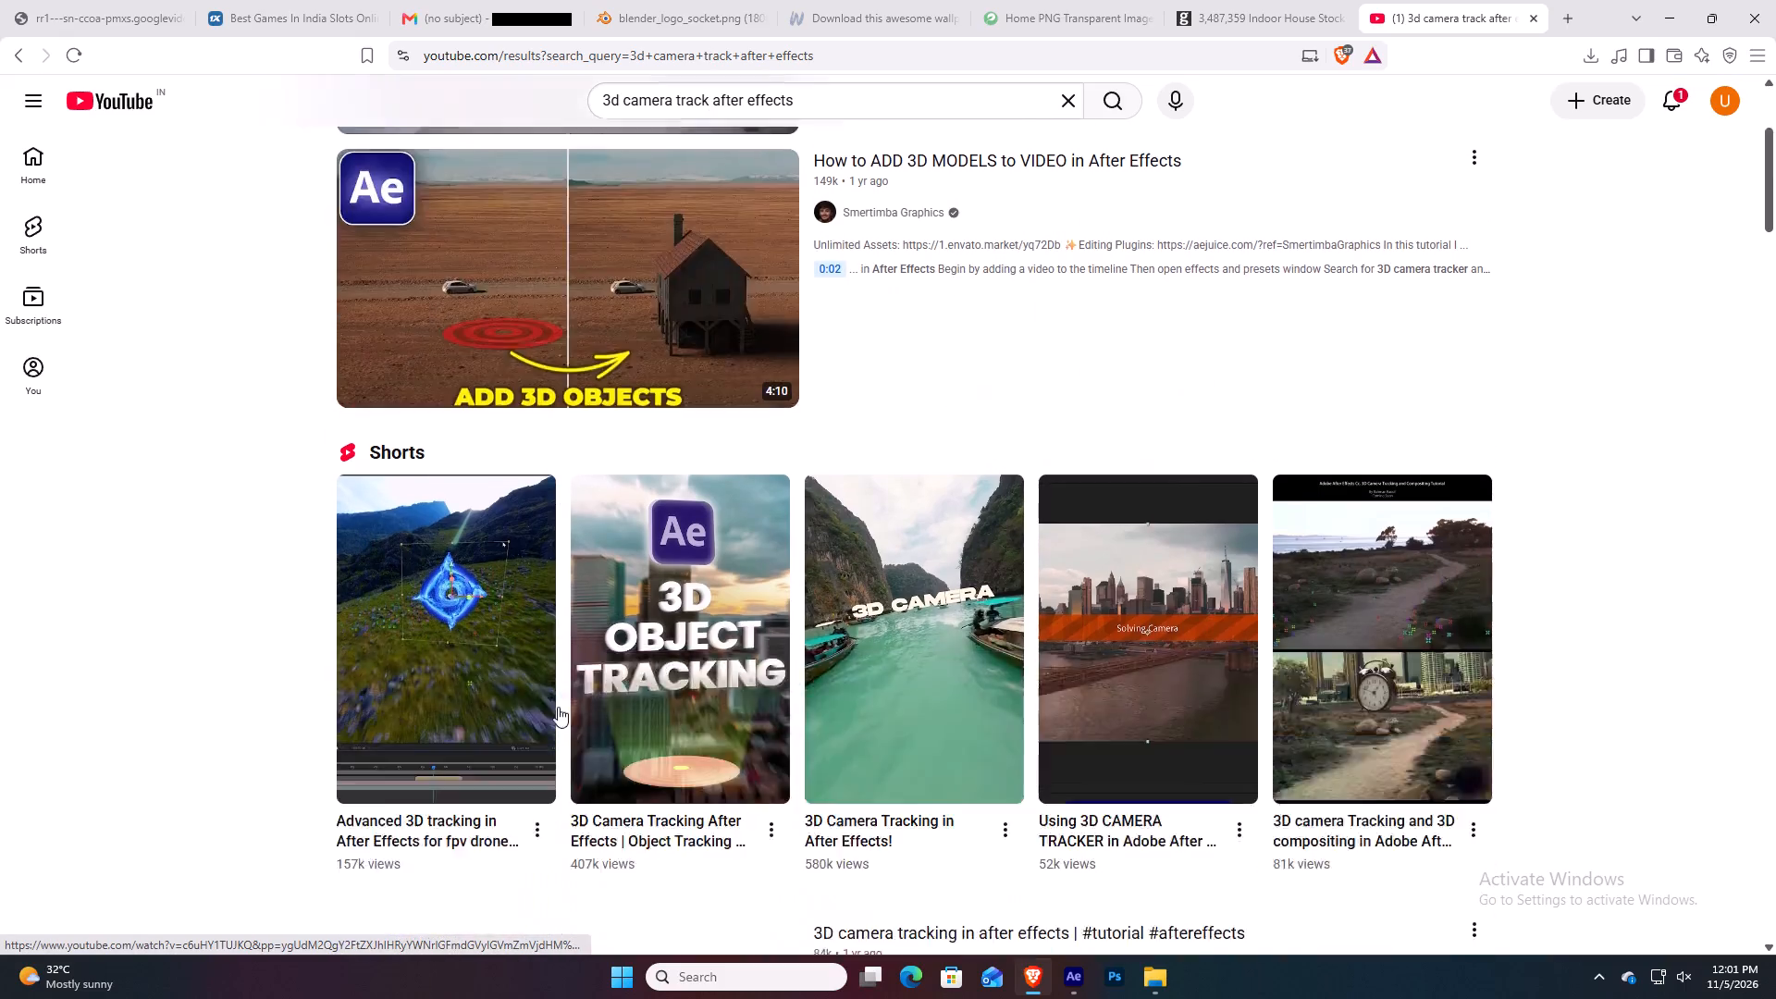
scroll(536, 721, "down", 5)
scroll(536, 721, "up", 7)
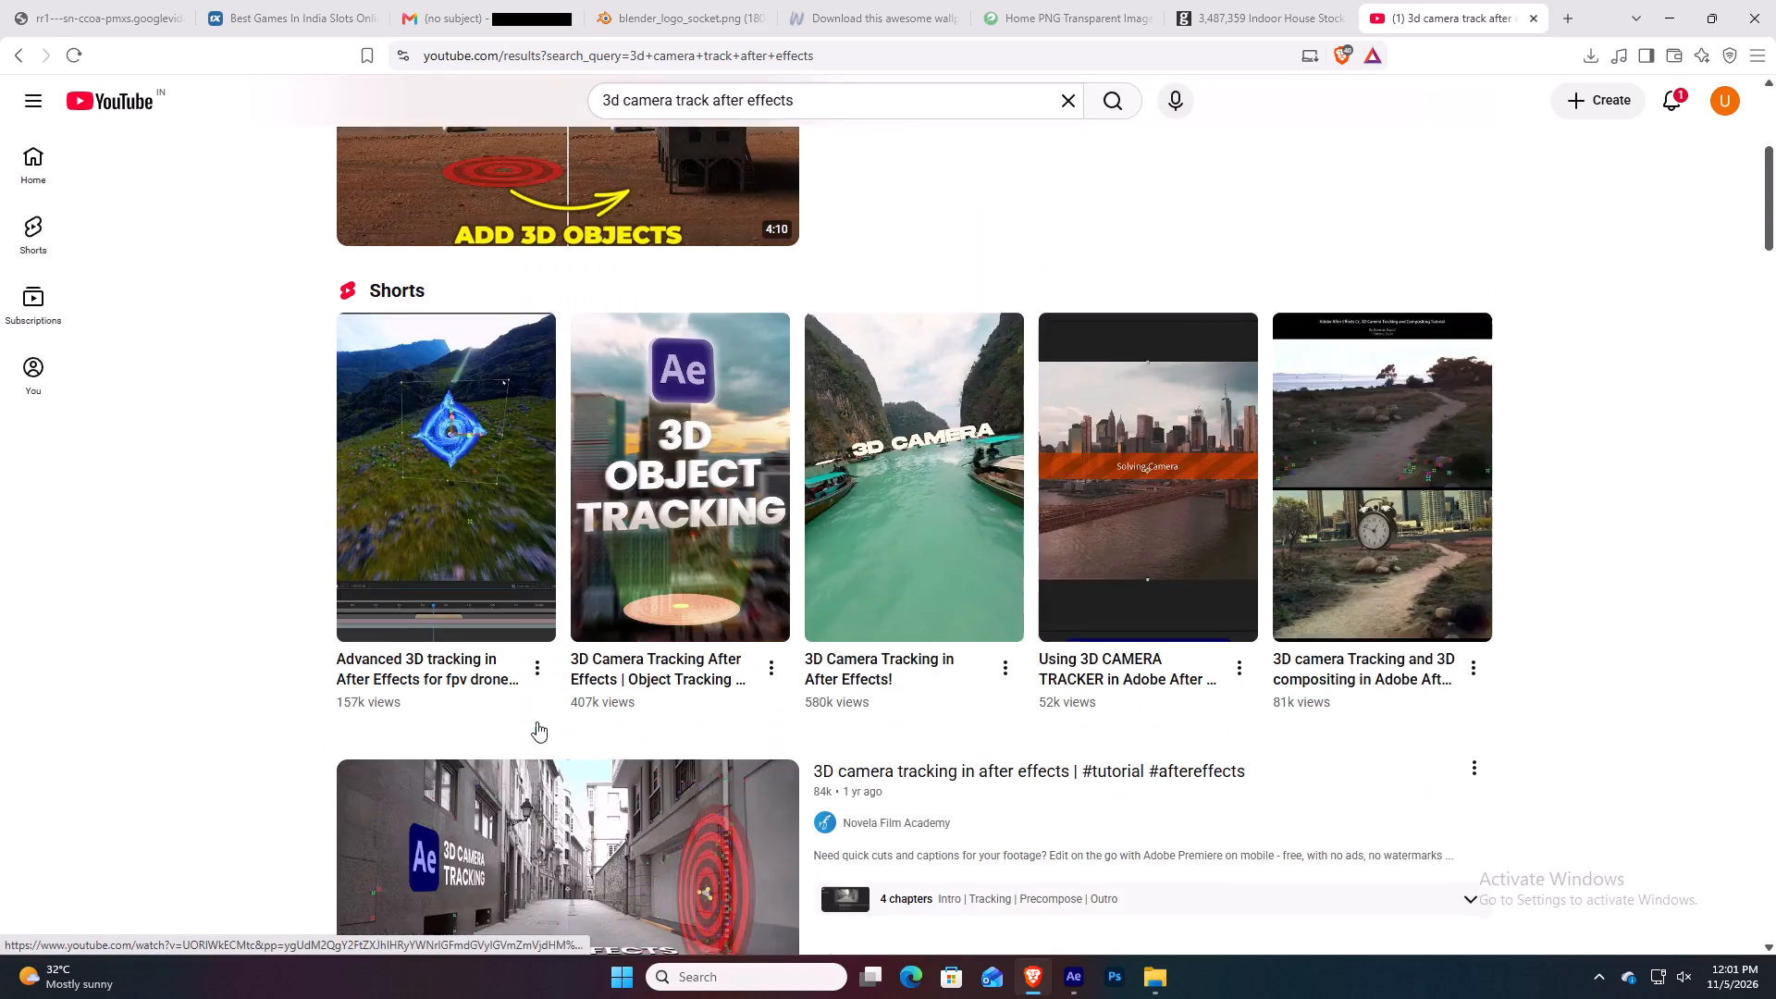
scroll(536, 721, "up", 5)
left_click(561, 632)
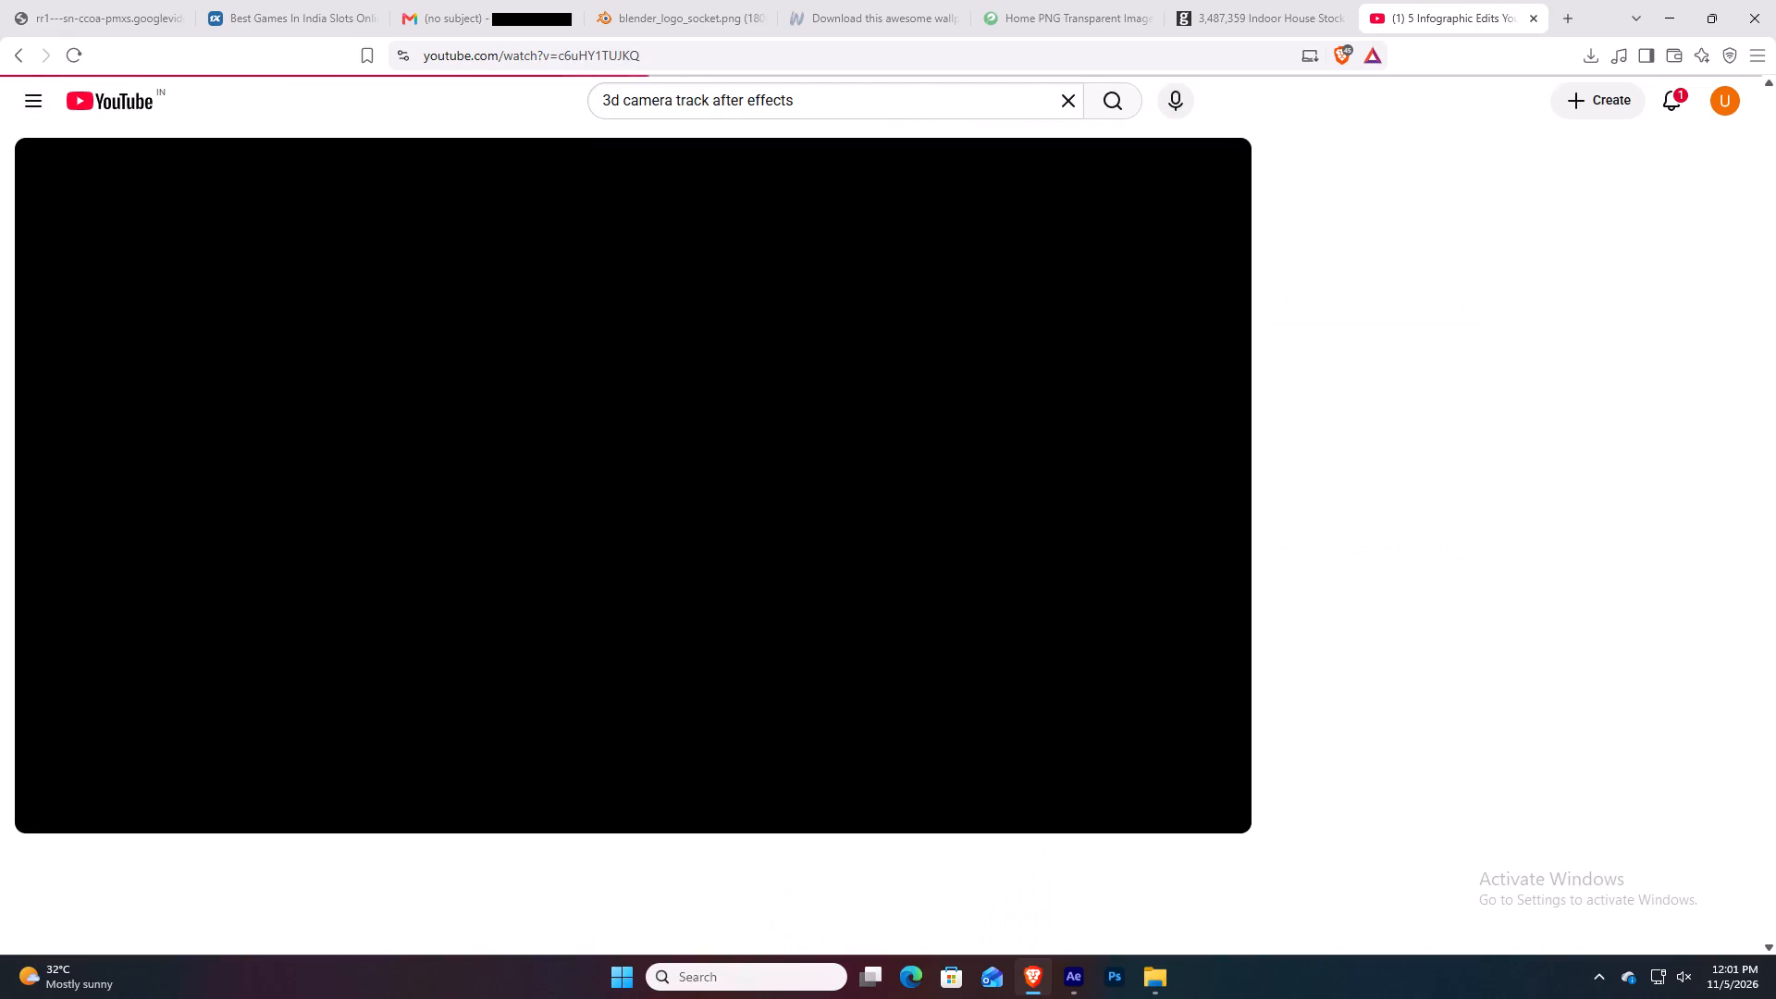
left_click(635, 538)
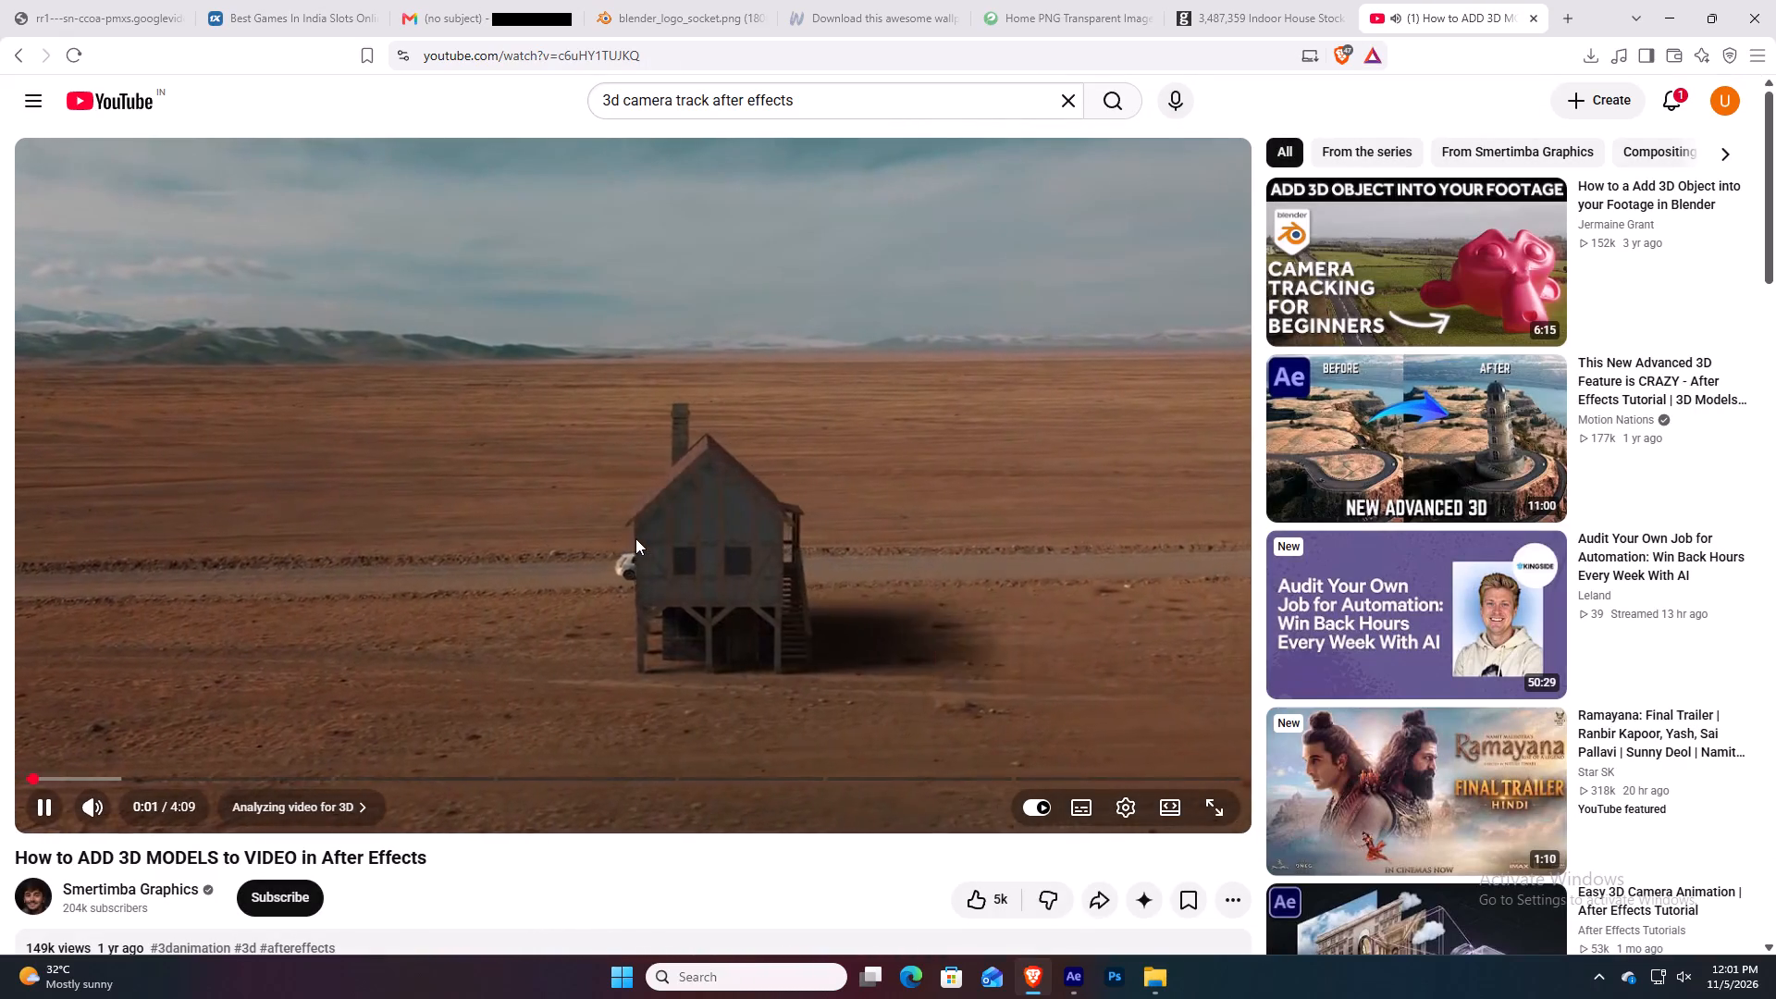
left_click(635, 538)
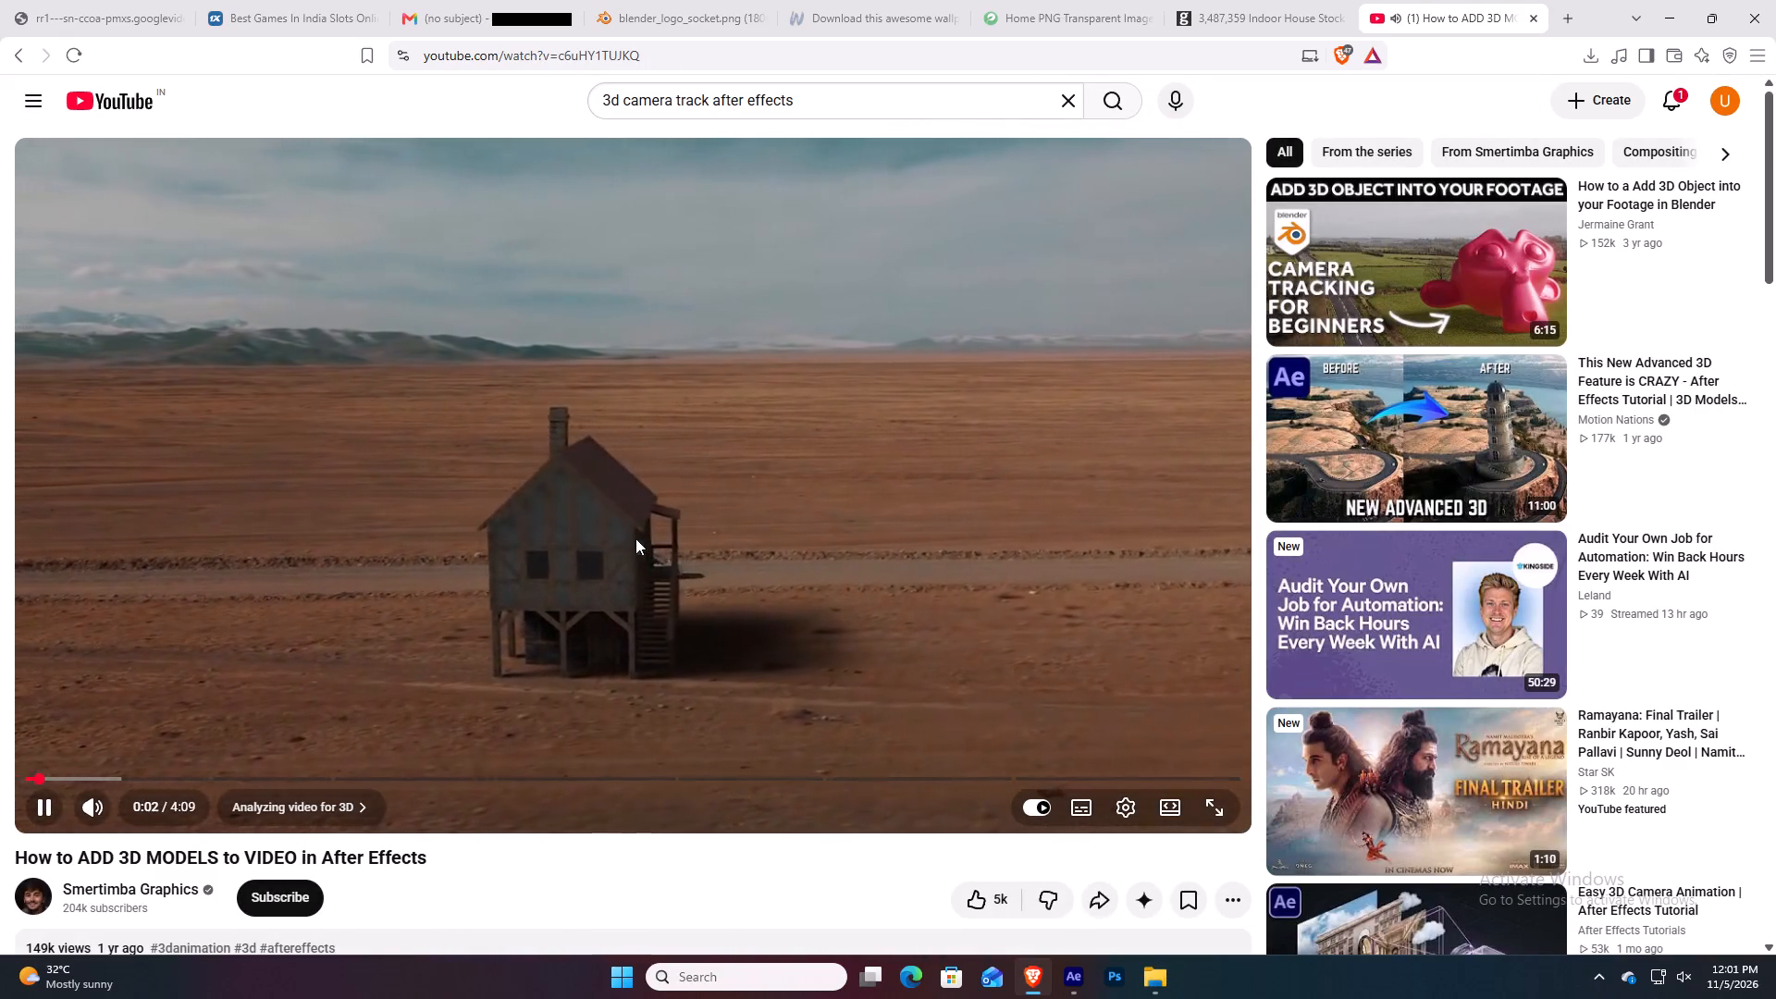
left_click(635, 538)
left_click(736, 410)
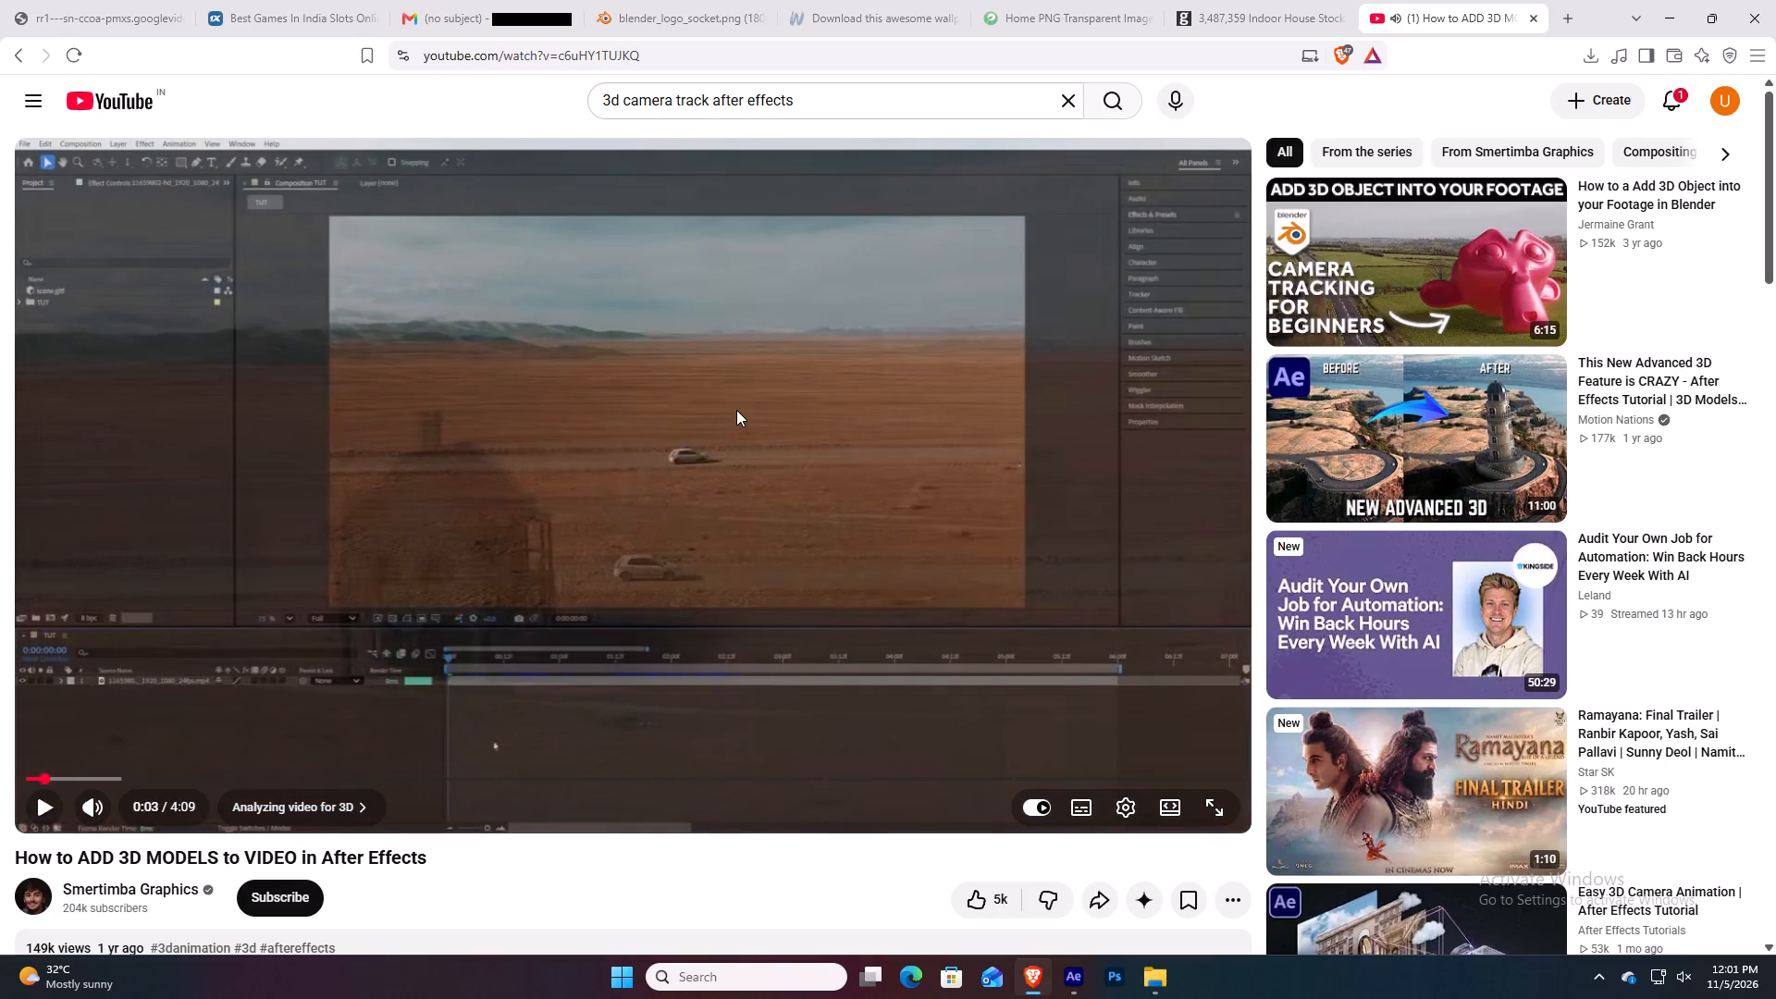
Skip ahead in the video to the red tracking target on the ground and pause it at 0:43.
key("Right")
key("Right")
key("Right")
key("Right")
key("Right")
key("Right")
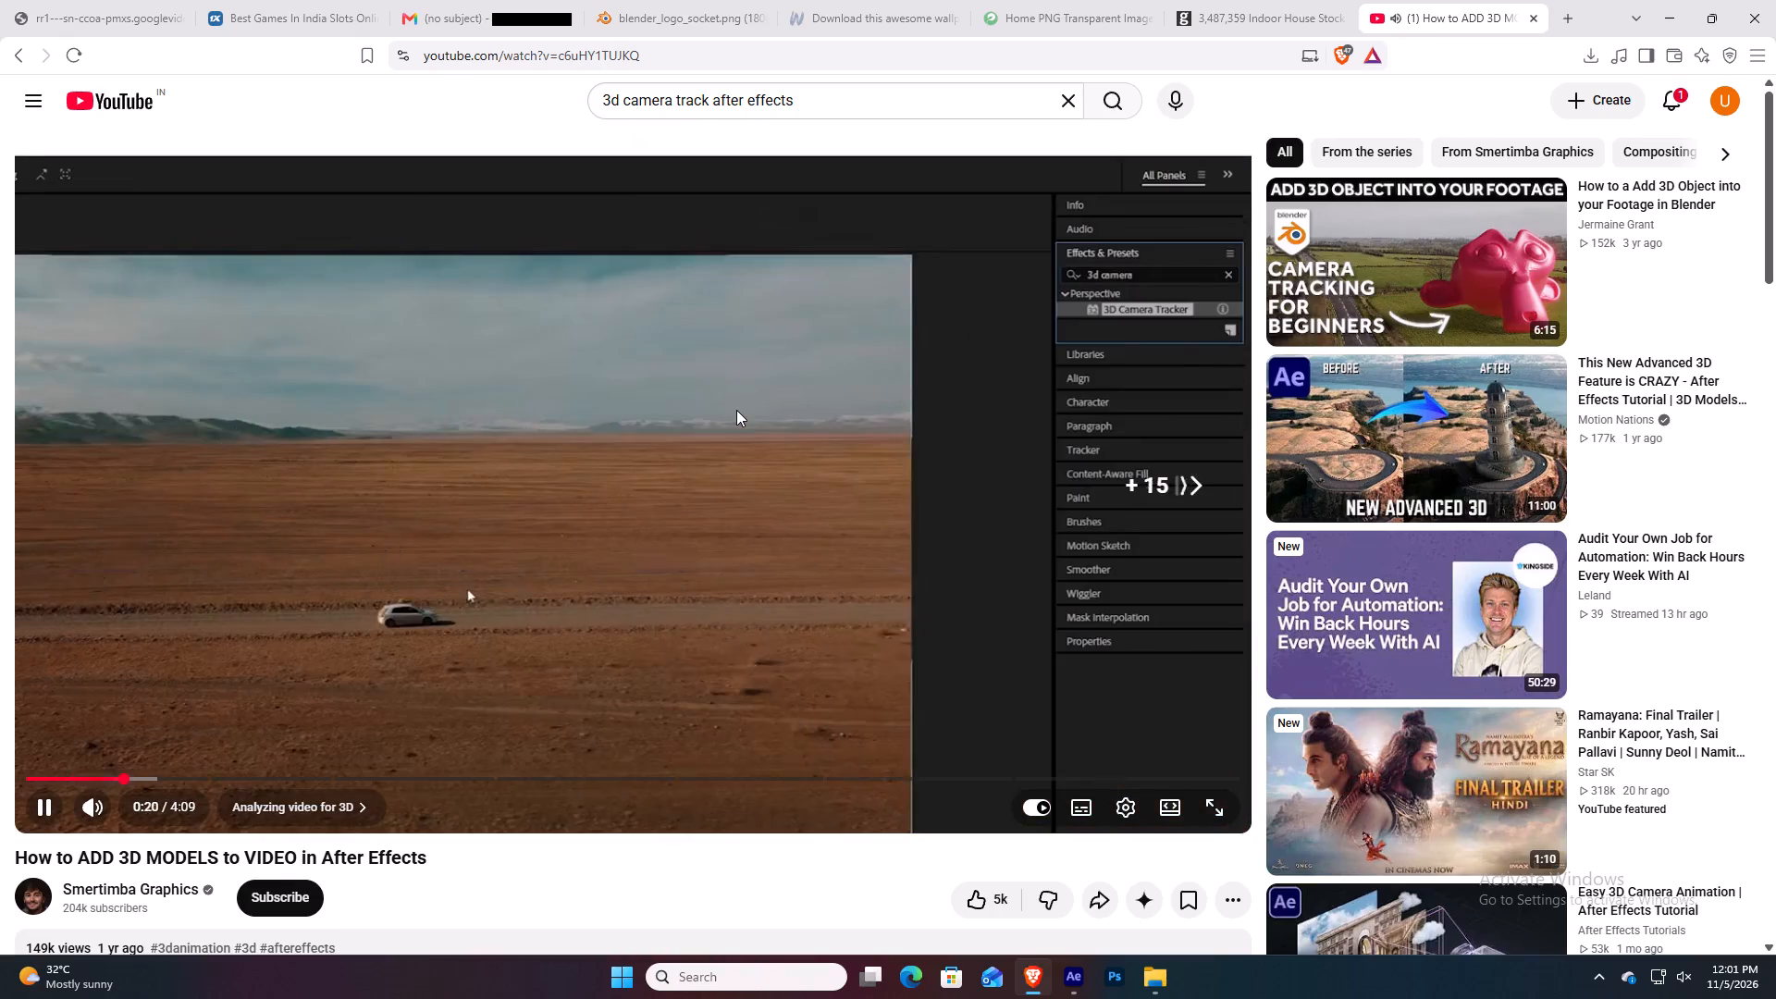
key("Right")
key("Right")
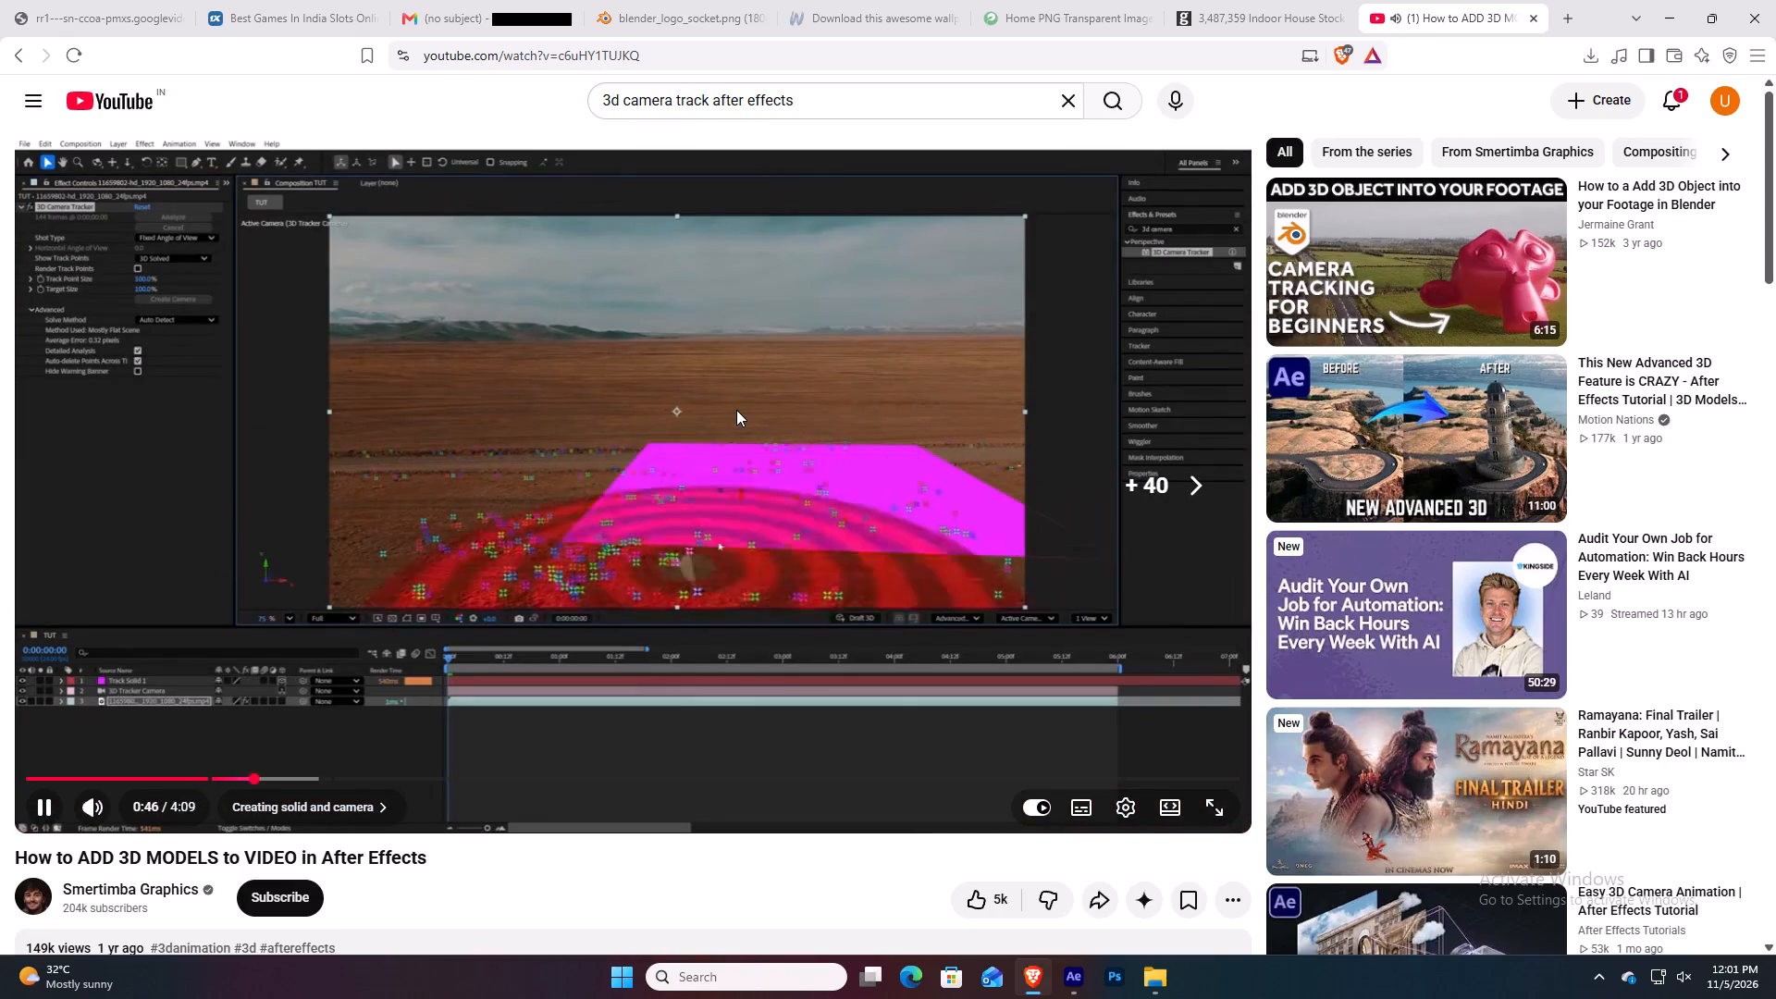
key("Left")
key("space")
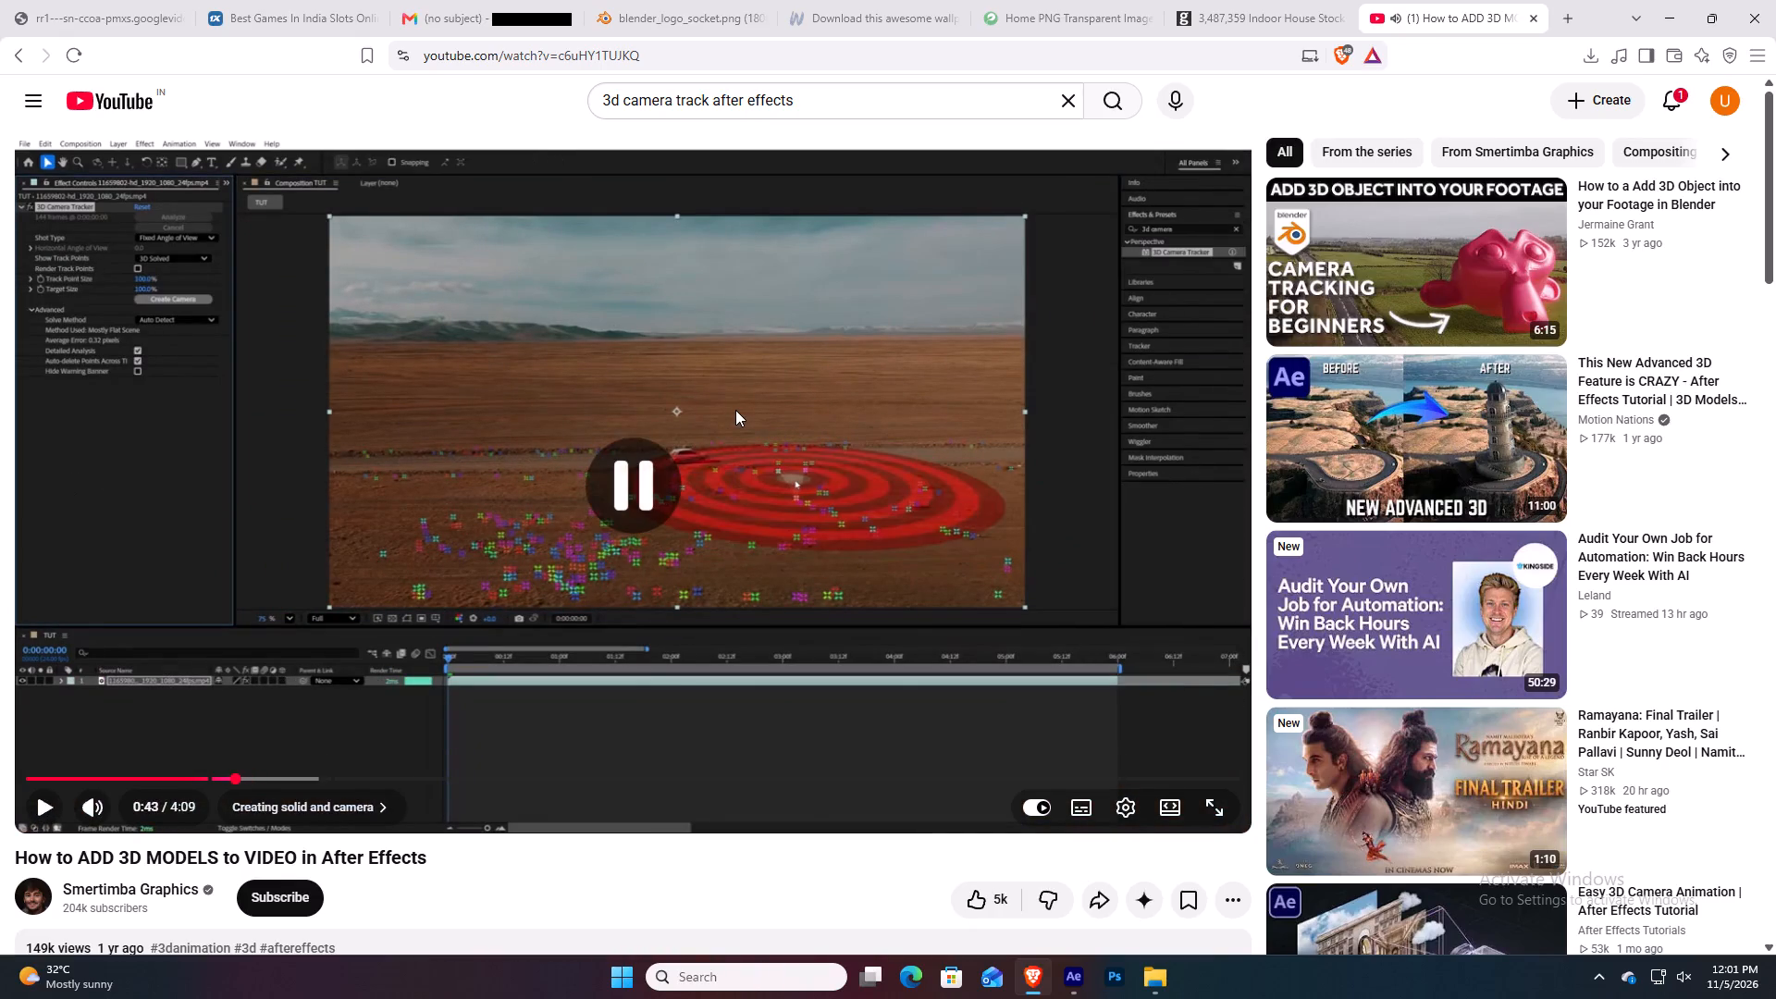
Show the video full screen and capture a full-width screenshot of the 3D Camera Tracker view, excluding the player controls.
left_click(1203, 809)
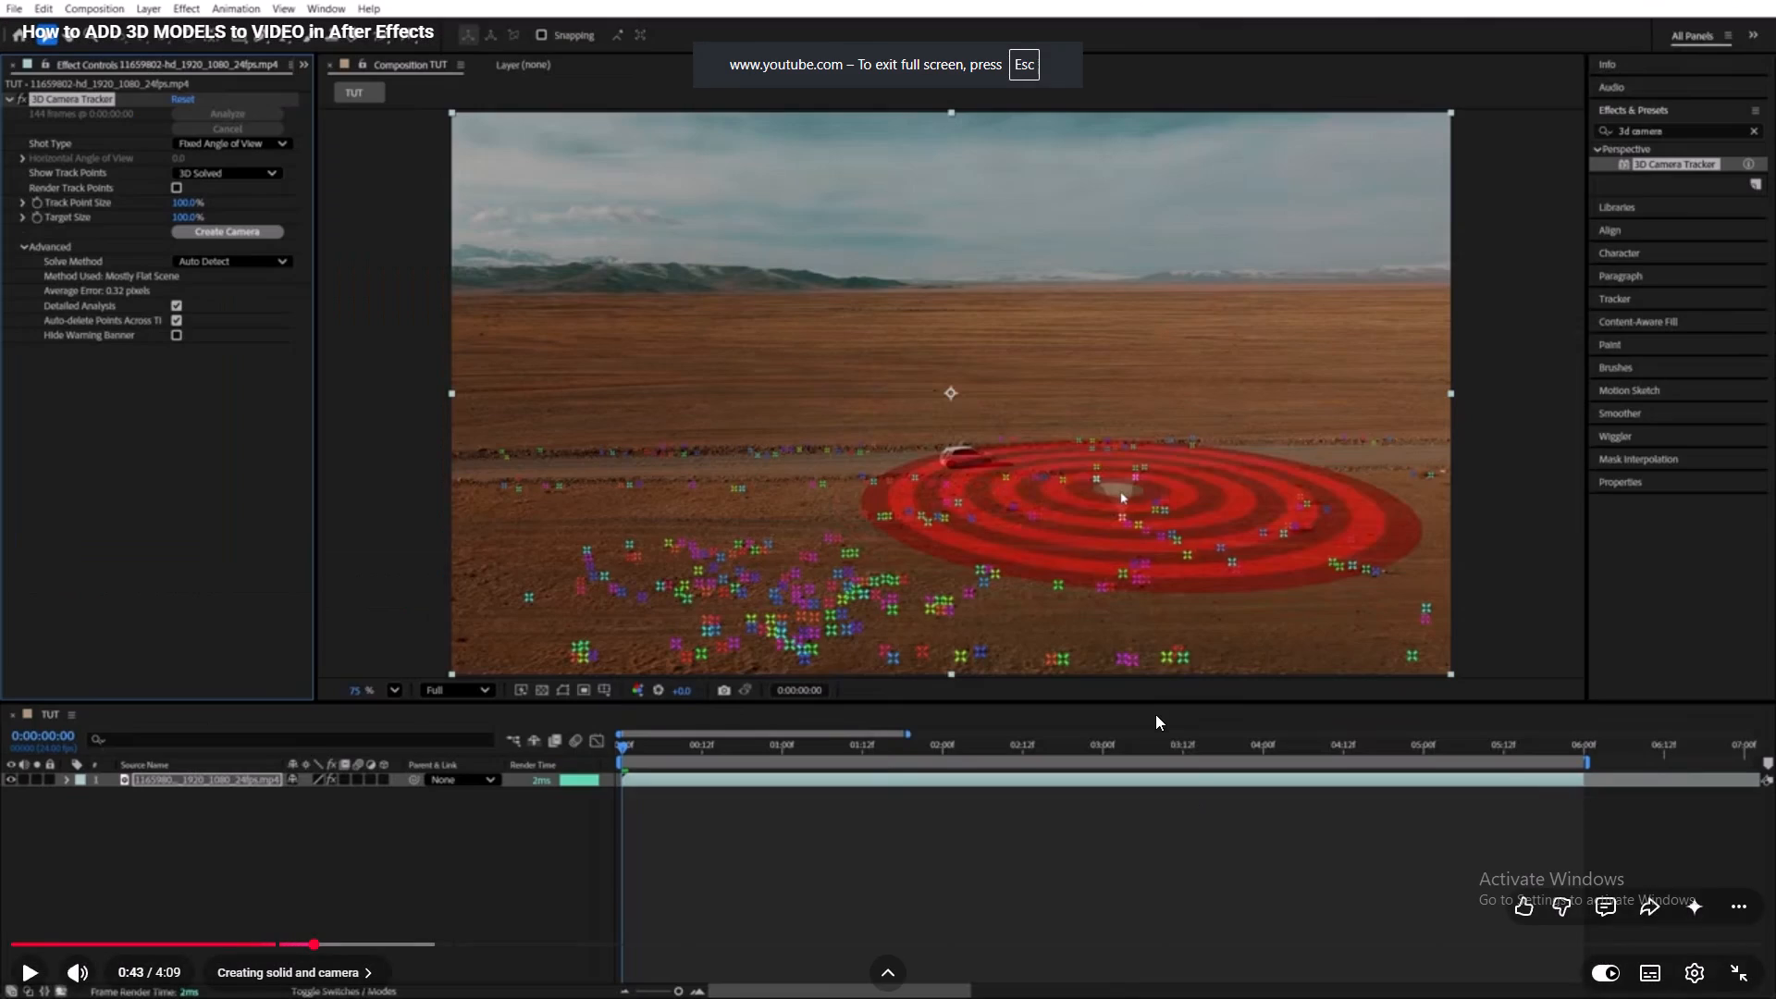
key("Print")
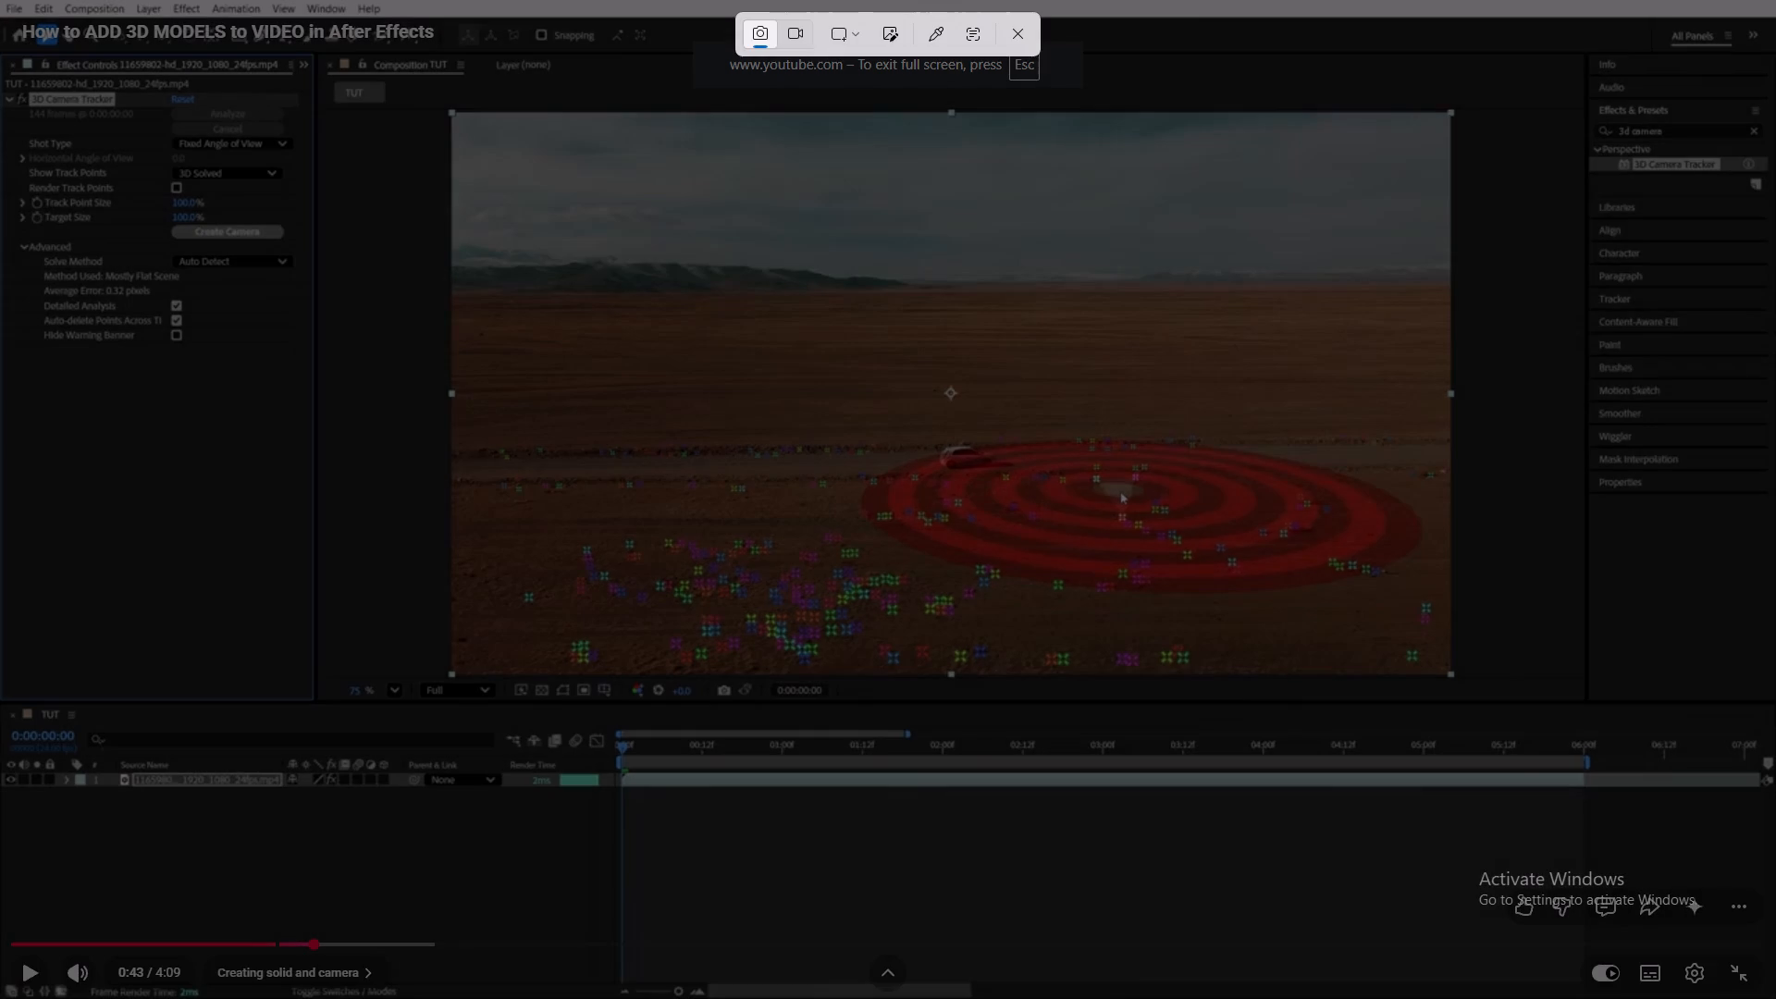
left_click_drag(0, 52, 1740, 879)
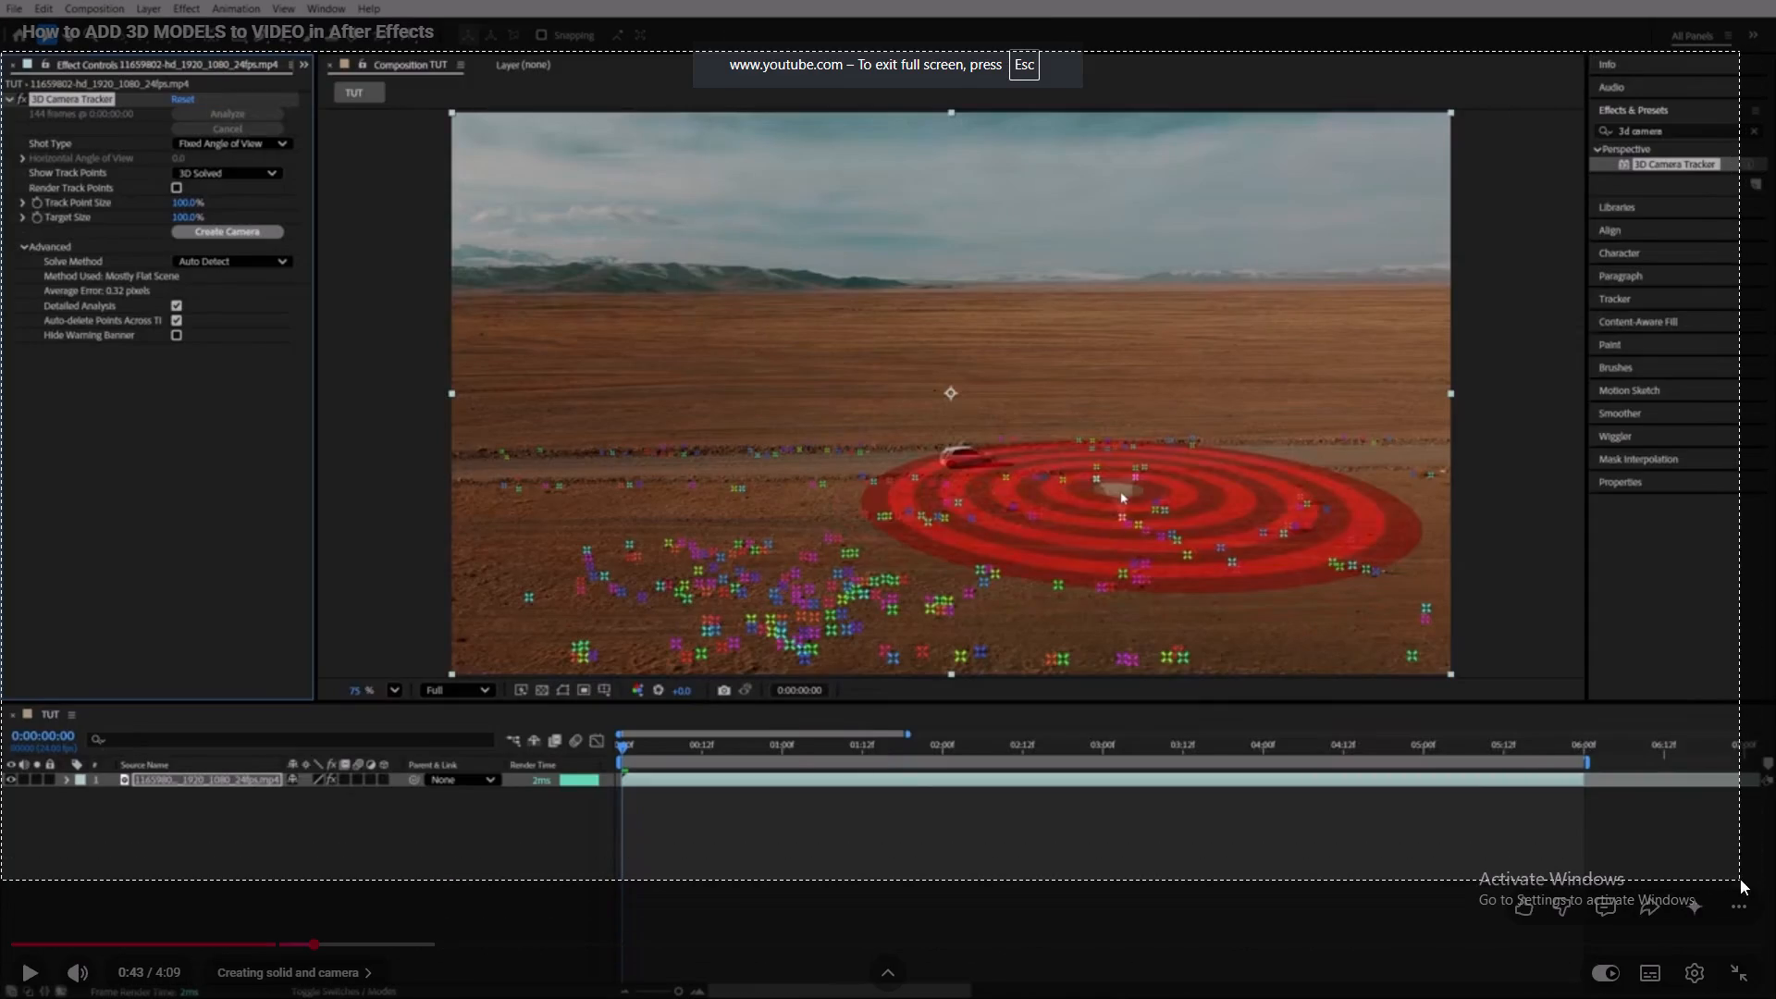
left_click_drag(1740, 879, 1775, 878)
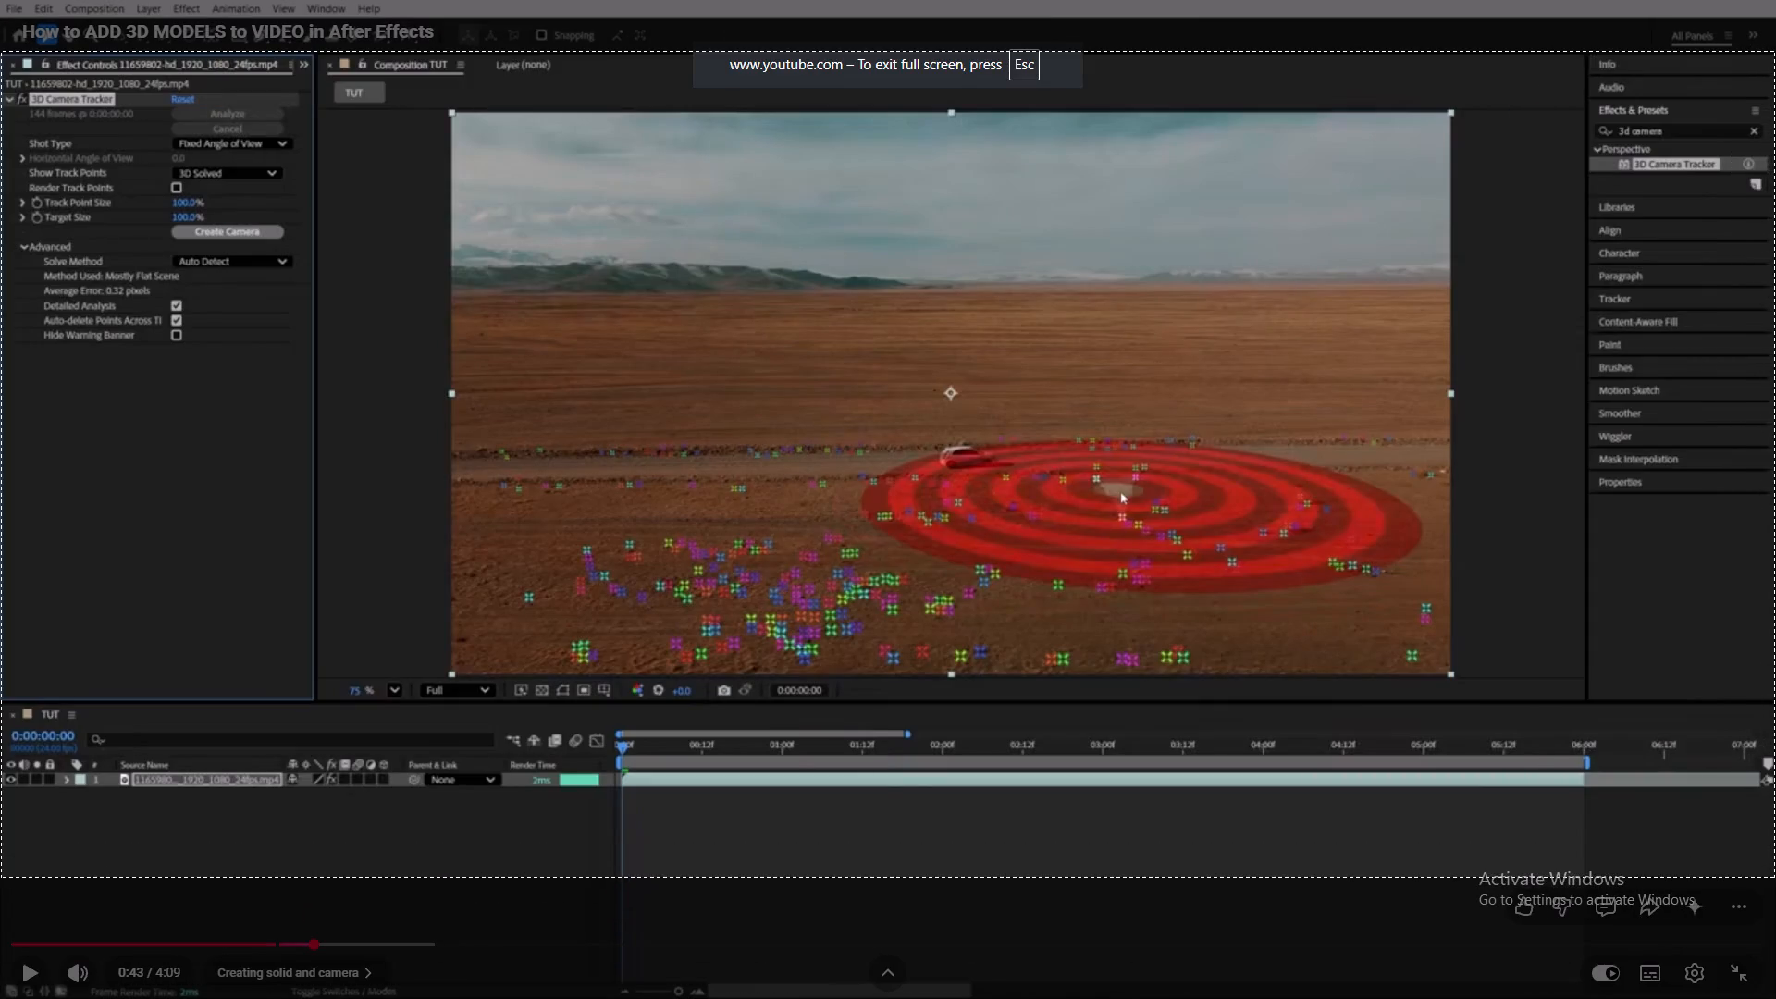
left_click_drag(1775, 878, 1775, 886)
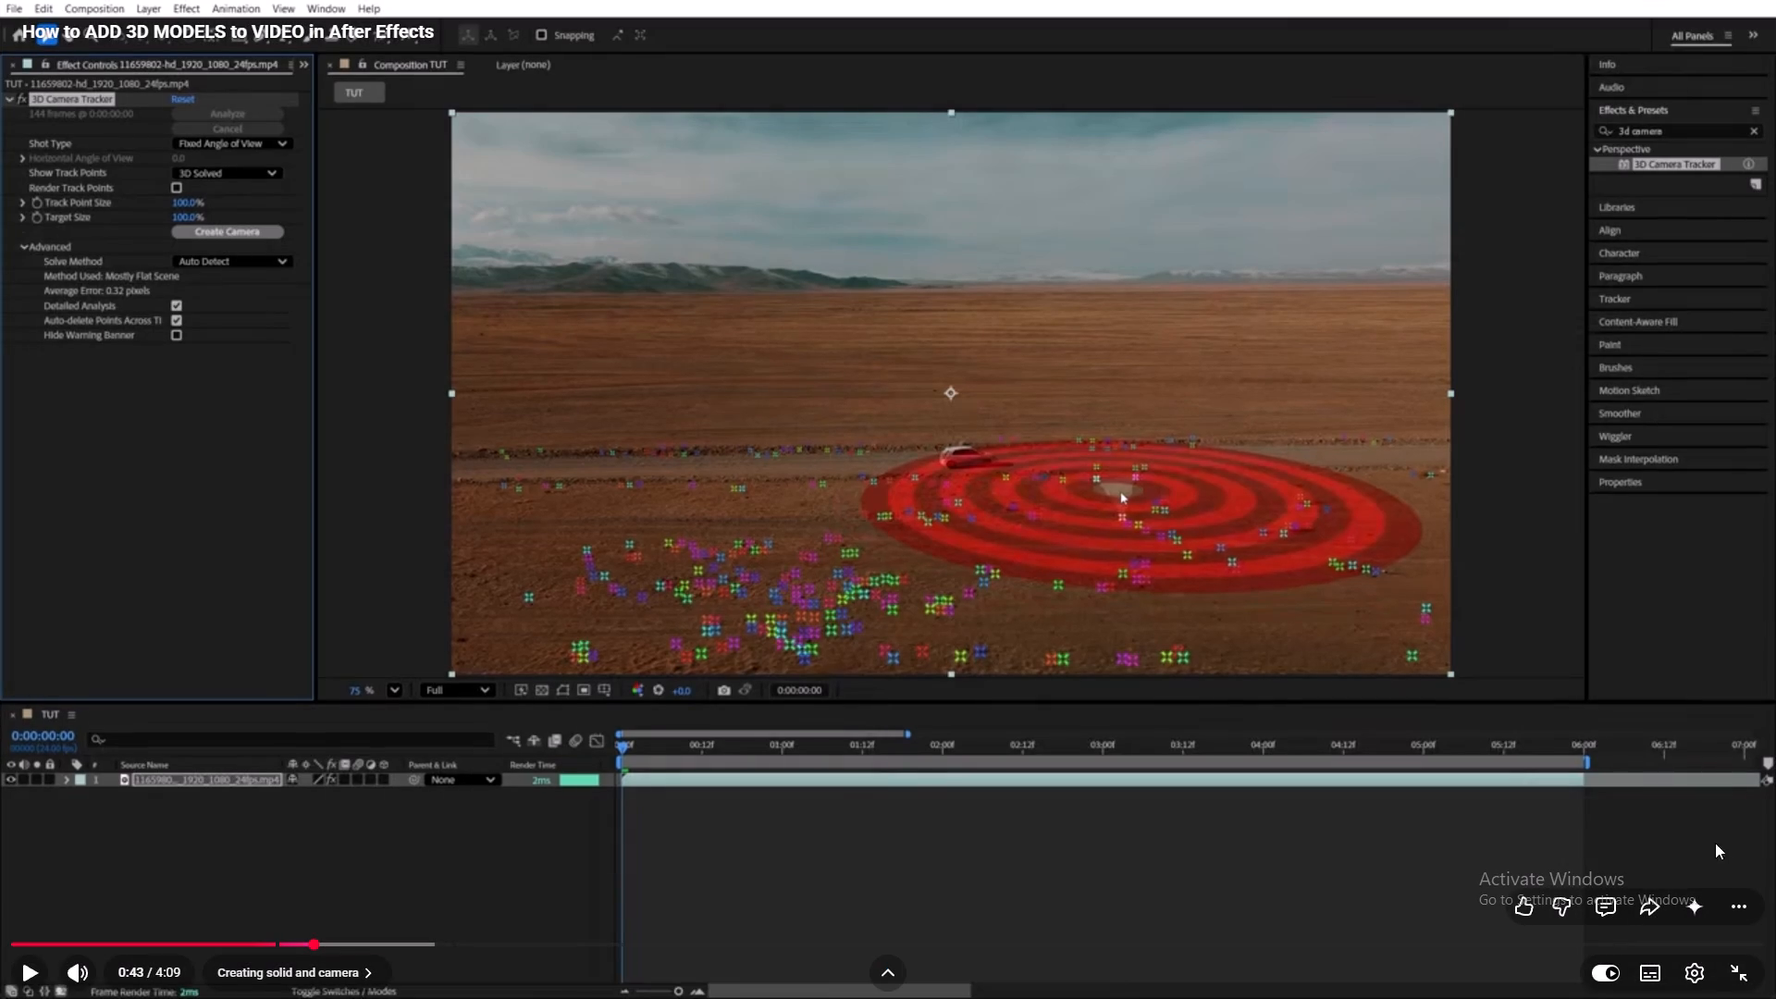
Move the new screenshot from the Screenshots folder into the "record affter effects" folder.
key("alt+Tab")
left_click(1106, 468)
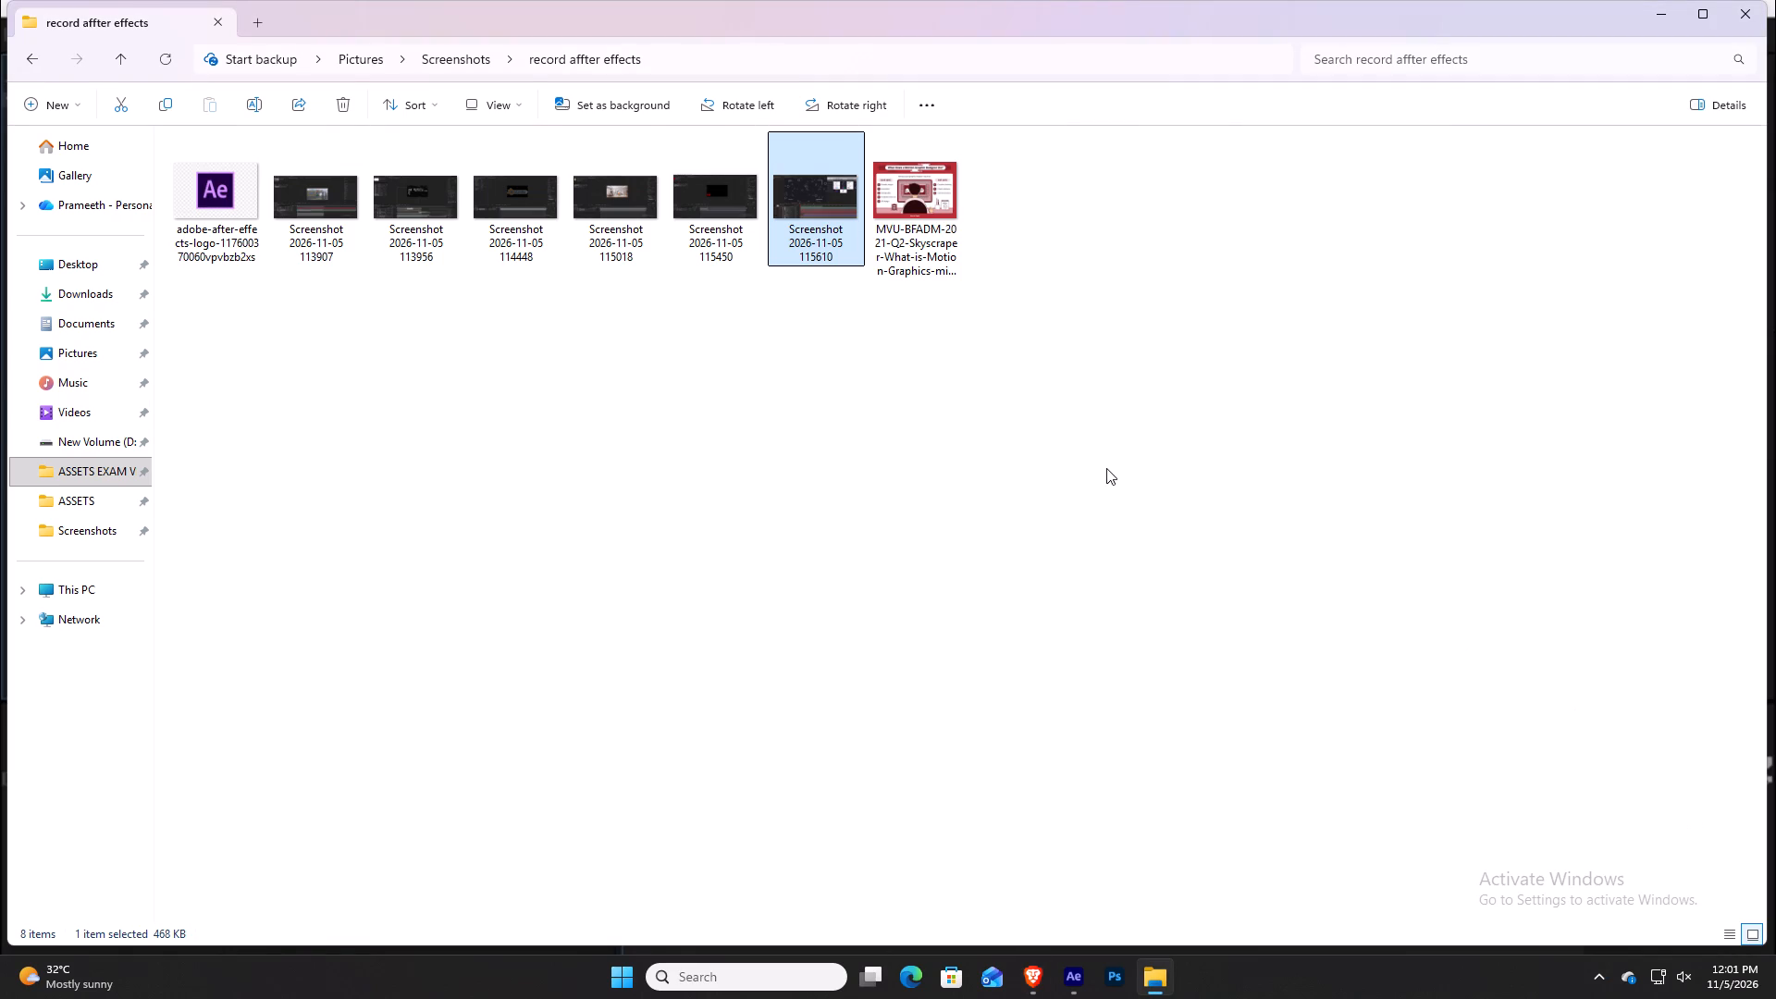
left_click(46, 57)
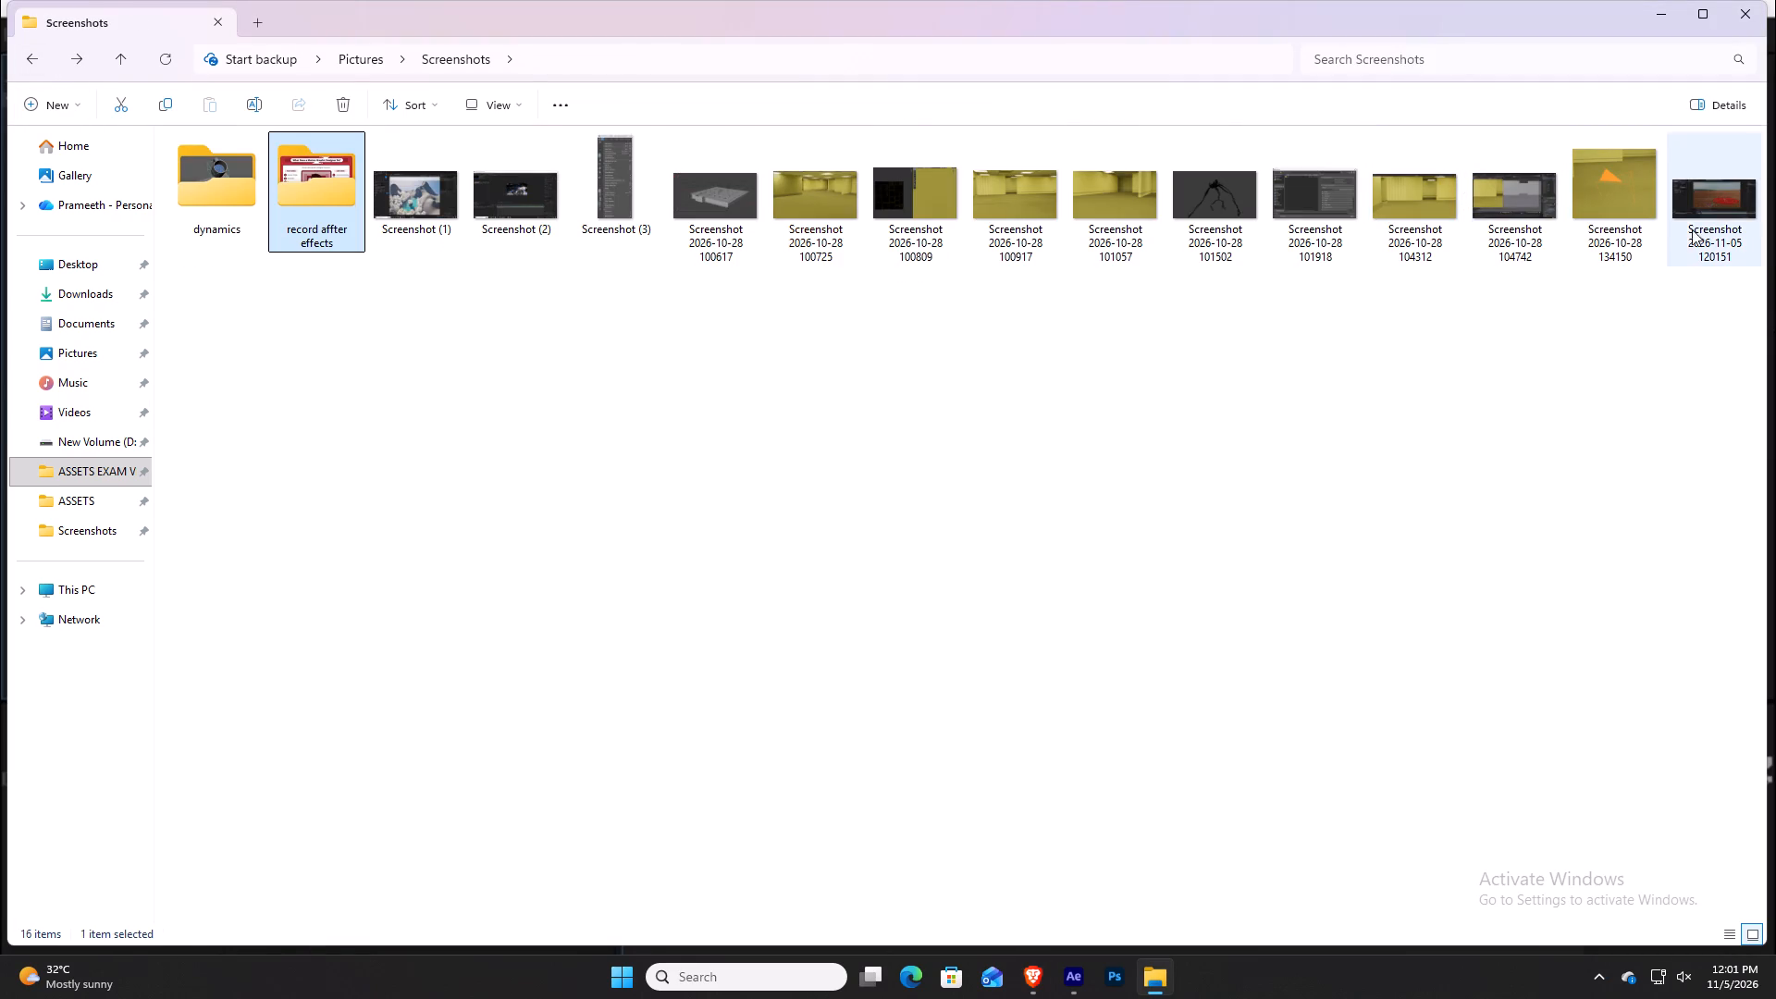
left_click_drag(1684, 215, 300, 191)
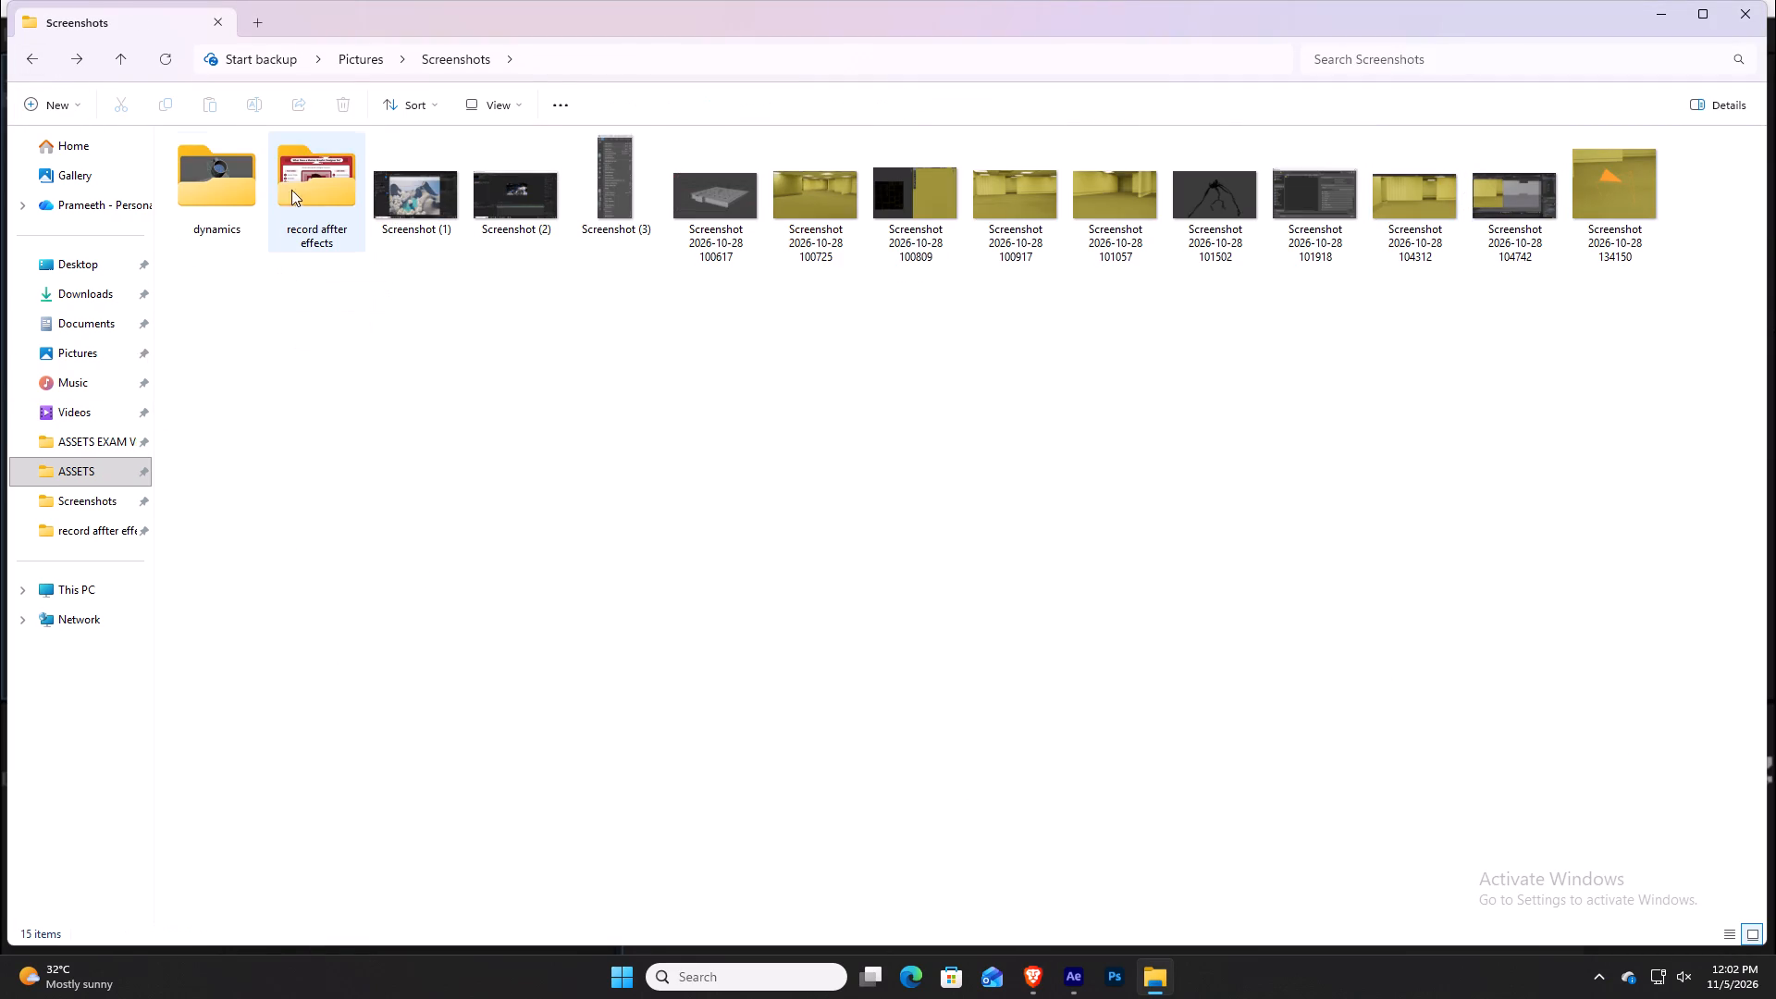
View the "What Does a Motion Graphic Designer Do?" image in the "record affter effects" folder and delete that file.
double_click(318, 202)
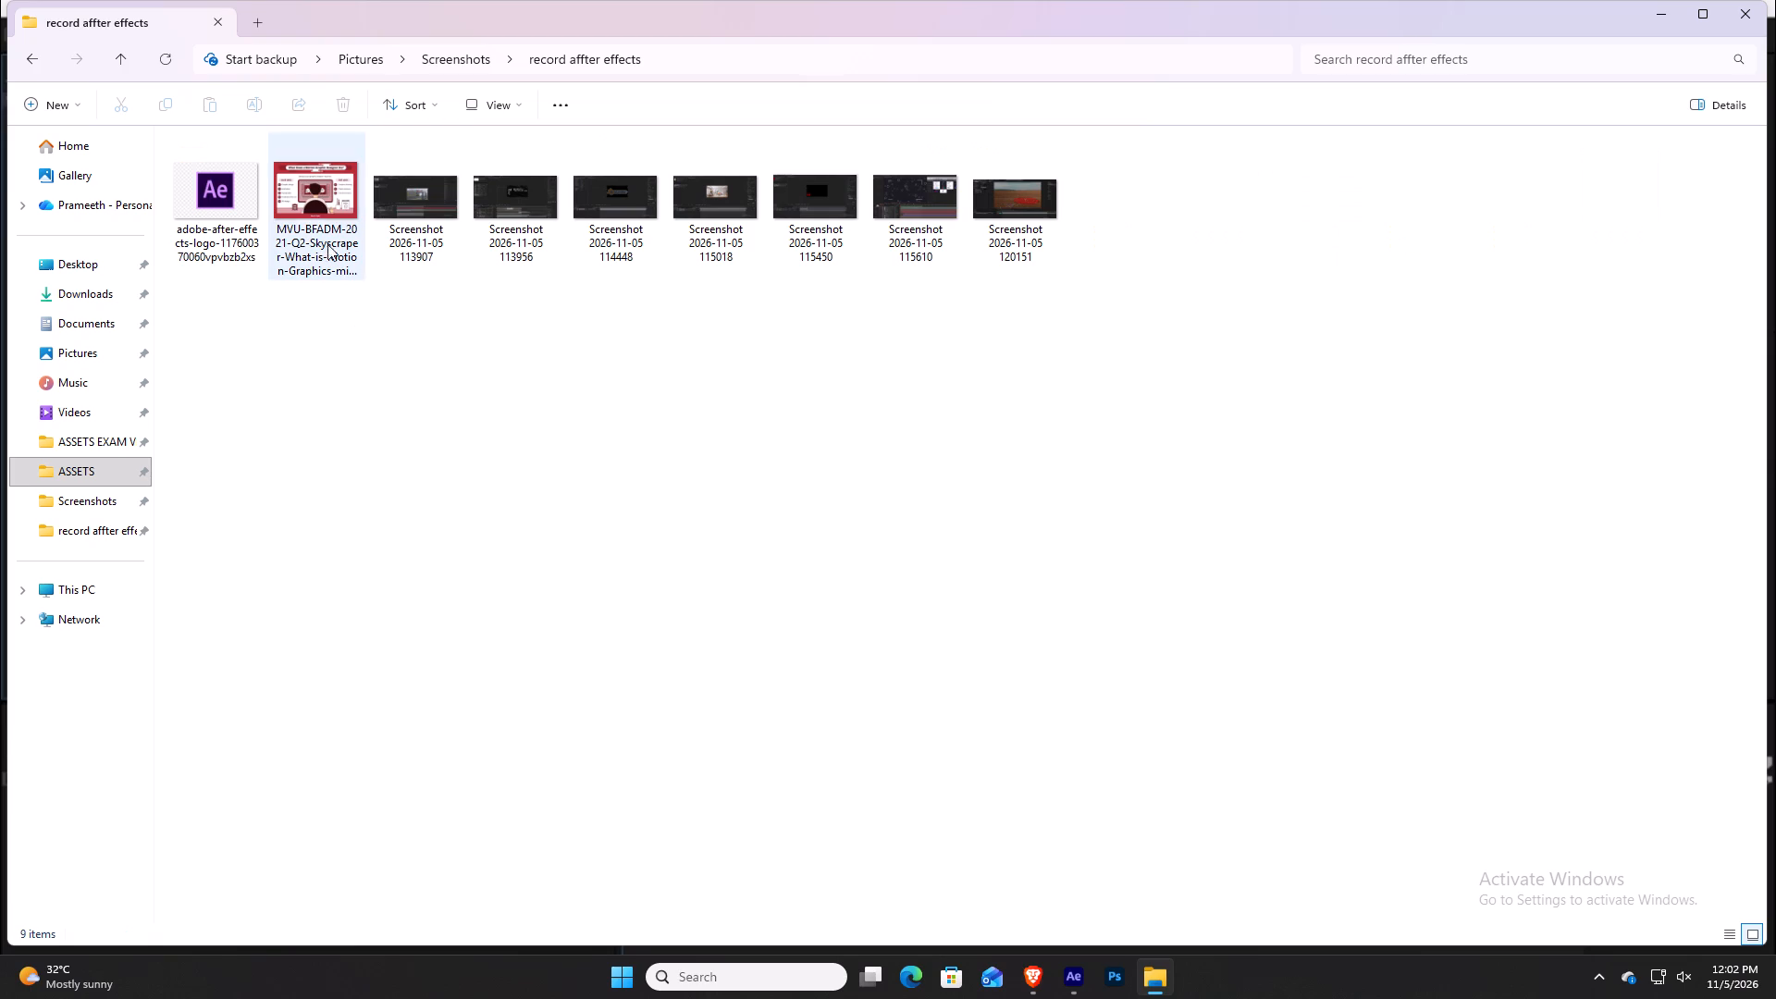
double_click(312, 196)
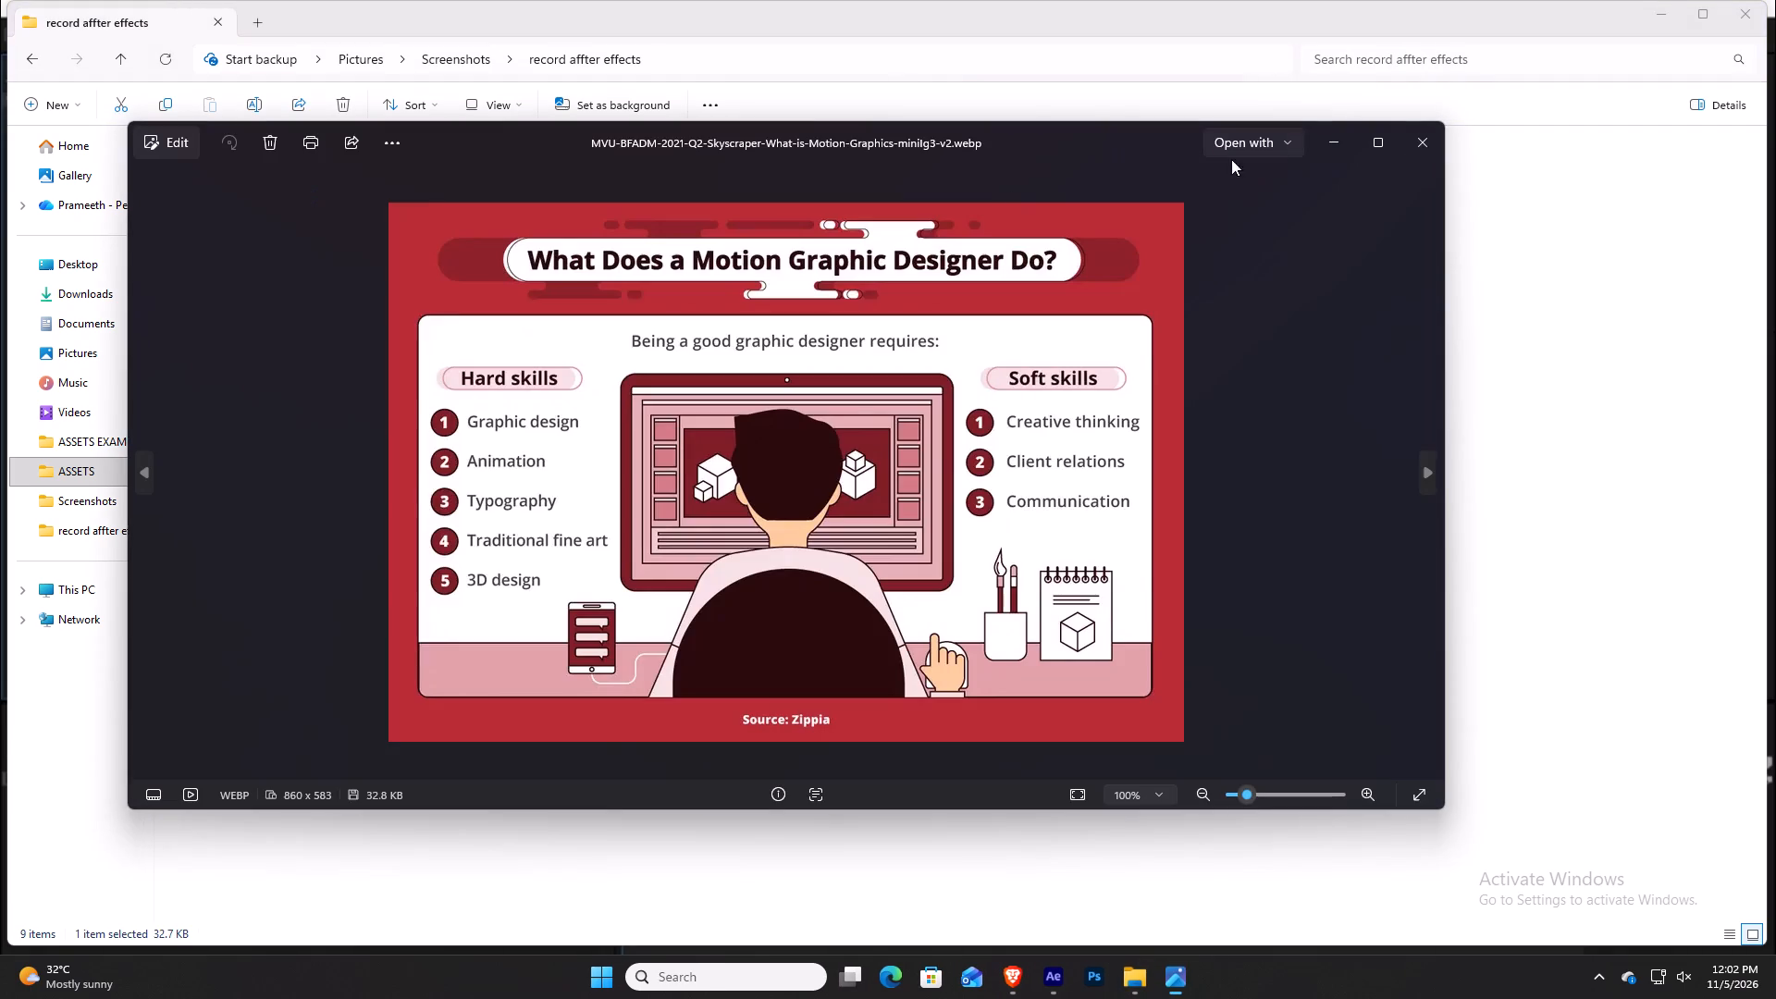
left_click(1401, 146)
left_click(326, 220)
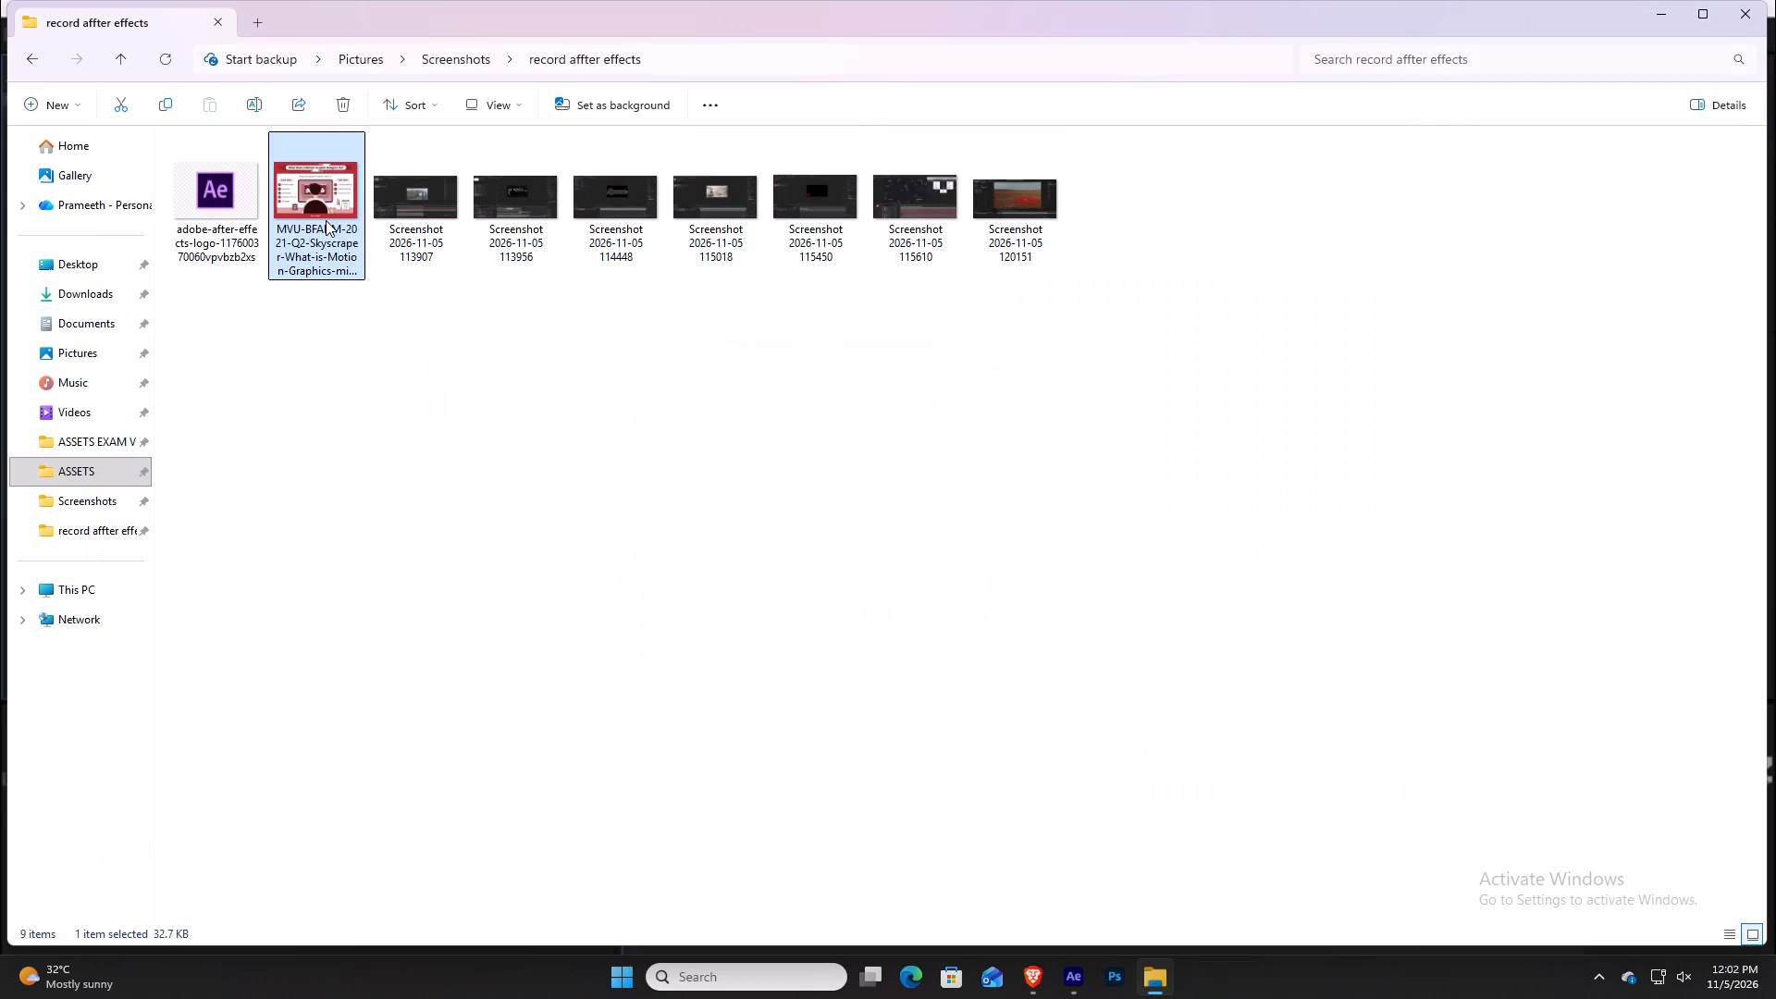
key("Delete")
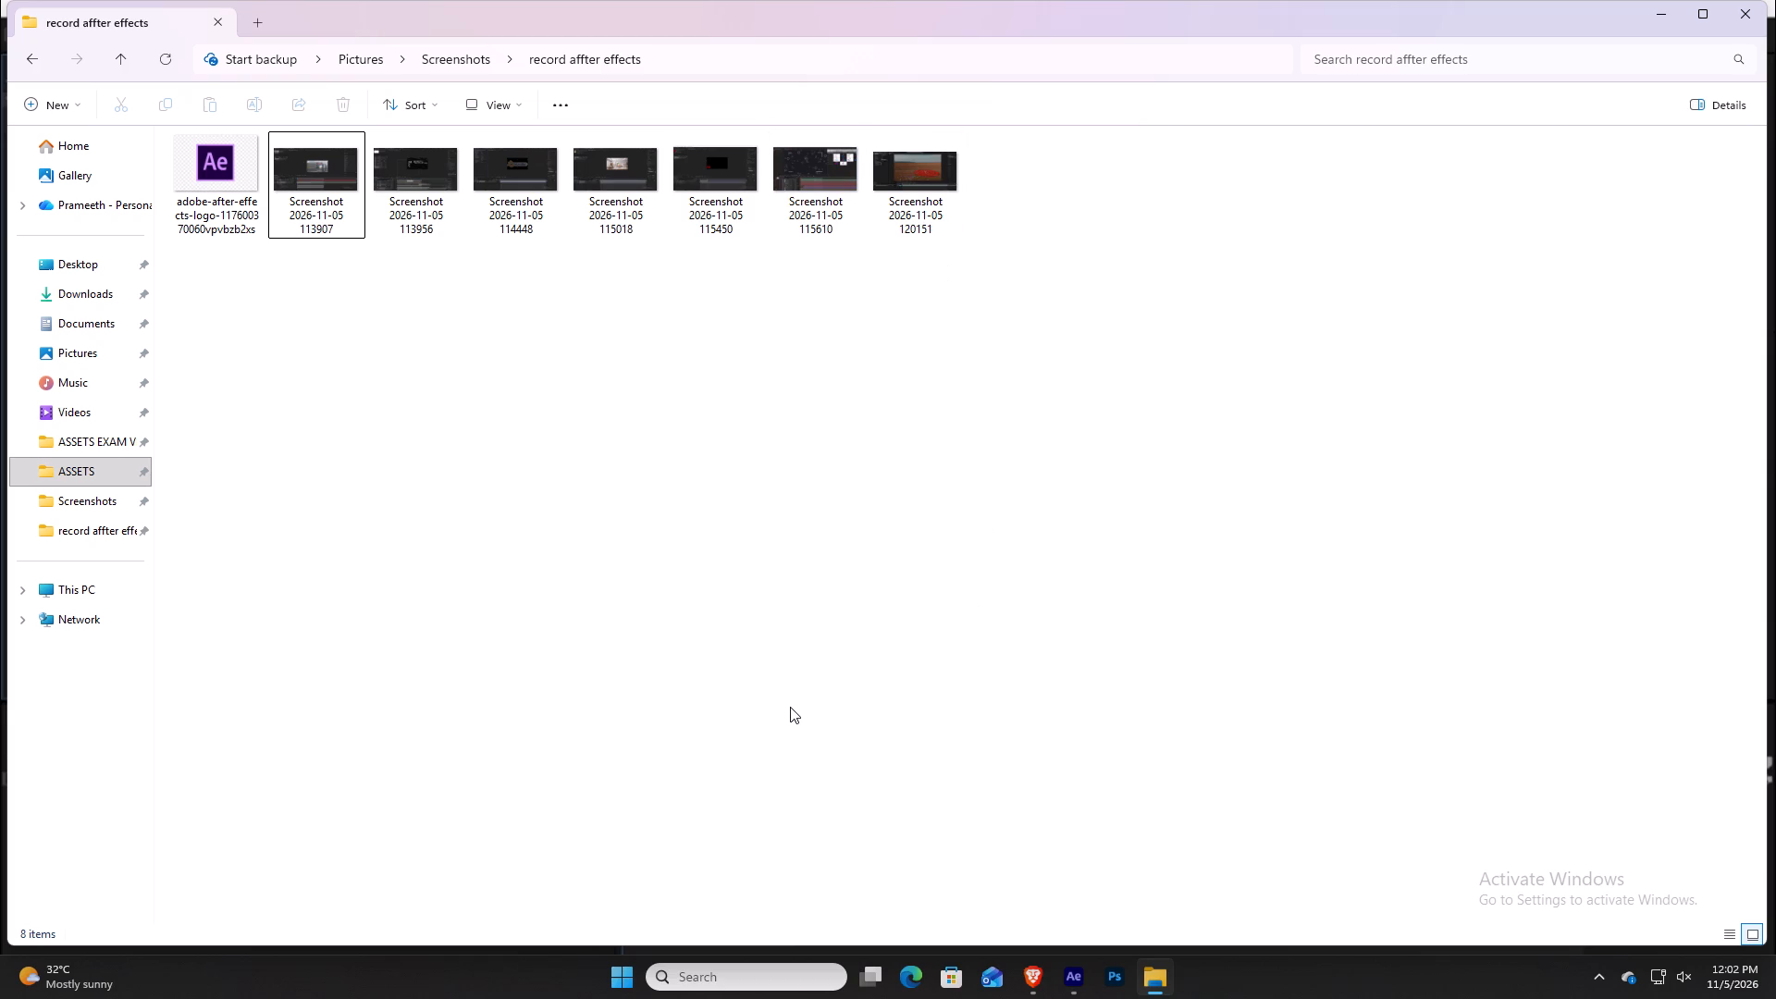
Add the green-screen clip of the woman in white from drive D's inner nuke footage folder to Comp 1 in After Effects as the top layer.
left_click(1062, 976)
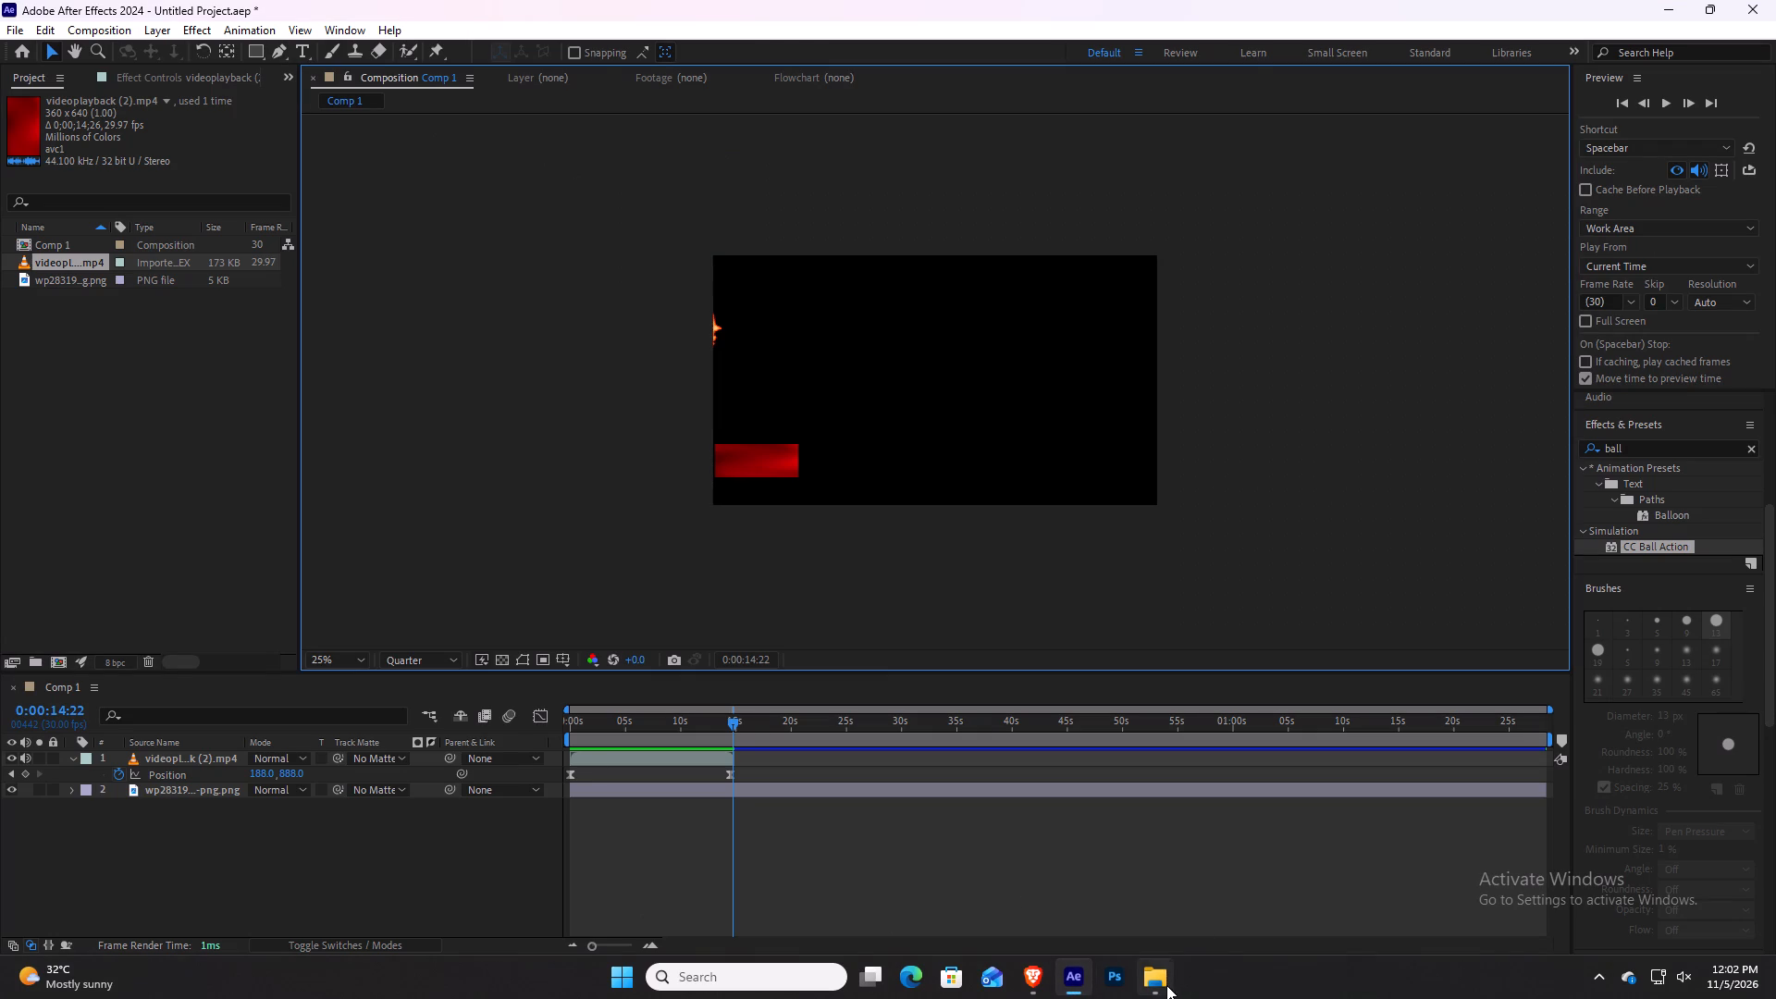
left_click(1166, 985)
left_click(62, 597)
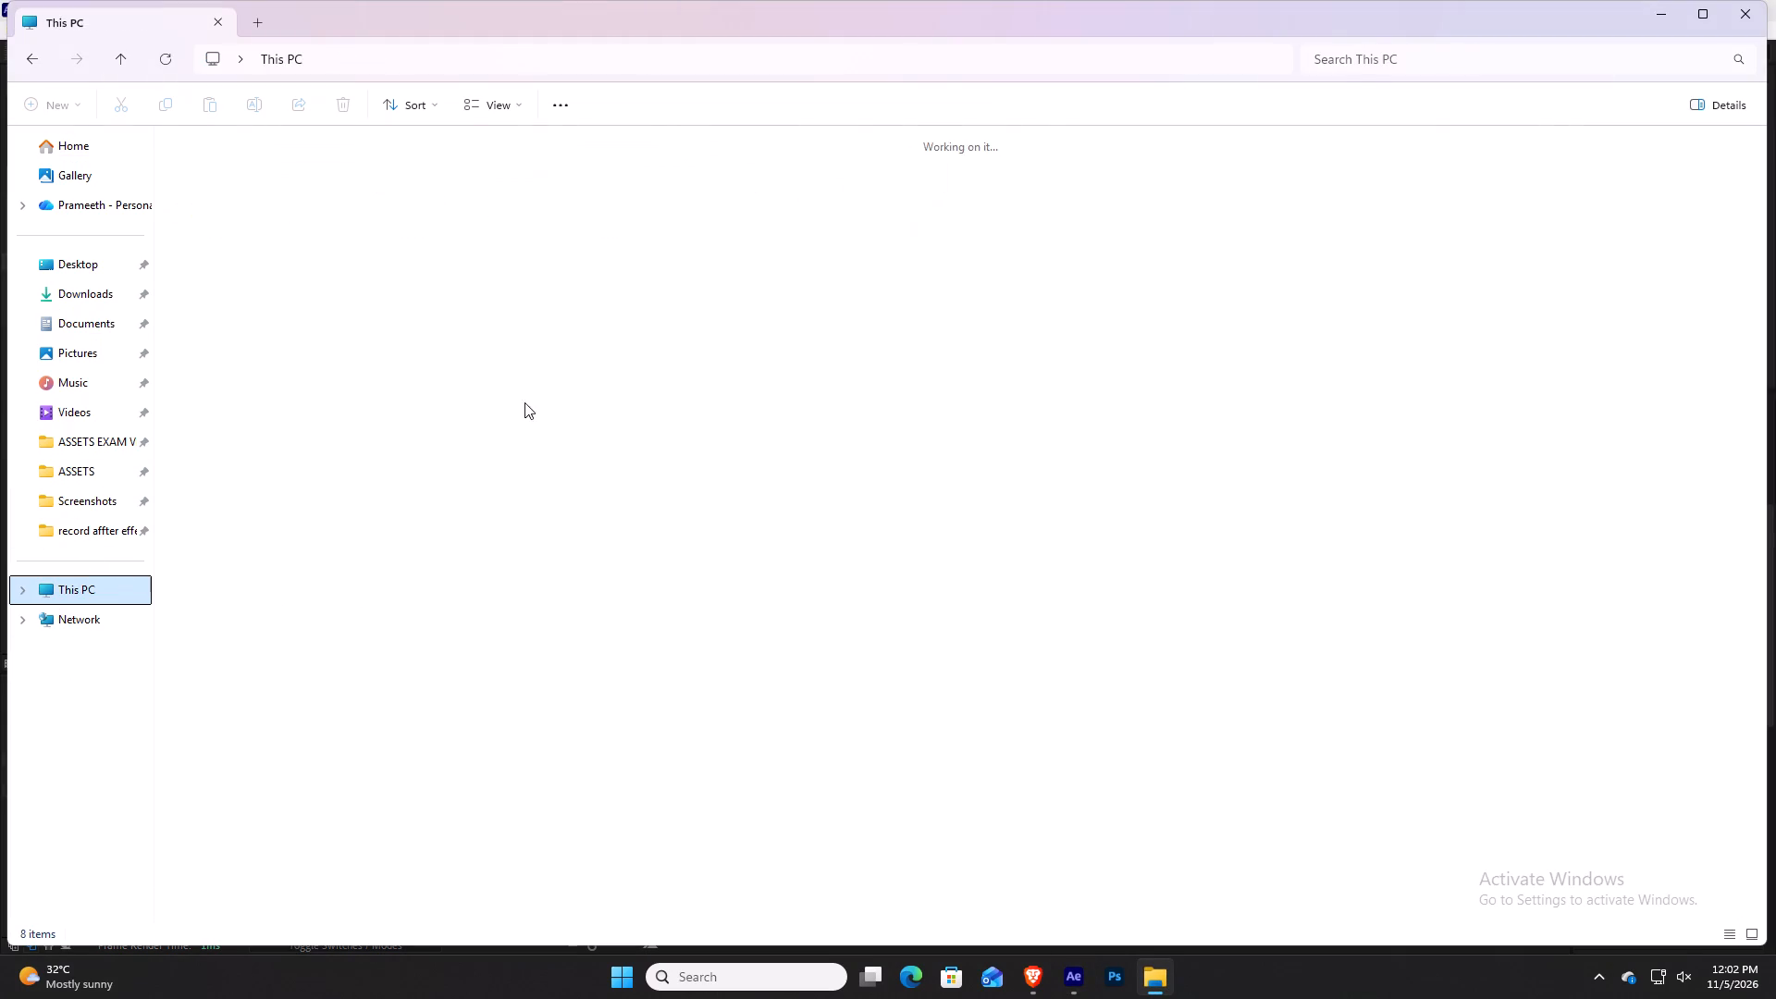
double_click(529, 198)
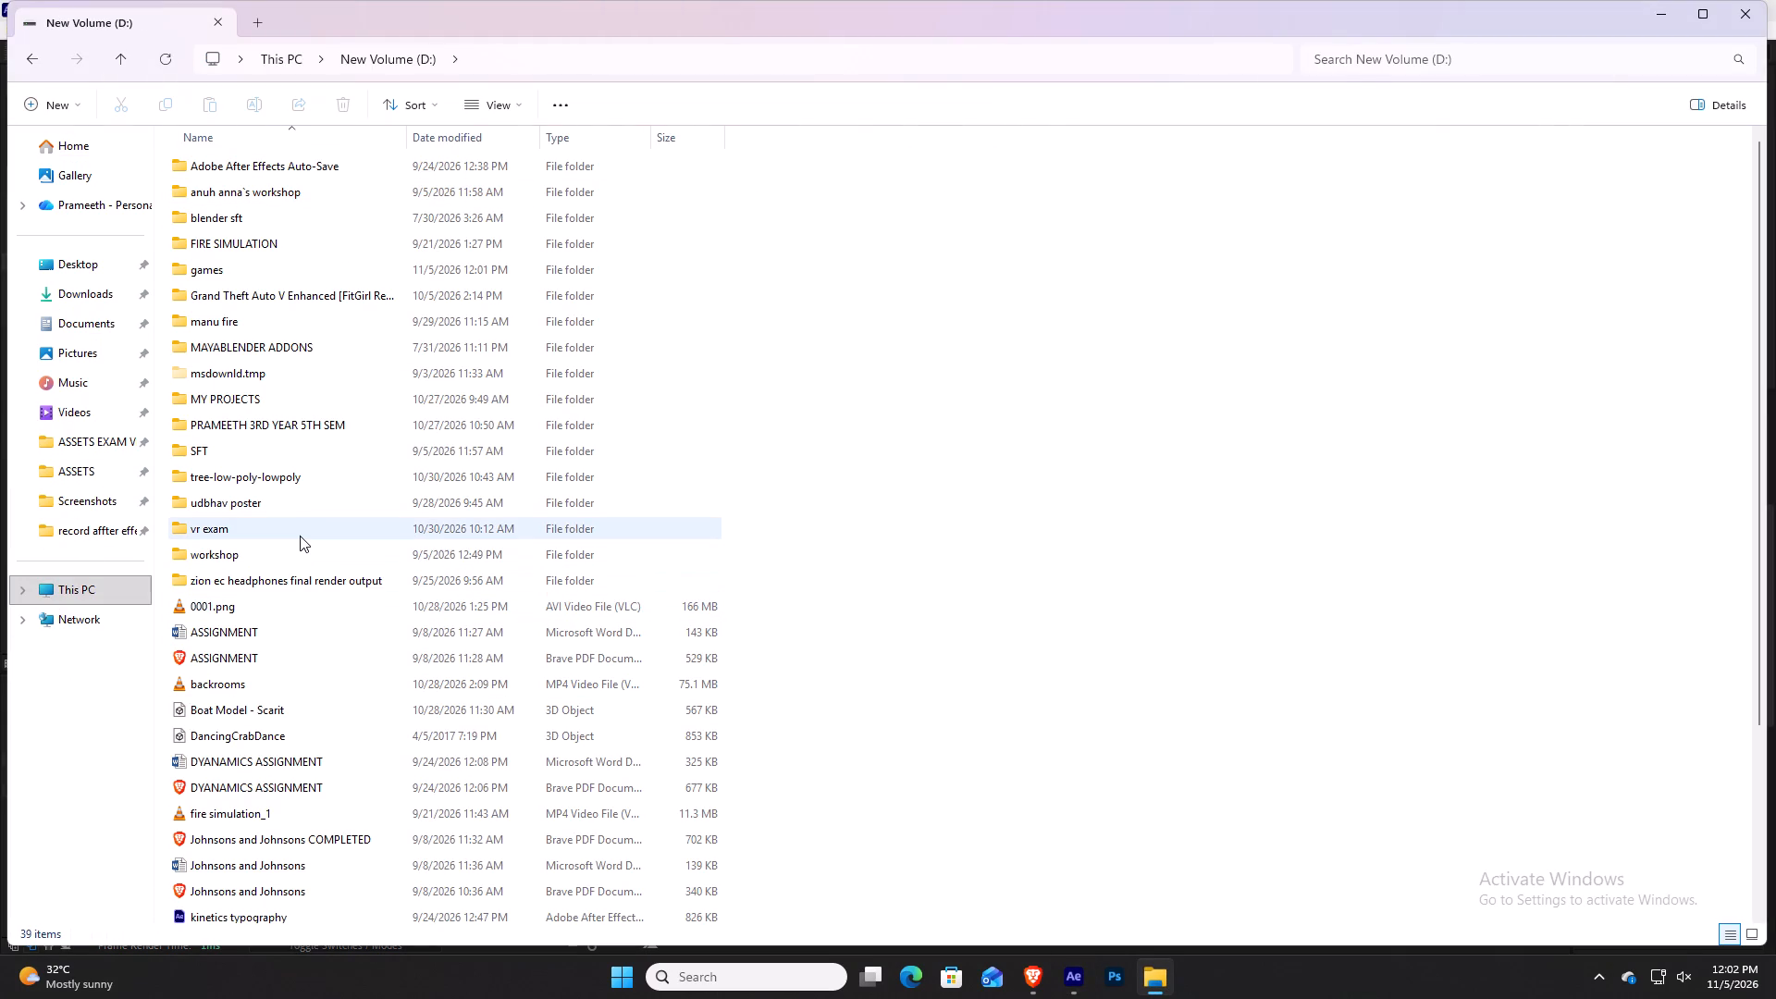
double_click(270, 425)
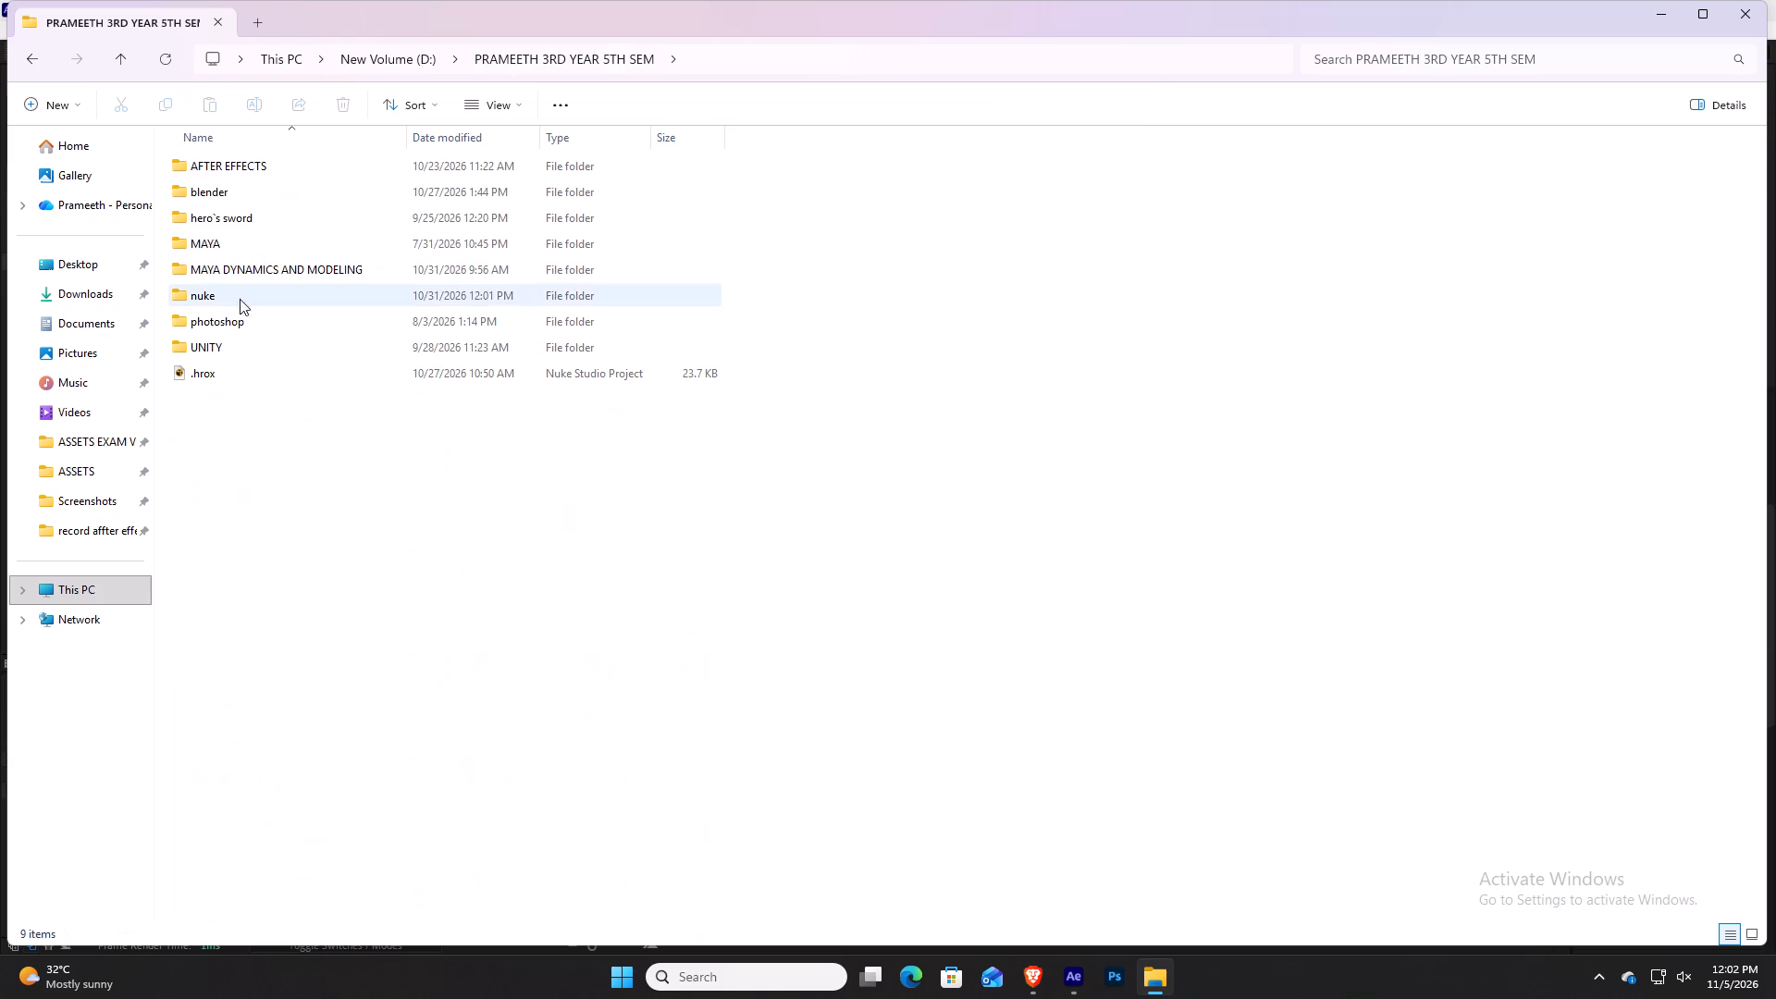
double_click(229, 305)
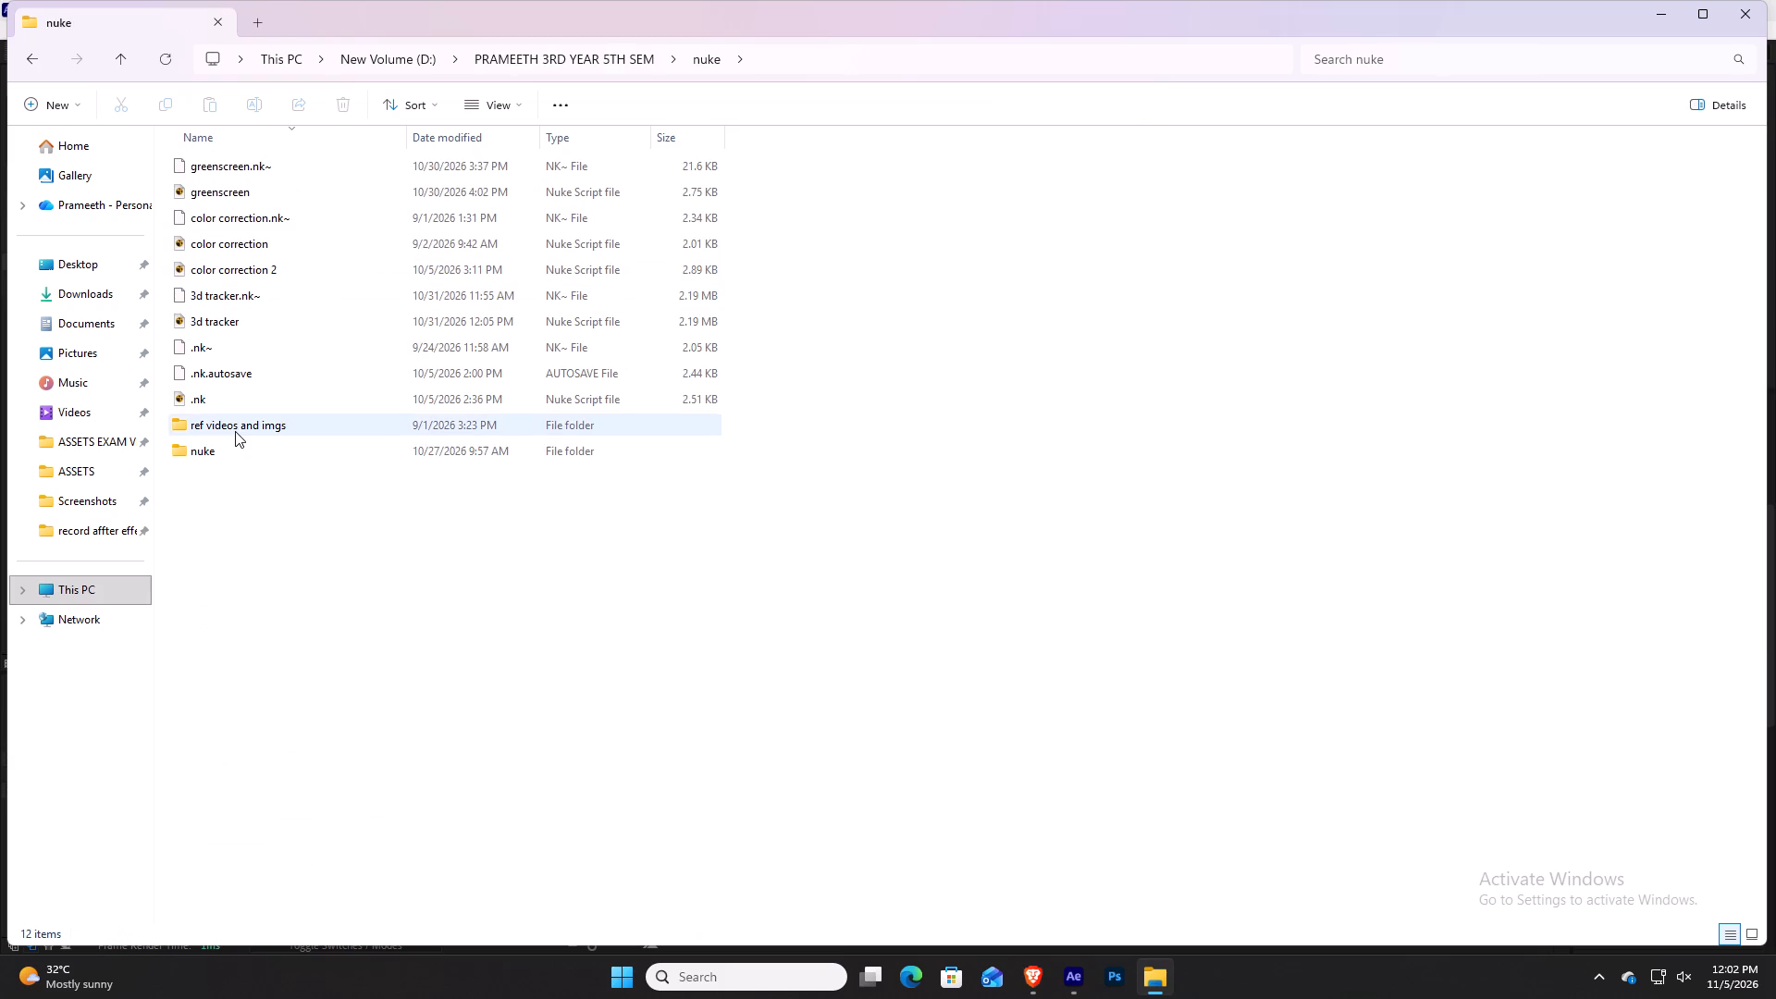
double_click(235, 431)
double_click(252, 159)
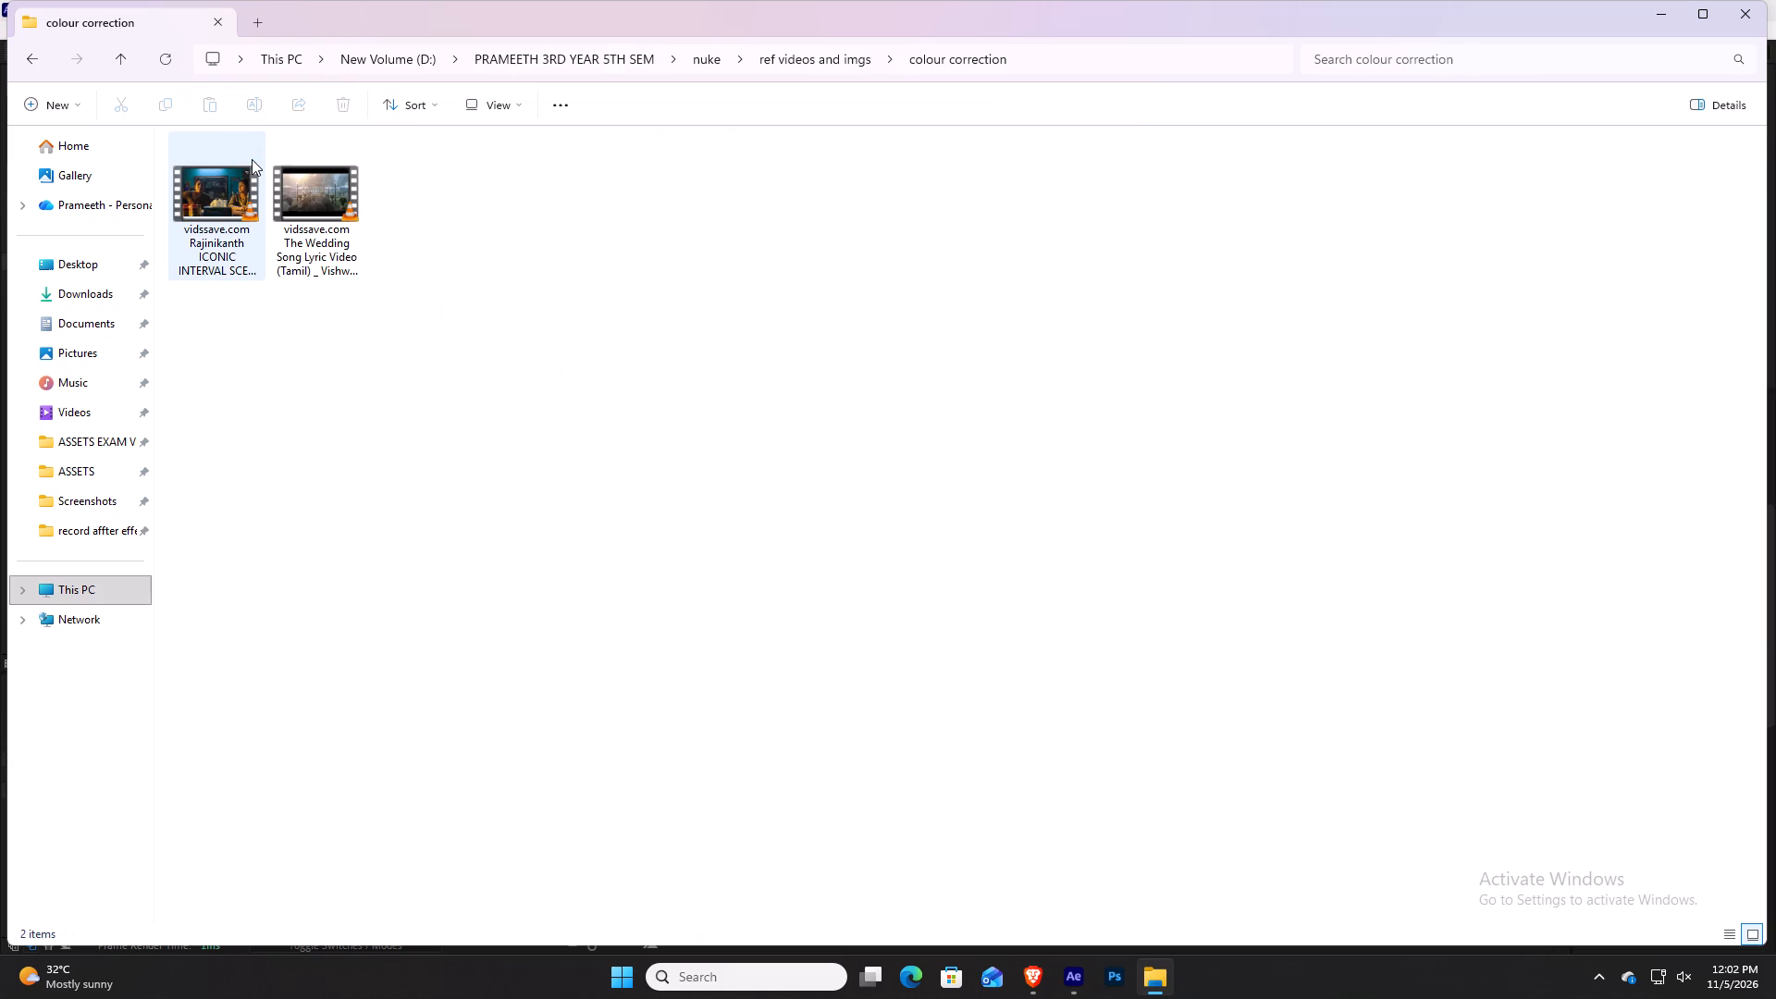
double_click(26, 59)
double_click(243, 461)
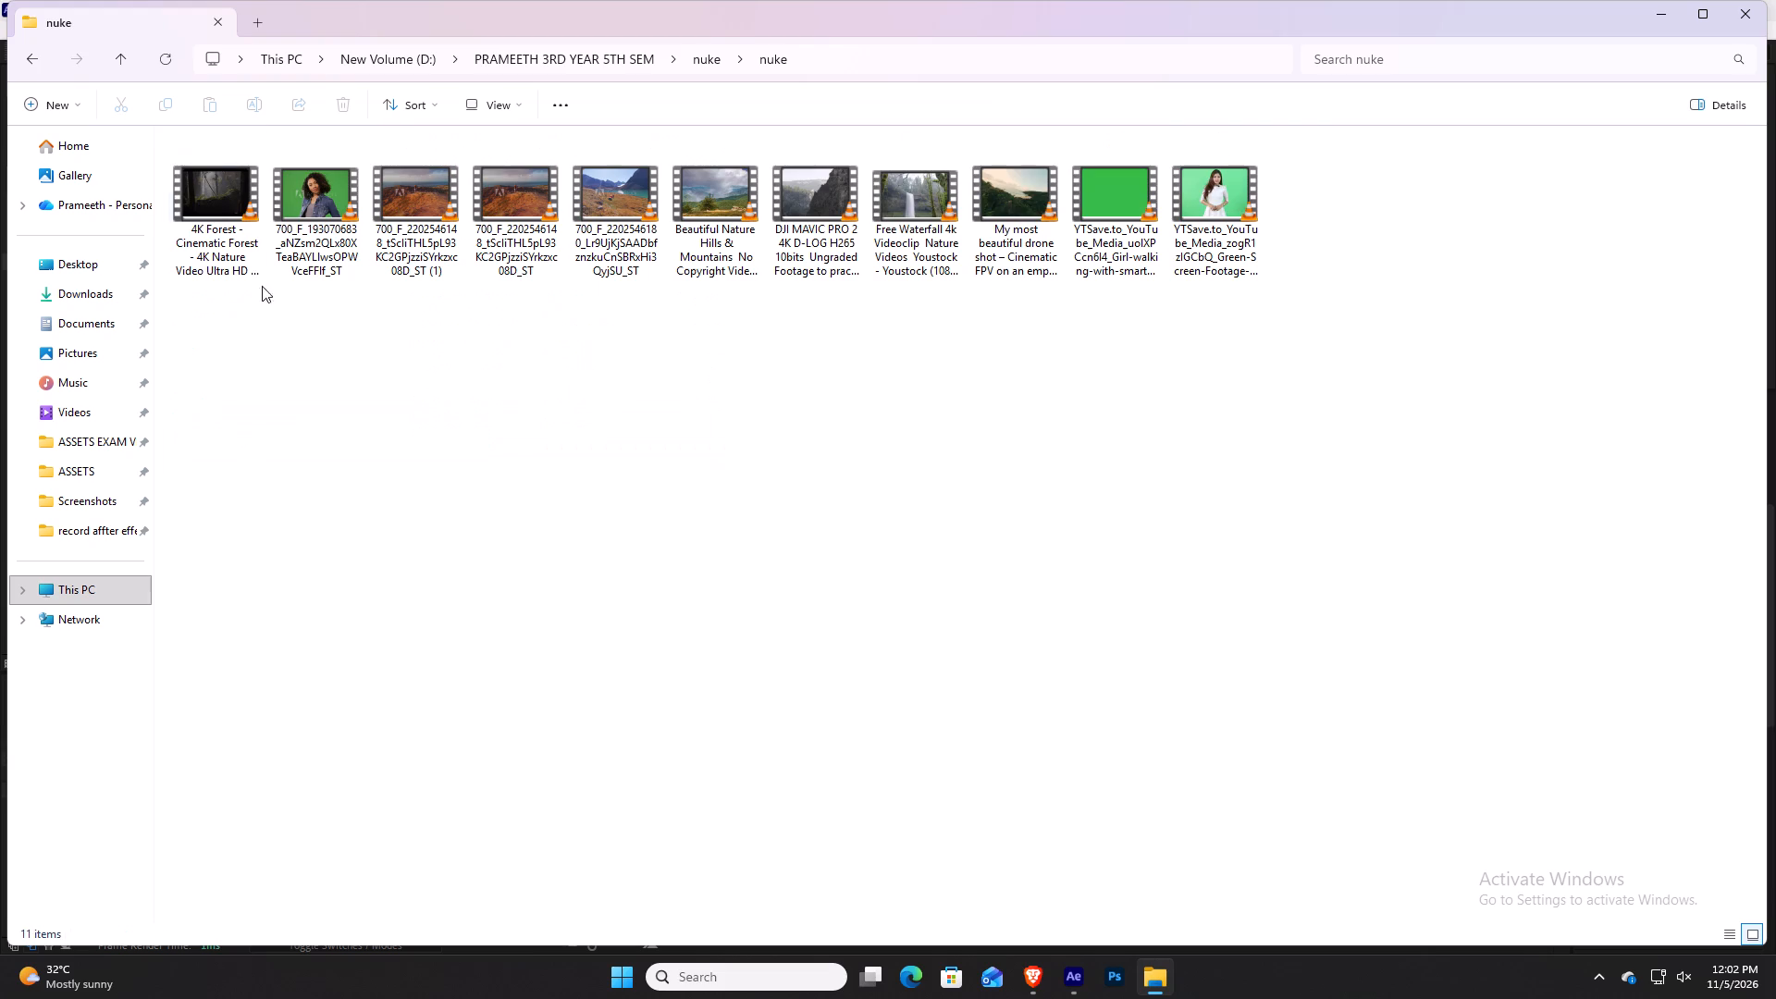
left_click(1188, 186)
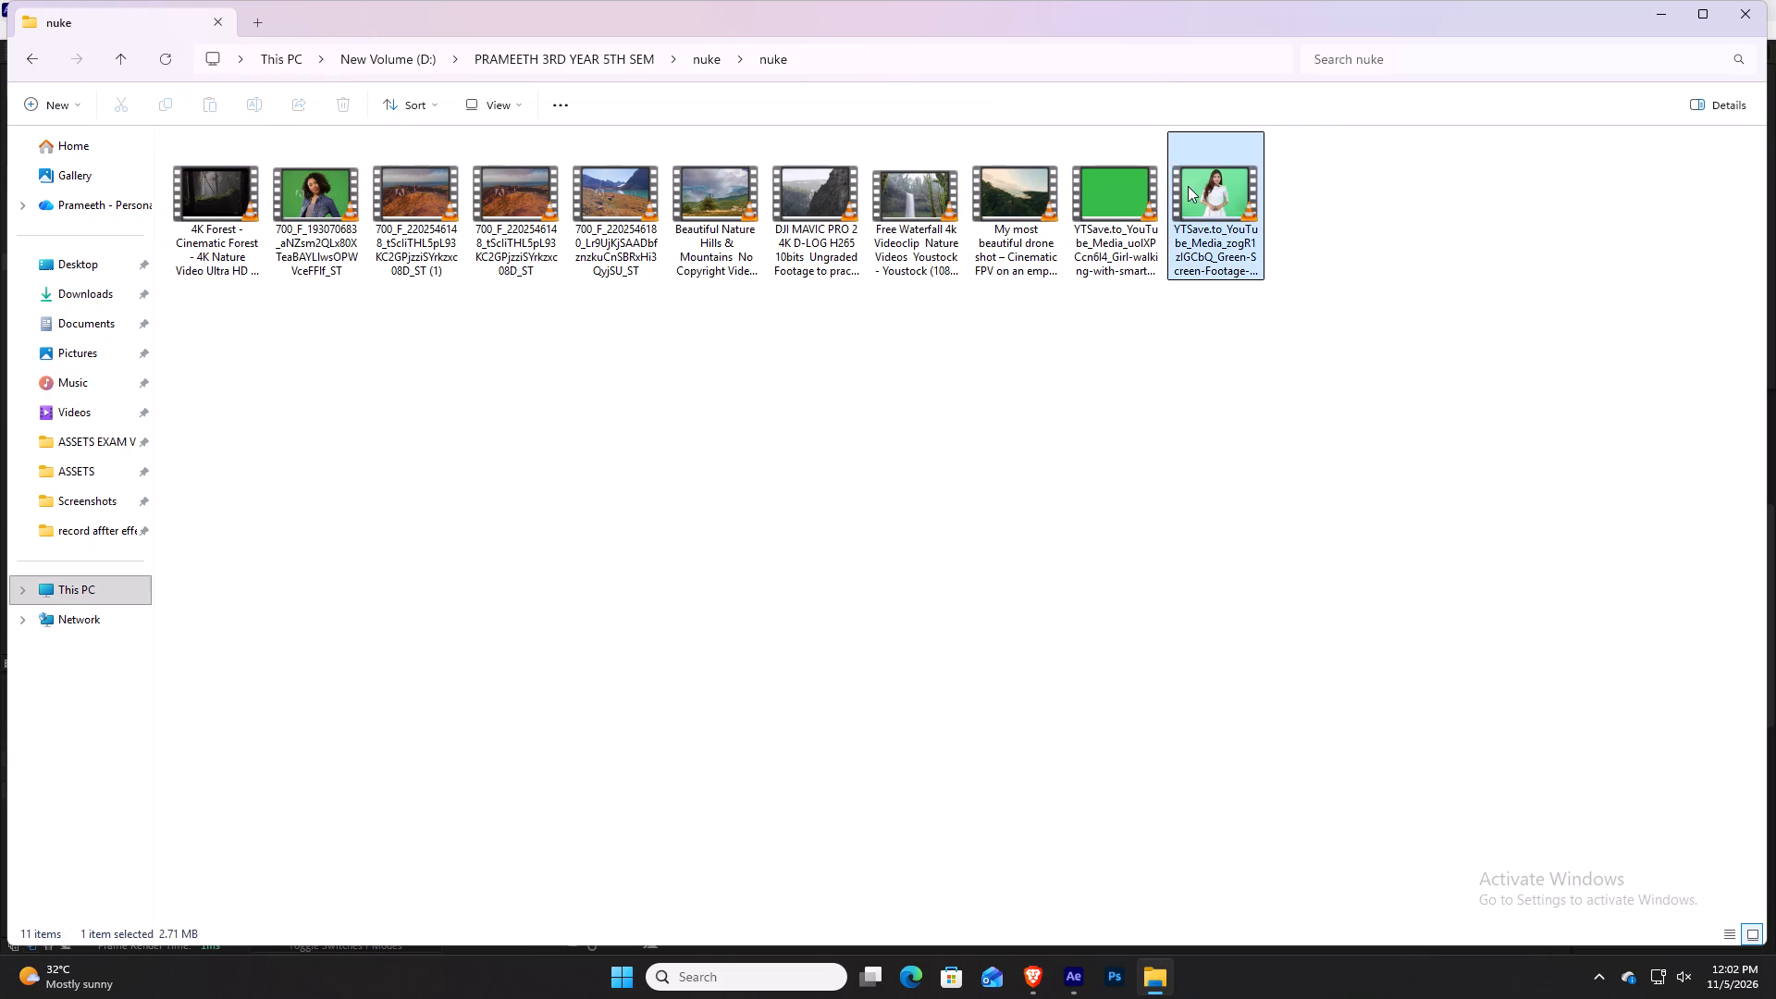
left_click_drag(1204, 184, 1211, 474)
key("alt+Tab")
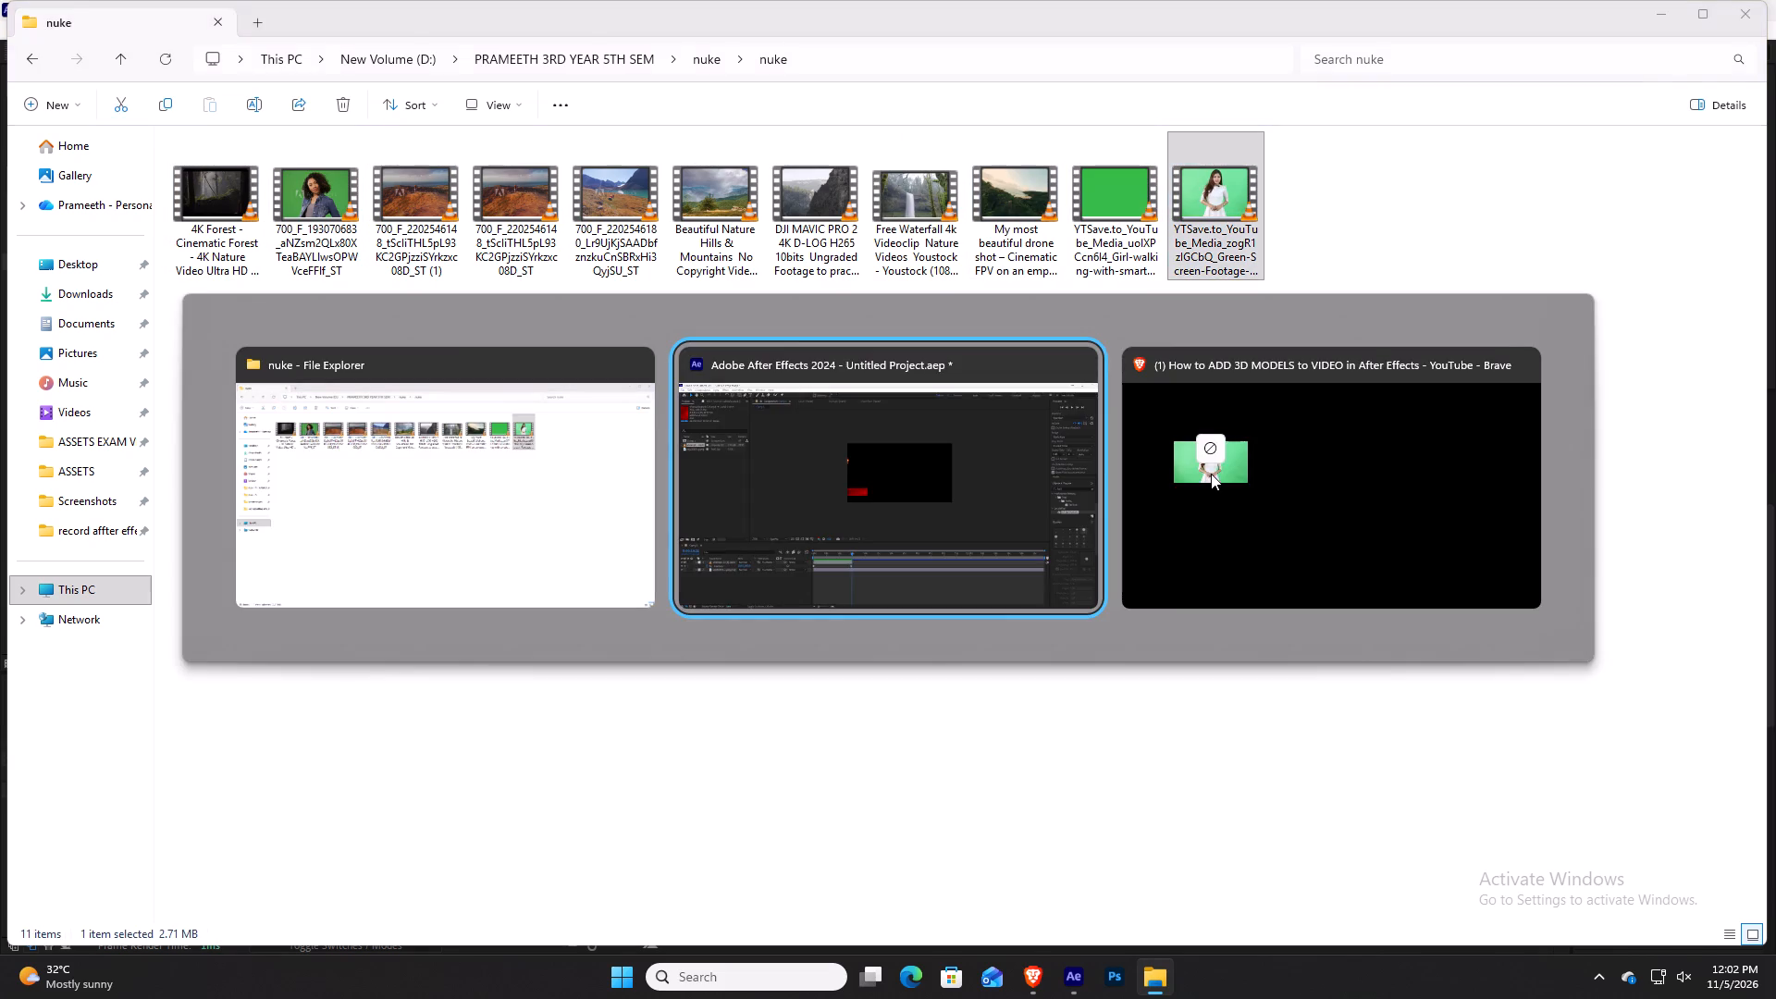
left_click_drag(1211, 474, 233, 869)
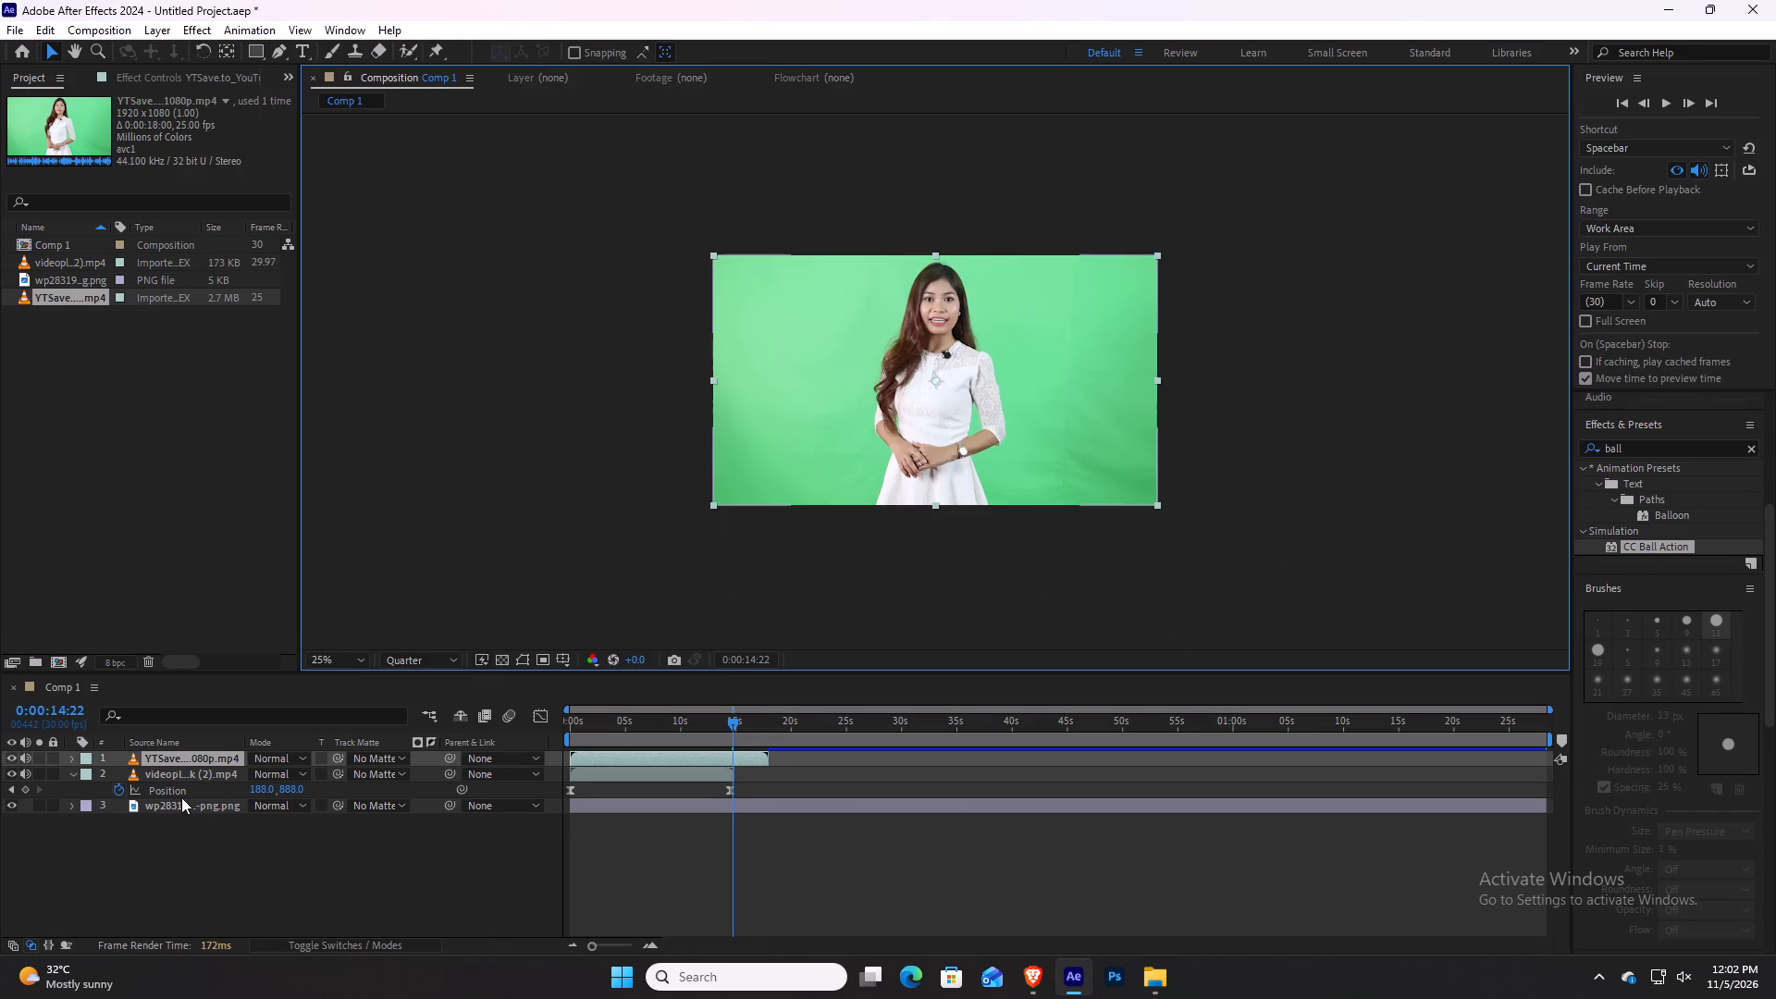
Delete the videoplayback (2).mp4 and wp28319 PNG layers from Comp 1, leaving only the green-screen clip.
left_click(176, 783)
left_click(176, 775)
key("Delete")
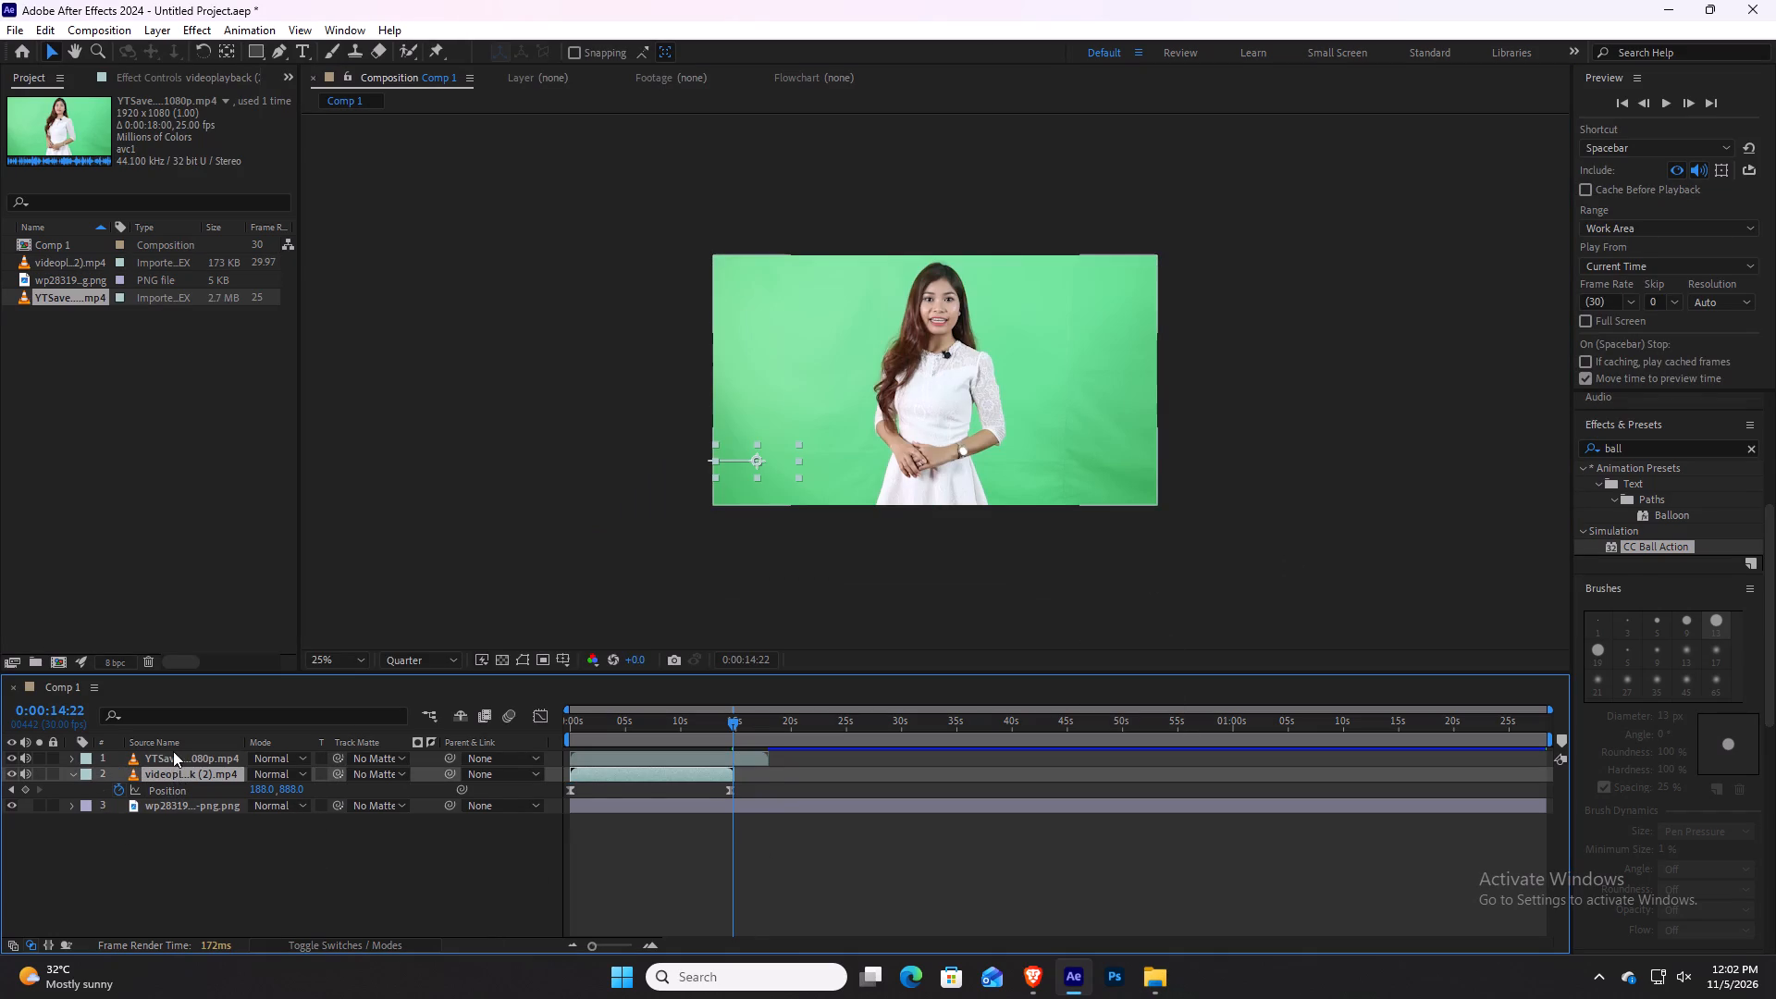
left_click(173, 758)
left_click(172, 779)
key("Delete")
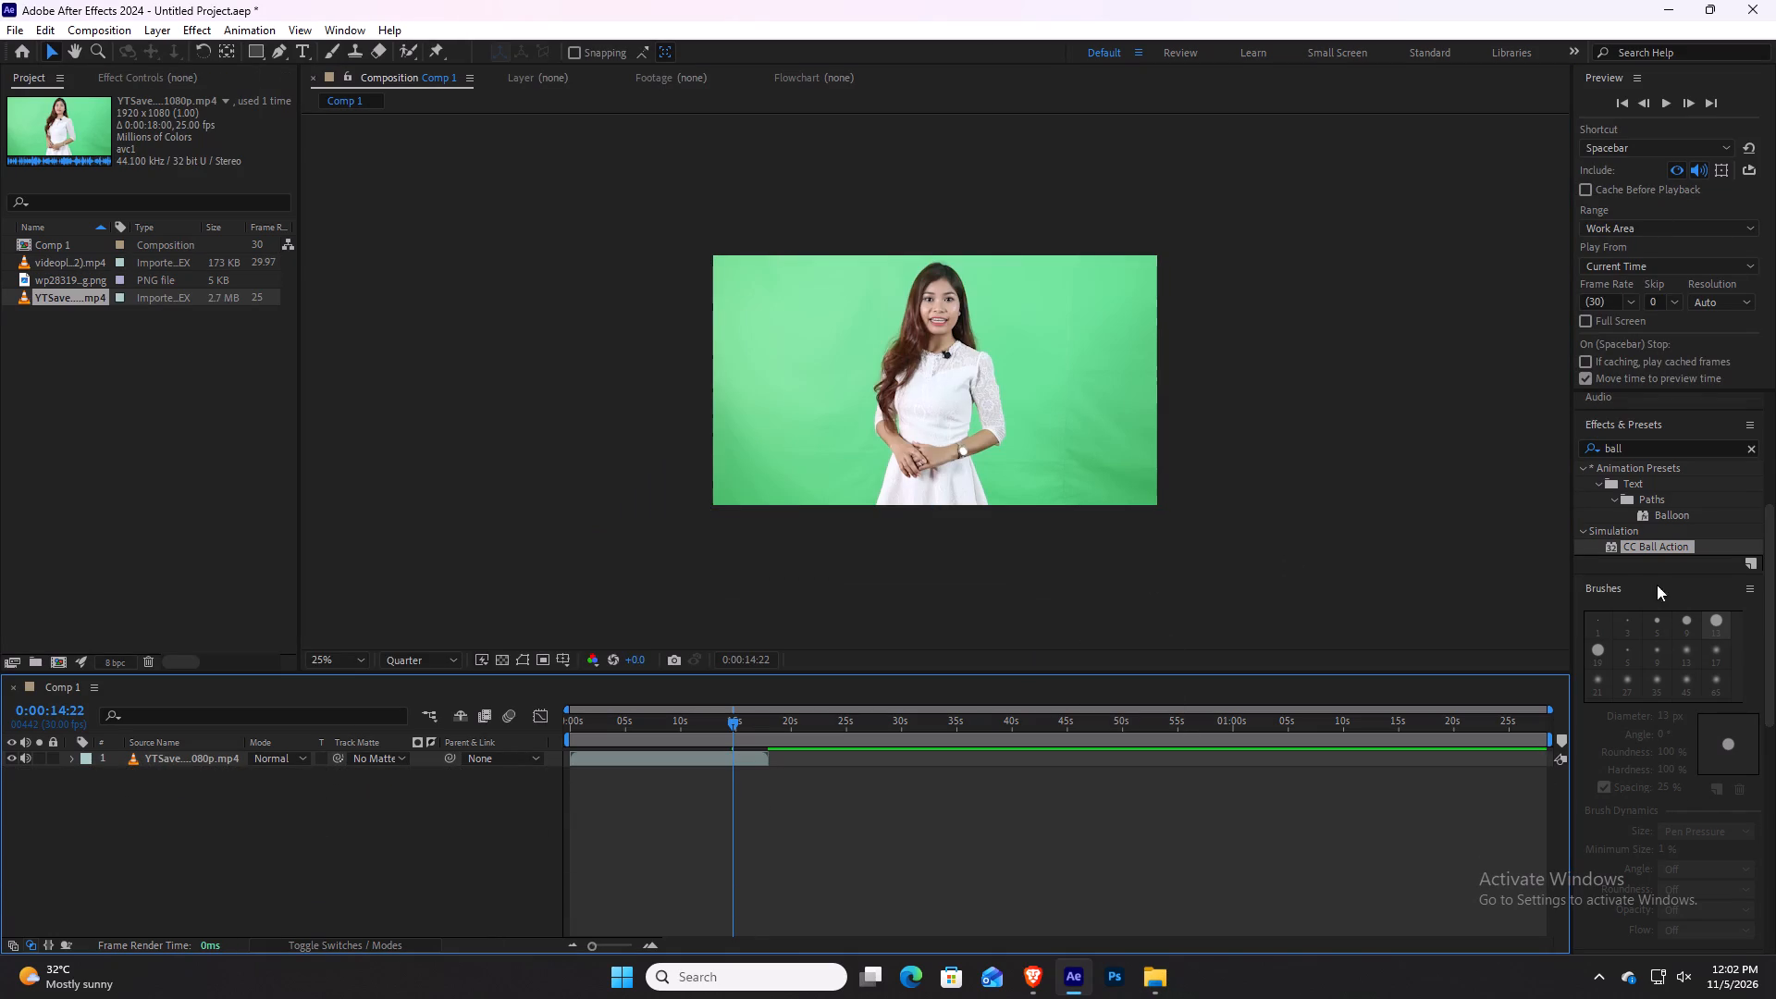
Replace the search term in Effects & Presets with "key" to find the keying effects and presets.
left_click_drag(1647, 447, 1559, 465)
type("key")
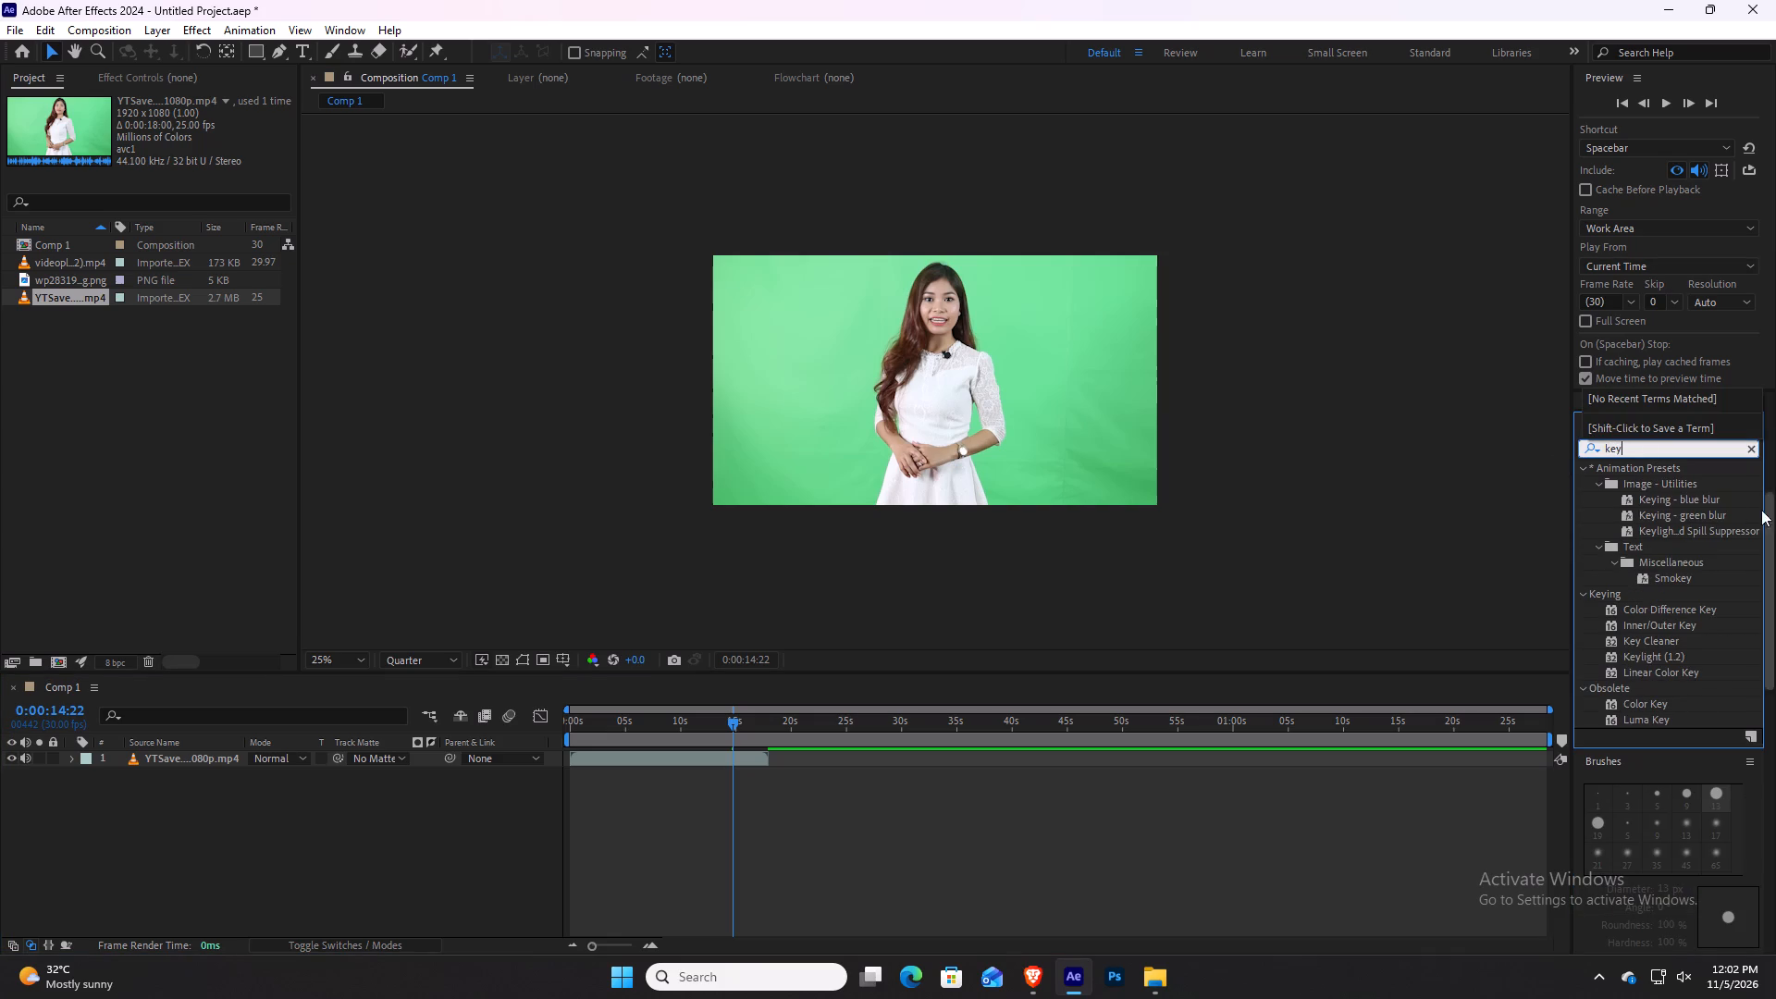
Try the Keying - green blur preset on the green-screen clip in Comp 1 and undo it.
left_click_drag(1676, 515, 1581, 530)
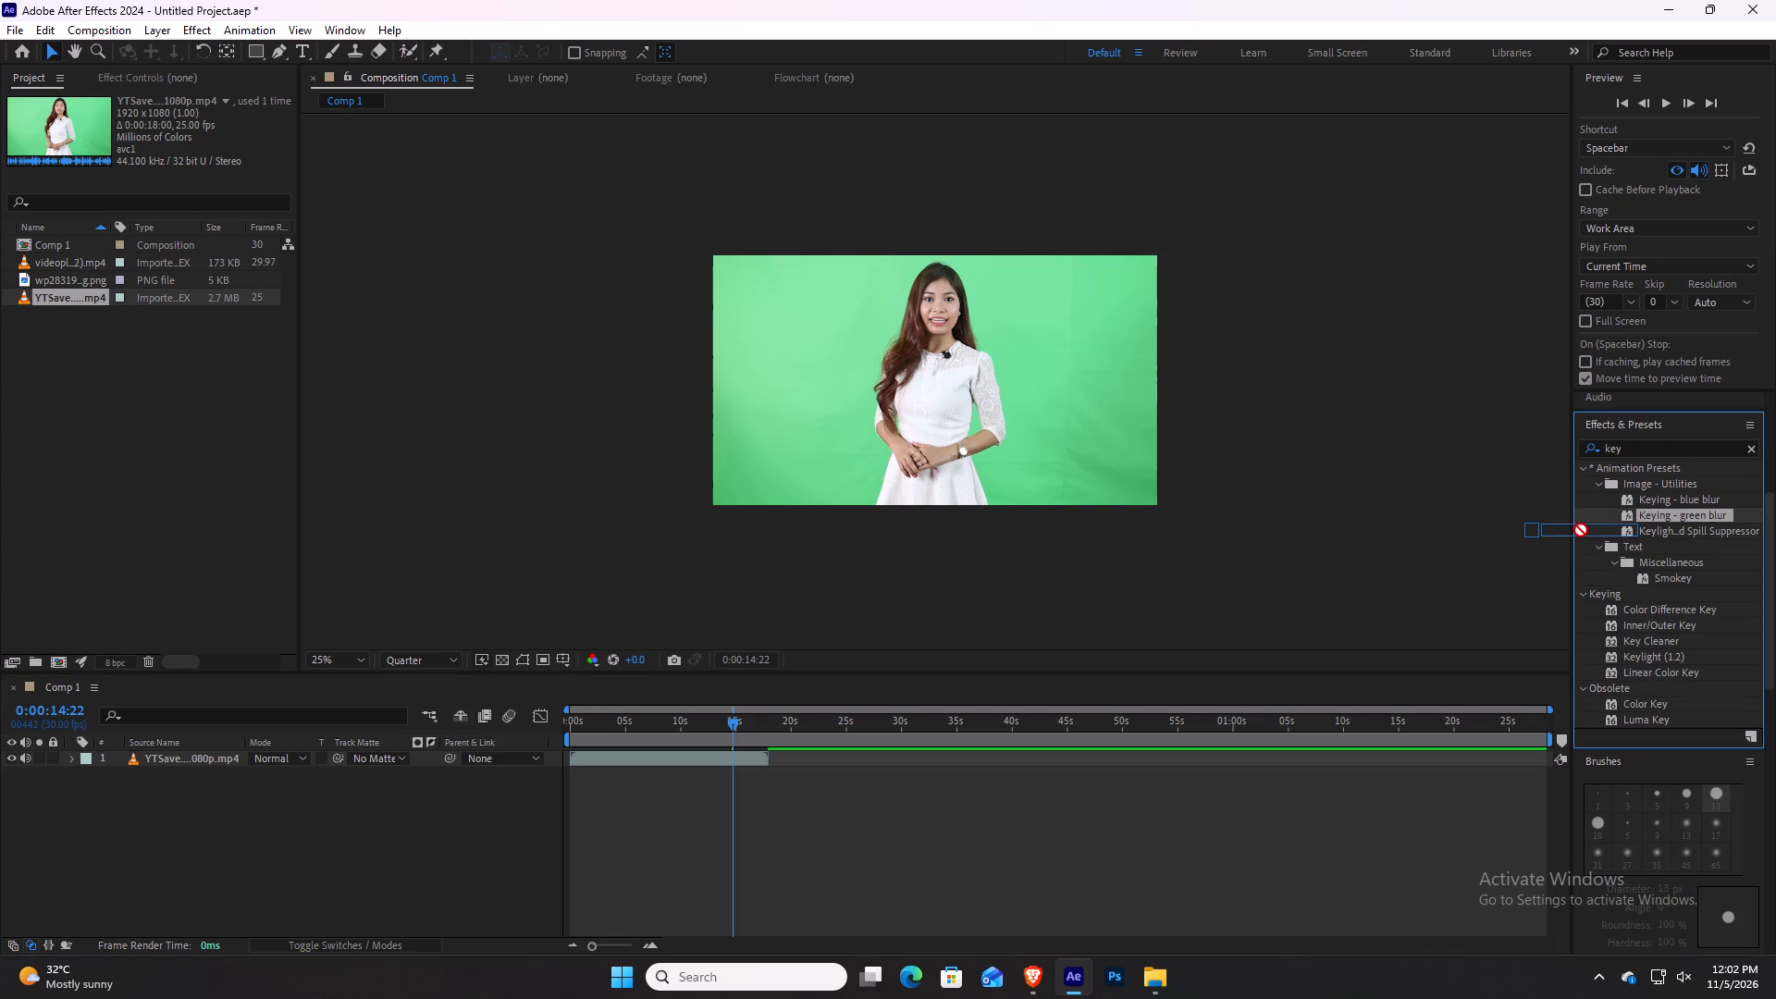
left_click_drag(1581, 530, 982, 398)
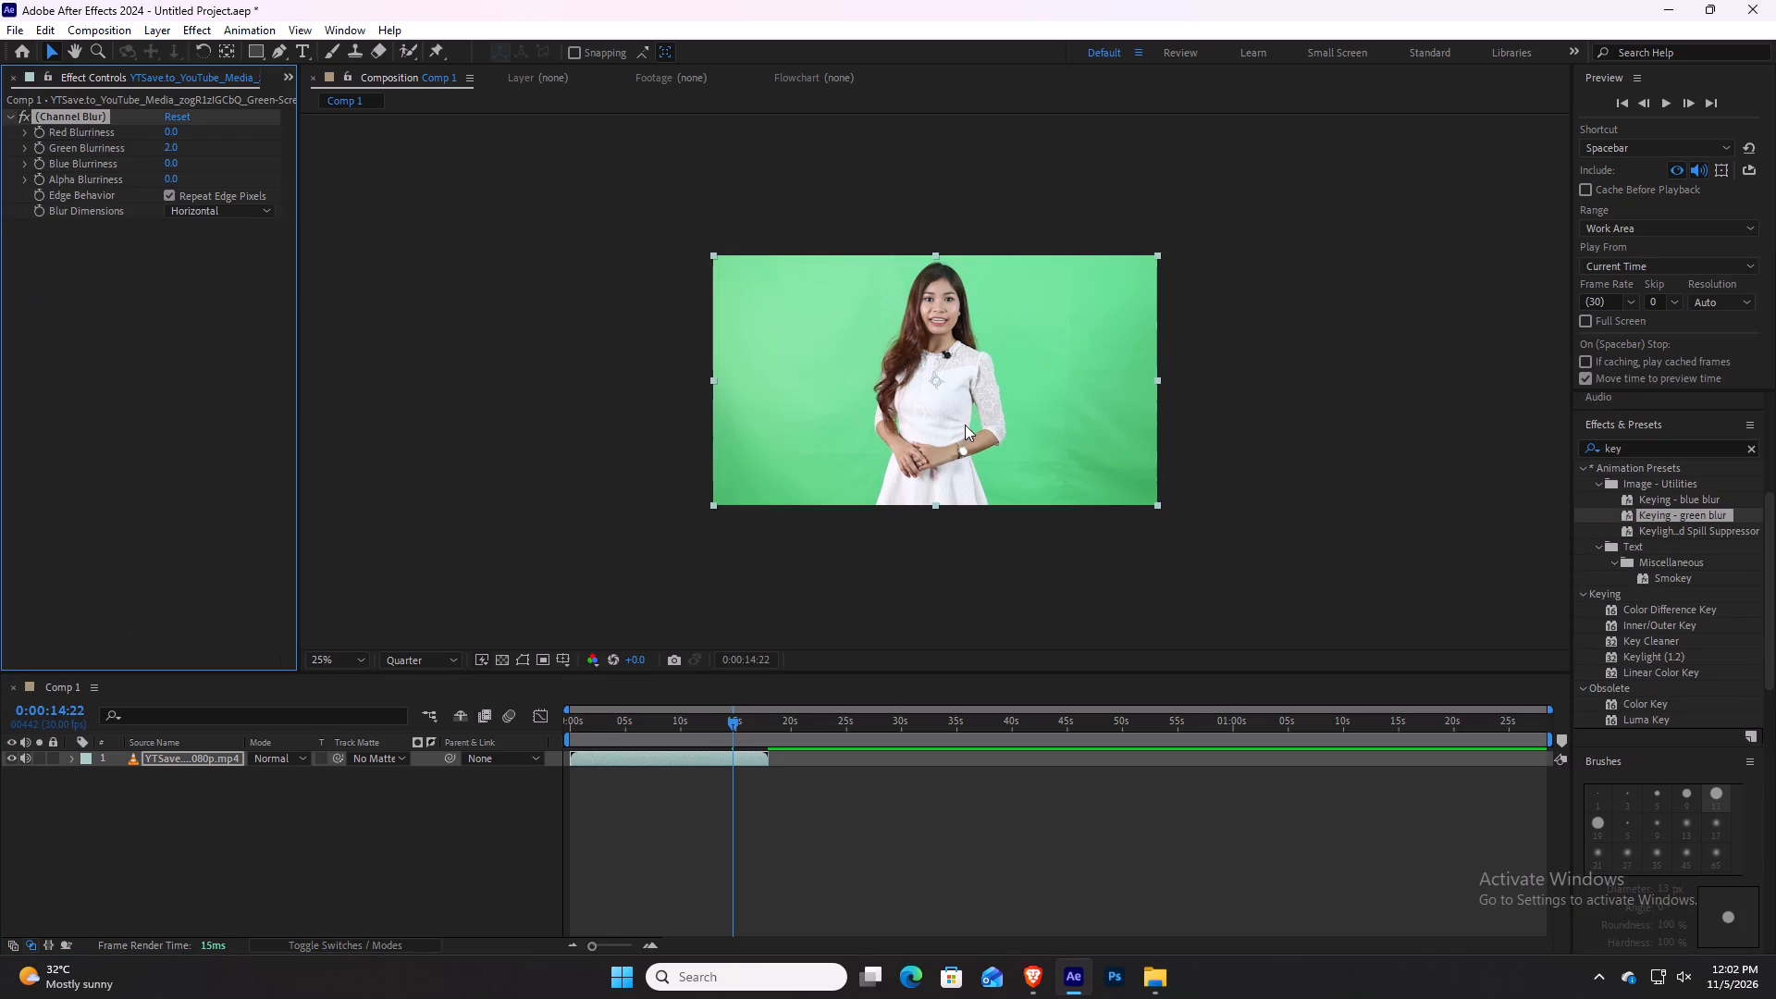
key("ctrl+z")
Apply the preset combining Keylight, Key Cleaner and Advanced Spill Suppressor to the green-screen clip in Comp 1.
left_click_drag(1692, 536, 1097, 473)
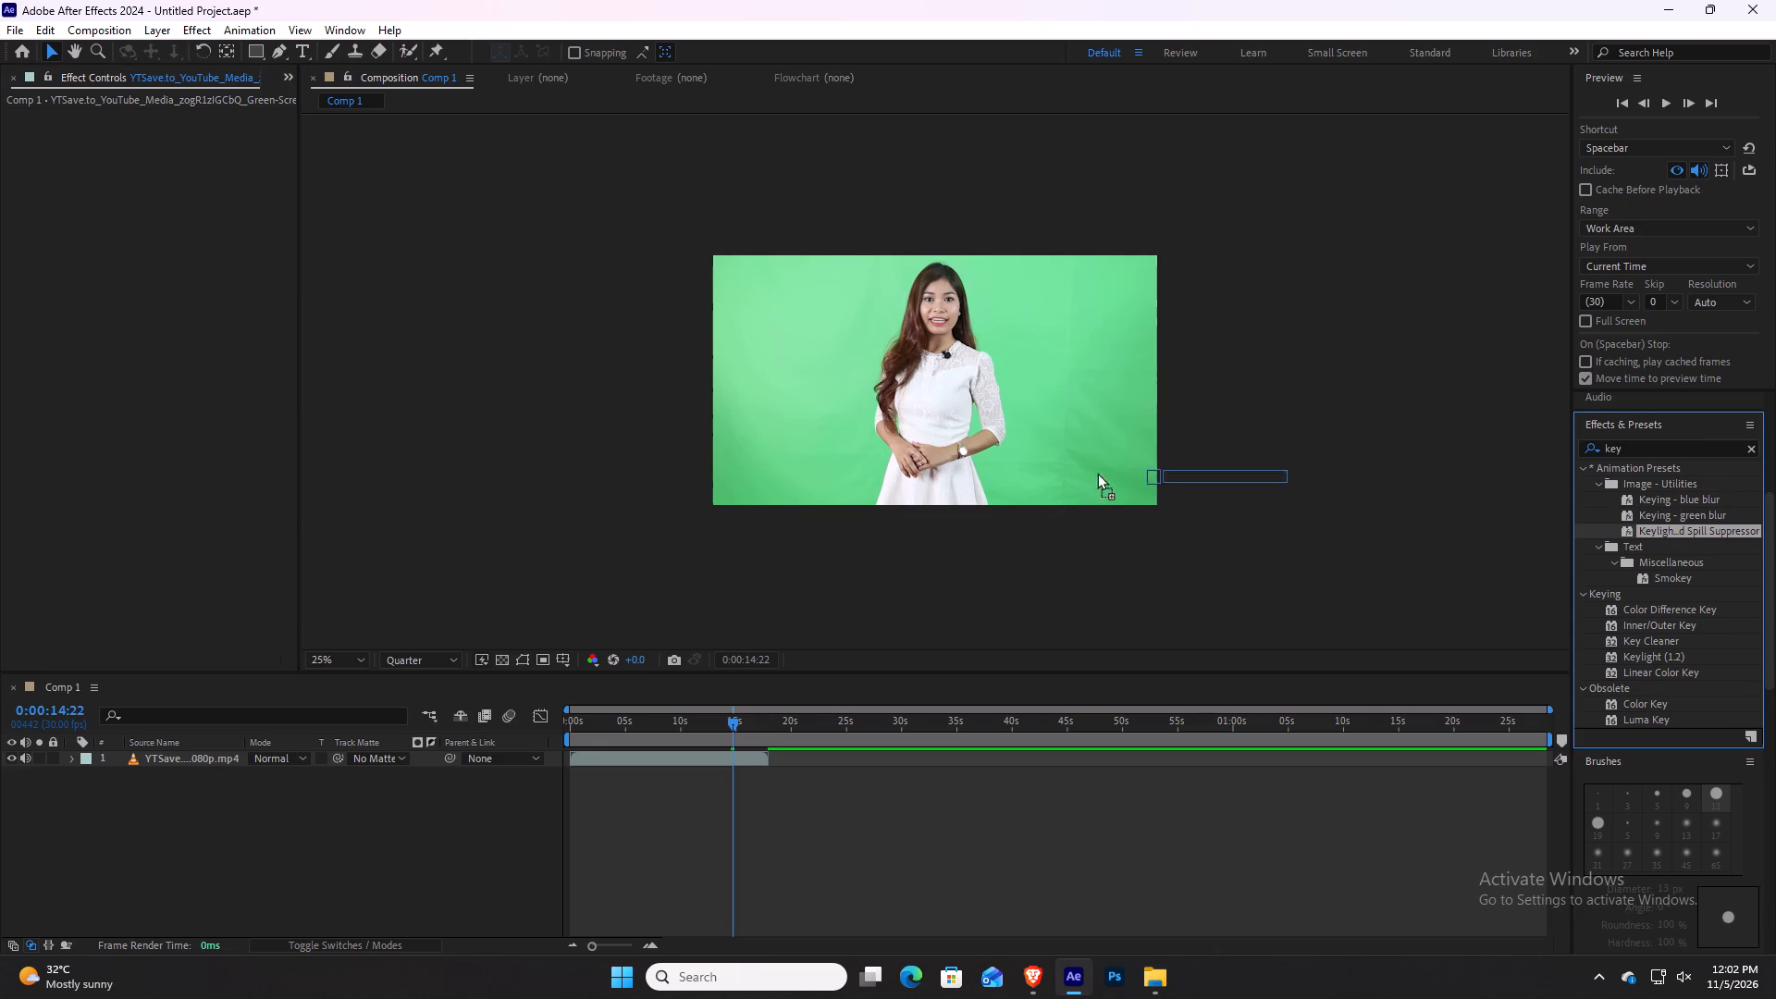
left_click_drag(1097, 473, 943, 431)
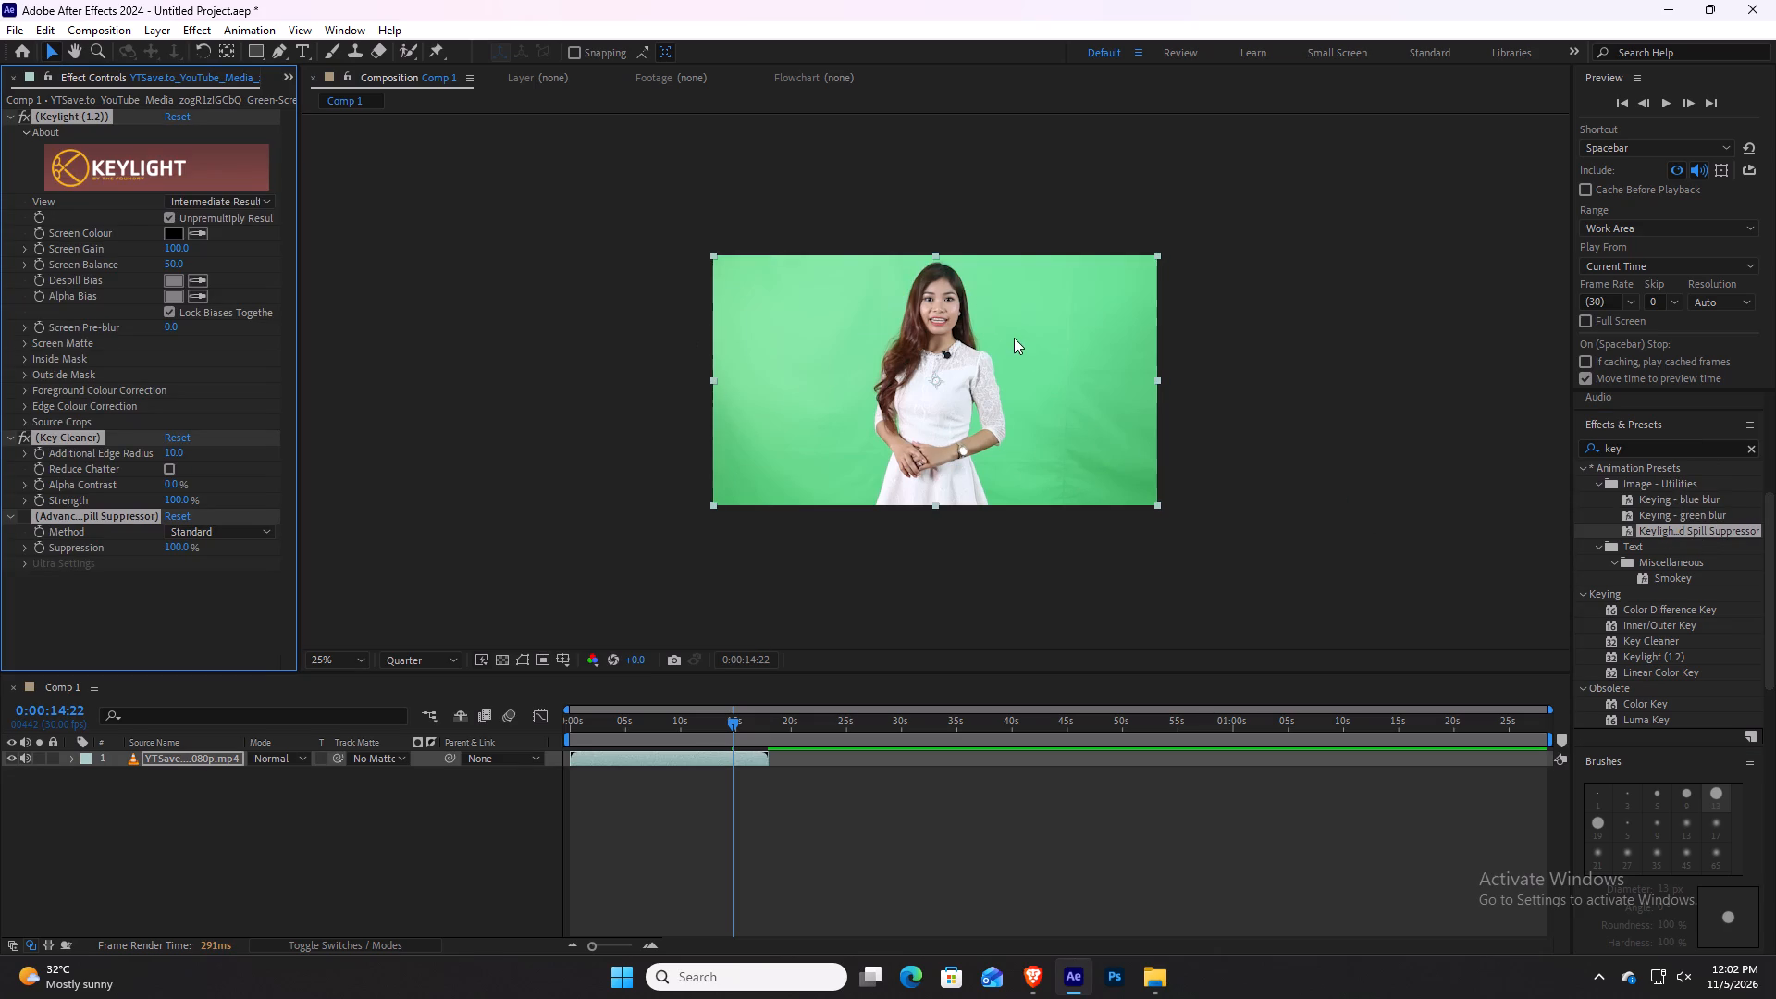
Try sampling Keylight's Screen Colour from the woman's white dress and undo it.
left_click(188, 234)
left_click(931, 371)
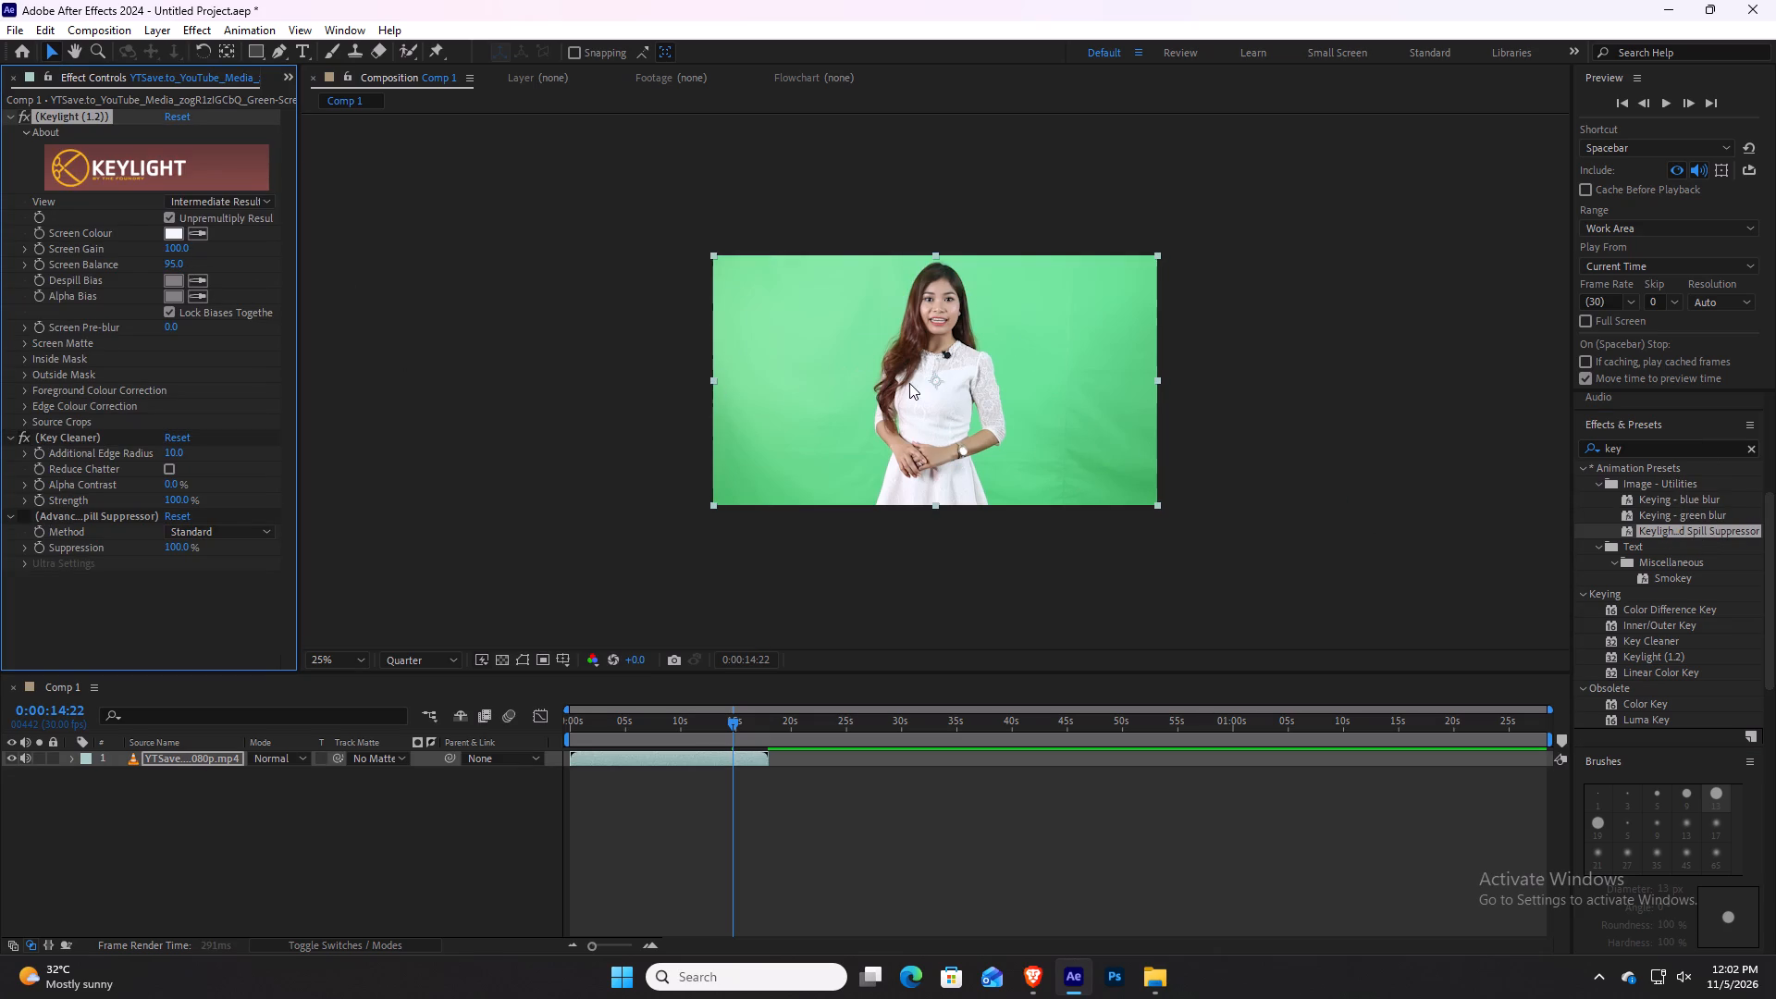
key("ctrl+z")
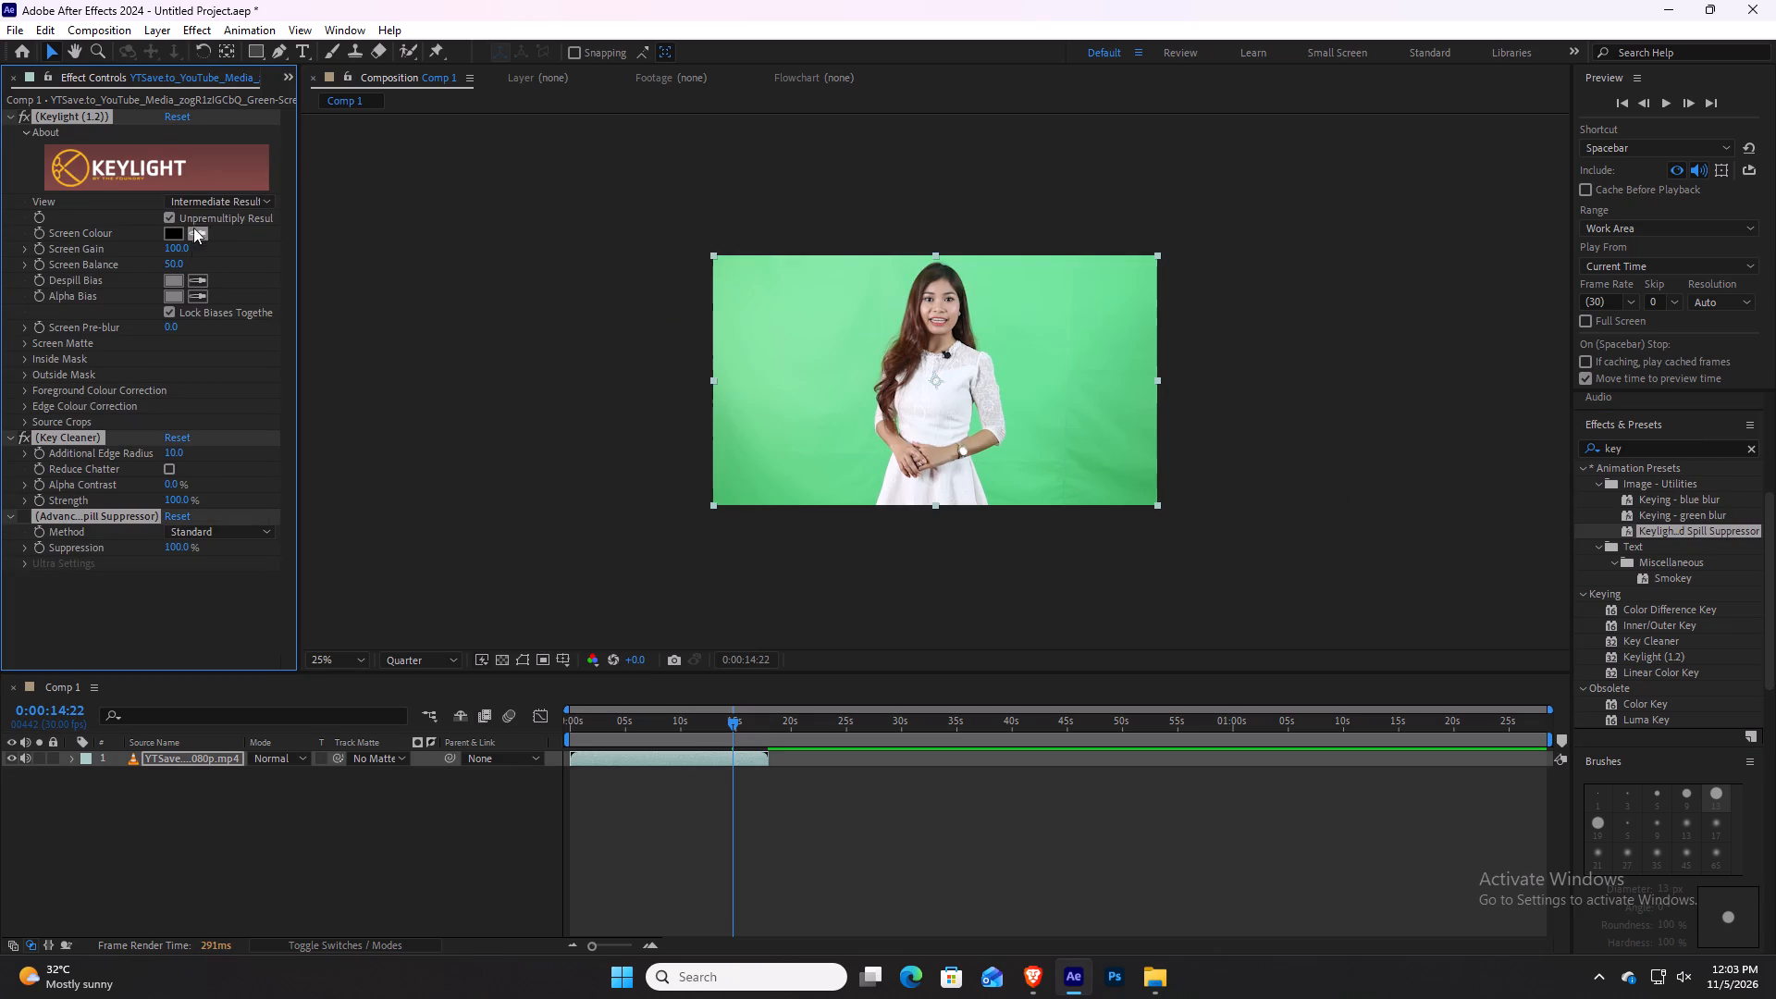
Set Keylight's Screen Colour by sampling the green backdrop to the left of the woman.
left_click(193, 226)
left_click(202, 234)
left_click(803, 371)
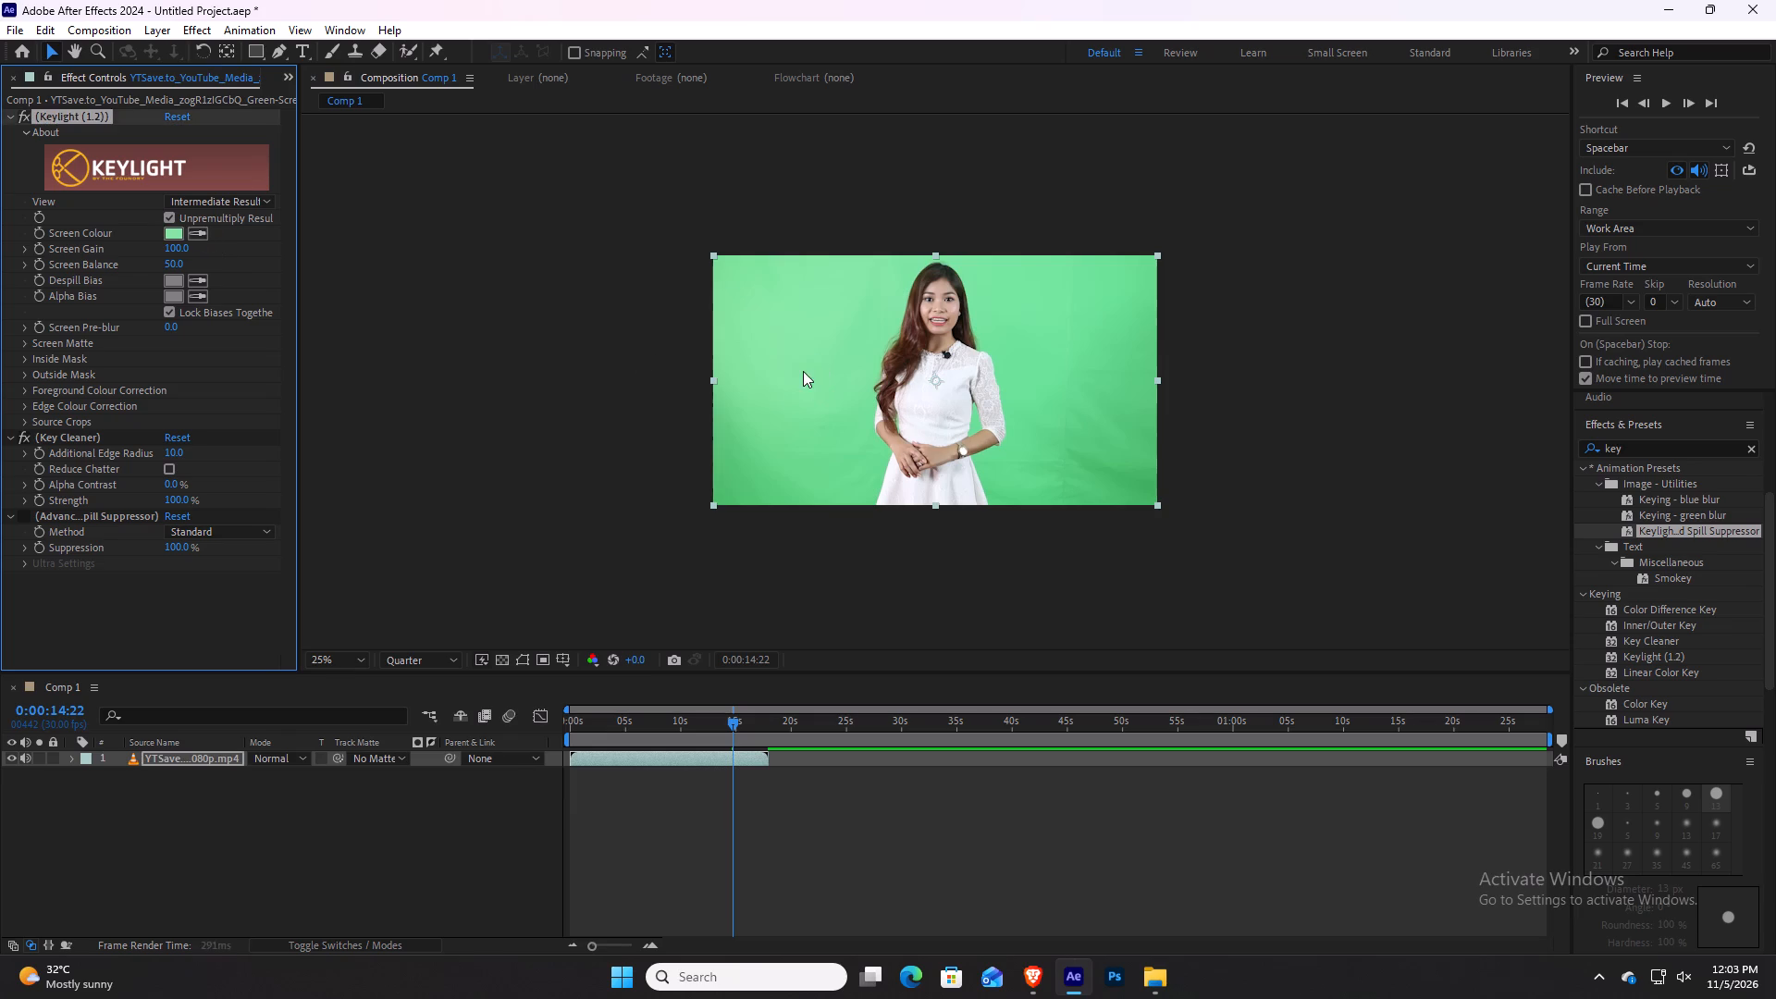